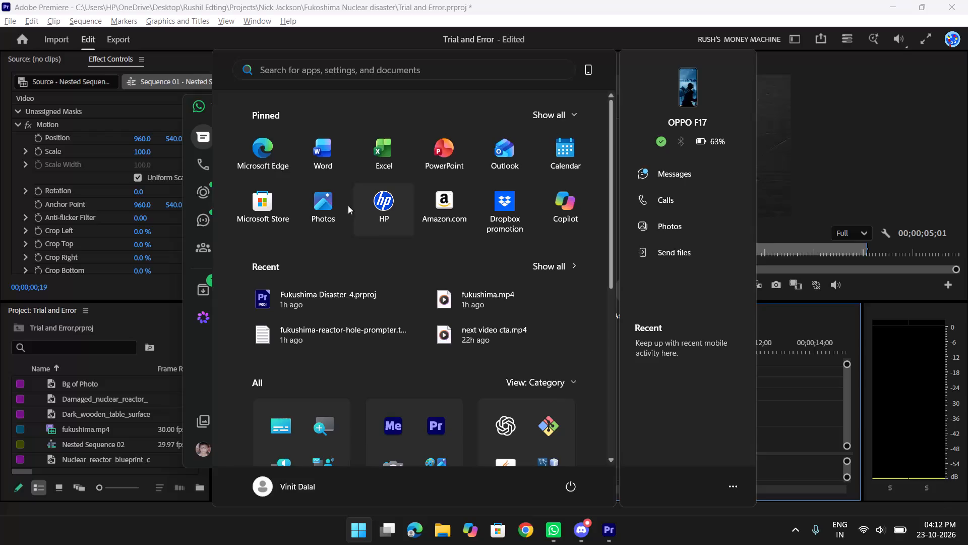
Launch Google Chrome with the Rushil profile.
click(335, 78)
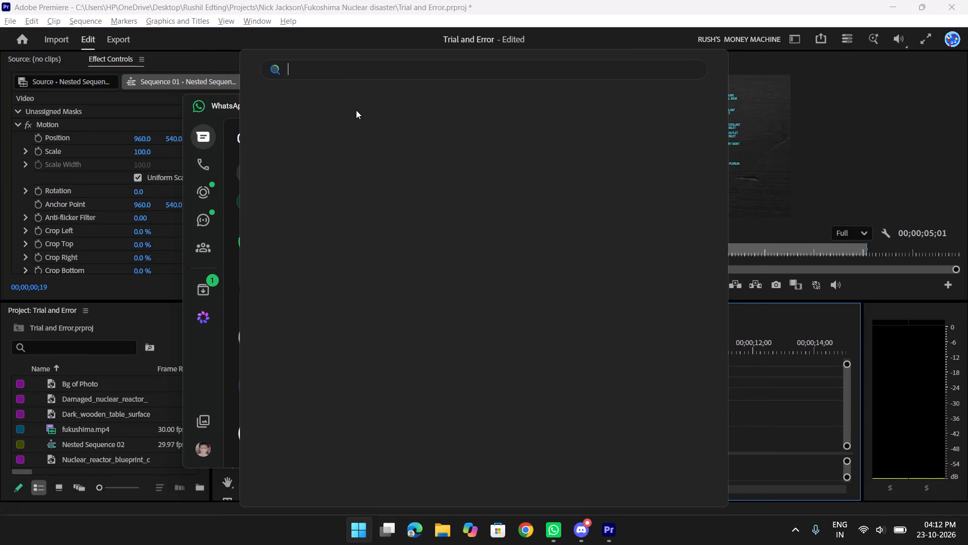
text(ch)
key(Return)
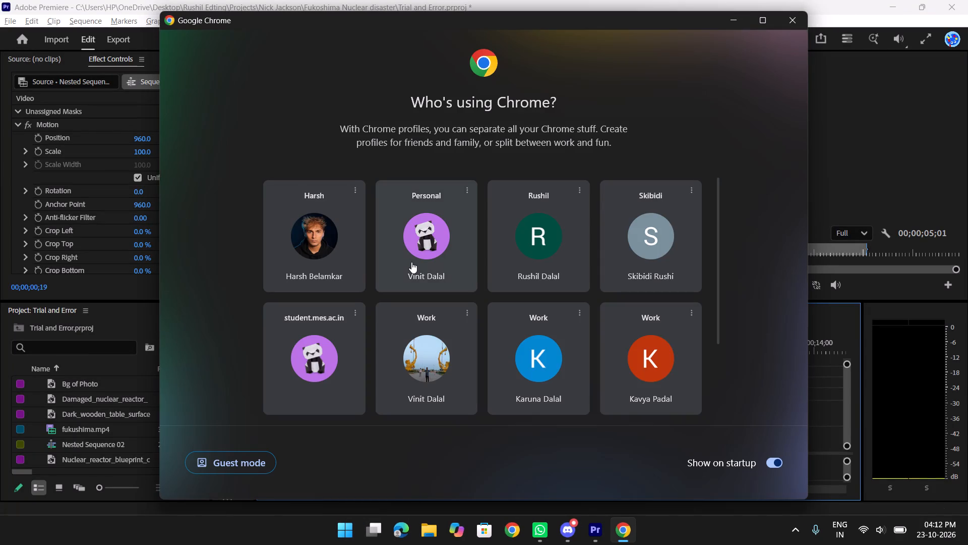
click(514, 259)
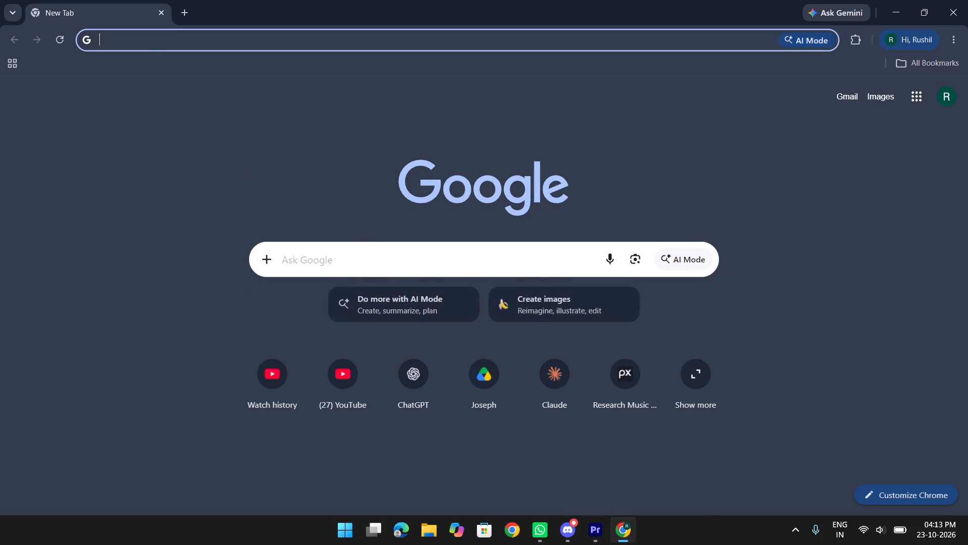
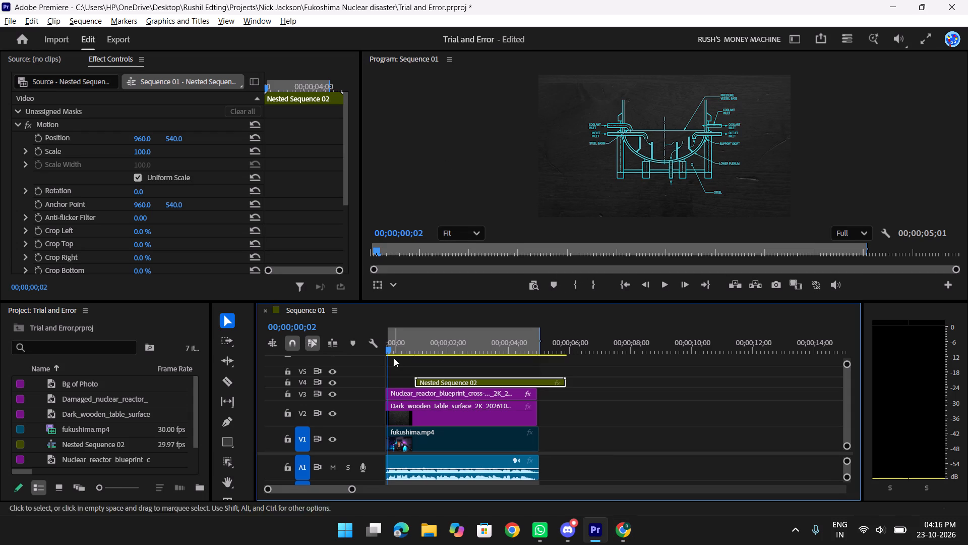
Play Sequence 01 repeatedly from its start to review the cut from the reactor blueprint to the Nested Sequence 02 photo.
drag(422, 349, 386, 352)
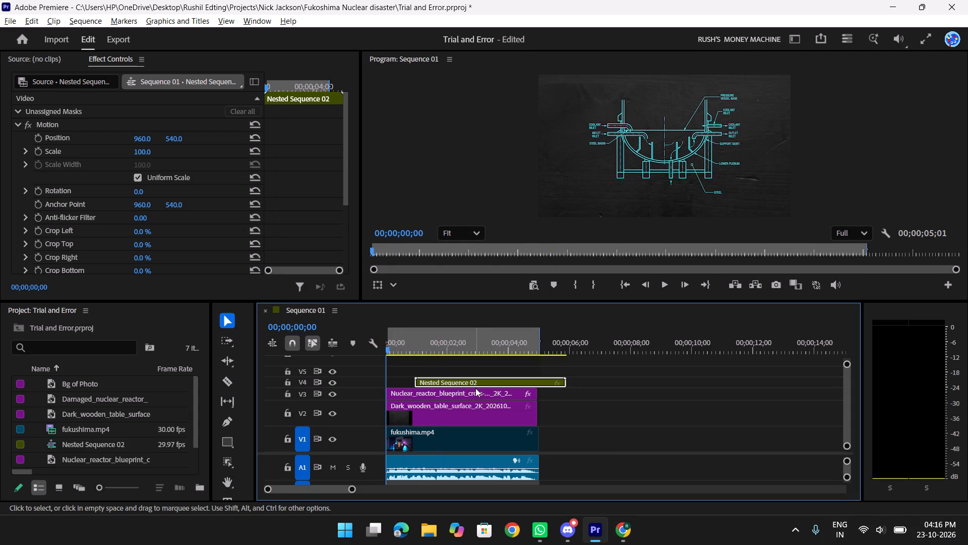
key(space)
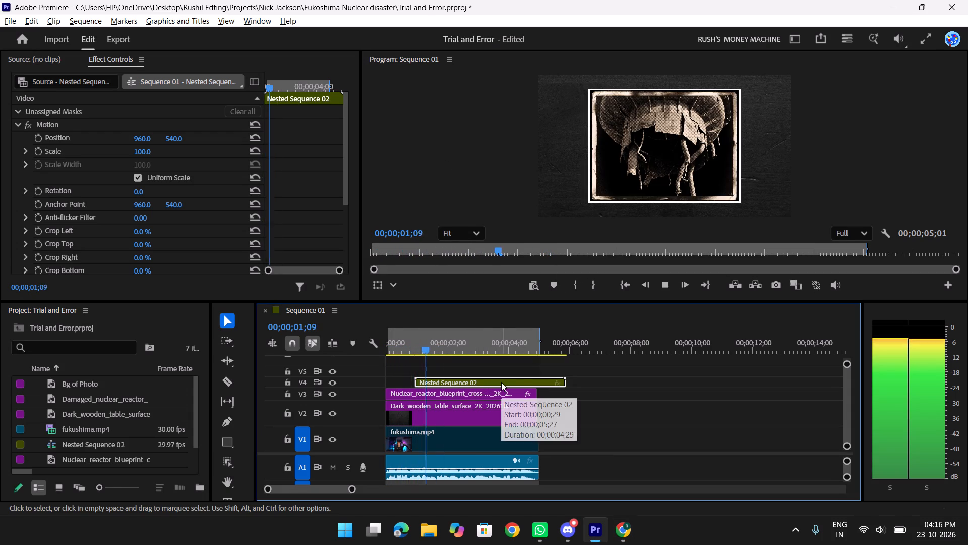
key(space)
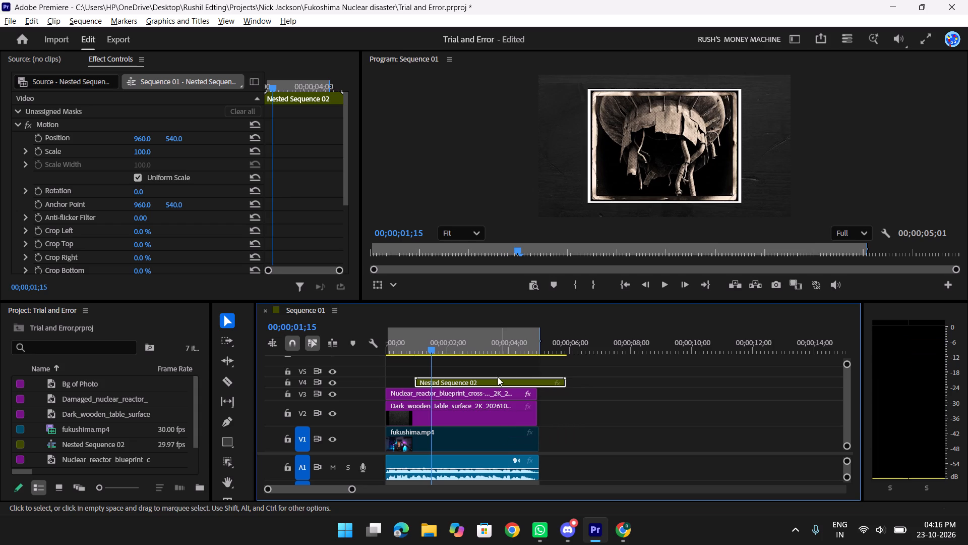
drag(429, 346, 377, 345)
key(space)
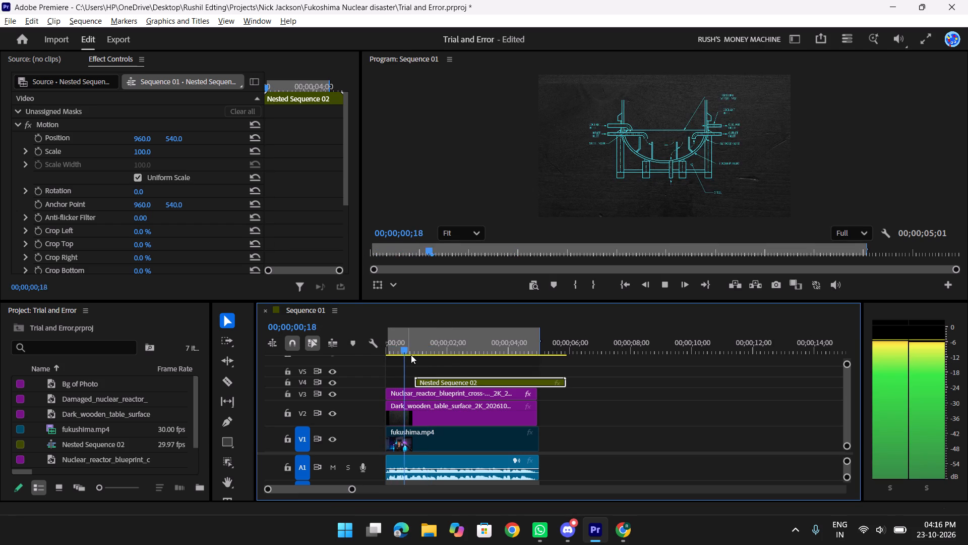
key(space)
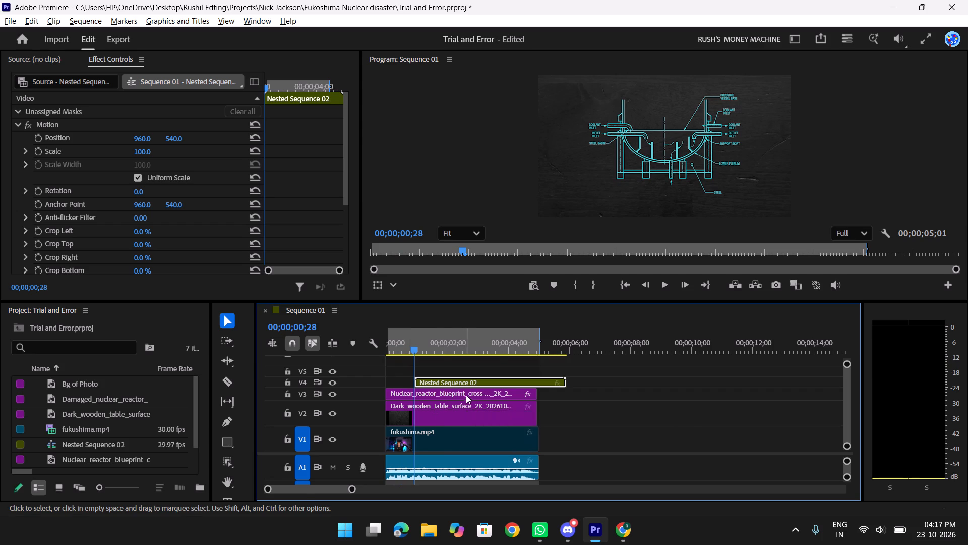
text(tt)
drag(502, 348, 371, 344)
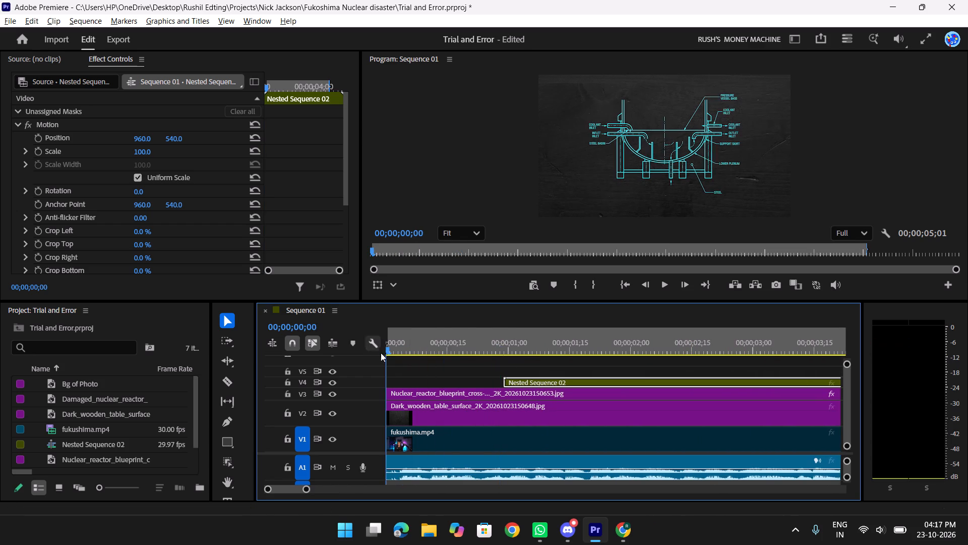
key(space)
key(space)
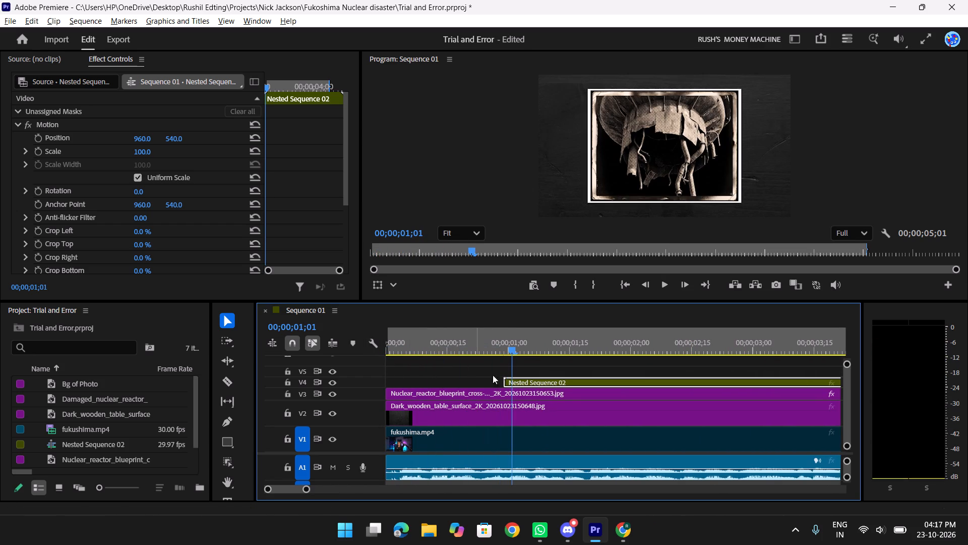
Look over Nested Sequence 02's effect properties and compare the shot with the Google Flow storyboard in Chrome.
scroll(168, 186, down, 12)
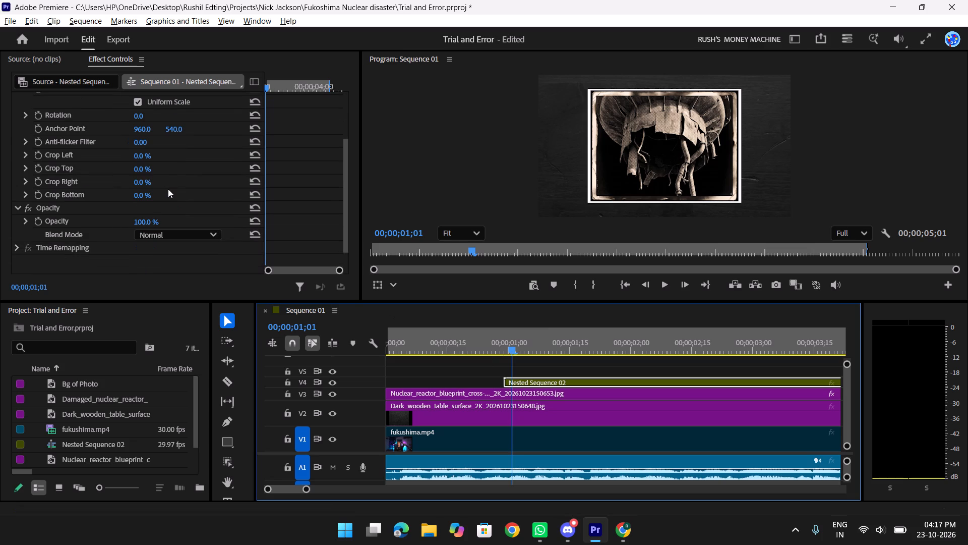
key(alt+Tab)
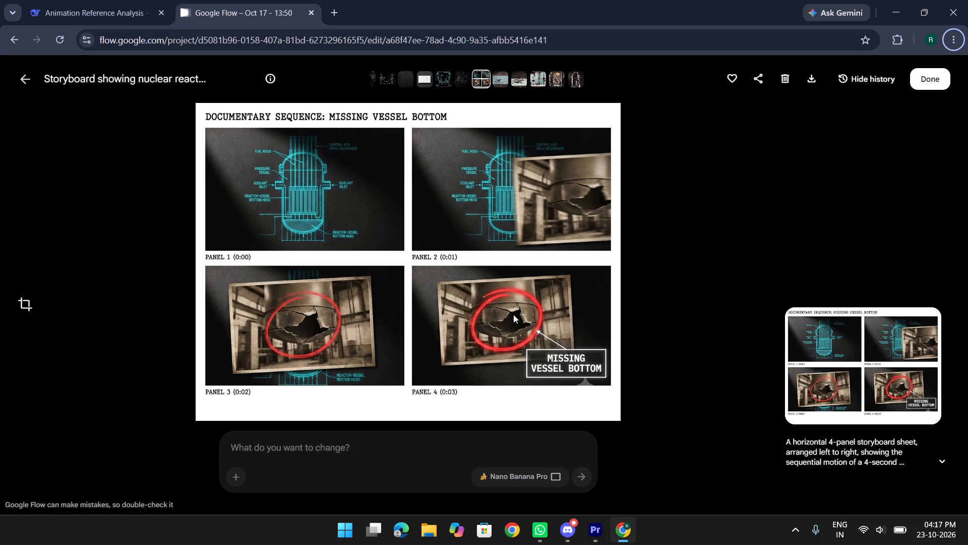
key(alt+Tab)
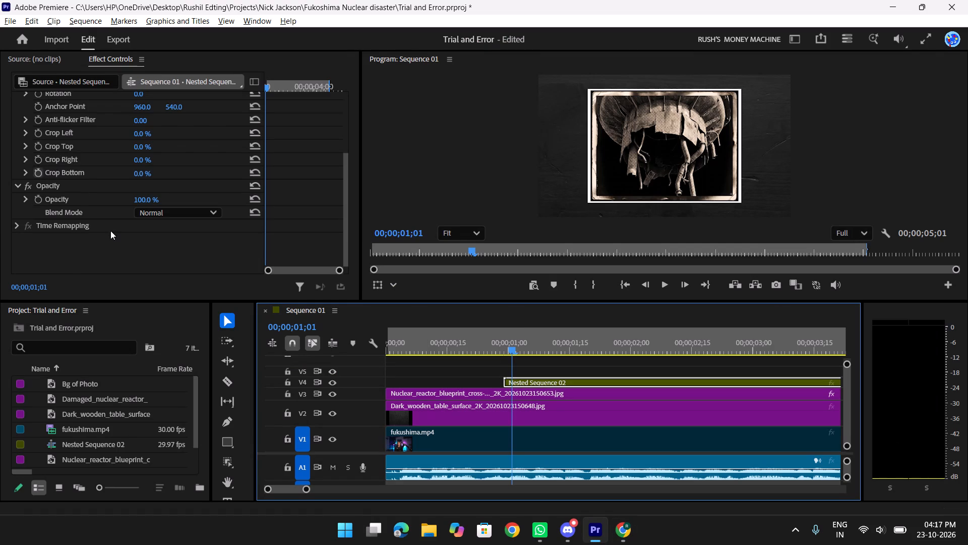
scroll(110, 228, up, 11)
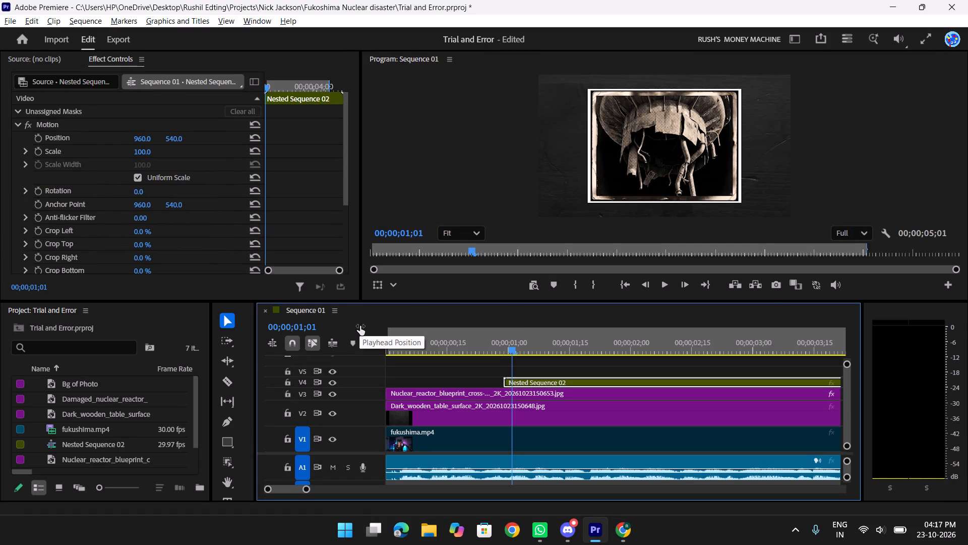
Open the effects library, search it for Transform, and browse the matching video effects and transitions.
key(shift+z)
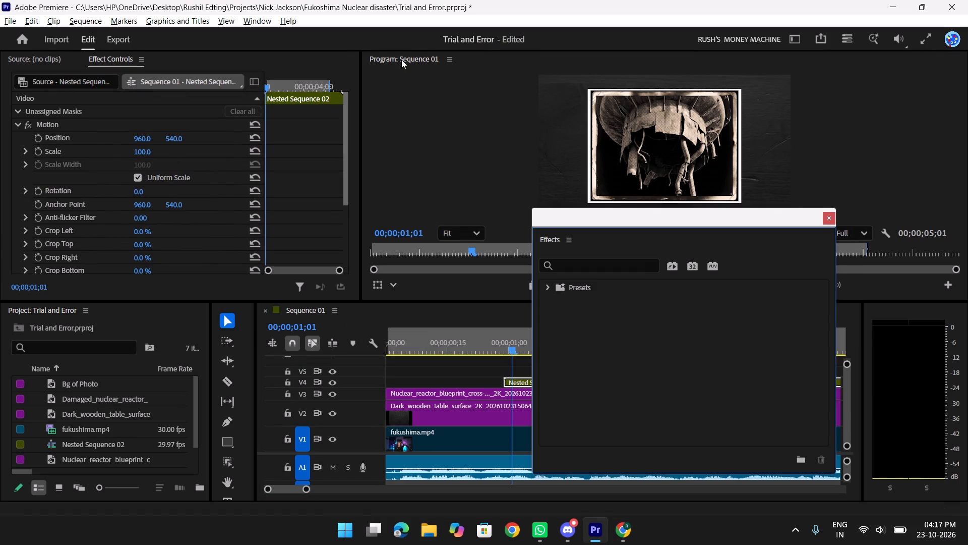
click(595, 256)
click(593, 265)
text(Transform)
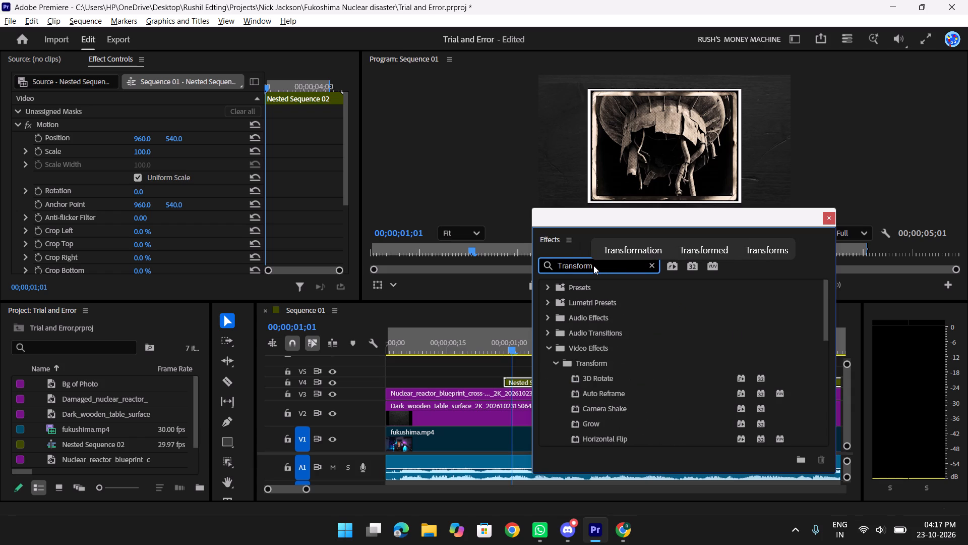
scroll(599, 424, down, 17)
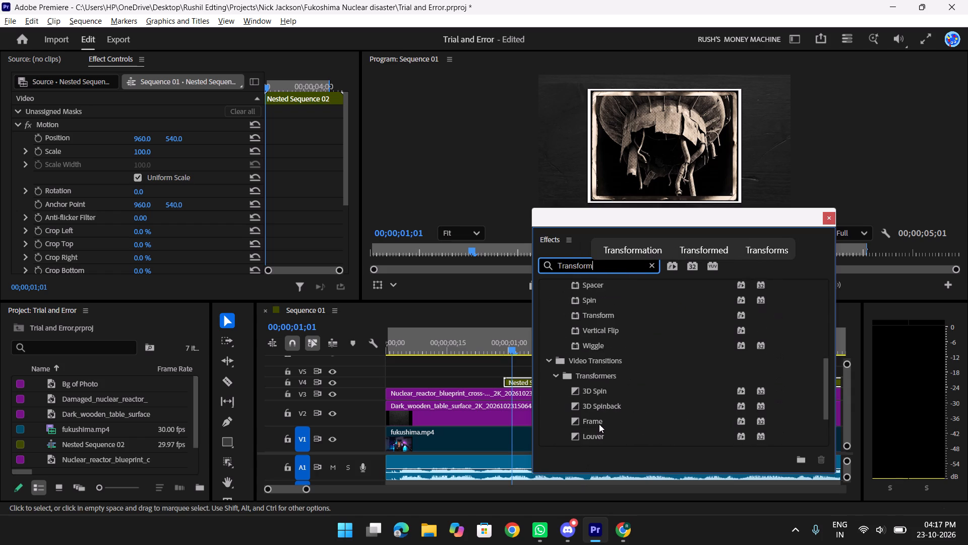
scroll(604, 398, down, 12)
scroll(586, 320, up, 6)
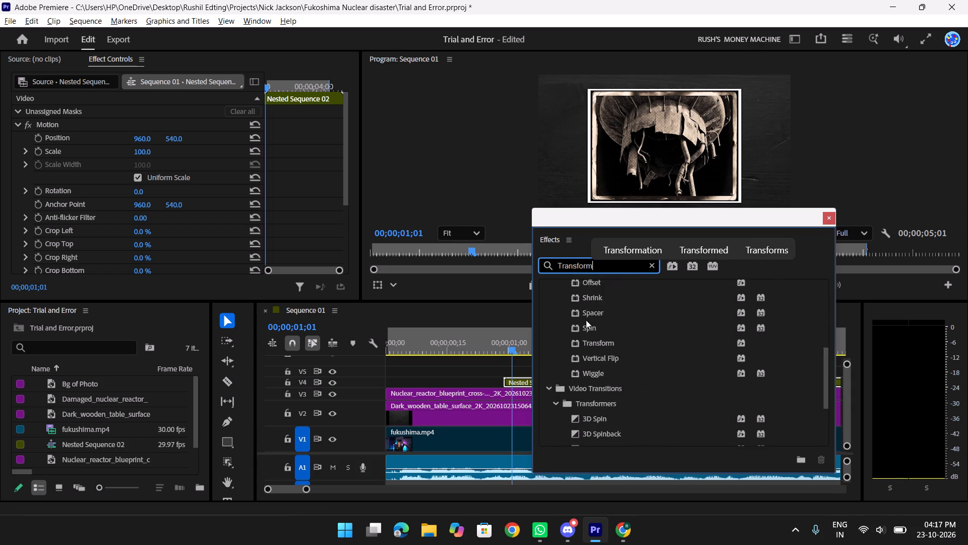
scroll(586, 320, up, 17)
click(555, 355)
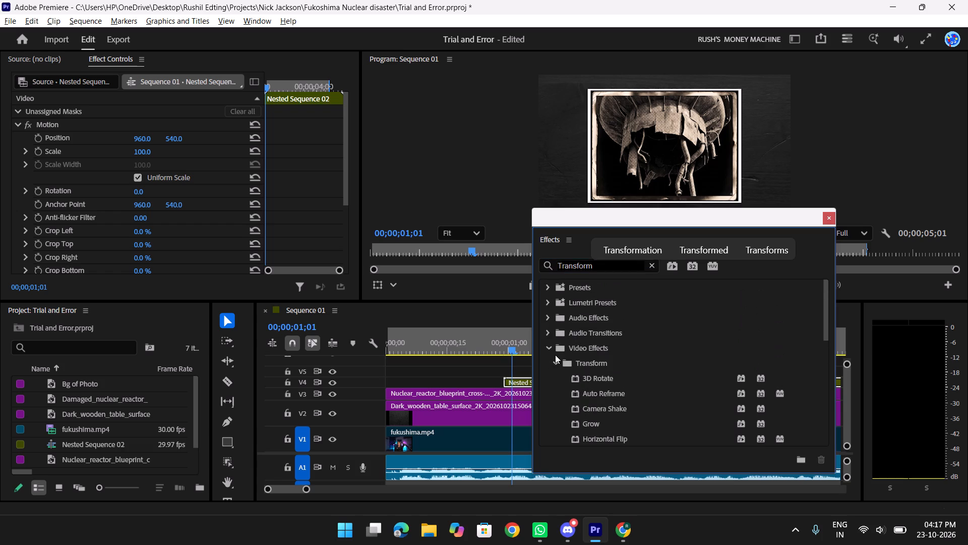
click(551, 361)
scroll(595, 357, down, 9)
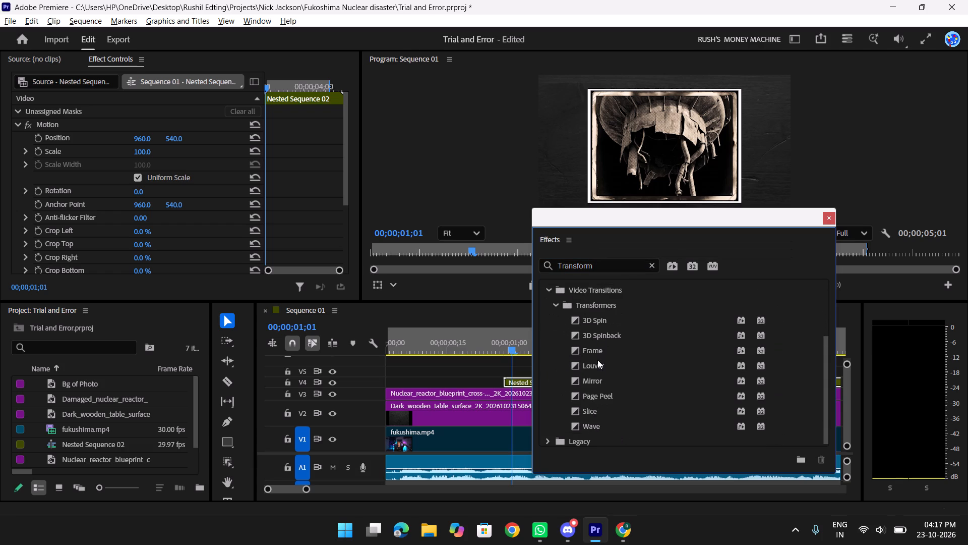
scroll(597, 360, down, 7)
Replace the effects search with Trans and browse the matching effects and transitions down to Lights & Blurs.
drag(599, 263, 535, 268)
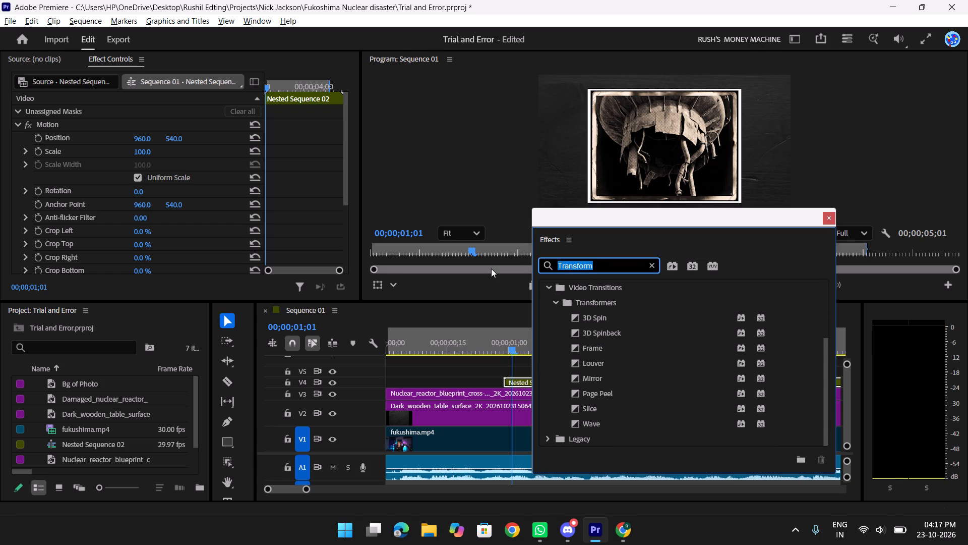
key(BackSpace)
key(z)
key(BackSpace)
text(Trn)
key(BackSpace)
text(ans)
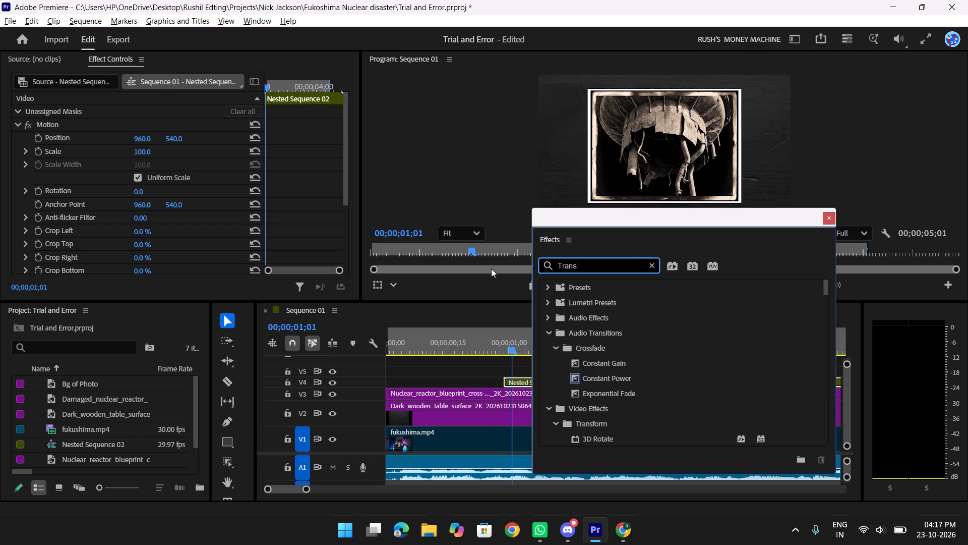
scroll(542, 389, down, 7)
scroll(608, 394, down, 2)
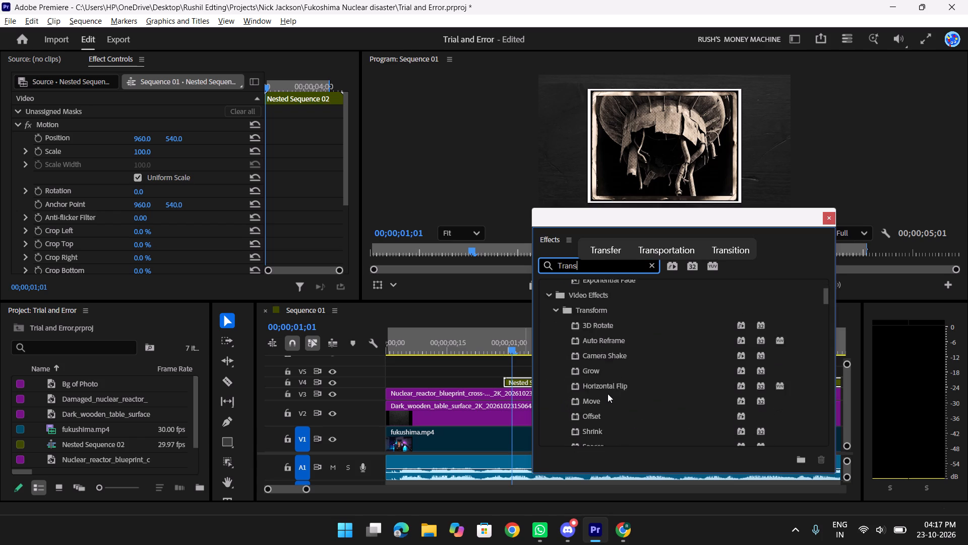
scroll(608, 394, down, 16)
scroll(607, 395, down, 19)
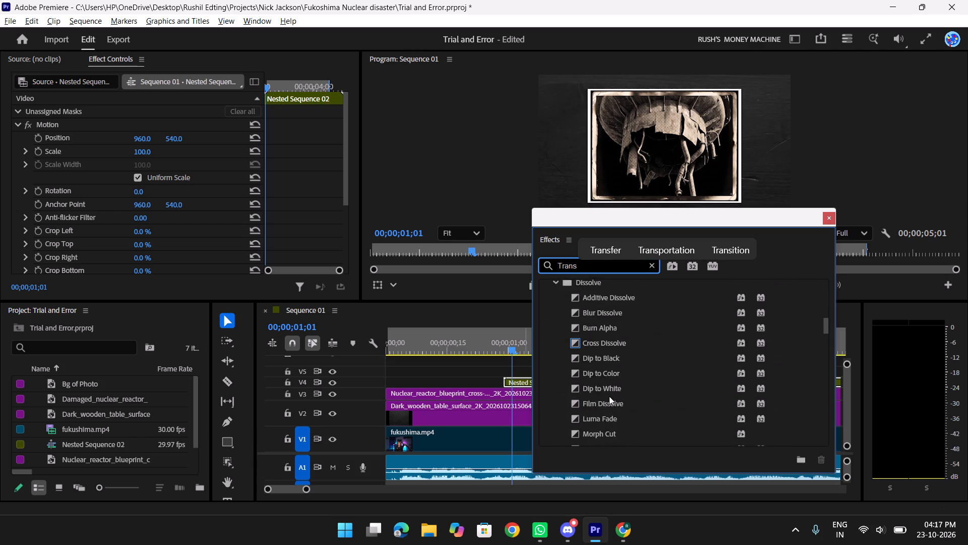
scroll(609, 396, down, 20)
scroll(609, 396, down, 5)
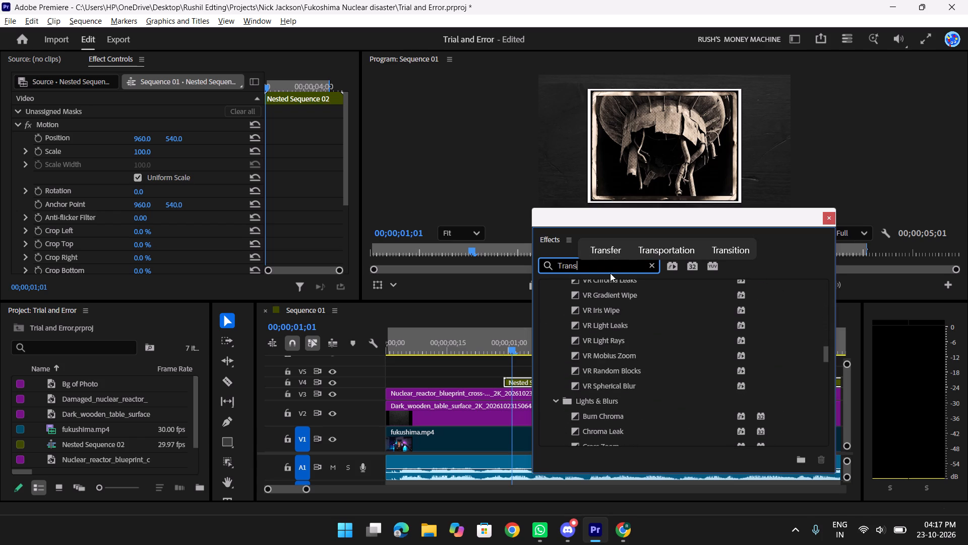
Search the effects library for Trans afresh and examine the video transitions from Animation through Smart Tools.
drag(597, 262, 541, 269)
key(BackSpace)
key(BackSpace)
key(BackSpace)
key(BackSpace)
key(BackSpace)
key(BackSpace)
key(BackSpace)
text(Trans)
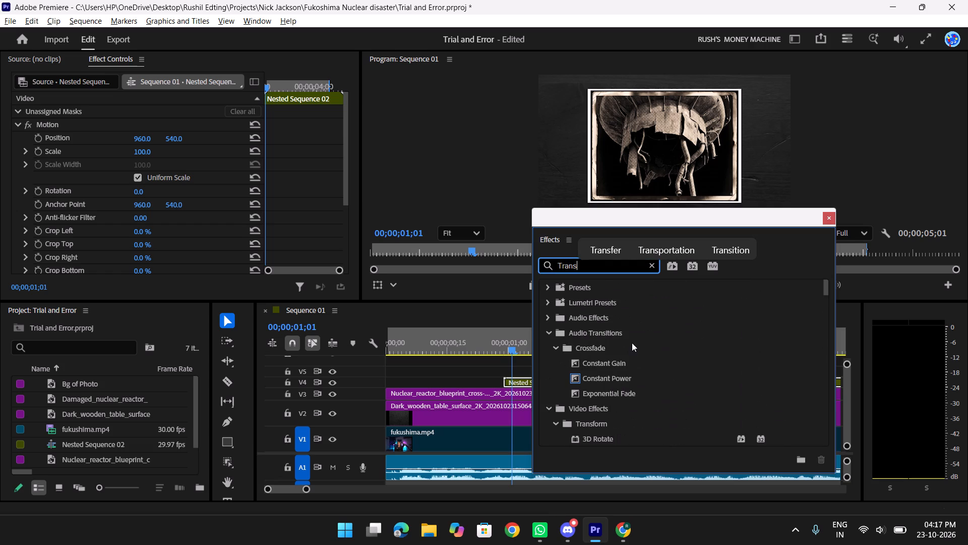
scroll(632, 343, down, 10)
scroll(632, 357, up, 3)
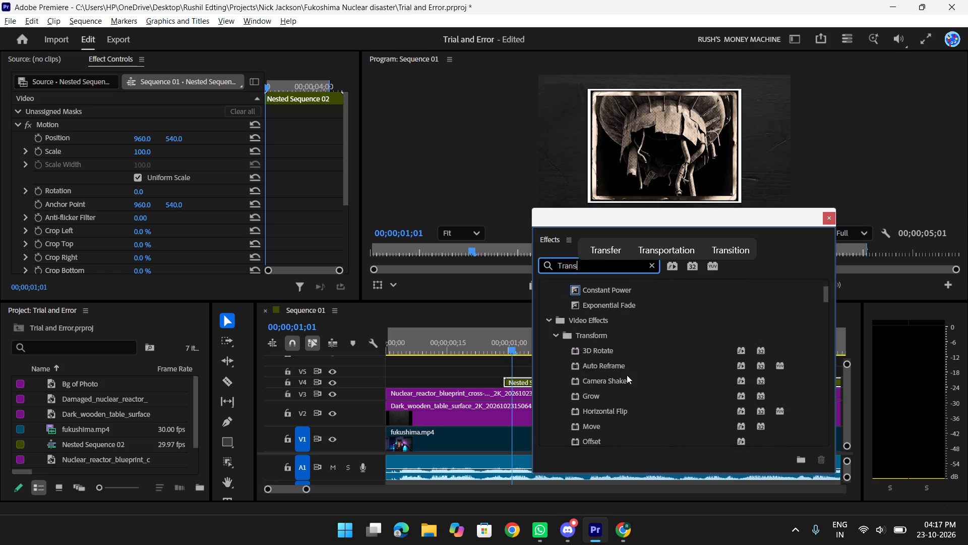
scroll(635, 430, down, 13)
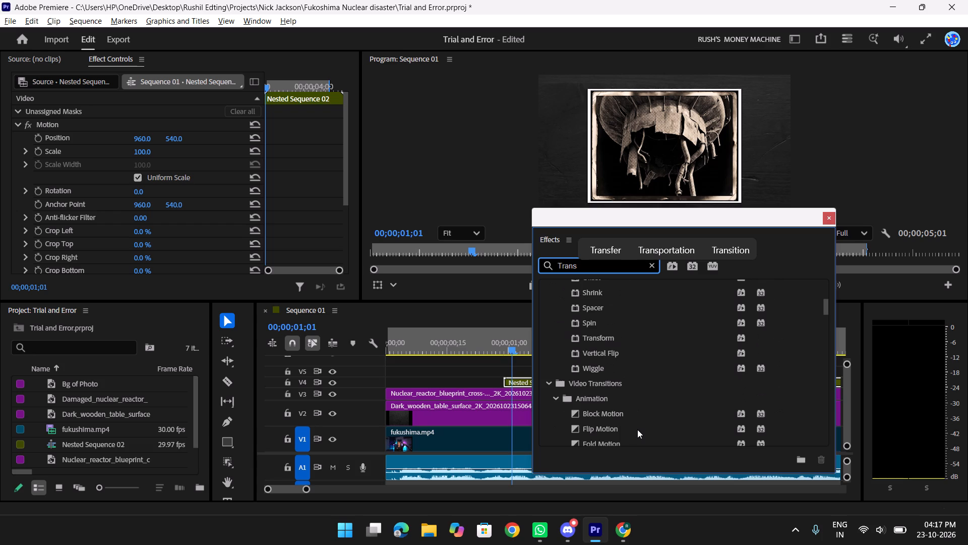
scroll(637, 429, down, 7)
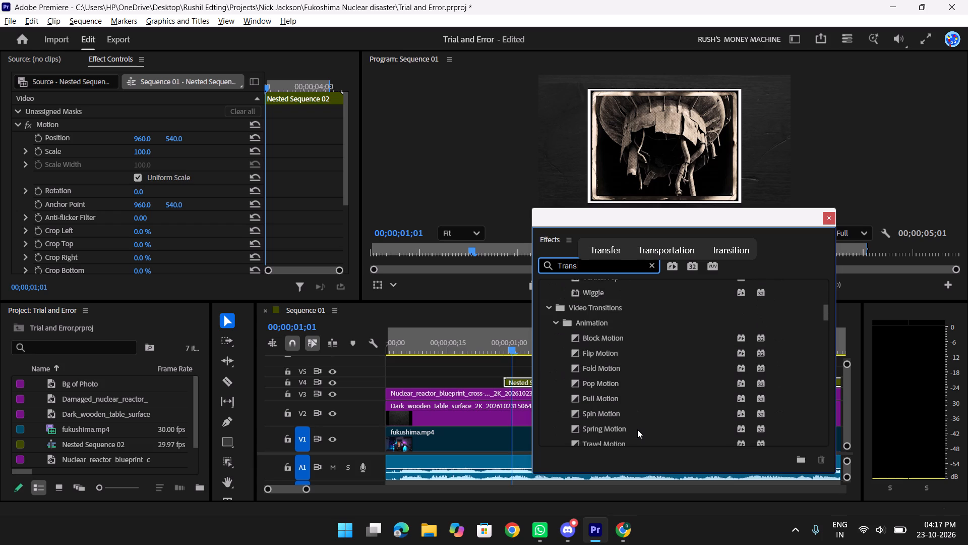
scroll(637, 429, down, 19)
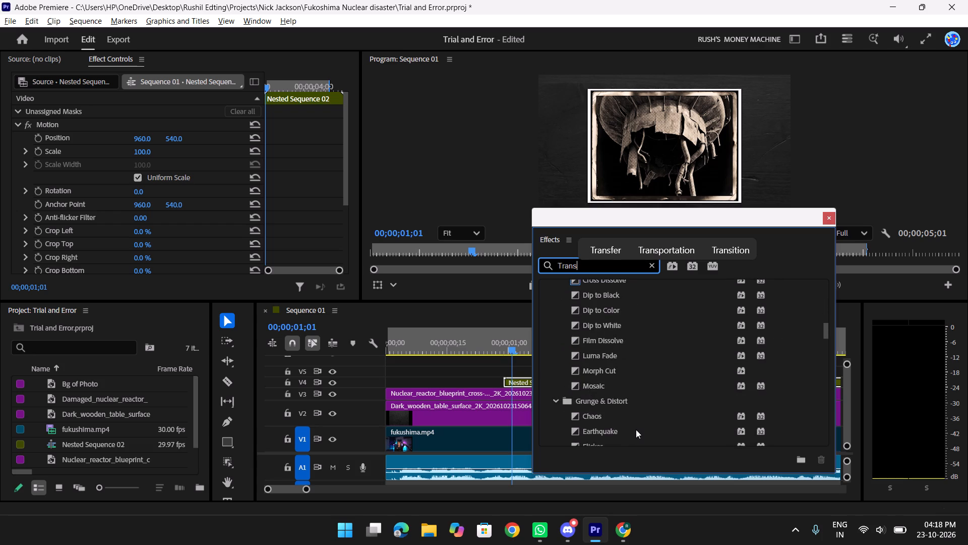
scroll(636, 429, down, 8)
scroll(632, 437, down, 20)
scroll(632, 437, down, 1)
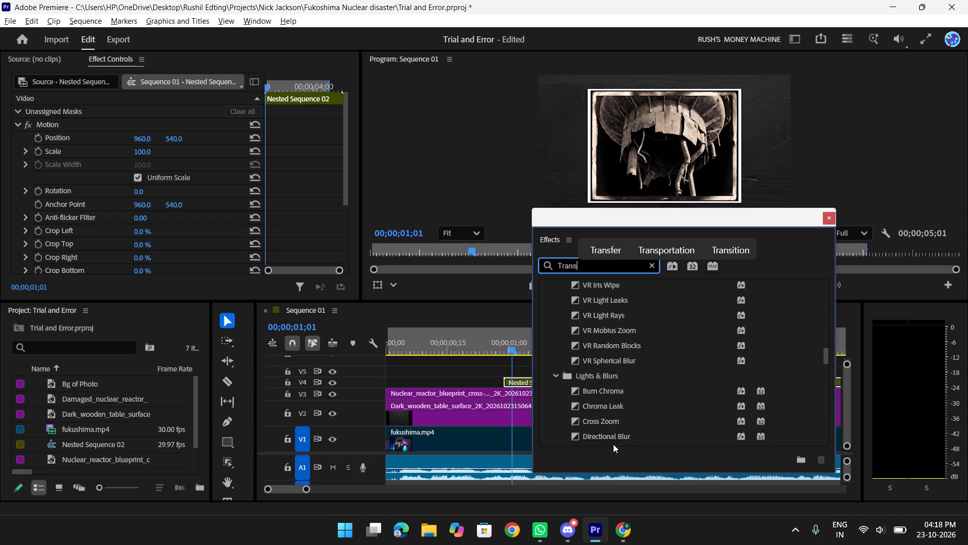
scroll(613, 444, down, 3)
scroll(625, 389, down, 20)
scroll(625, 389, down, 3)
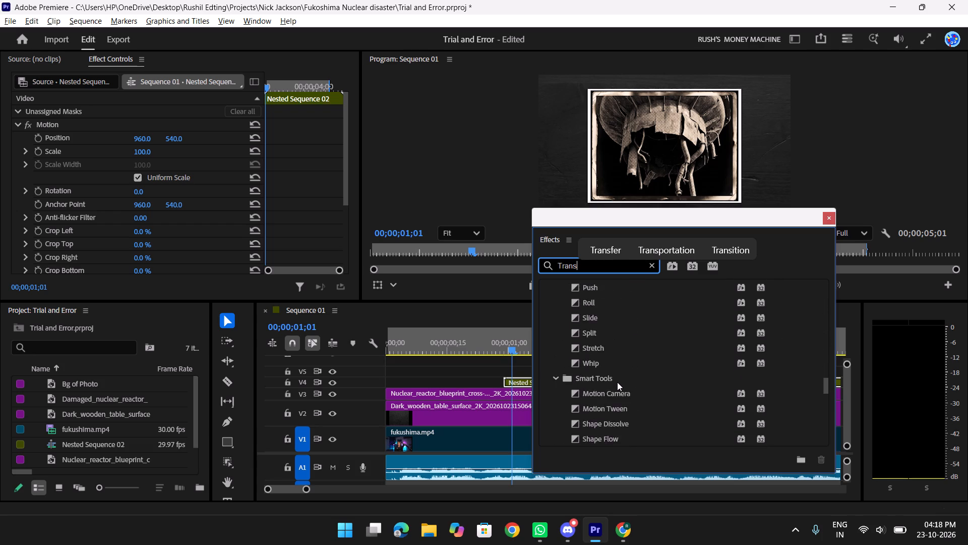
Narrow the effects library search to Transform and examine the matching Transform video effects and Transformers transitions.
scroll(617, 382, down, 17)
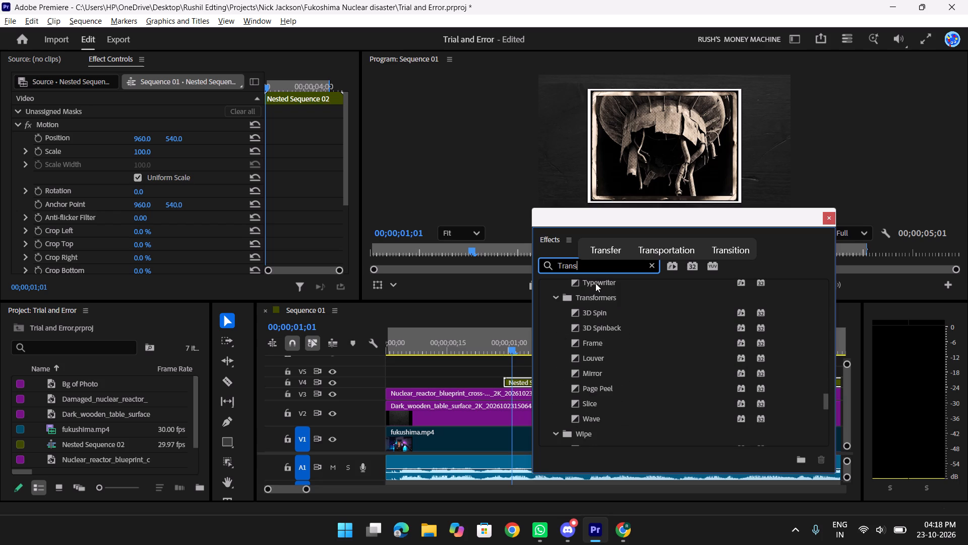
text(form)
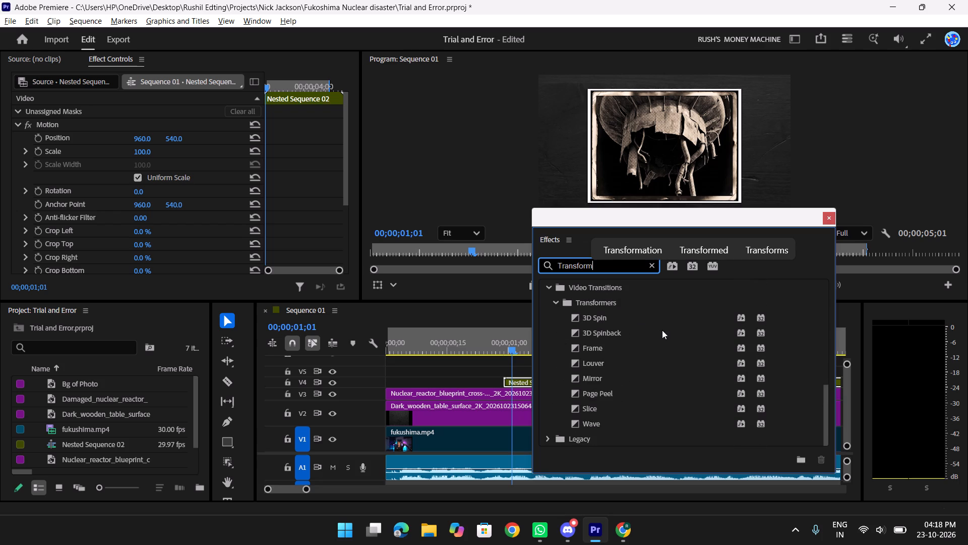
scroll(649, 321, down, 8)
scroll(584, 368, up, 14)
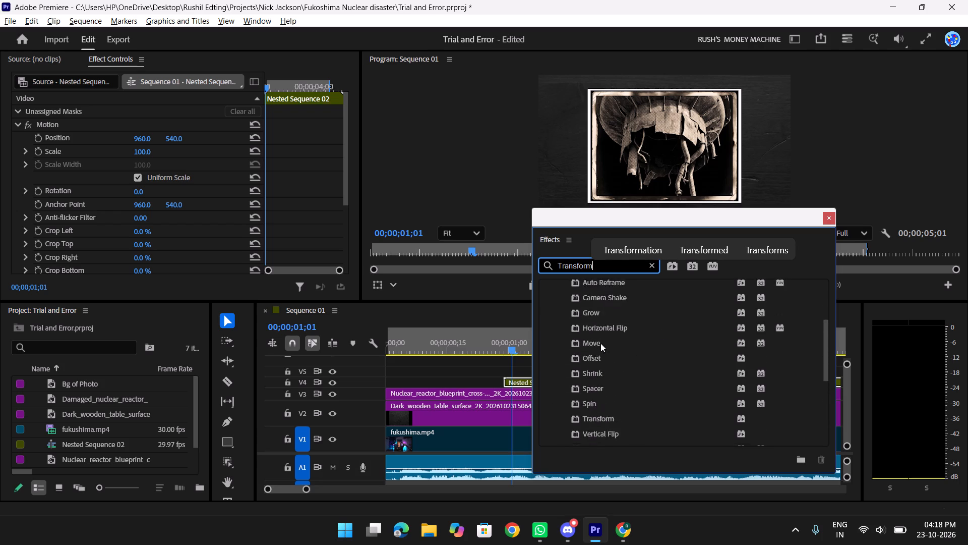
scroll(600, 343, up, 3)
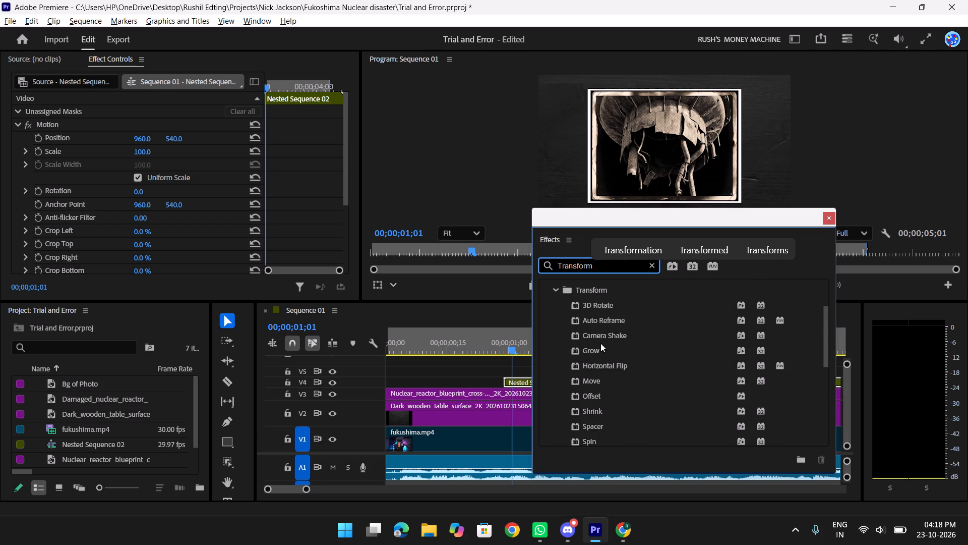
Search Windows for kuro and launch the Kuro app.
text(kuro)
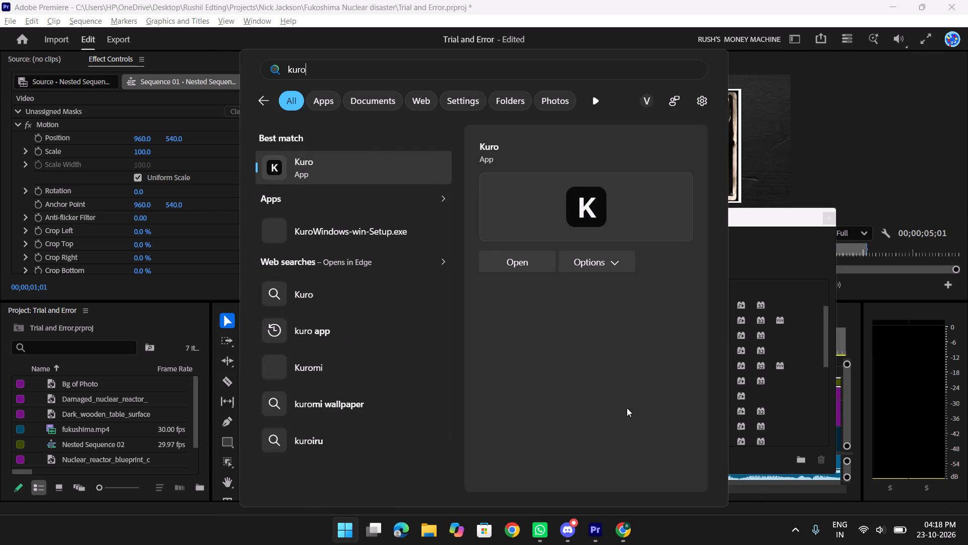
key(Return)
Switch to the Discord window showing the gng meetup channel.
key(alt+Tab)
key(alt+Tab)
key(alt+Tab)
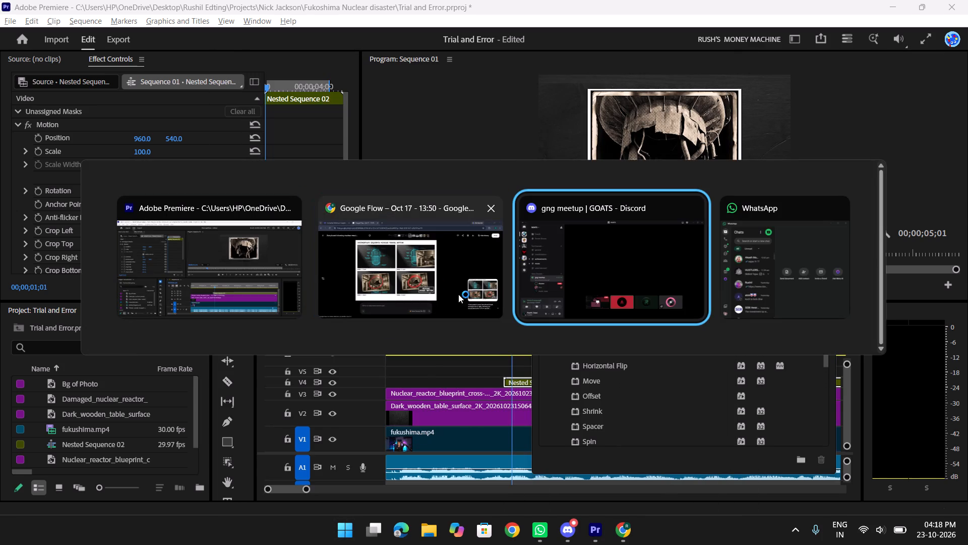
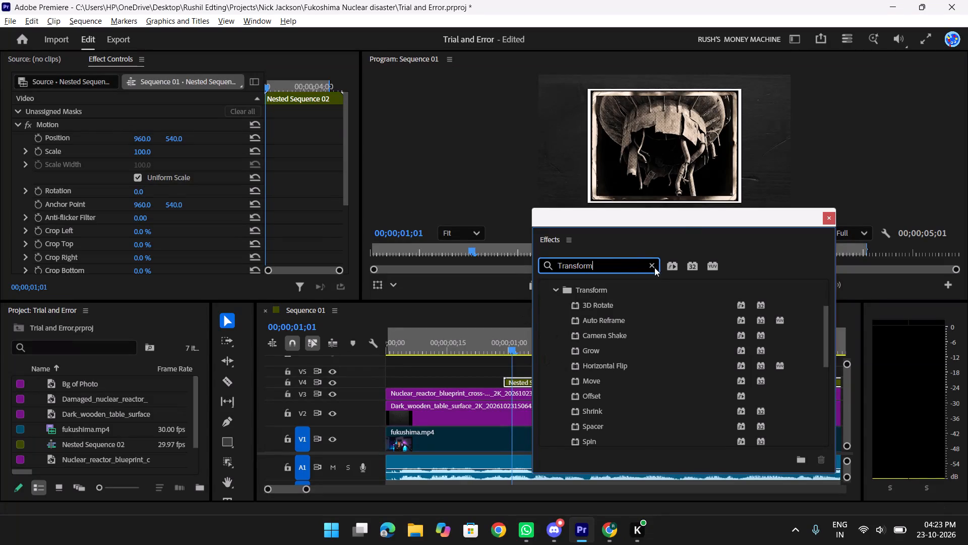
Search the effects library for trans and apply the Transform video effect to the Nested Sequence 02 clip on V4.
alt+scroll(643, 355, down, 9)
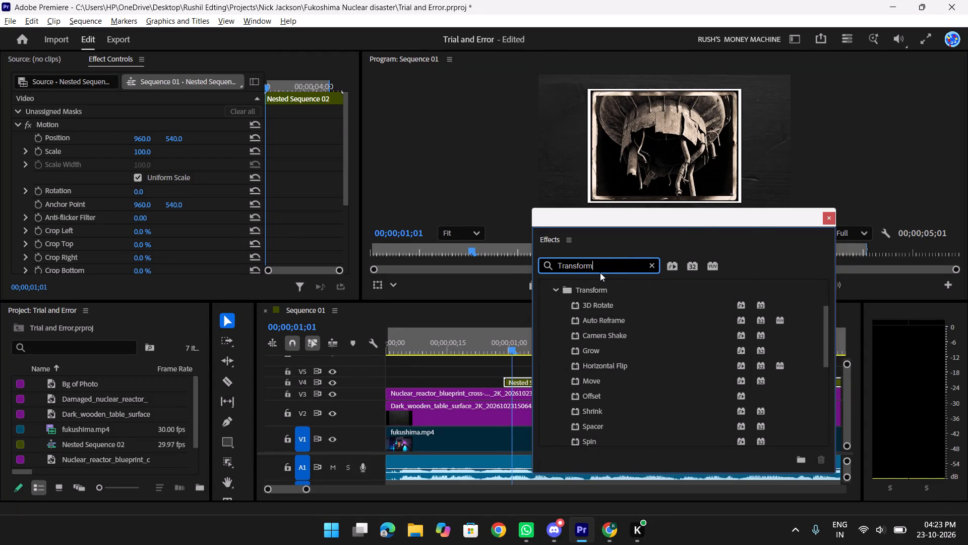
key(ctrl+shift+Left)
right_click(600, 272)
click(607, 264)
key(ctrl+shift+Left)
key(ctrl+shift+Left)
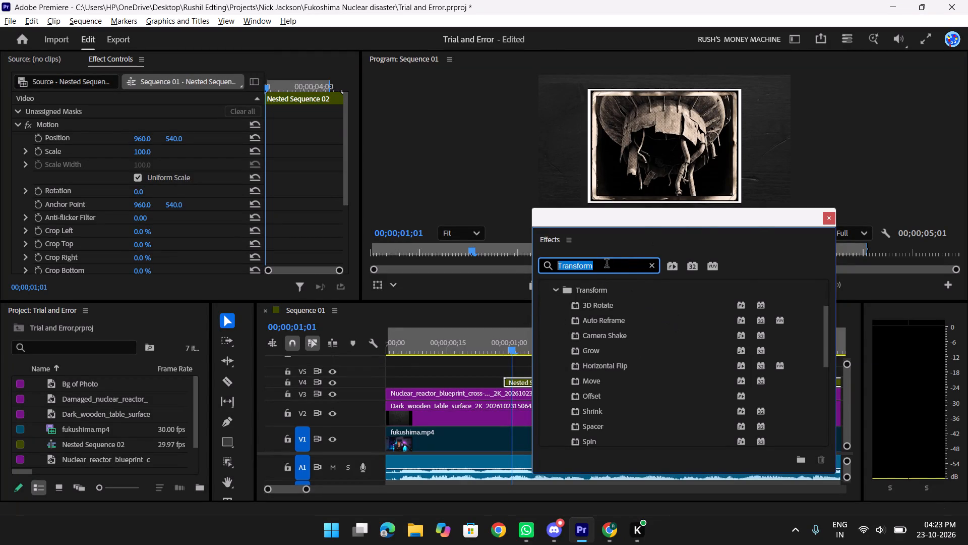
key(ctrl+shift+Left)
key(BackSpace)
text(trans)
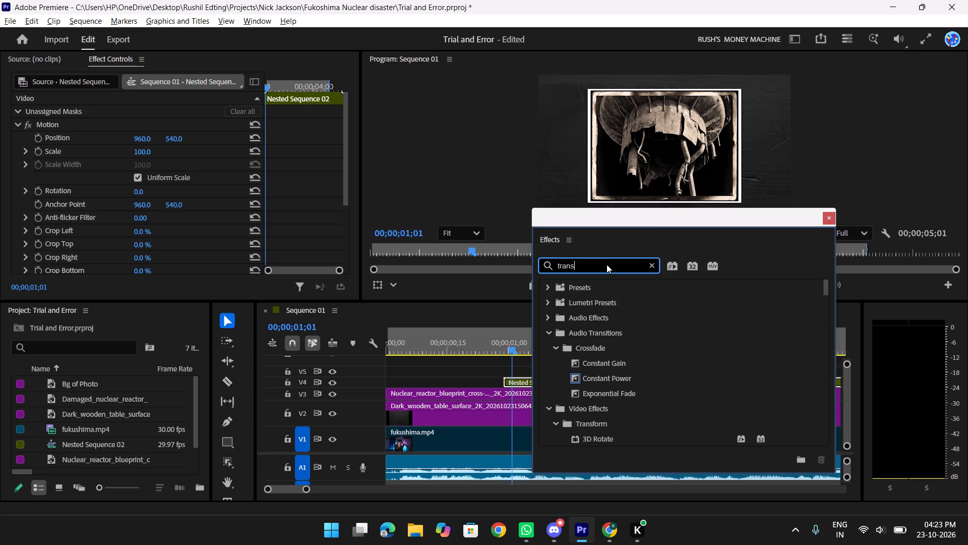
scroll(654, 359, down, 15)
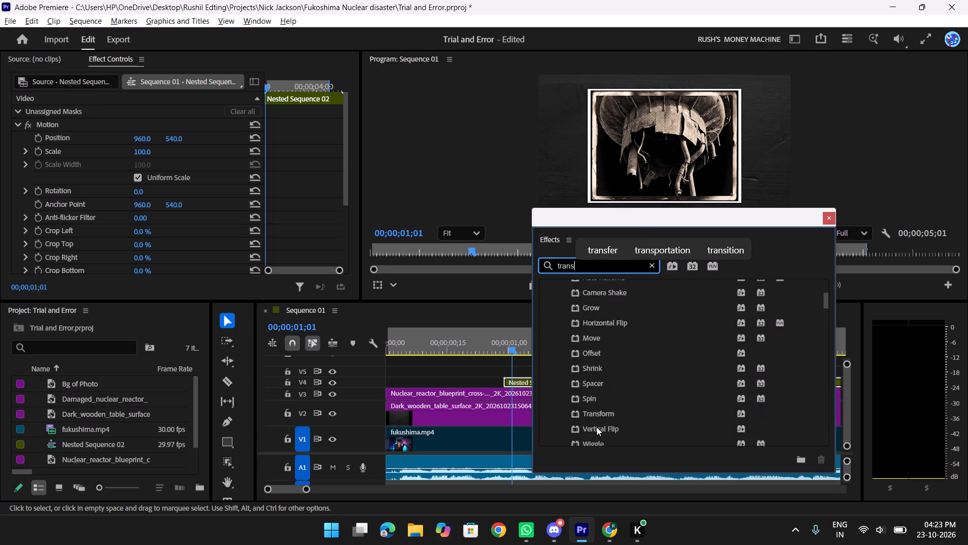
scroll(596, 427, down, 5)
drag(607, 338, 542, 381)
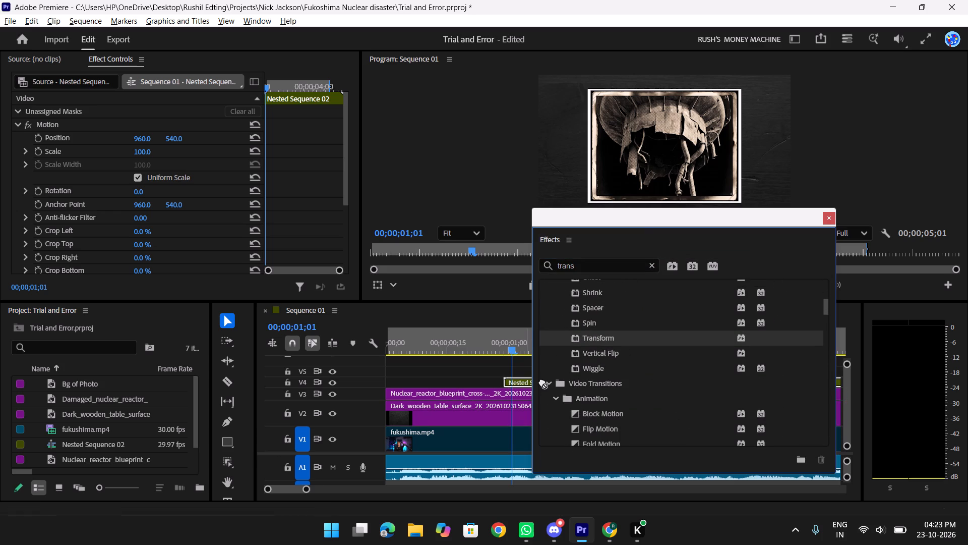
drag(542, 381, 522, 382)
click(827, 212)
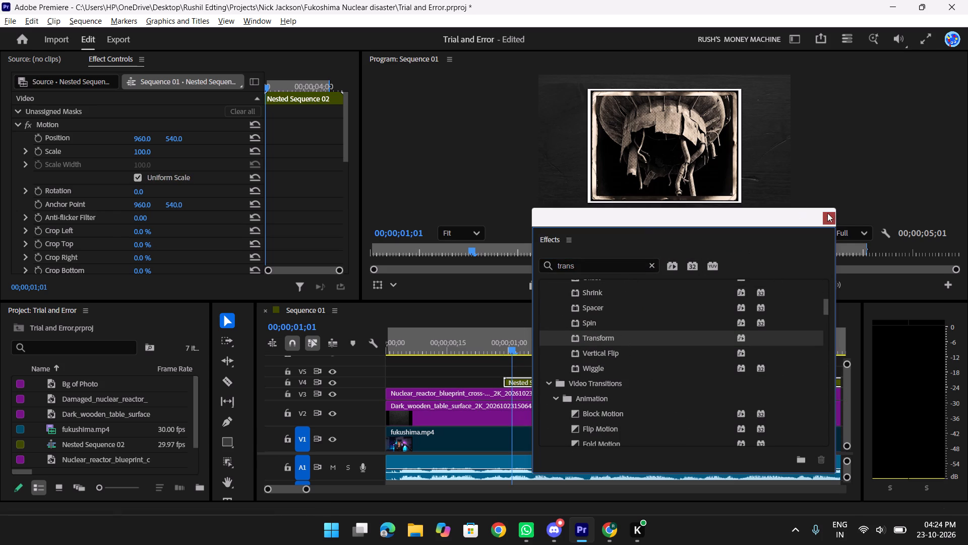
Shift the shot vertically by setting the Transform effect's Position Y value to about 459.
scroll(123, 230, down, 14)
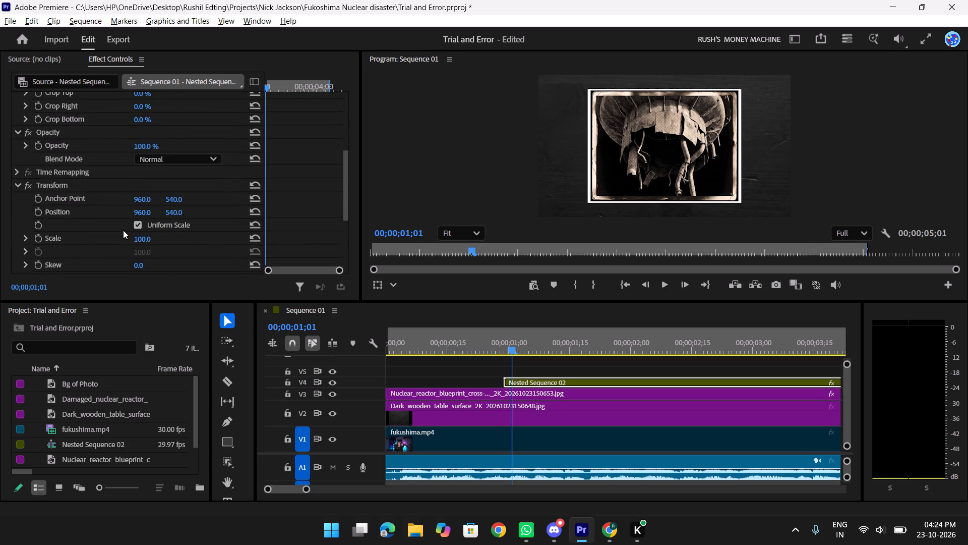
scroll(123, 230, down, 3)
scroll(123, 230, up, 7)
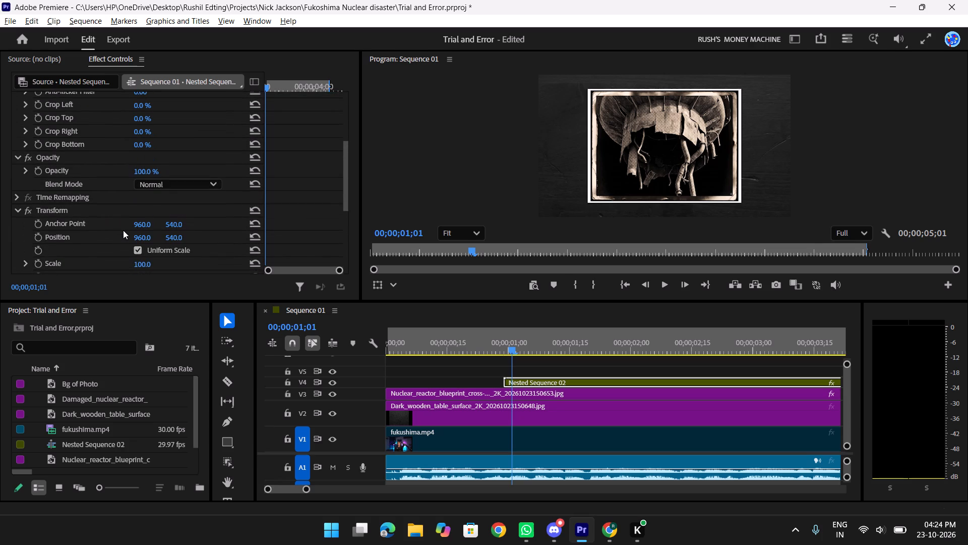
scroll(123, 230, down, 8)
scroll(123, 230, up, 4)
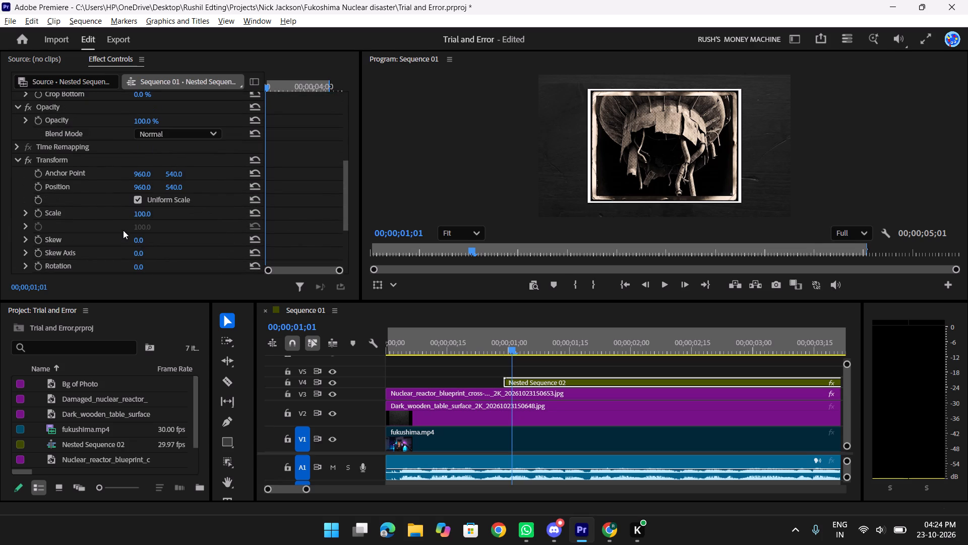
scroll(178, 219, up, 5)
scroll(177, 217, down, 4)
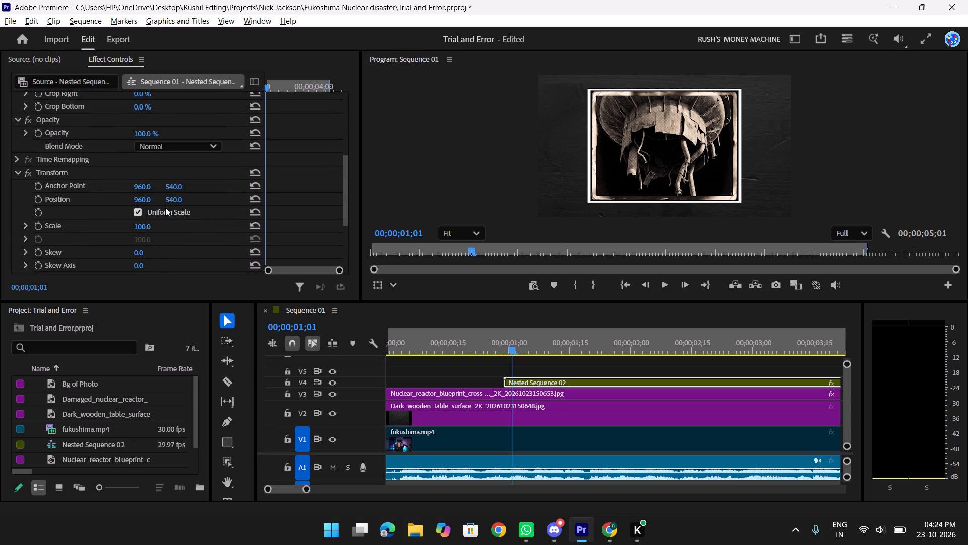
drag(168, 201, 115, 212)
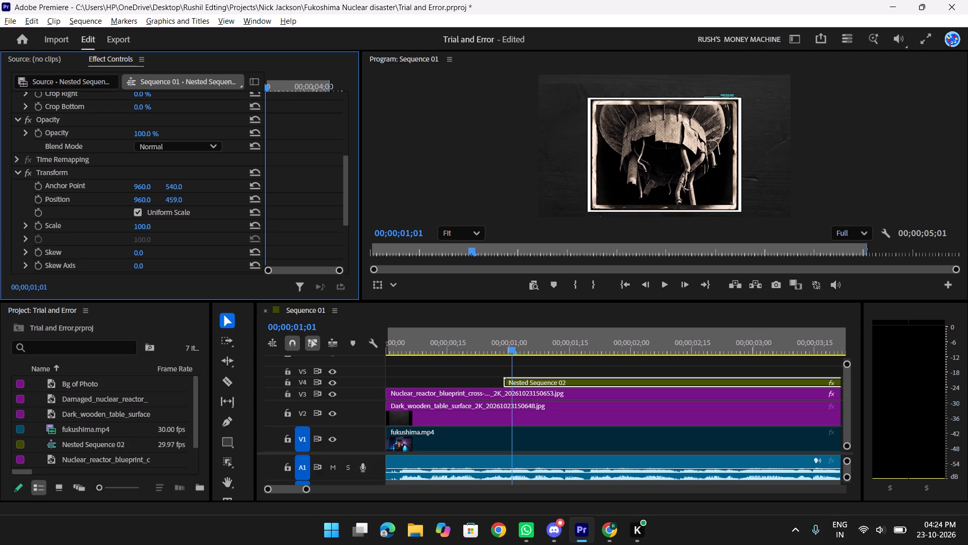
Set Nested Sequence 02's Transform Position to 960, 518 and keyframe it at 00;00;01;01 and 00;00;03;18.
drag(115, 212, 155, 208)
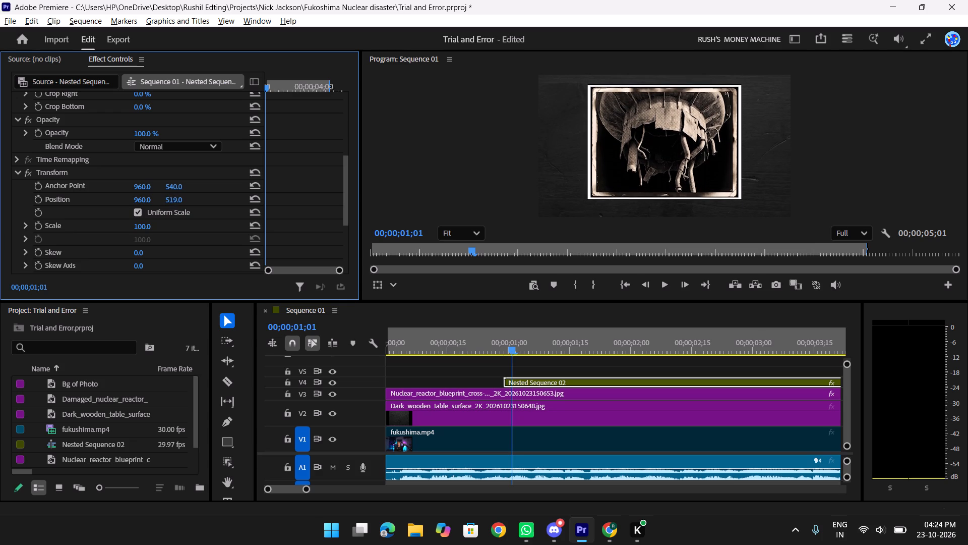
drag(155, 208, 158, 210)
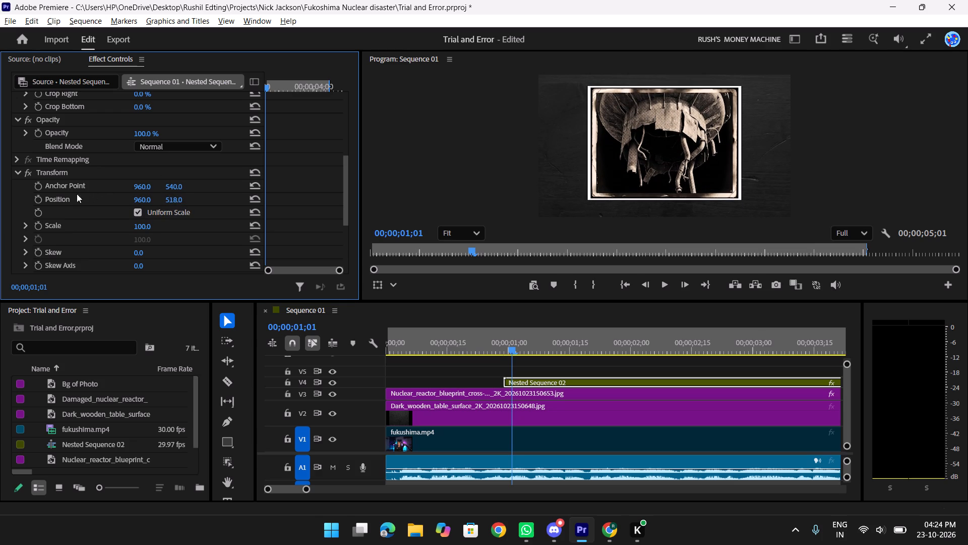
click(39, 203)
drag(264, 86, 306, 86)
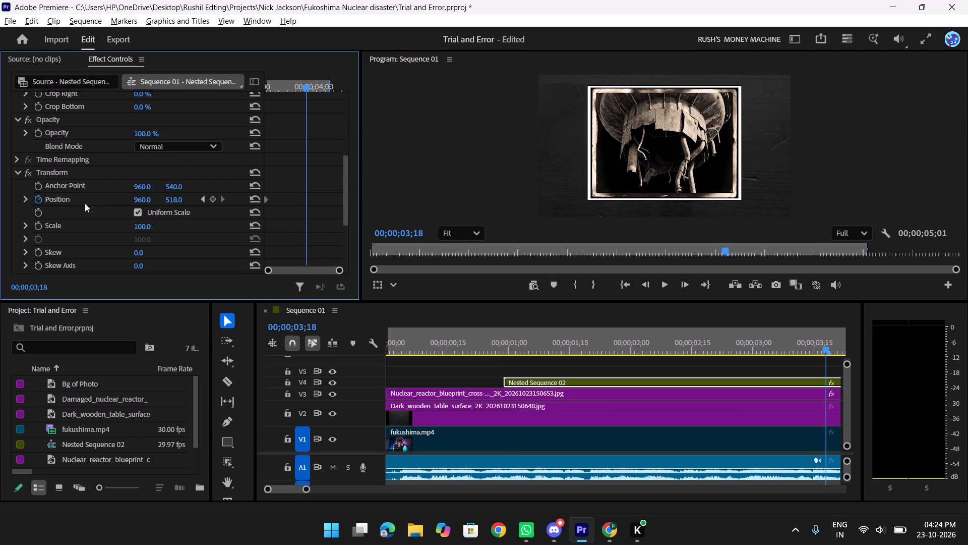
click(215, 202)
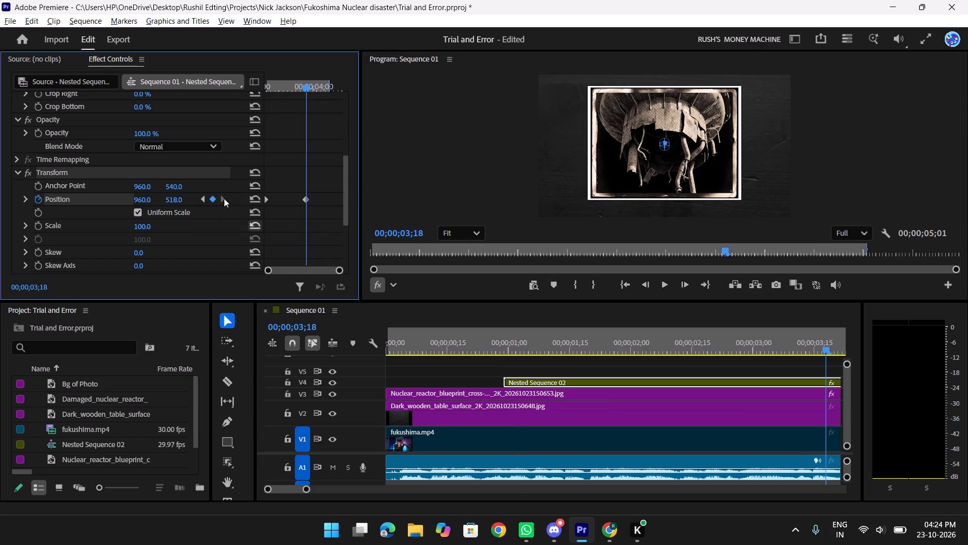
Set the first Transform Position keyframe to 2029, 934 so the photo starts partly outside the frame.
click(206, 197)
drag(178, 199, 344, 200)
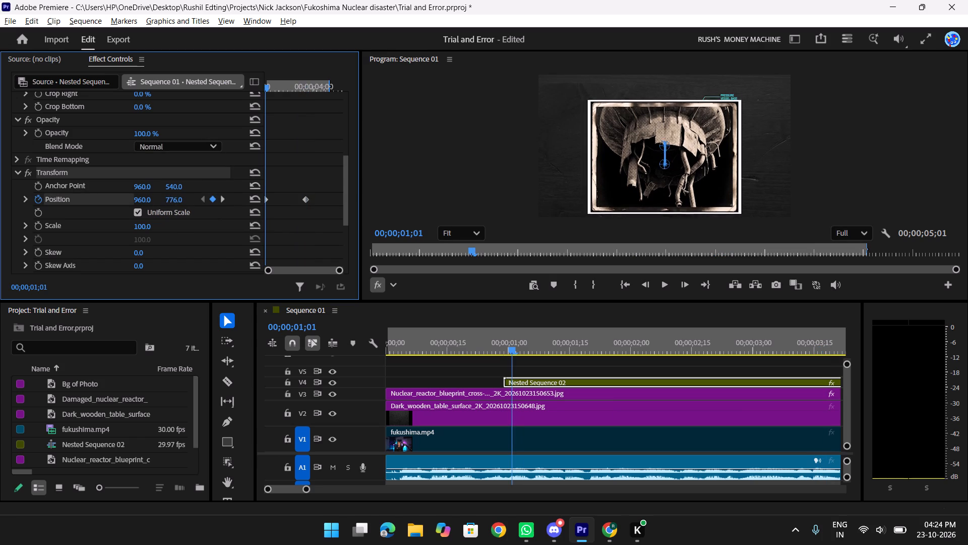
drag(344, 200, 438, 204)
drag(145, 198, 244, 199)
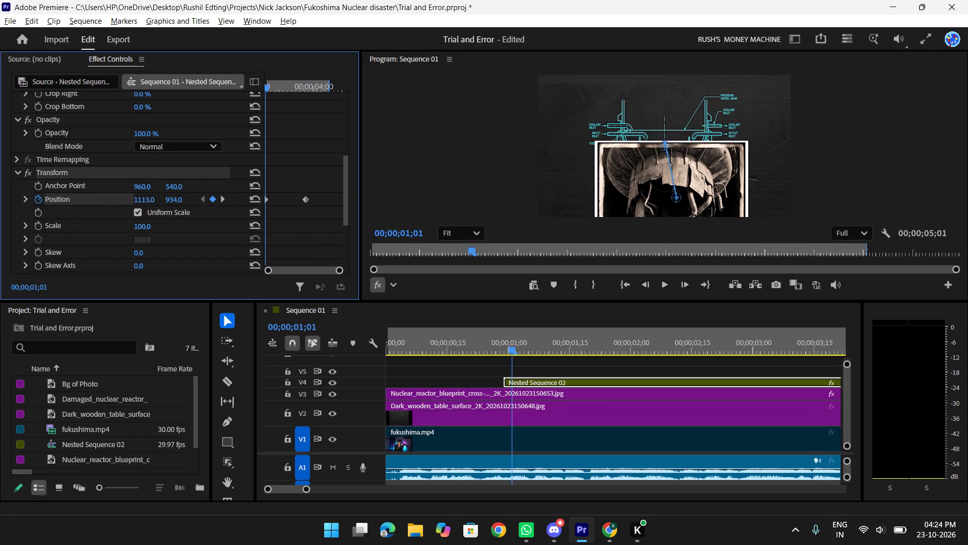
drag(244, 199, 537, 204)
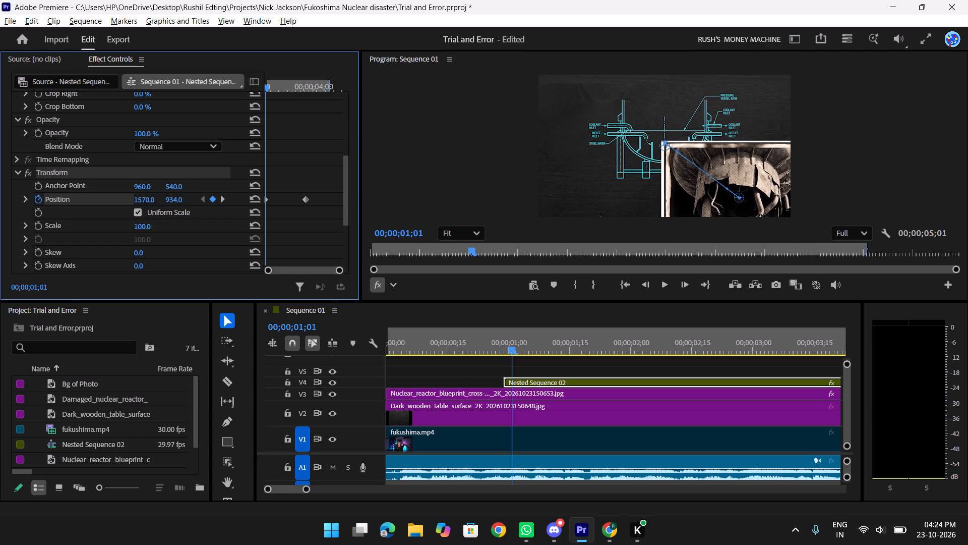
drag(537, 204, 819, 241)
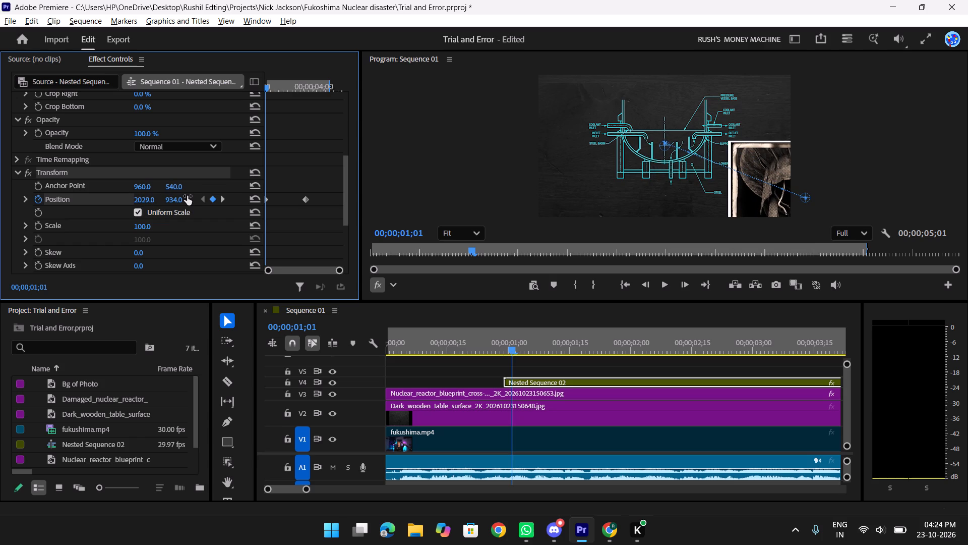
Set the Transform effect's Shutter Angle to 180 for motion blur.
scroll(161, 222, down, 4)
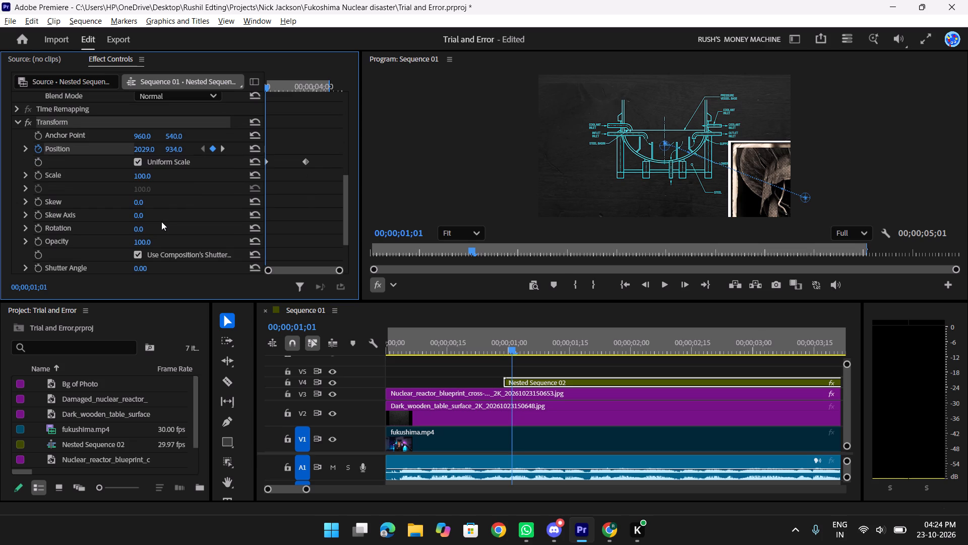
scroll(161, 222, down, 2)
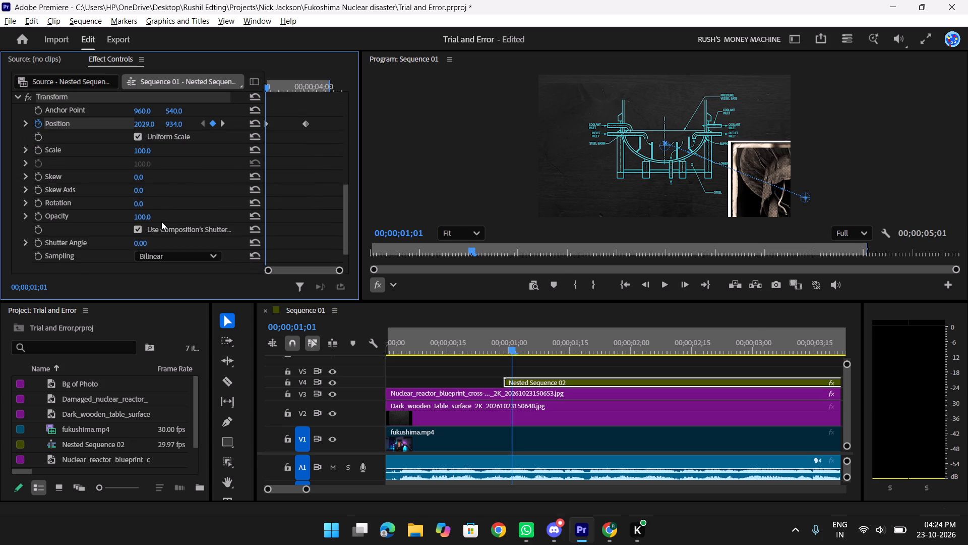
scroll(130, 205, down, 3)
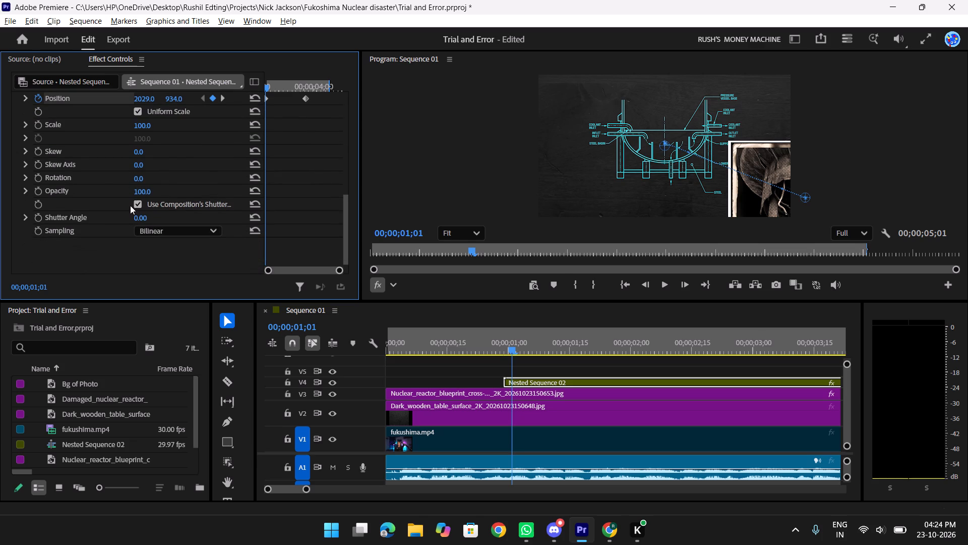
click(143, 211)
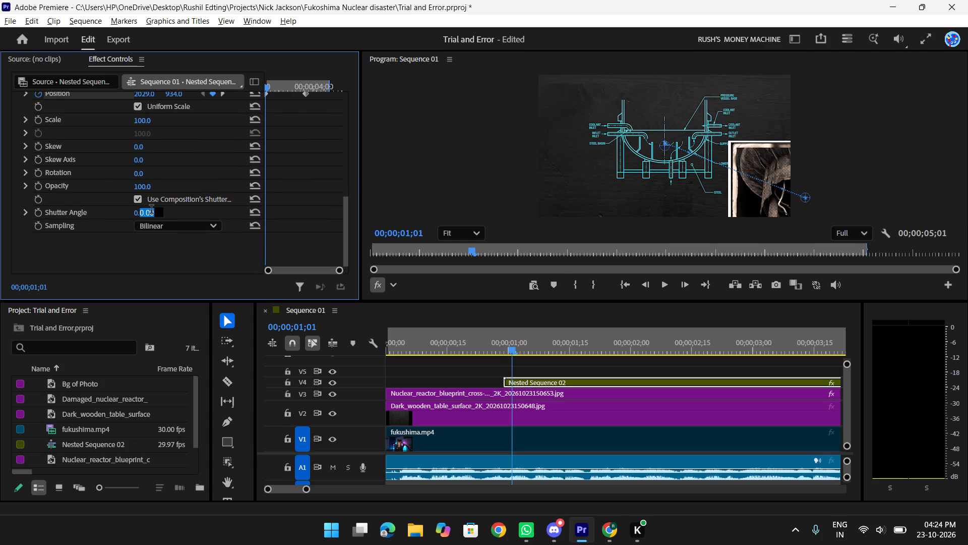
key(1)
text(80)
key(Return)
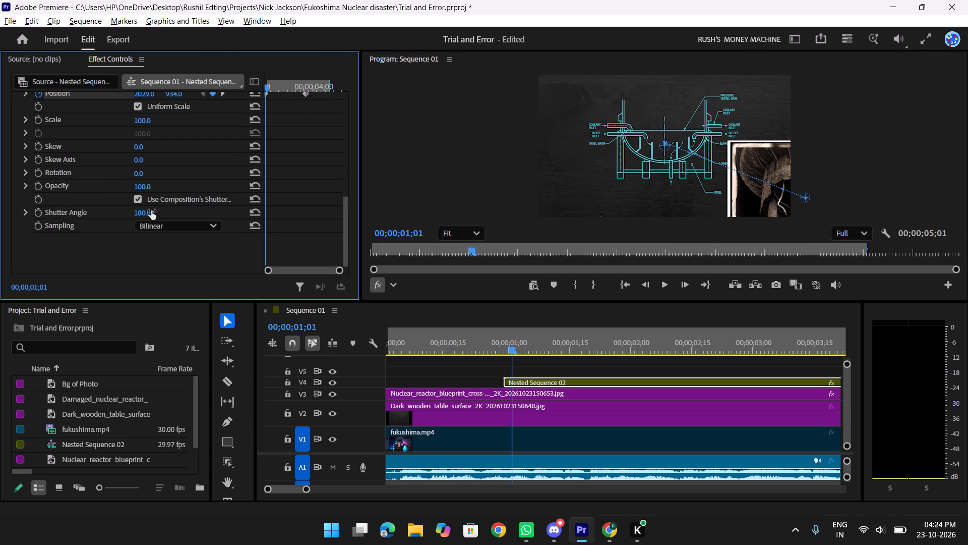
Set the Transform effect's Rotation to -5° to tilt the photo.
click(136, 175)
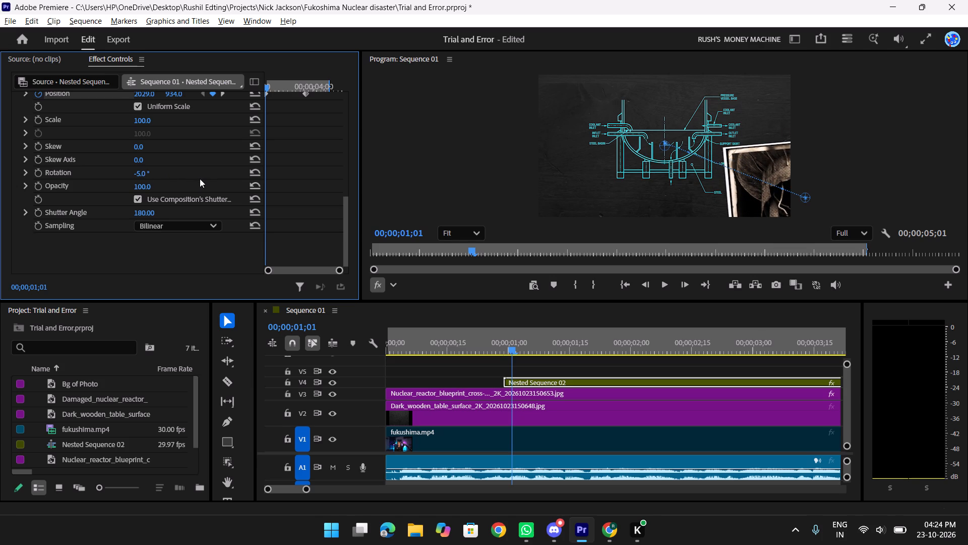
Set the second Transform Position keyframe, at 00;00;03;18, to 960, 541.
scroll(200, 179, up, 6)
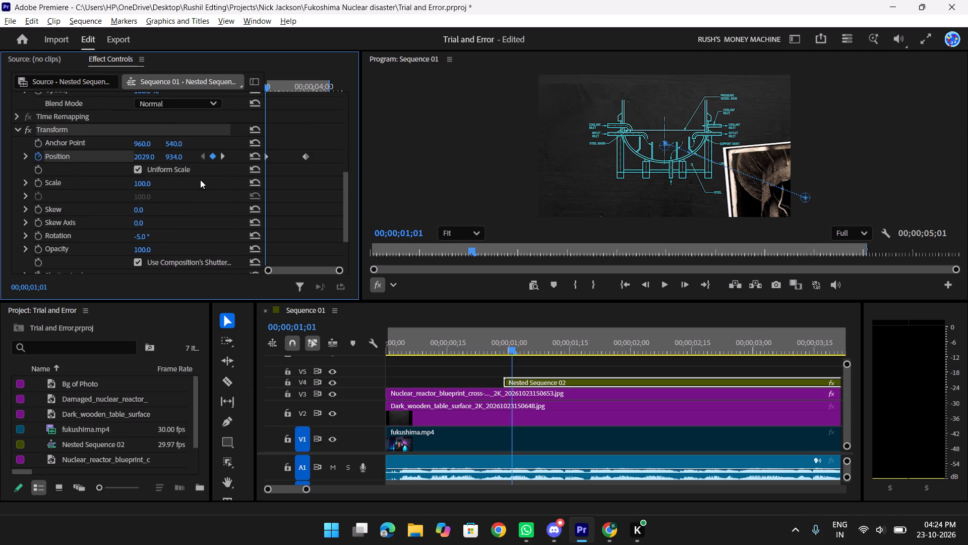
scroll(200, 179, down, 3)
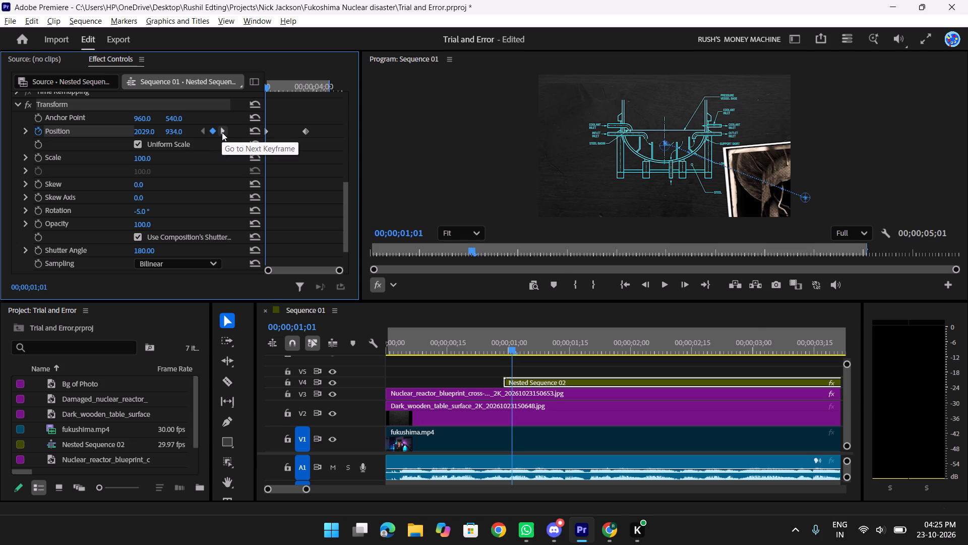
click(222, 132)
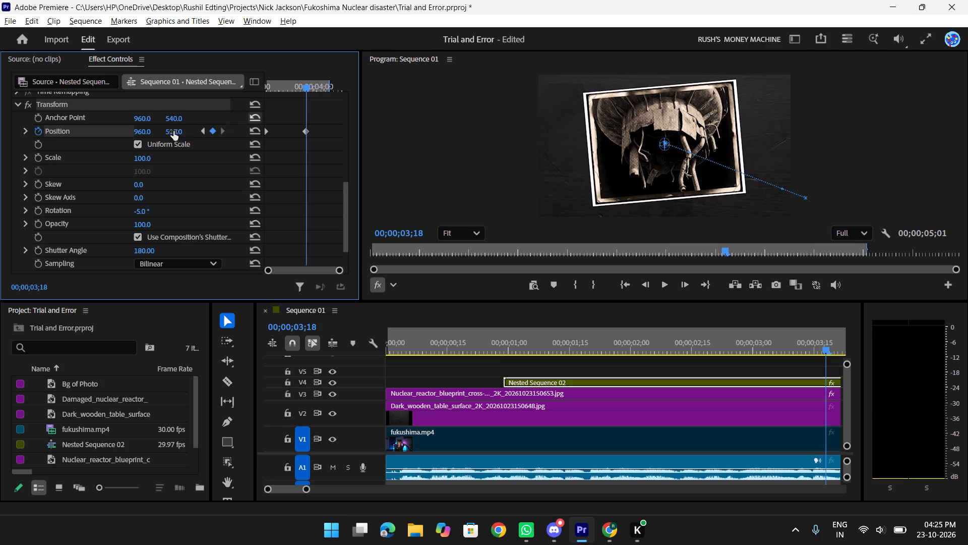
drag(175, 130, 190, 130)
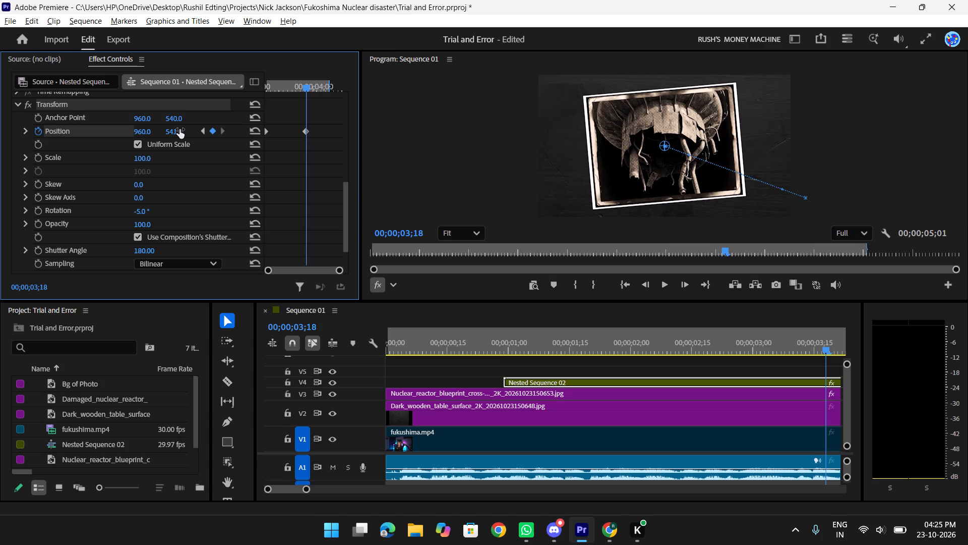
Apply Ease In and Ease Out temporal interpolation to both Transform Position keyframes.
scroll(183, 163, down, 5)
scroll(183, 163, up, 4)
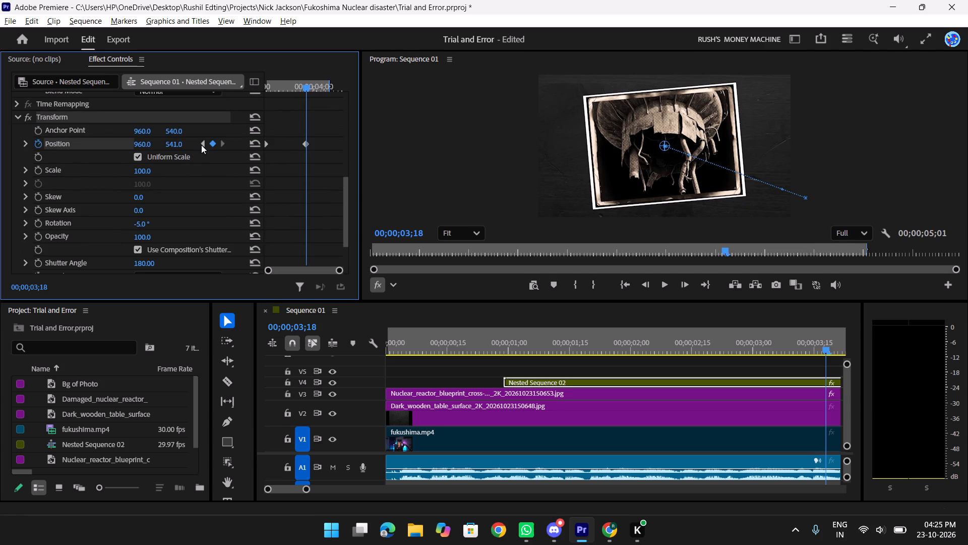
click(201, 145)
click(25, 146)
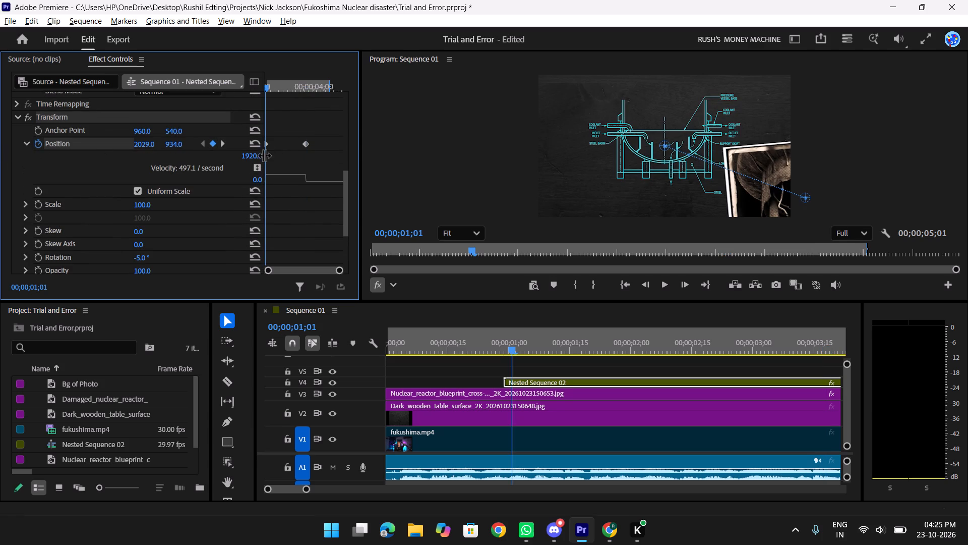
drag(328, 142, 256, 160)
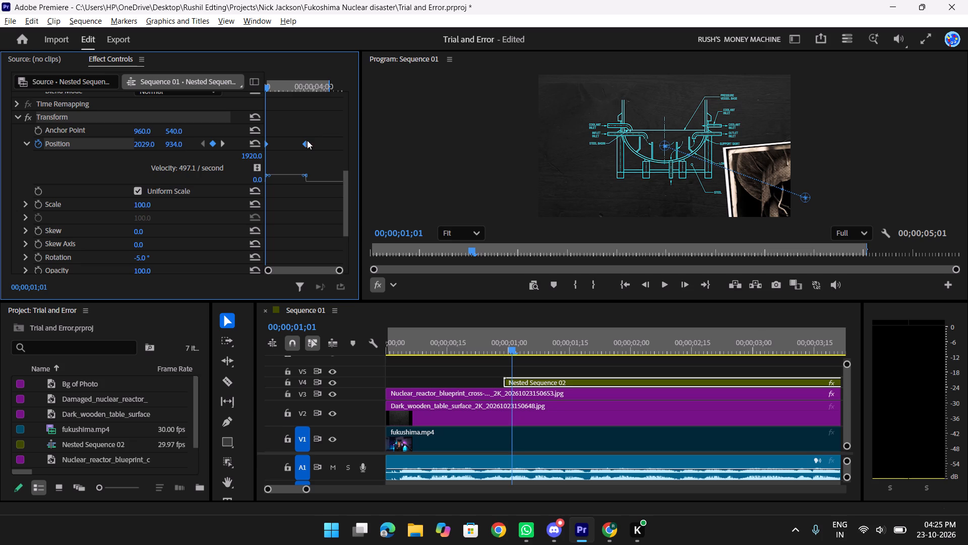
right_click(306, 145)
click(353, 252)
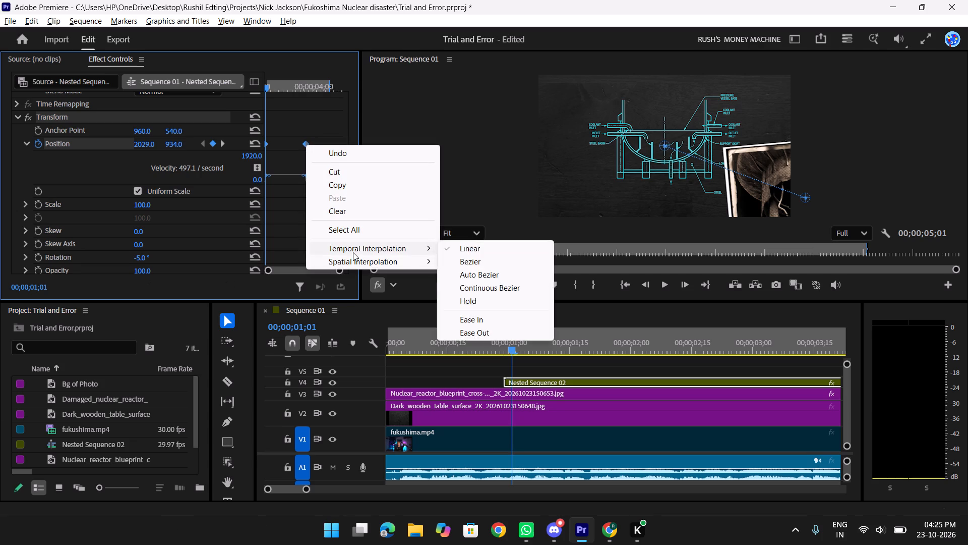
click(394, 253)
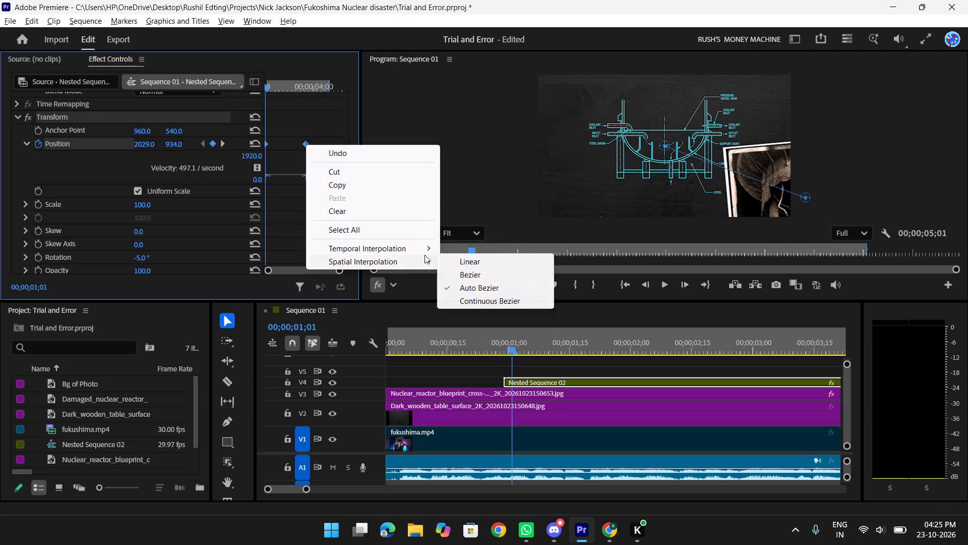
click(425, 250)
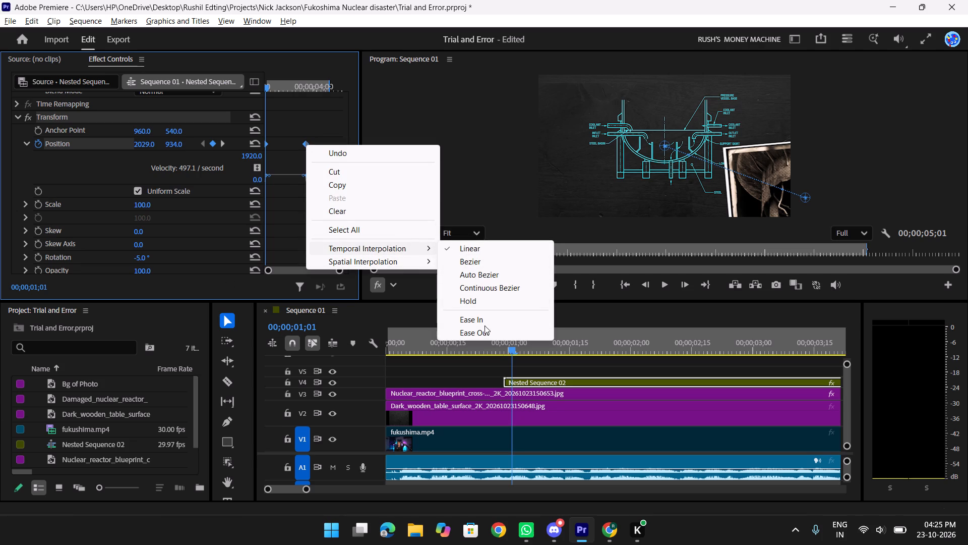
click(485, 323)
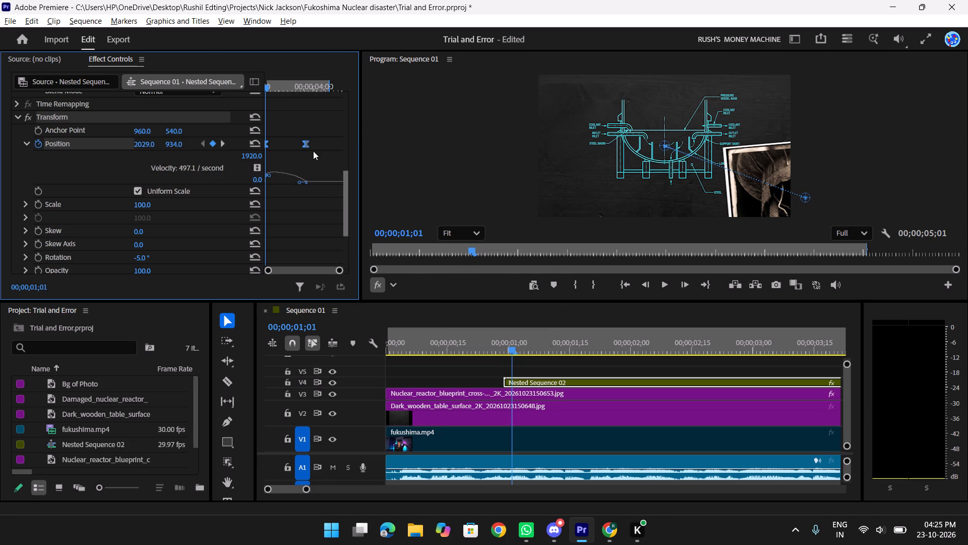
right_click(306, 146)
click(351, 244)
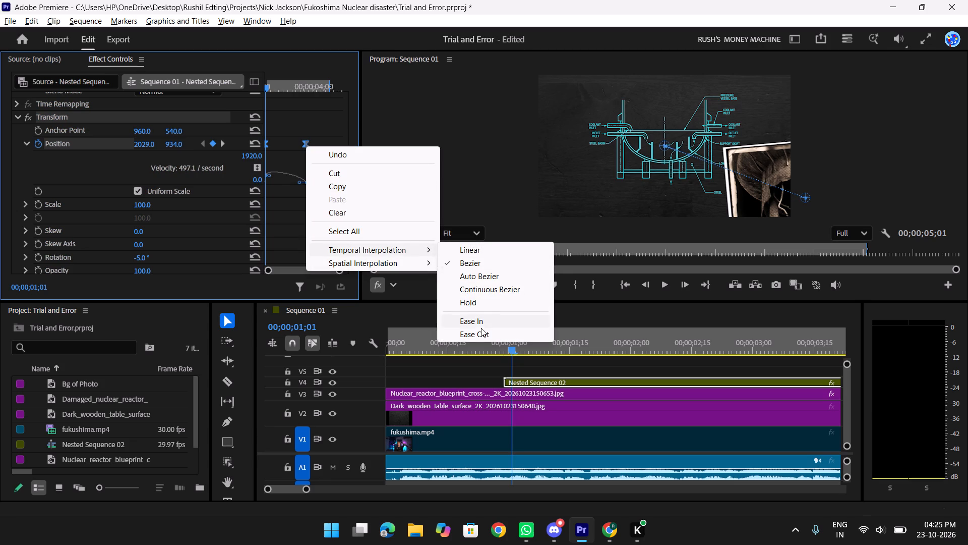
click(478, 333)
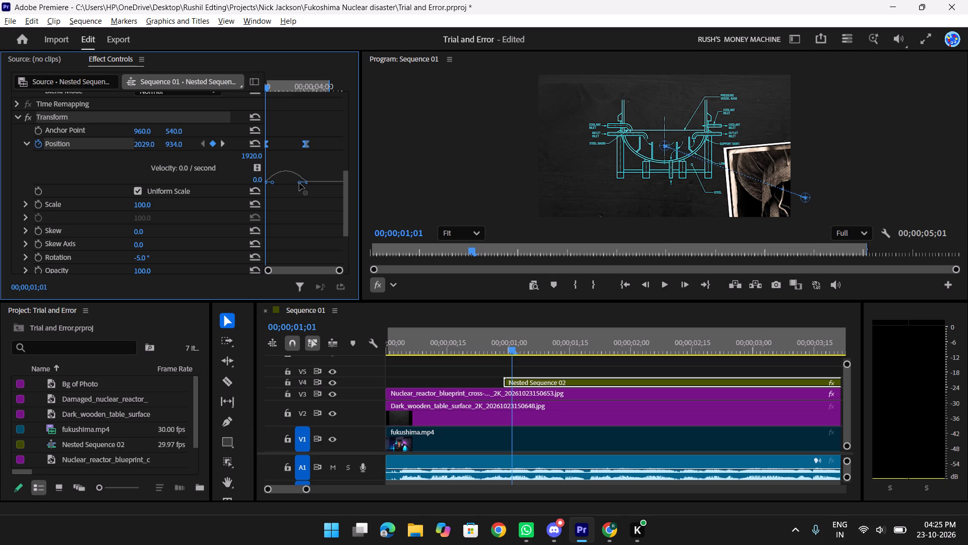
Extend the last Position keyframe's velocity handle so the motion peaks early and settles slowly, and play back the entrance.
drag(299, 183, 286, 184)
key(space)
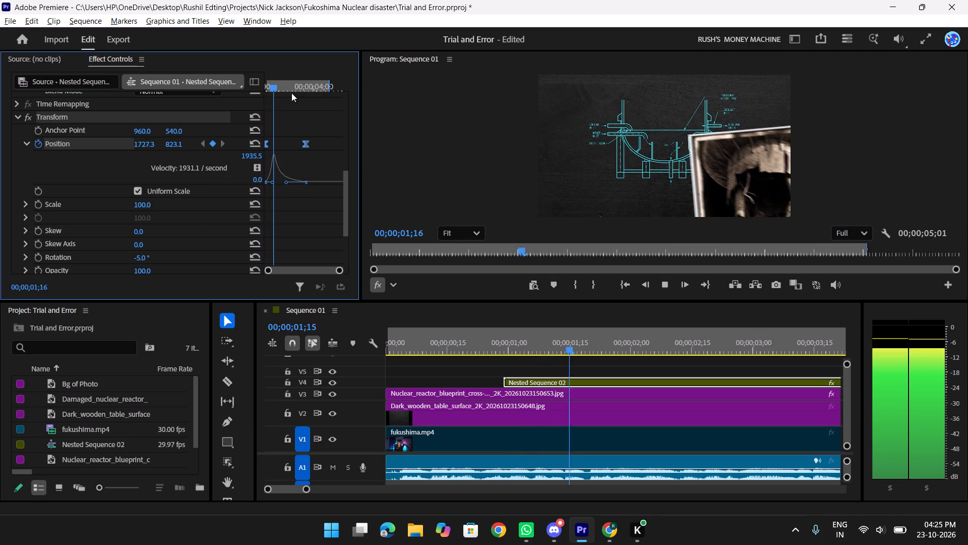
key(space)
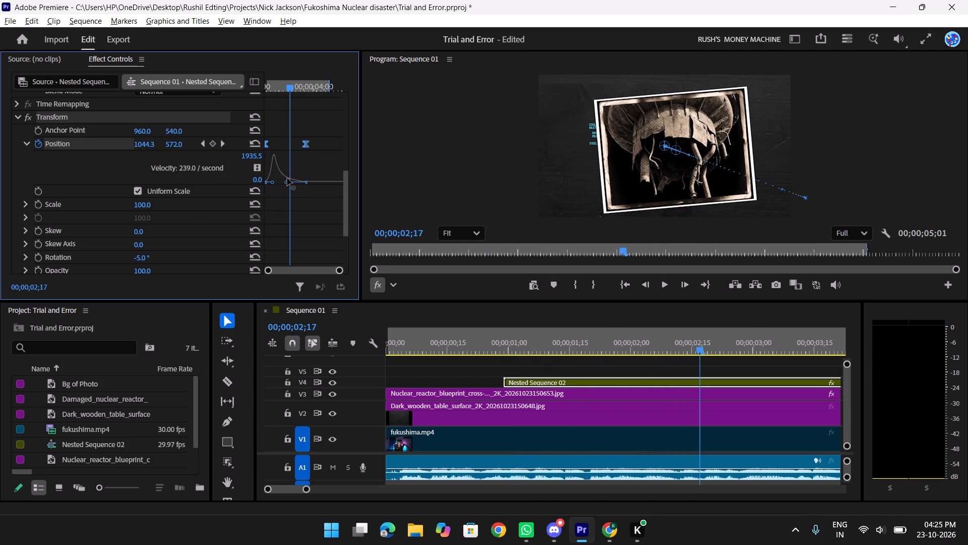
Move the last Transform Position keyframe later in time, to about 00;00;05;28.
drag(319, 133, 293, 142)
drag(306, 145, 313, 145)
drag(313, 145, 327, 146)
drag(329, 137, 338, 137)
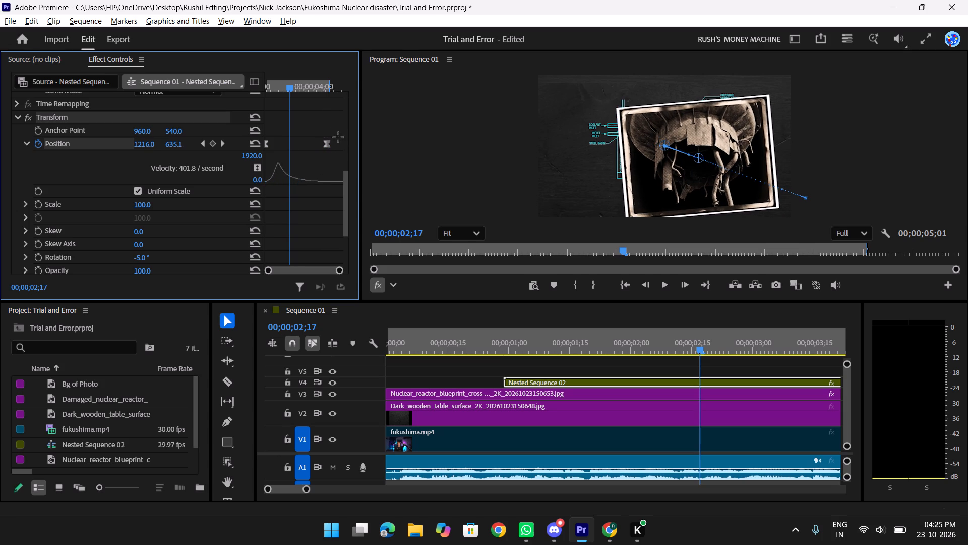
drag(338, 137, 353, 141)
drag(333, 154, 298, 137)
drag(327, 146, 345, 146)
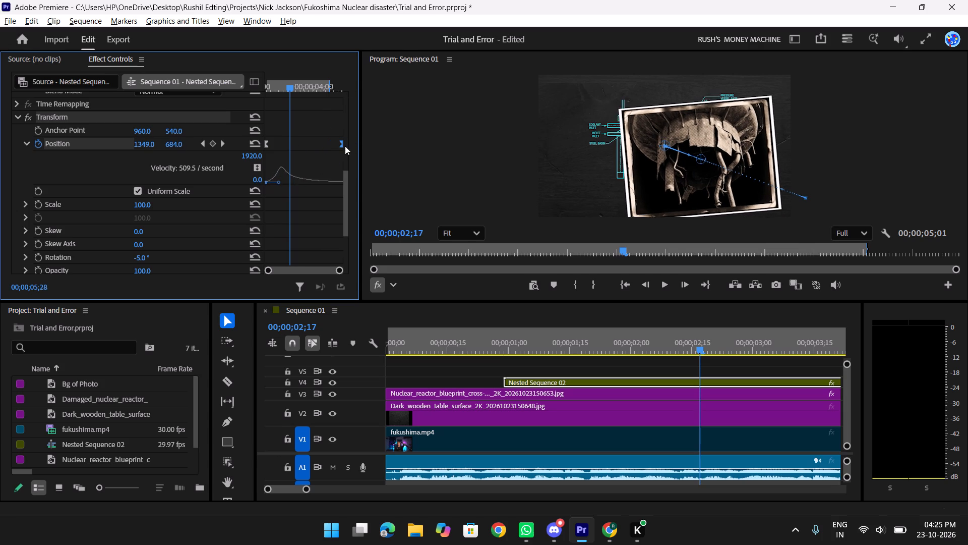
Raise and lengthen the first Transform Position keyframe's velocity handle to about 10933 per second for a fast start, and play back the entrance.
drag(345, 146, 345, 146)
drag(278, 183, 272, 183)
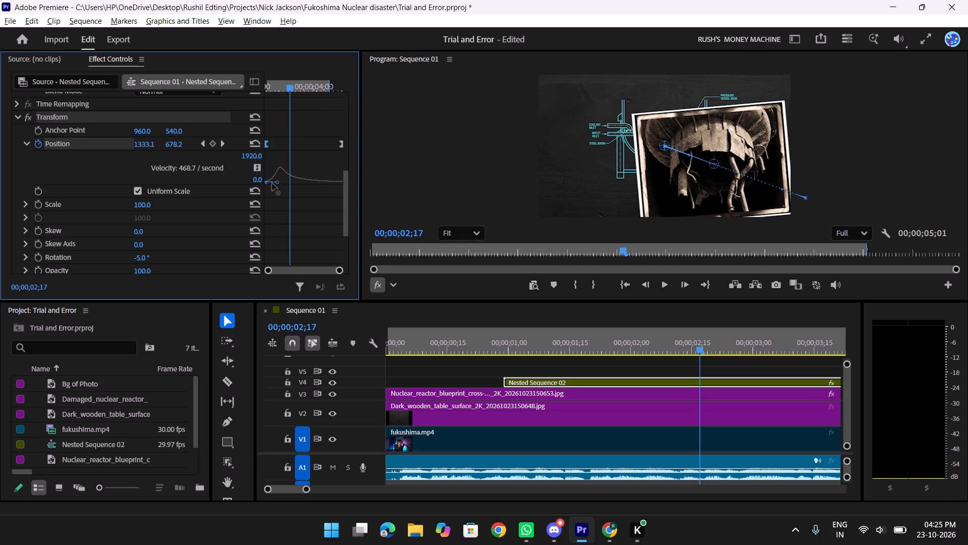
drag(272, 183, 255, 184)
drag(279, 183, 260, 145)
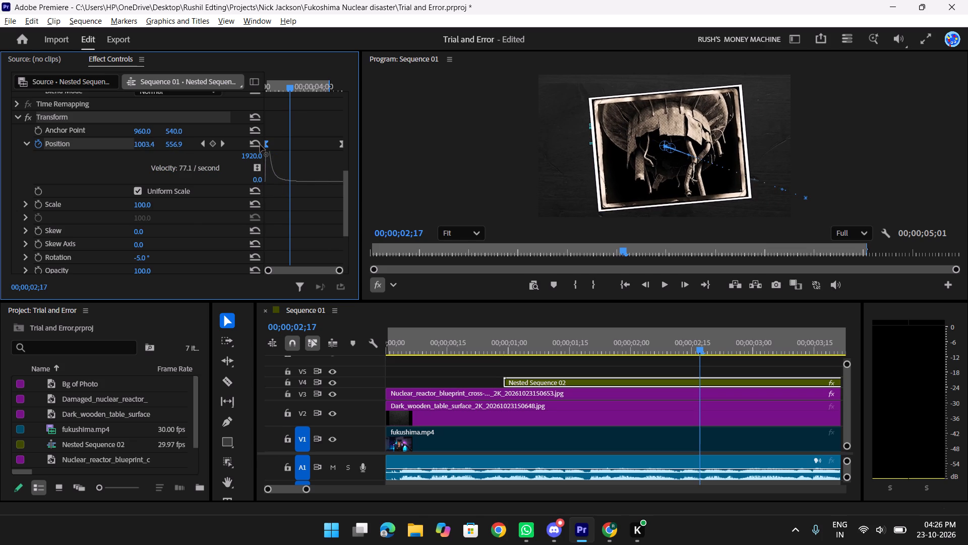
drag(260, 145, 260, 145)
drag(288, 87, 170, 92)
key(space)
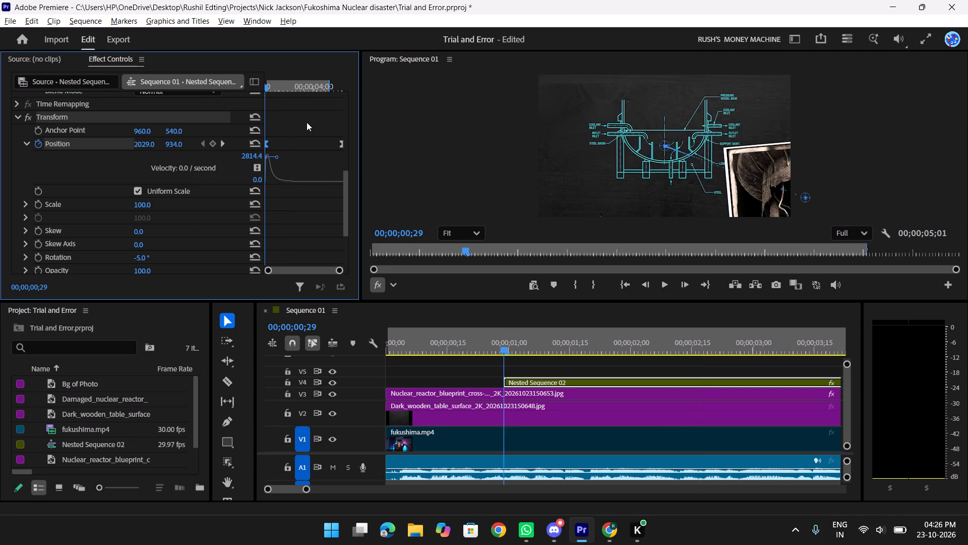
key(space)
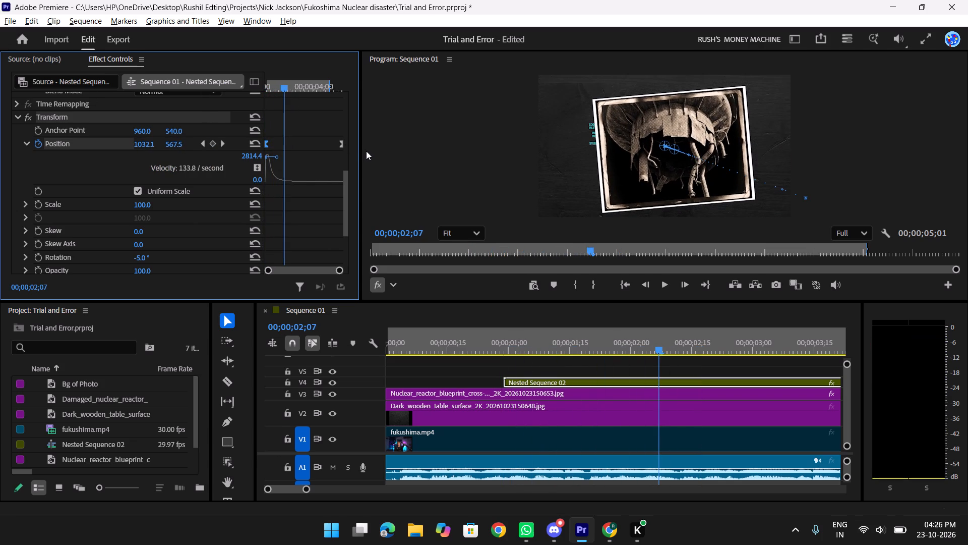
drag(277, 158, 277, 151)
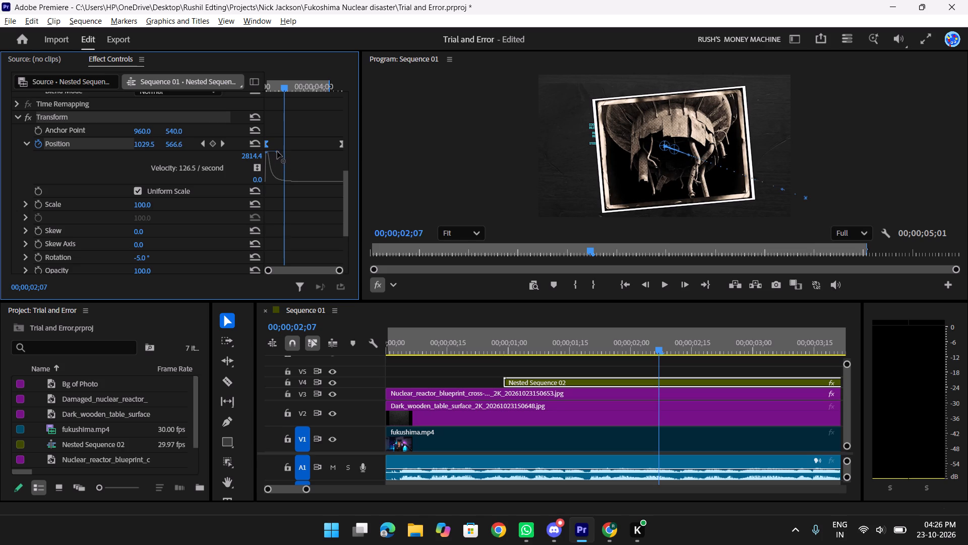
drag(277, 151, 279, 106)
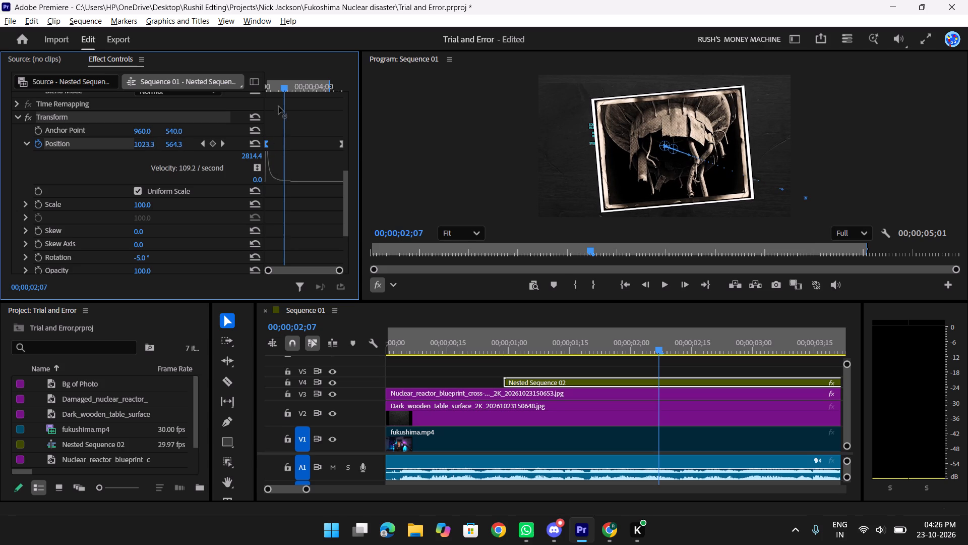
drag(279, 106, 288, 77)
drag(284, 84, 11, 86)
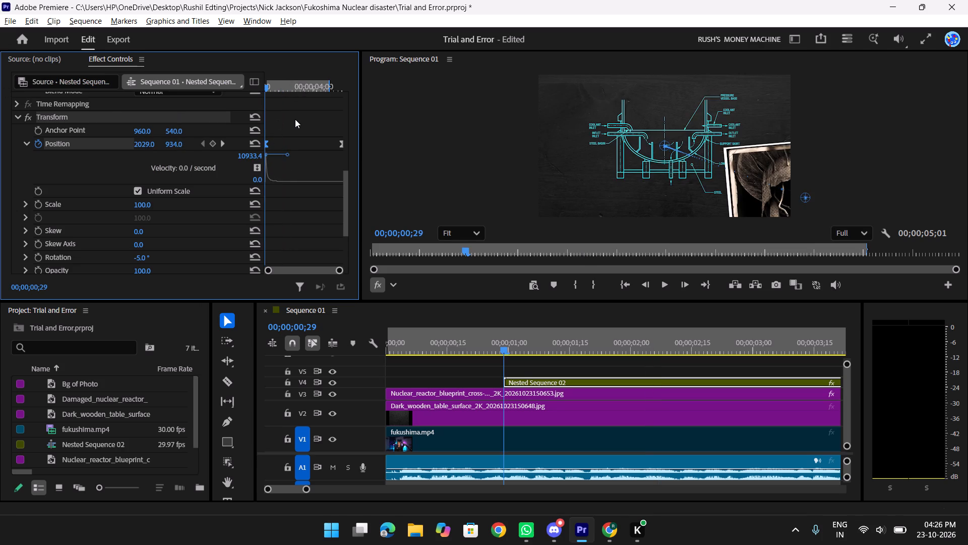
key(space)
key(space)
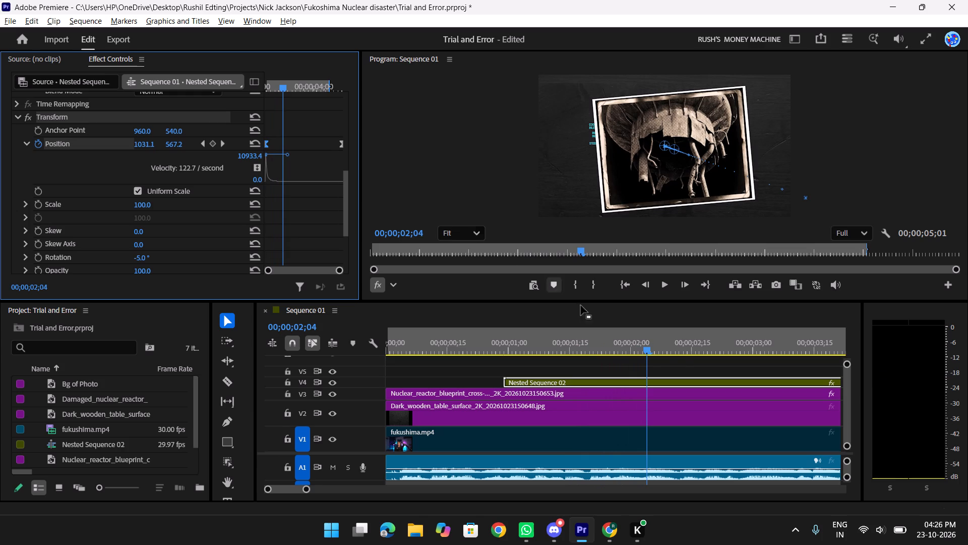
Step back frame by frame through the slide-in to examine the start of the photo's motion.
key(Left)
key(Left)
key(Left)
key(Left)
key(Left)
key(Left)
key(Left)
key(Left)
key(Left)
key(Left)
key(Left)
key(Left)
key(Left)
key(Left)
key(Left)
key(Left)
key(Left)
key(Left)
key(Left)
key(Left)
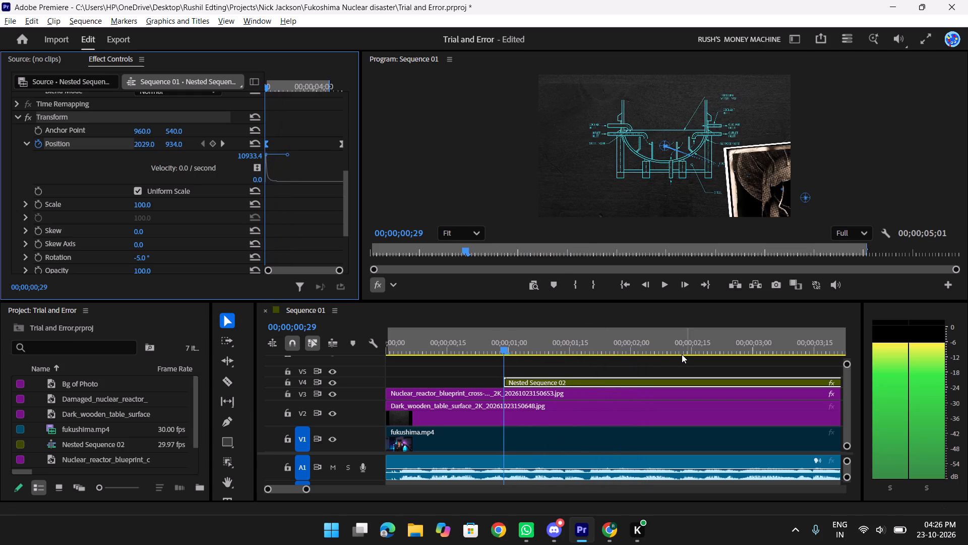
key(Left)
key(Left)
key(Left)
key(Left)
key(Left)
key(Left)
key(Left)
key(Left)
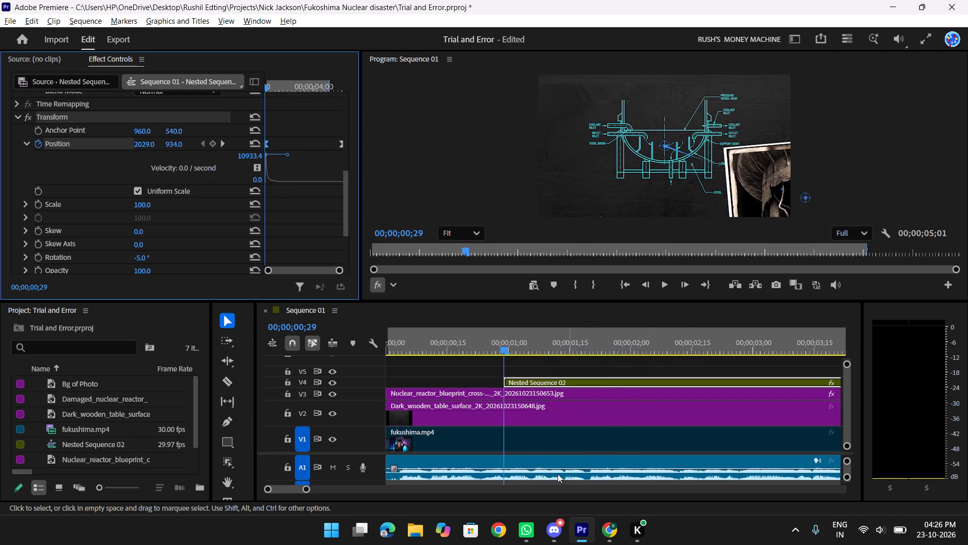
Move the Nested Sequence 02 clip three frames earlier on V4 to start at 00;00;00;26, and play back from the beginning.
drag(504, 344, 336, 352)
key(space)
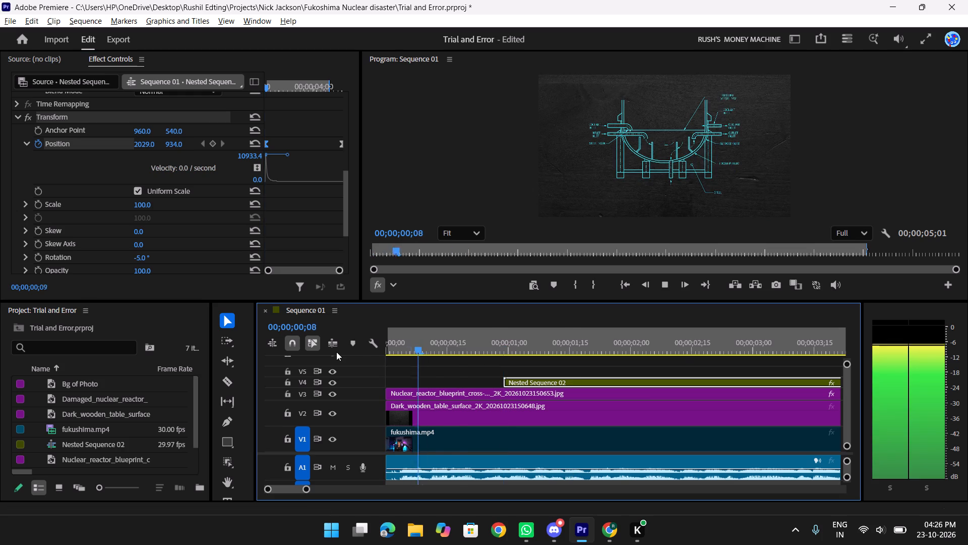
key(space)
key(space)
key(space)
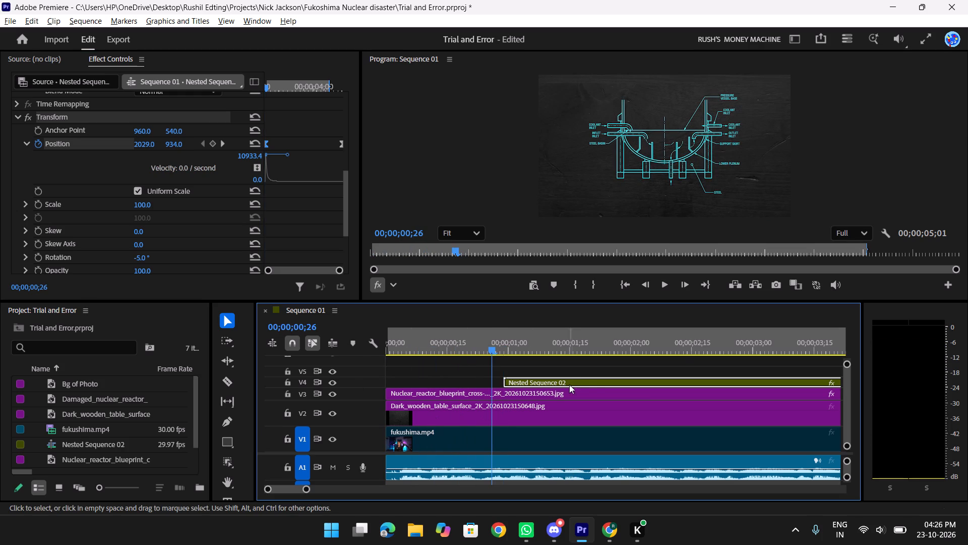
drag(590, 381, 577, 377)
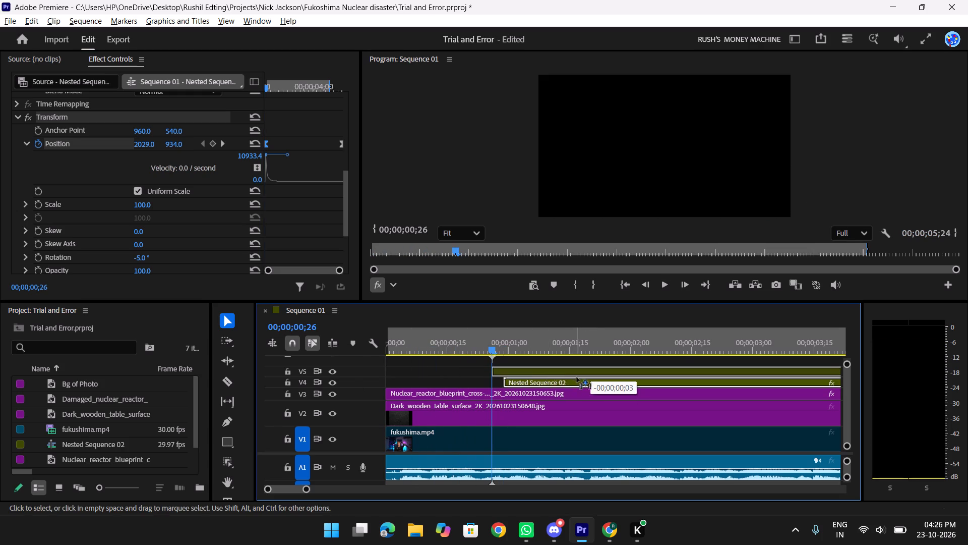
drag(577, 377, 576, 385)
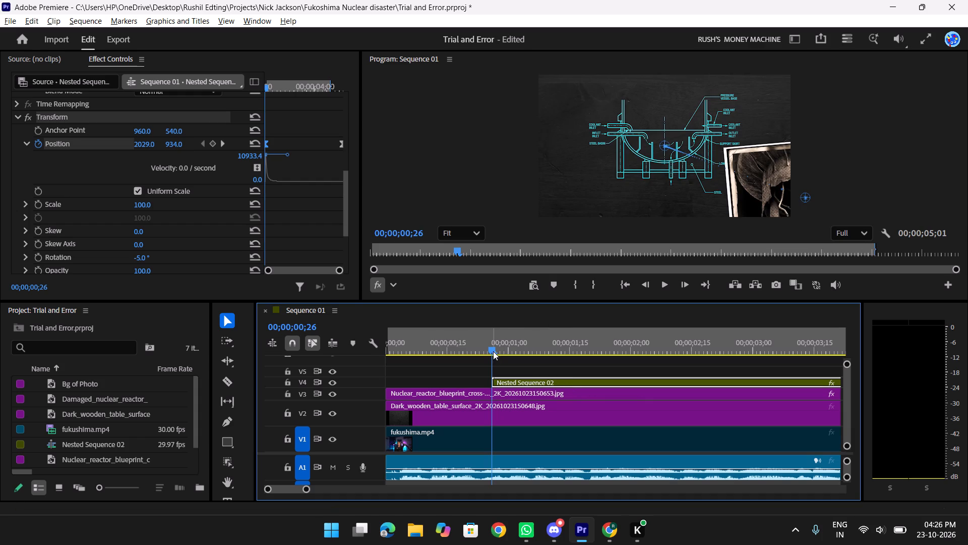
drag(491, 350, 260, 344)
key(space)
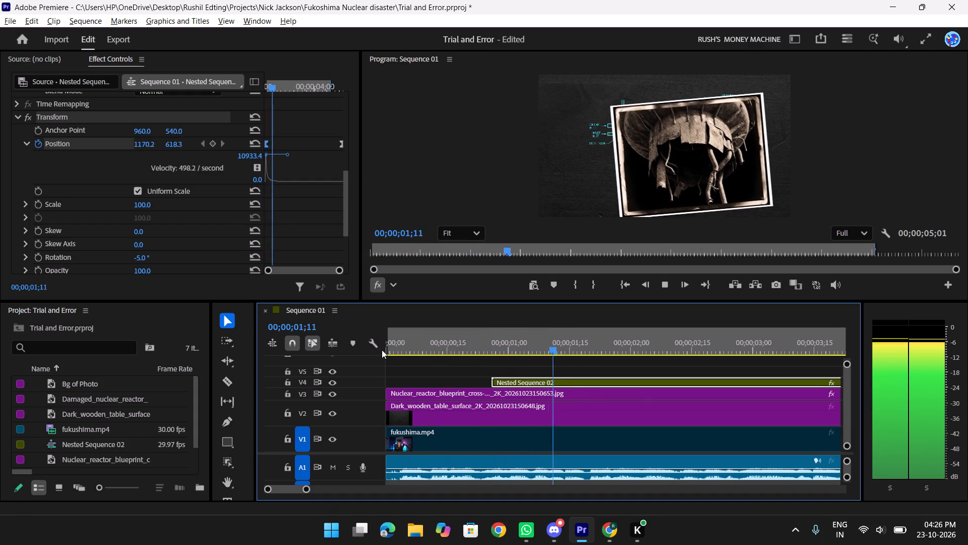
key(space)
Set the Transform effect's Shutter Angle to 360 and play back the photo's entrance.
scroll(100, 230, down, 10)
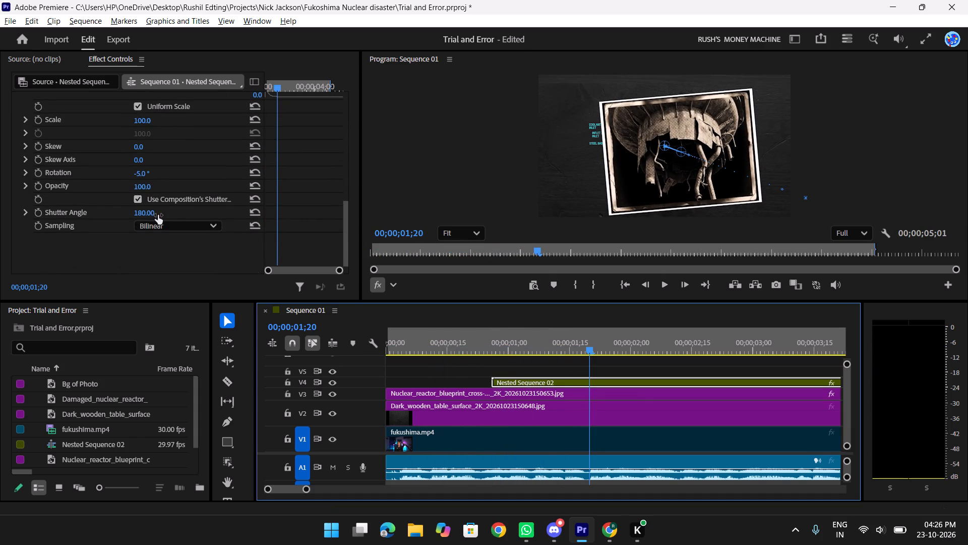
click(157, 214)
text(360)
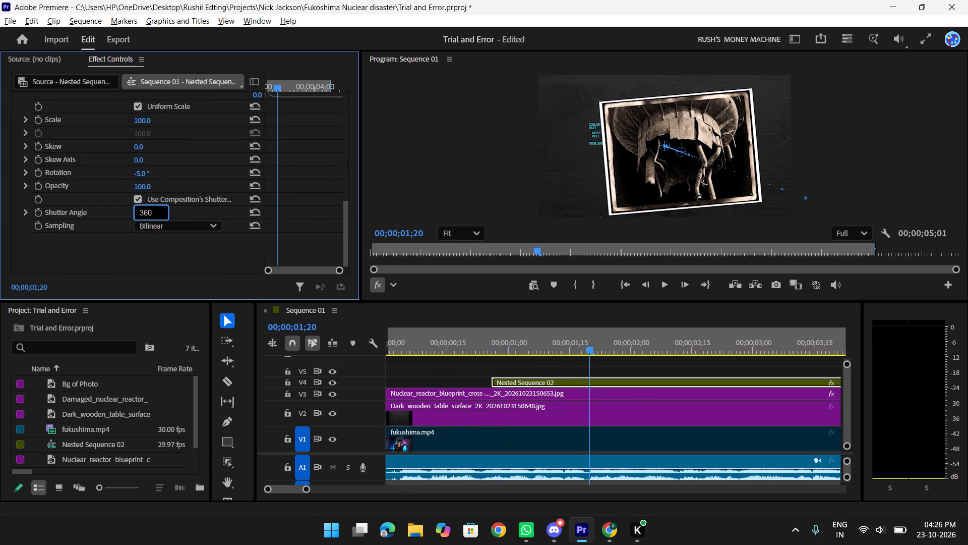
key(Return)
drag(579, 348, 432, 349)
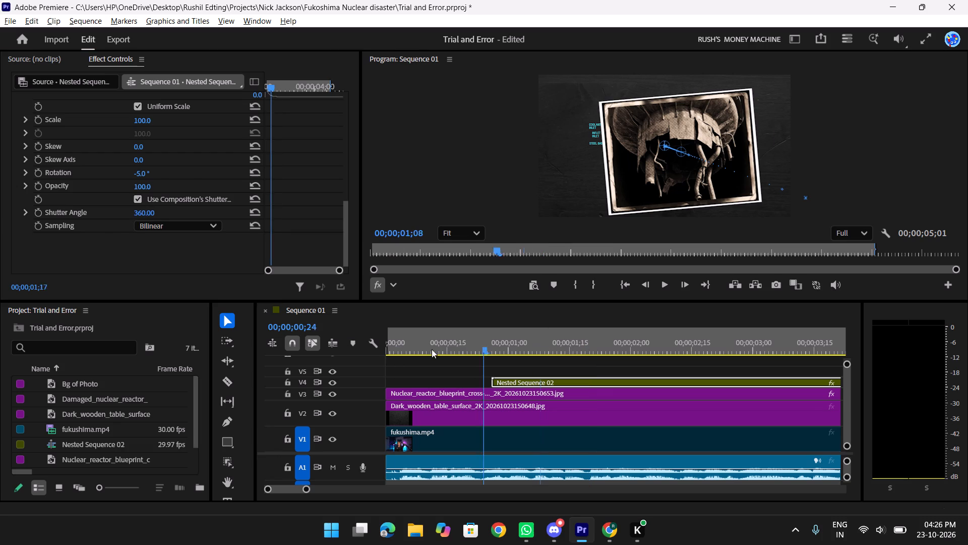
drag(432, 349, 366, 358)
key(space)
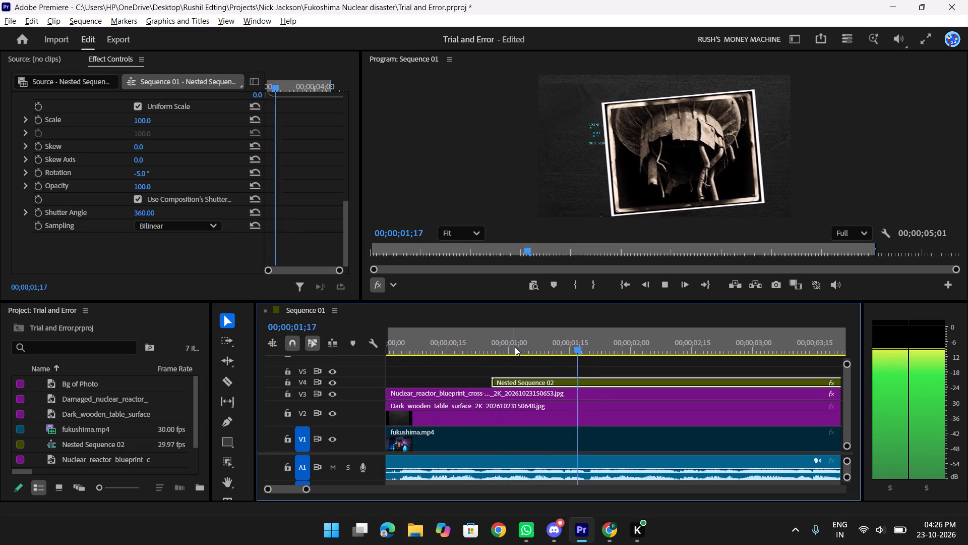
key(space)
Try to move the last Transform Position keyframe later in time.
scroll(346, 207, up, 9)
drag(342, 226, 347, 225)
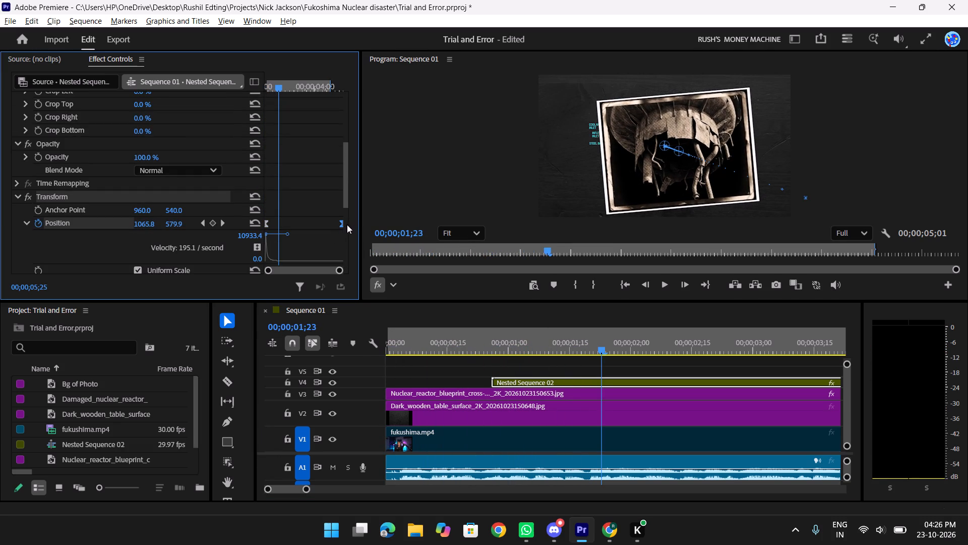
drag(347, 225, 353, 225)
Enlarge the Effect Controls area in height and width for more keyframe room.
drag(194, 296, 205, 311)
drag(195, 300, 189, 317)
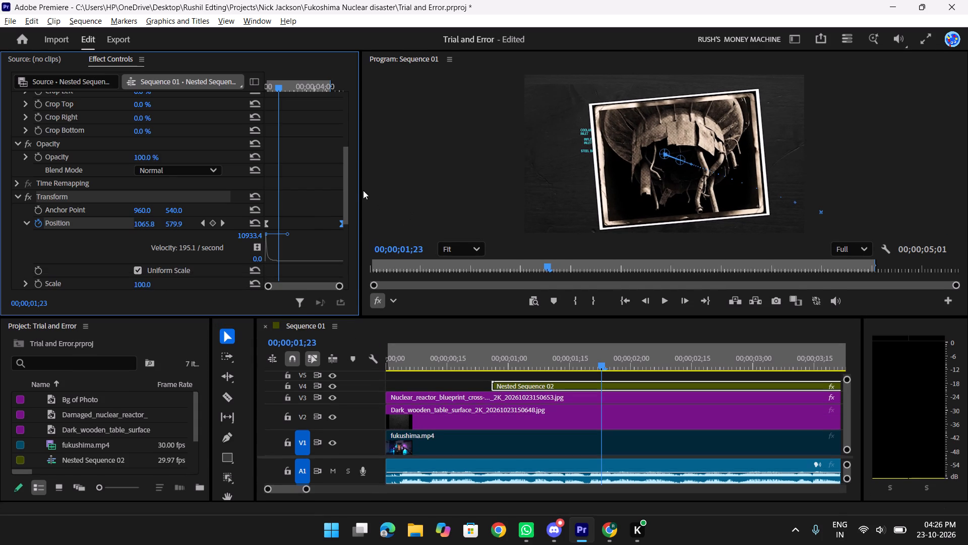
drag(358, 187, 368, 186)
drag(361, 186, 461, 177)
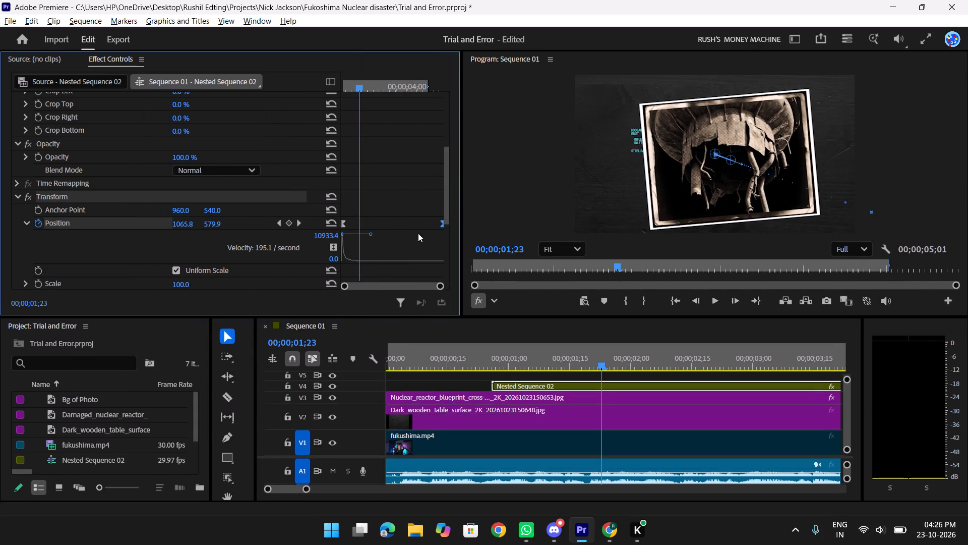
Play back the slide-in and compare it with the four-panel storyboard in Google Flow.
drag(357, 111, 306, 112)
drag(357, 81, 296, 86)
key(space)
key(space)
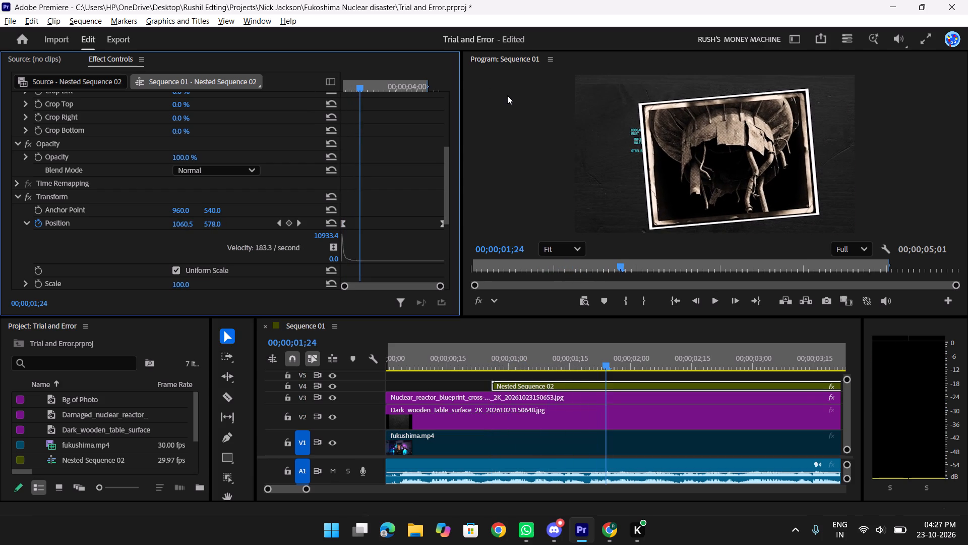
key(alt+Tab)
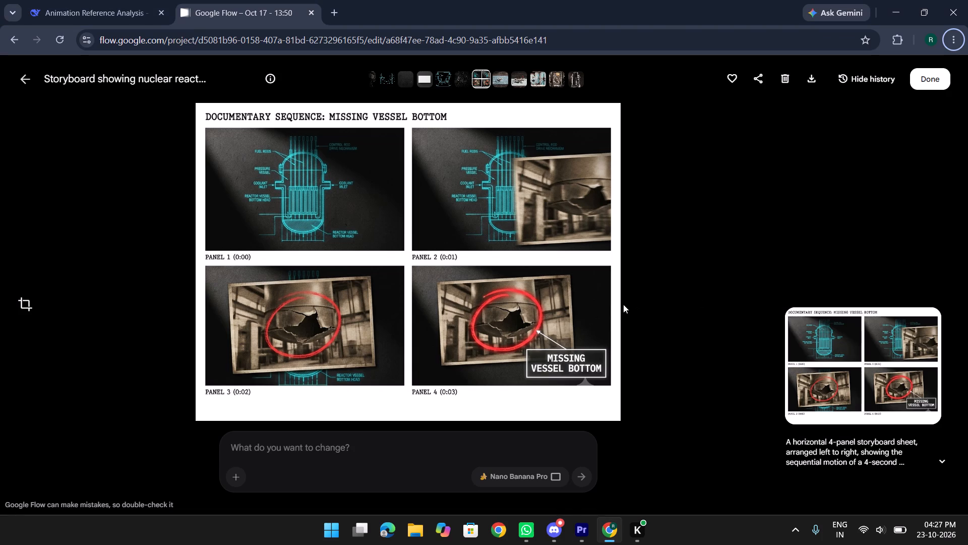
key(alt+Tab)
Start Transform Rotation keyframing at -5.0° on the first Position keyframe, at 00;00;00;28.
scroll(253, 183, down, 1)
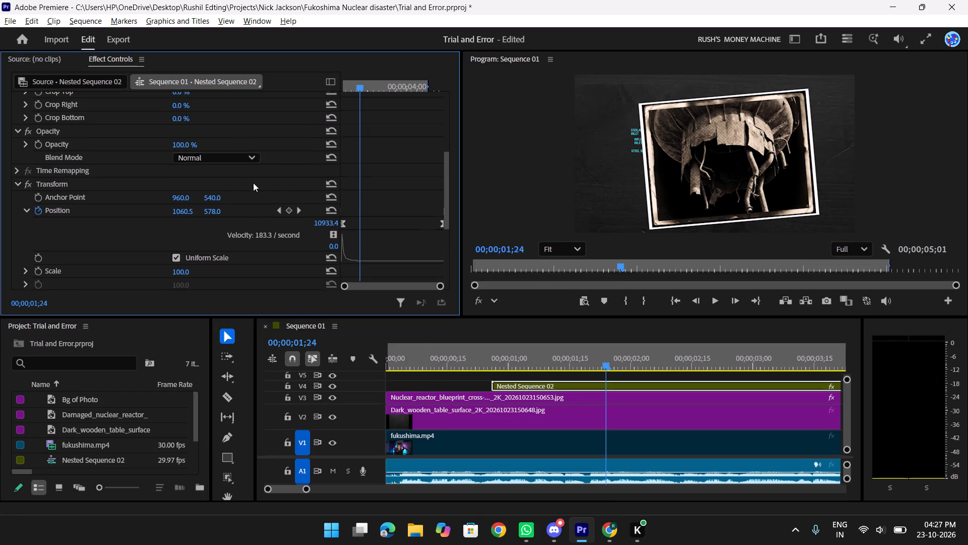
scroll(253, 183, down, 12)
scroll(264, 209, up, 6)
click(281, 149)
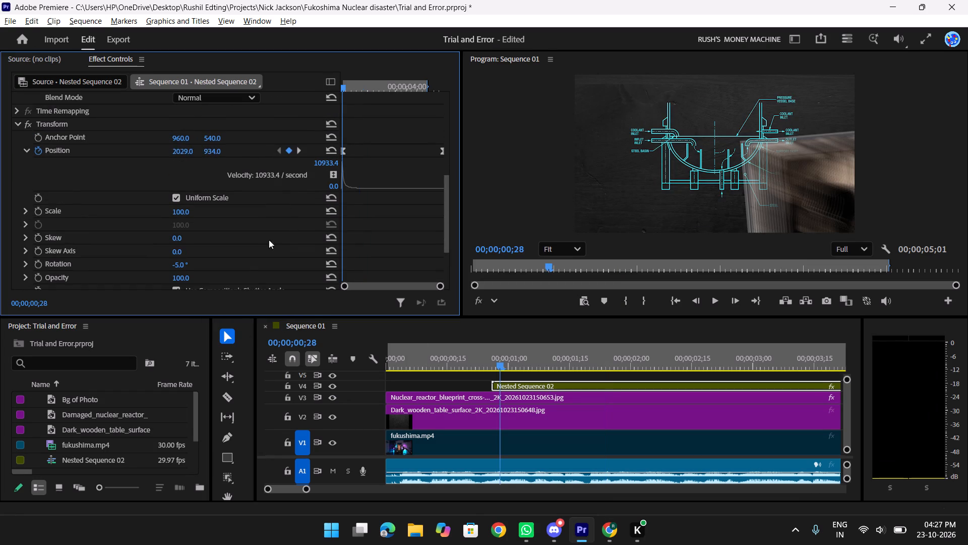
scroll(229, 233, down, 9)
scroll(37, 189, up, 1)
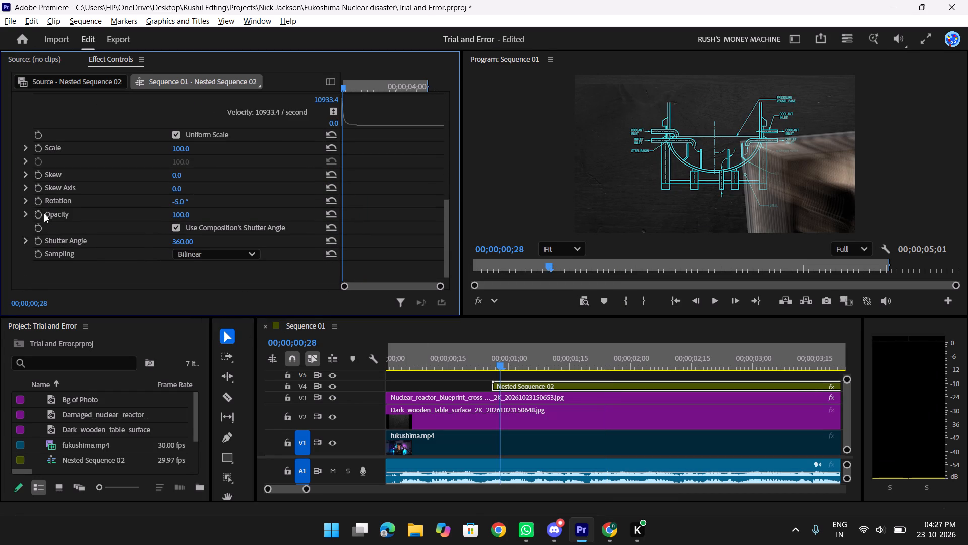
click(36, 202)
scroll(158, 206, up, 4)
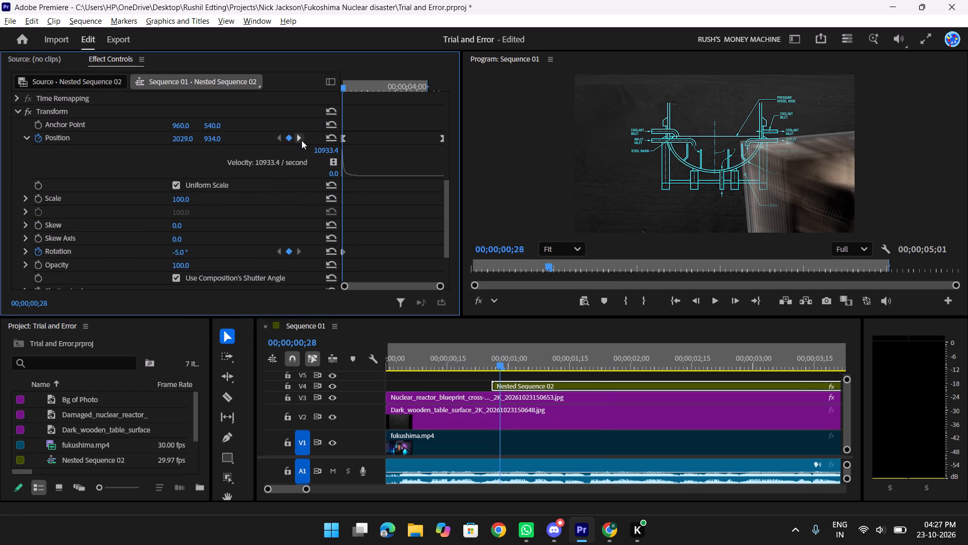
Go to the last Position keyframe, at 00;00;05;25, and examine the Transform settings there.
click(301, 140)
scroll(283, 195, down, 3)
scroll(283, 195, up, 3)
click(278, 142)
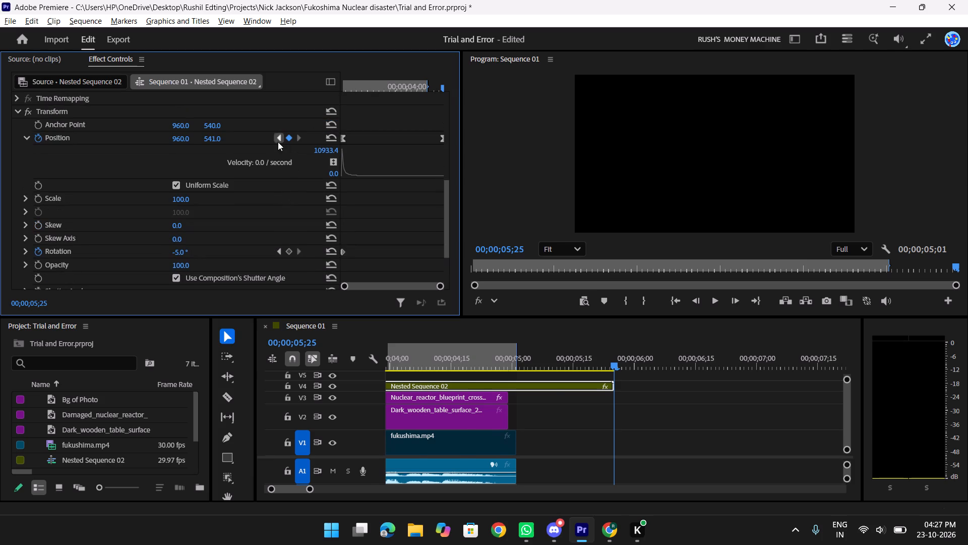
click(299, 138)
scroll(308, 168, down, 2)
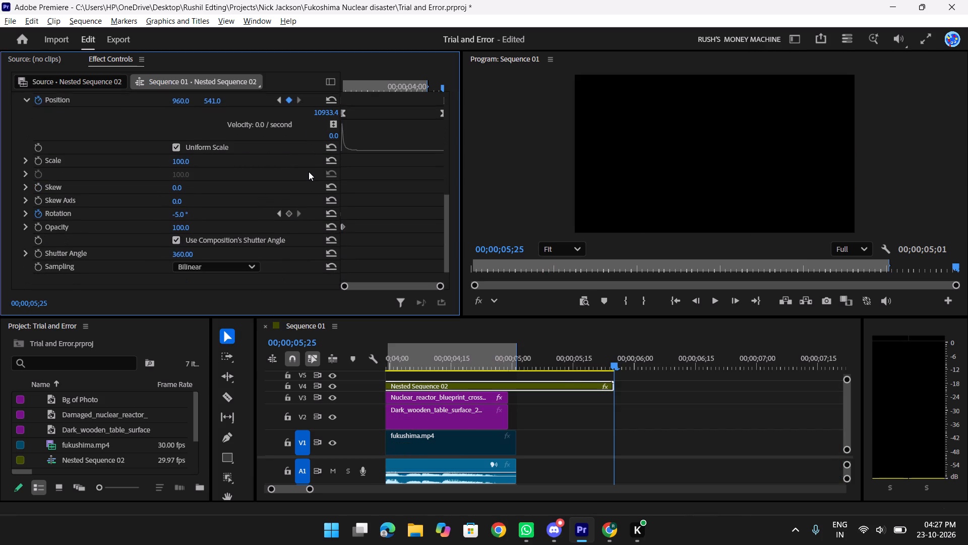
scroll(309, 172, down, 6)
scroll(309, 172, up, 2)
scroll(376, 180, up, 2)
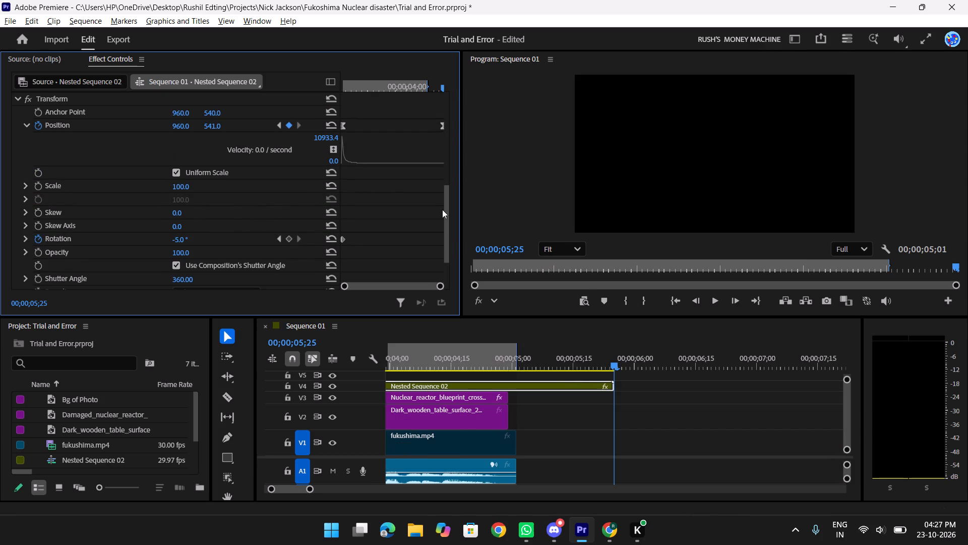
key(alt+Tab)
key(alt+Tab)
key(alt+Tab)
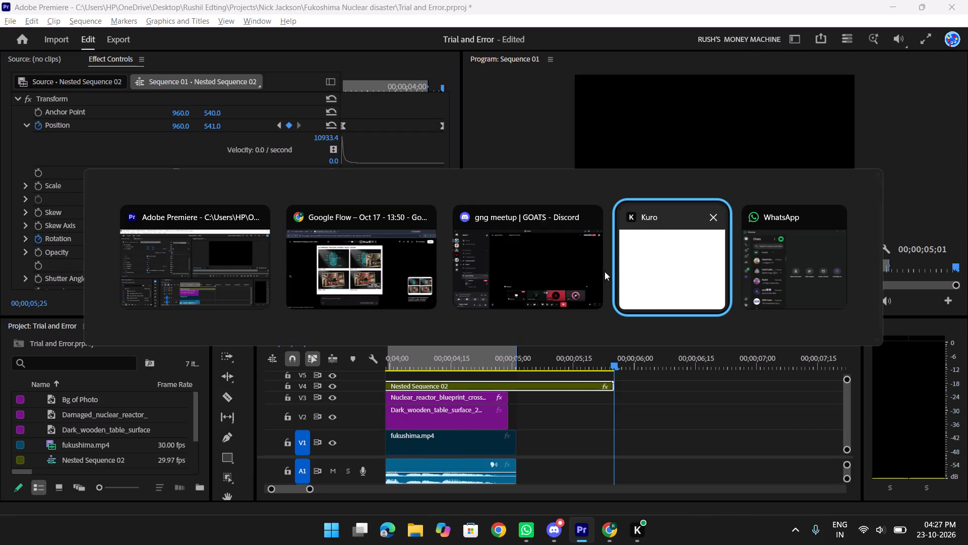
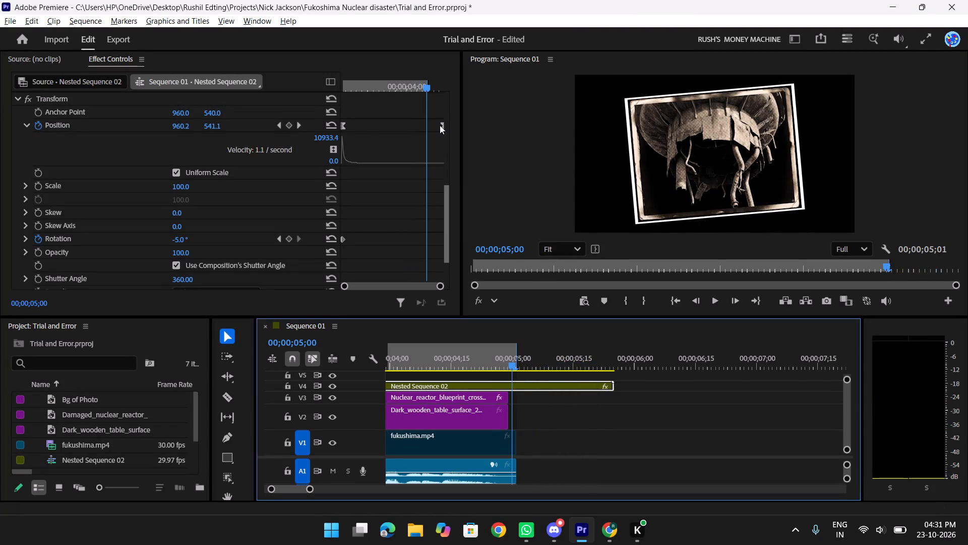
Move the last Transform Position keyframe earlier, to about 00;00;03;07, to speed up the slide-in.
alt+drag(440, 125, 390, 127)
alt+drag(432, 80, 365, 88)
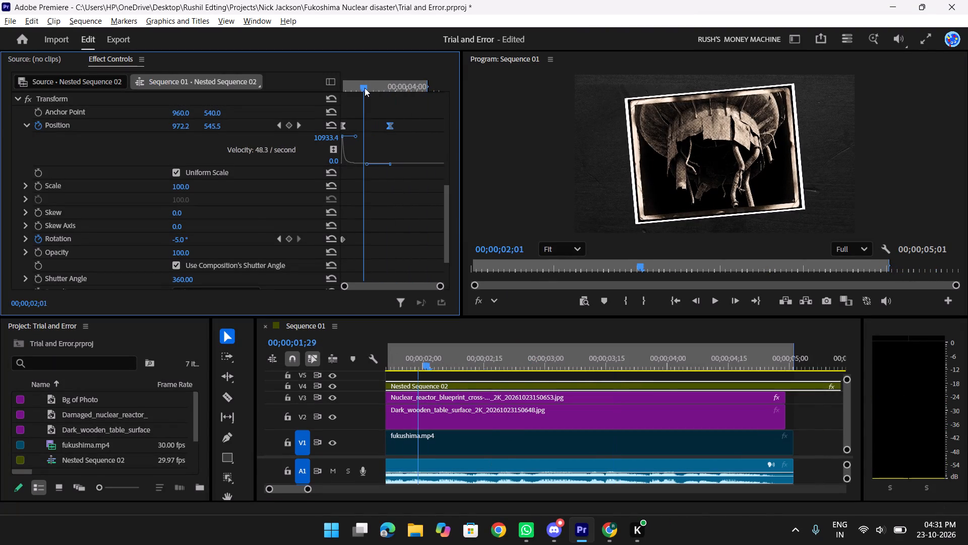
Cut Nested Sequence 02 on V4 at 00;00;05;01, where fukushima.mp4 ends, and delete the leftover piece.
alt+drag(365, 88, 504, 91)
alt+drag(620, 367, 525, 344)
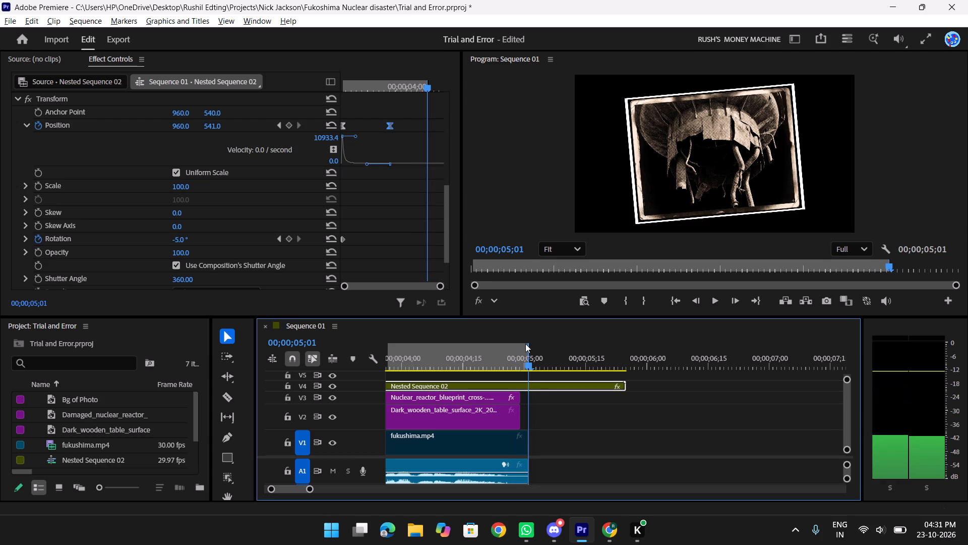
key(x)
key(c)
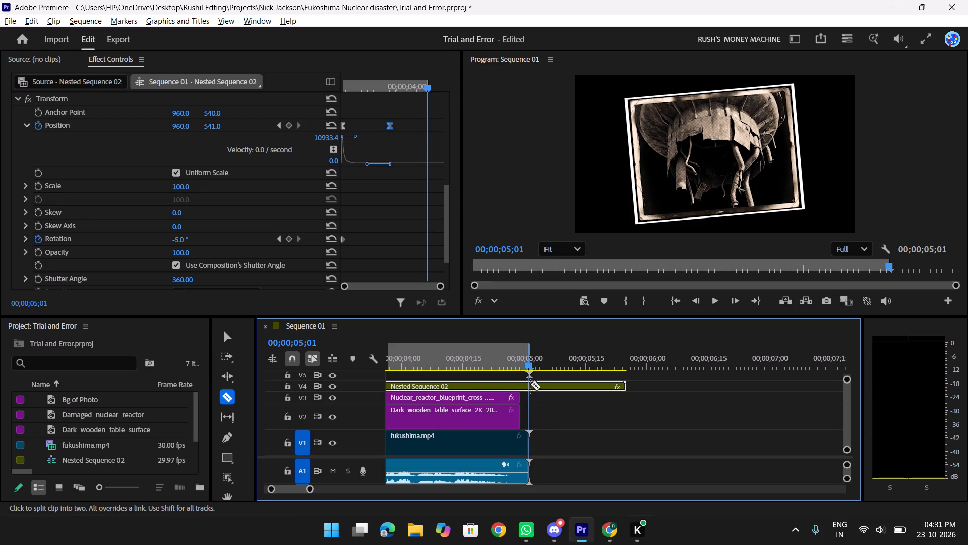
alt+click(529, 385)
key(v)
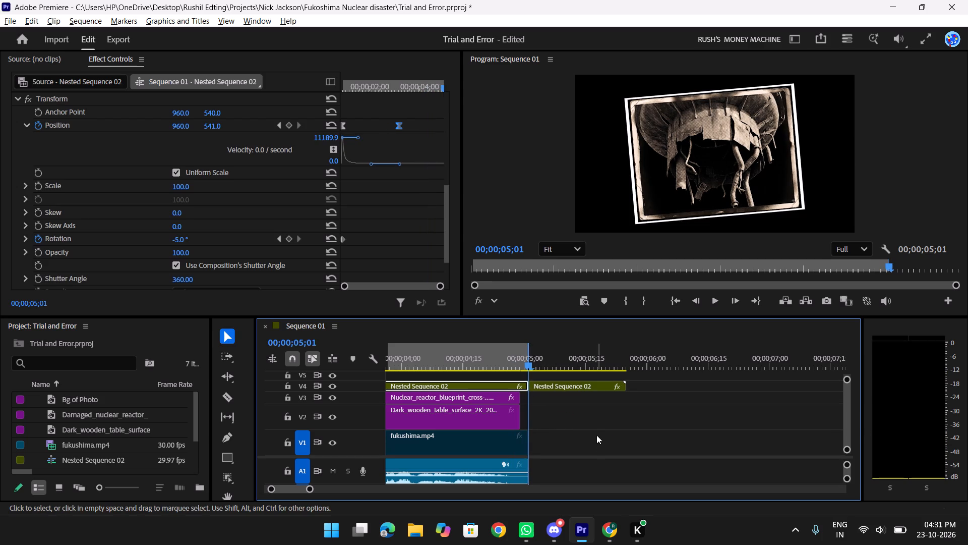
alt+drag(595, 432, 570, 388)
key(Delete)
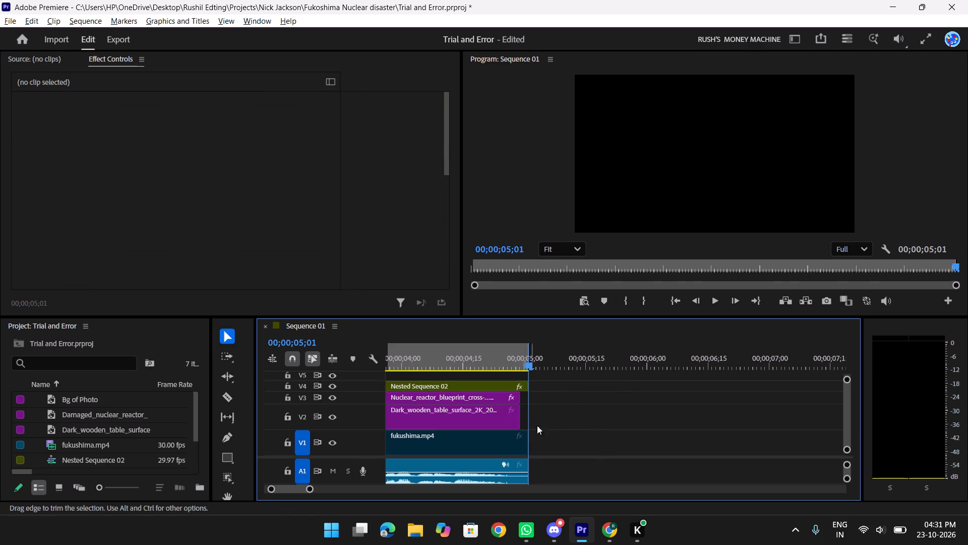
Extend the blueprint clip on V3 and the dark wooden table clip on V2 to end at 00;00;05;01.
alt+drag(554, 415, 481, 388)
alt+drag(562, 411, 492, 403)
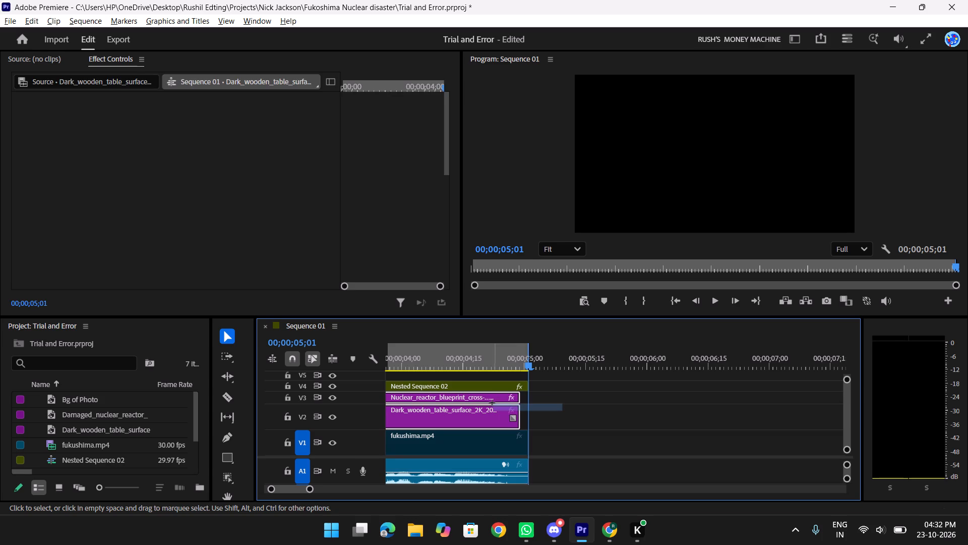
alt+drag(492, 403, 491, 396)
alt+drag(518, 405, 532, 409)
alt+drag(536, 409, 527, 409)
Play back the sequence from the start to check the retimed photo slide-in.
alt+scroll(562, 407, up, 5)
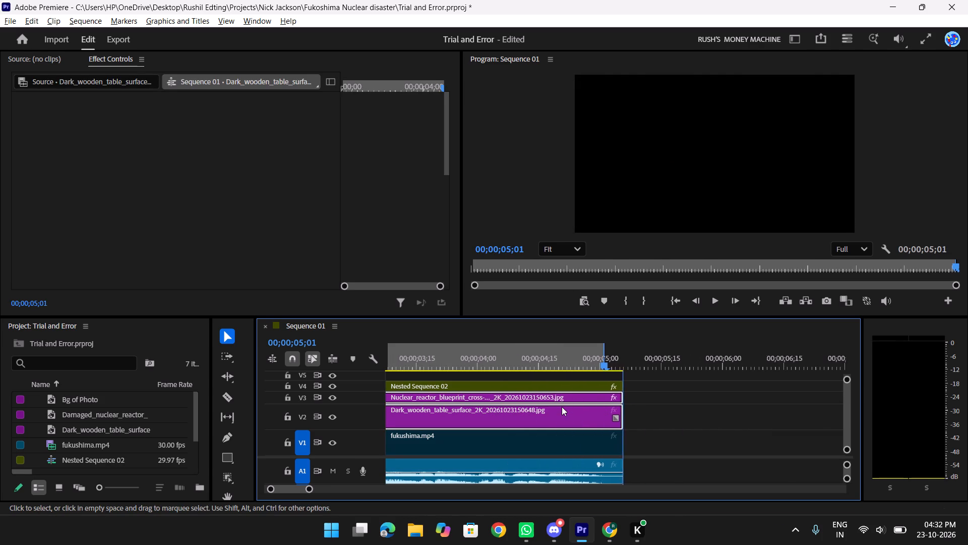
alt+scroll(562, 407, up, 2)
alt+drag(356, 406, 356, 417)
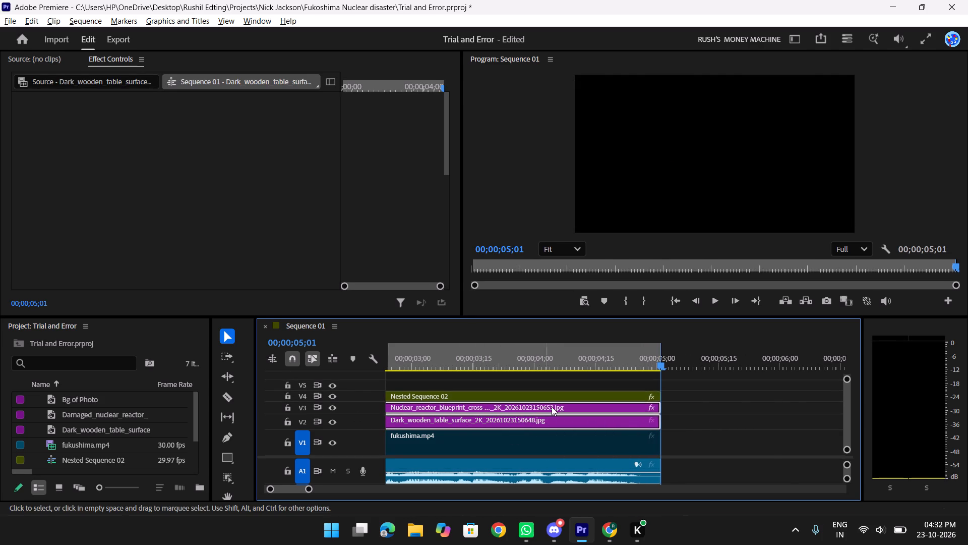
alt+scroll(552, 407, up, 11)
alt+drag(654, 361, 382, 367)
text(yy)
key(y)
alt+drag(392, 359, 337, 366)
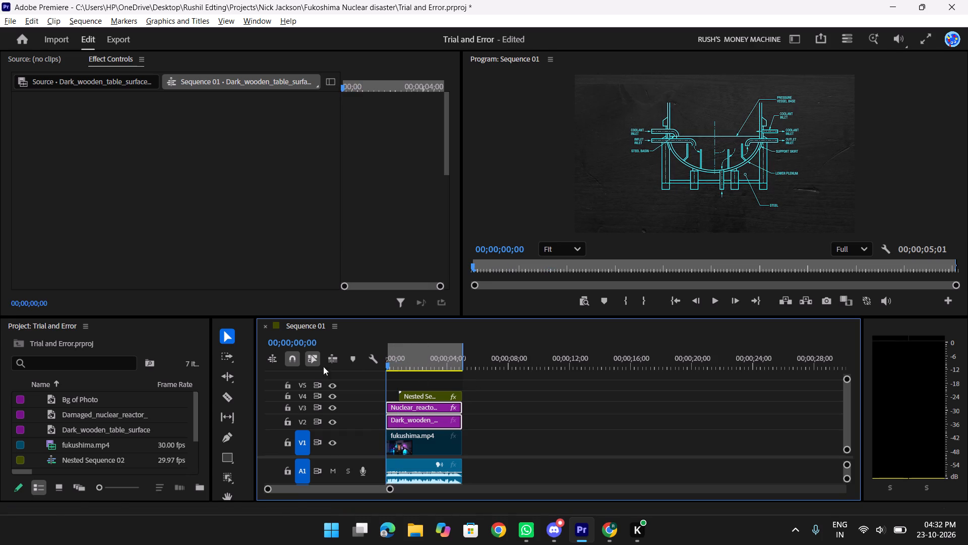
key(space)
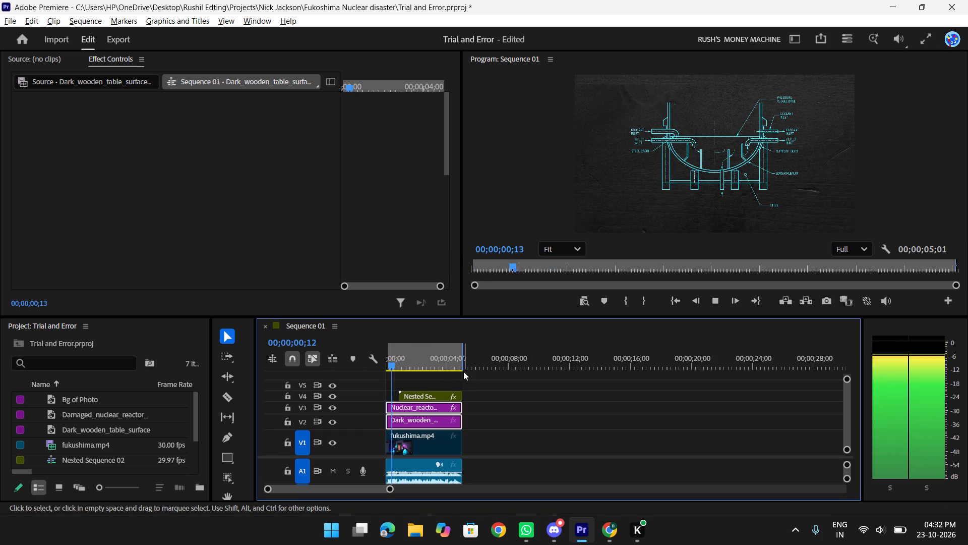
key(space)
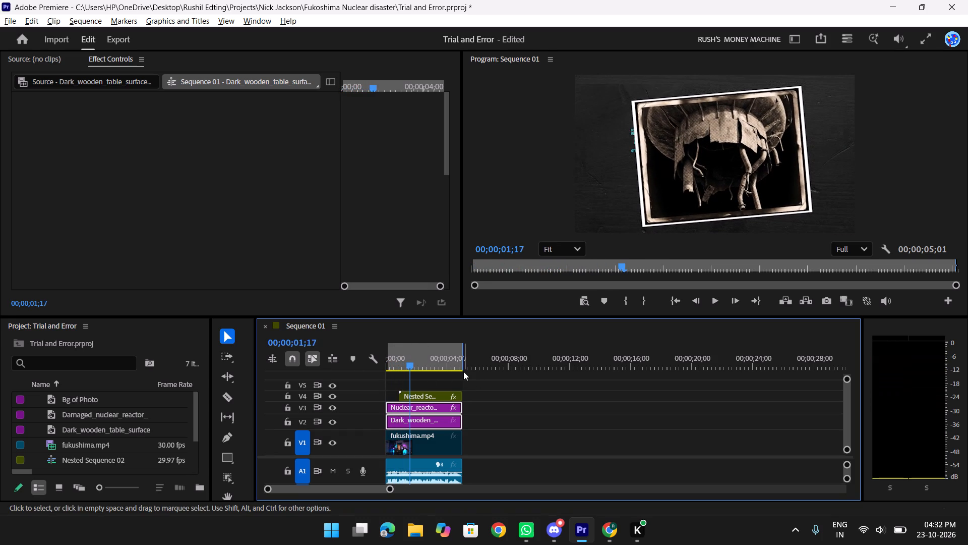
Select Nested Sequence 02 and compare the photo at its first and last Transform Position keyframes.
alt+scroll(133, 421, down, 8)
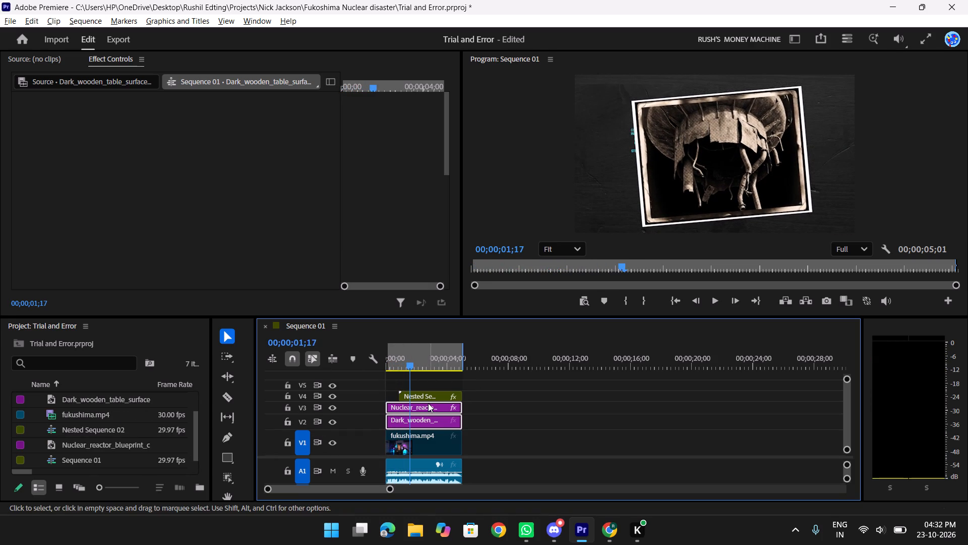
alt+click(425, 394)
alt+scroll(352, 200, down, 9)
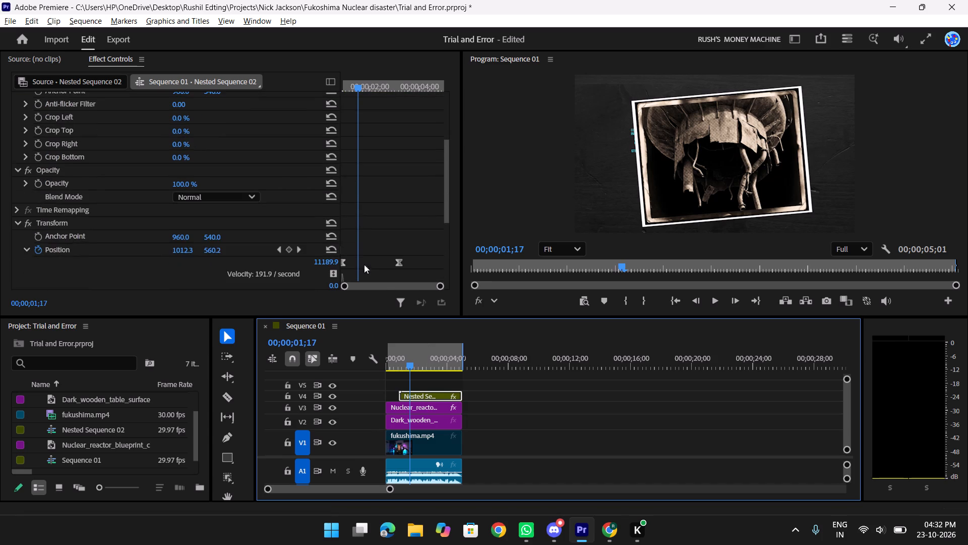
alt+scroll(416, 285, down, 5)
alt+click(296, 191)
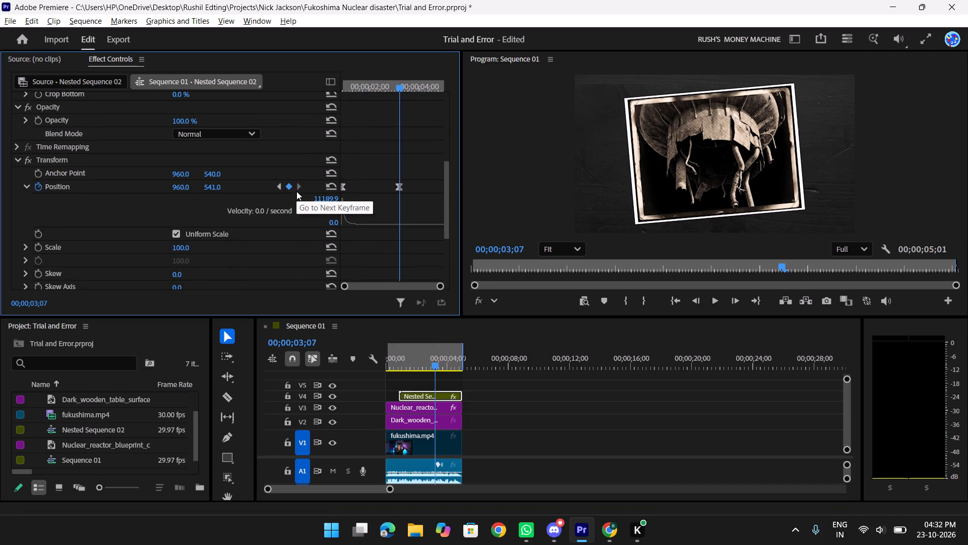
alt+scroll(263, 194, down, 10)
alt+scroll(260, 194, up, 8)
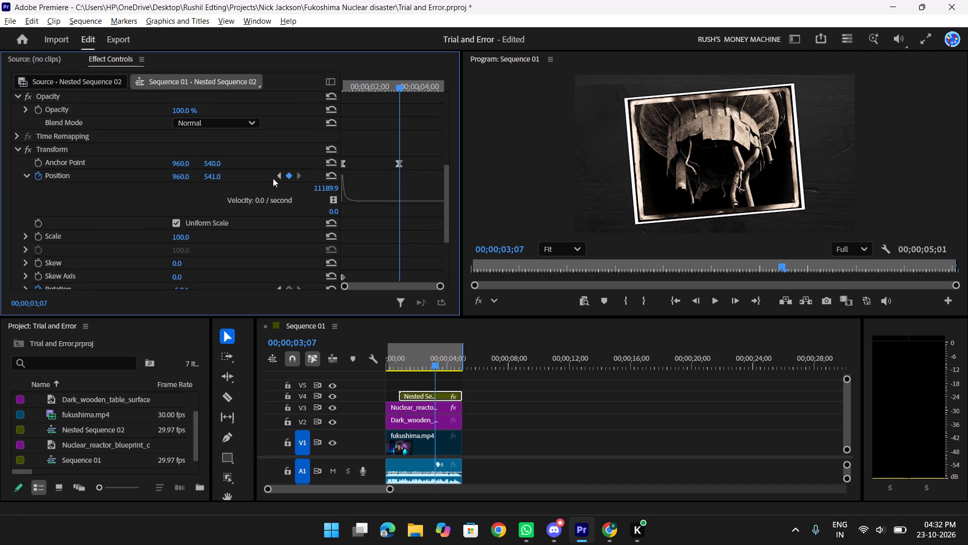
alt+click(279, 178)
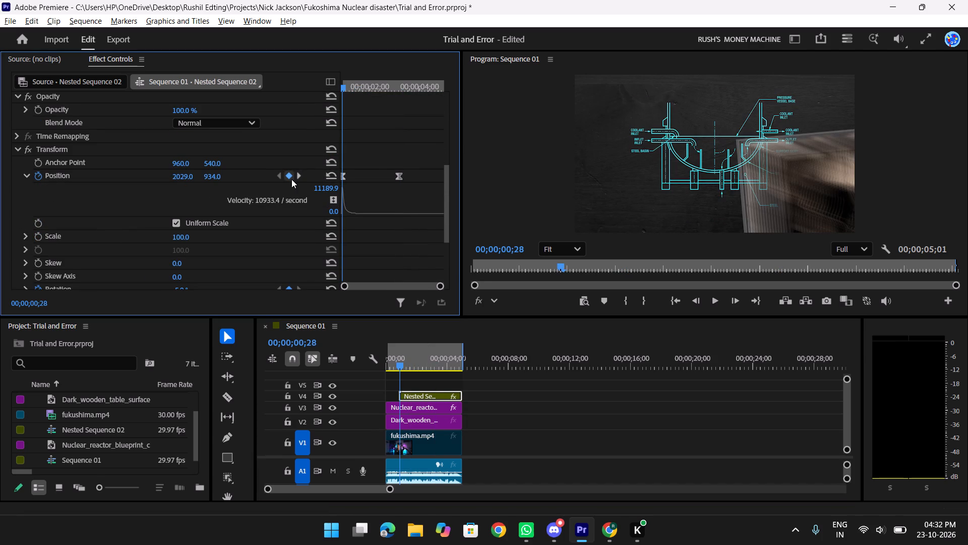
alt+click(297, 180)
alt+click(280, 176)
alt+scroll(281, 237, down, 9)
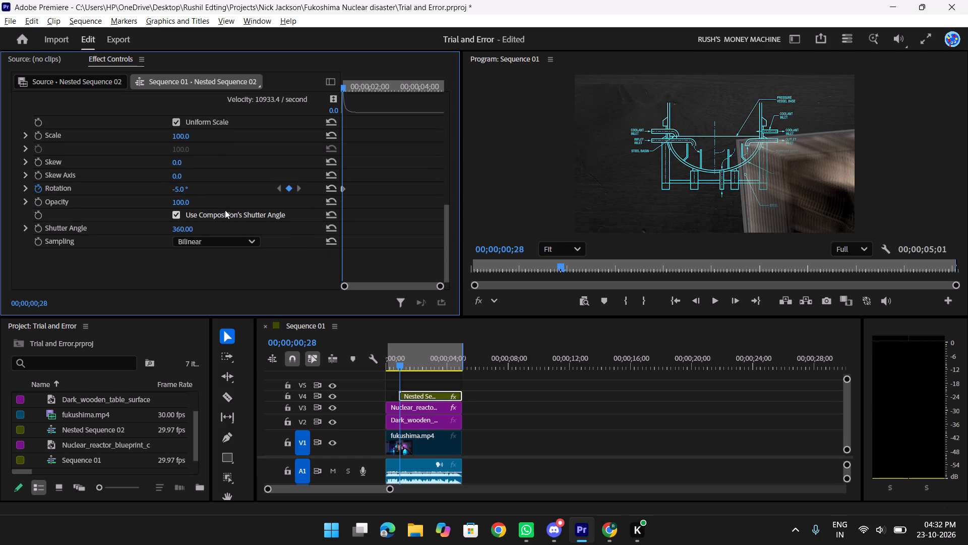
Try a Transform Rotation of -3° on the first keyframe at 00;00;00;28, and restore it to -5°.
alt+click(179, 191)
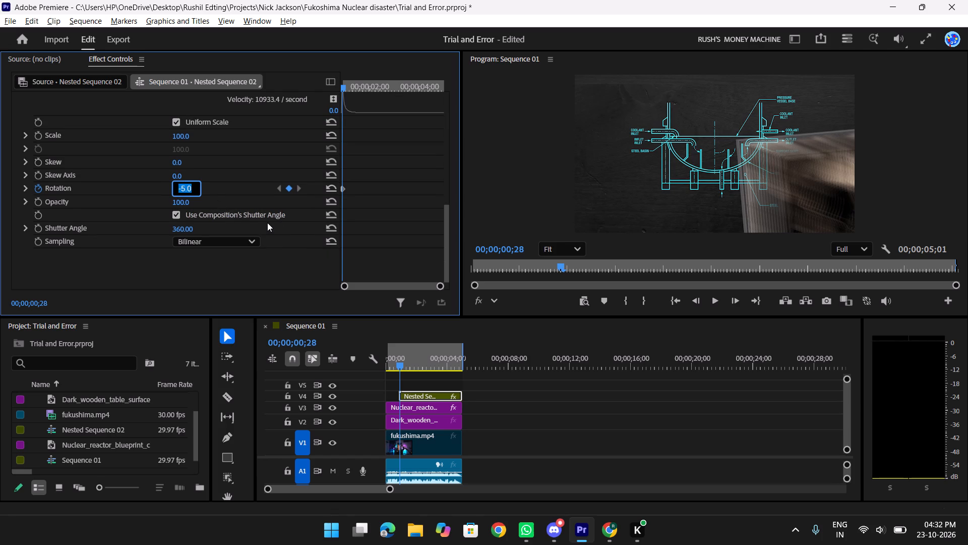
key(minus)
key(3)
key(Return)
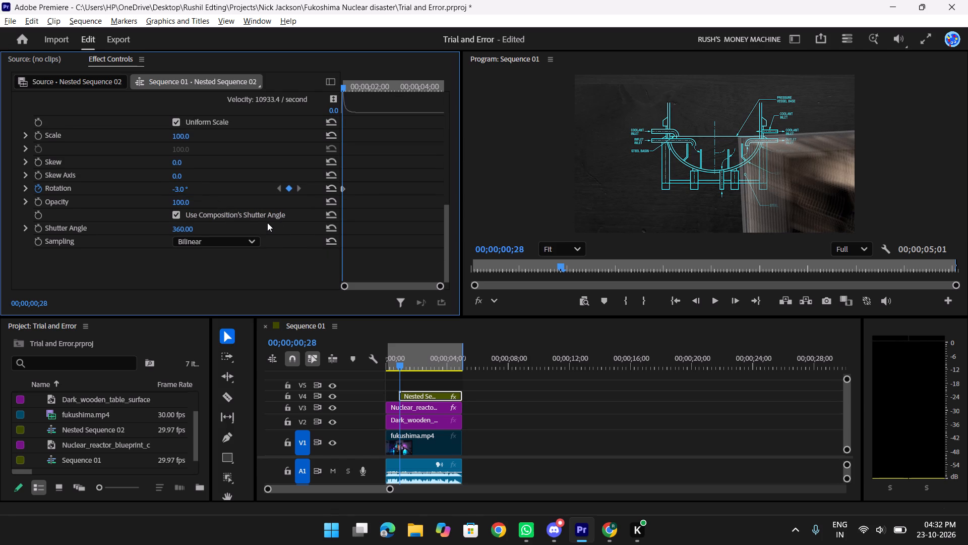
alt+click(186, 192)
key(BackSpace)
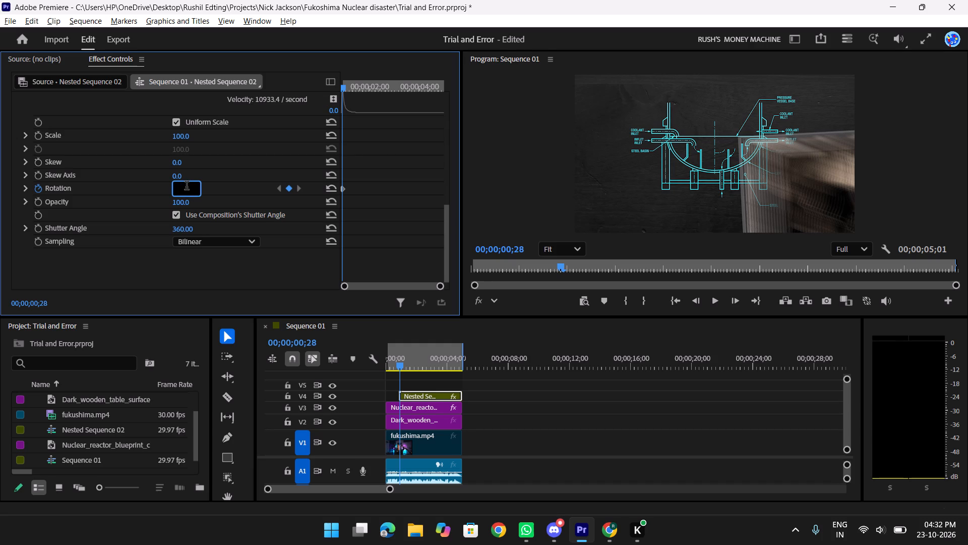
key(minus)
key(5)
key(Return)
Add a Transform Rotation keyframe of -3° at the last Position keyframe, 00;00;03;07.
alt+scroll(298, 211, up, 1)
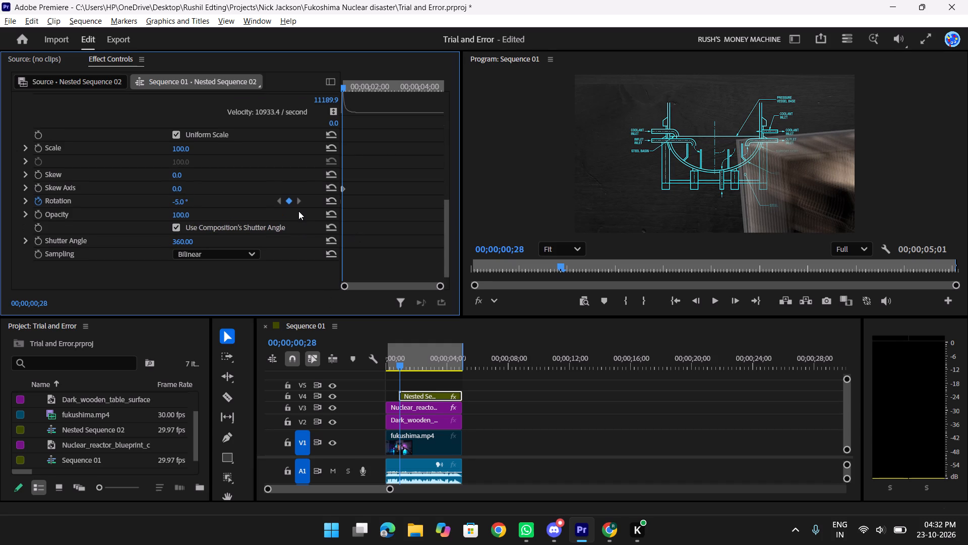
alt+click(298, 203)
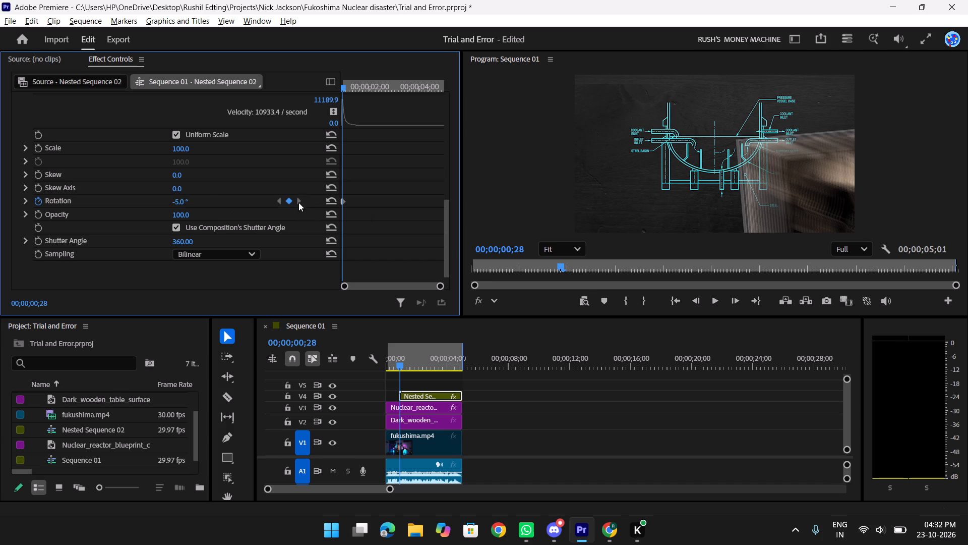
alt+click(300, 200)
alt+click(302, 202)
alt+scroll(319, 236, up, 5)
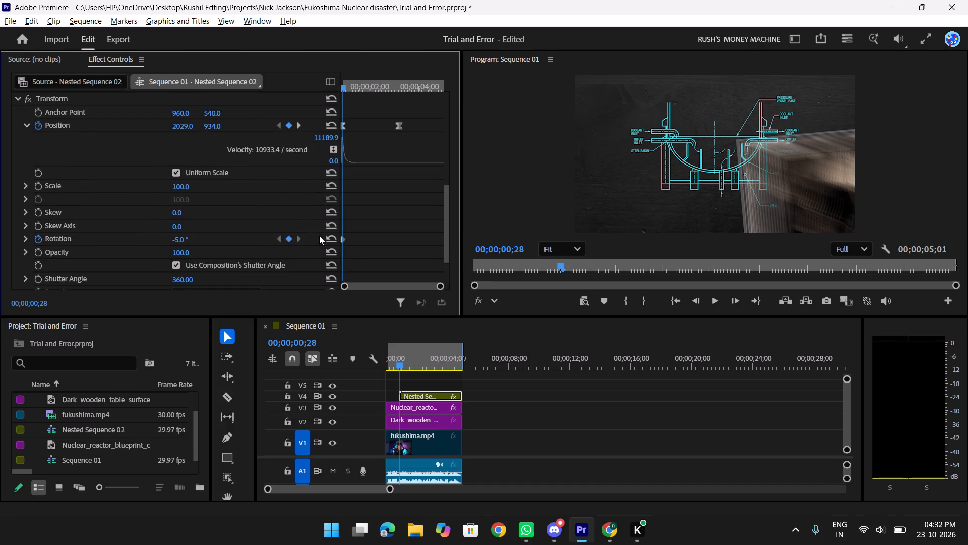
alt+scroll(319, 236, up, 5)
alt+click(300, 214)
alt+scroll(300, 214, down, 3)
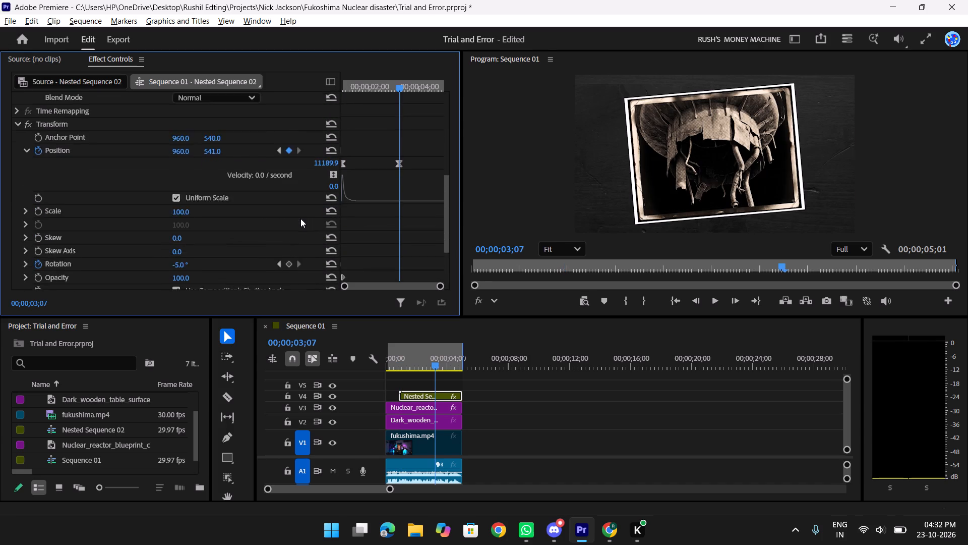
alt+scroll(300, 219, down, 10)
alt+click(185, 193)
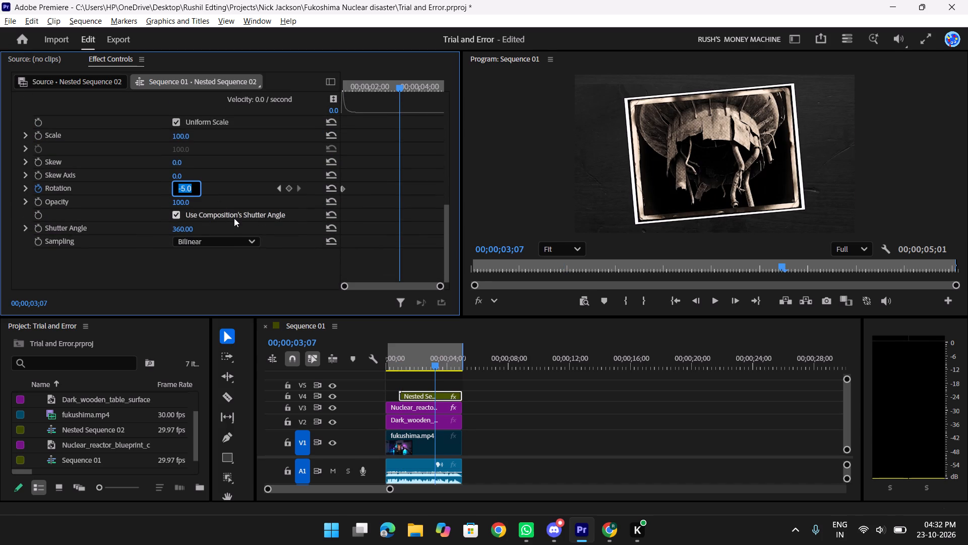
key(BackSpace)
text(-2)
key(BackSpace)
key(3)
key(Return)
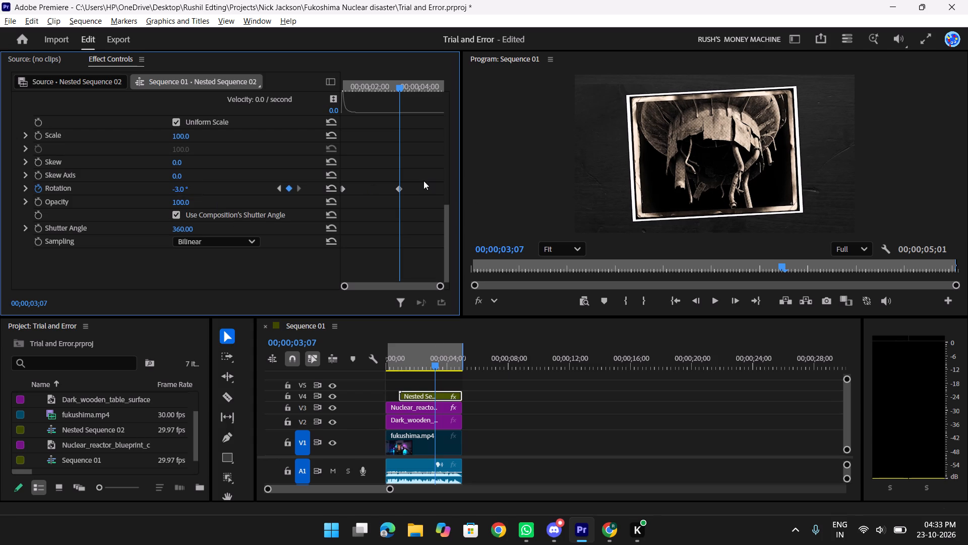
Apply Ease In and Ease Out to both Transform Rotation keyframes.
alt+drag(423, 180, 300, 205)
alt+right_click(396, 189)
alt+click(457, 348)
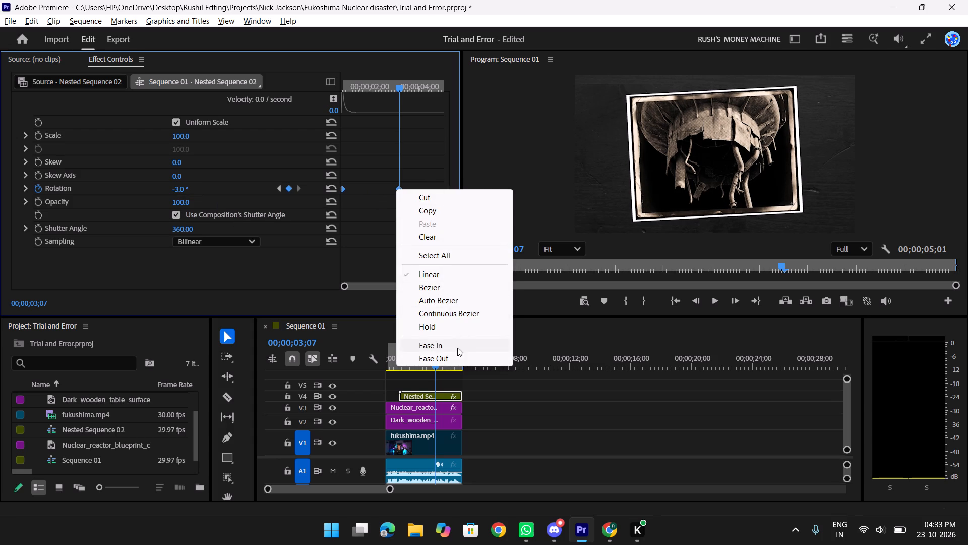
alt+right_click(395, 190)
alt+click(452, 358)
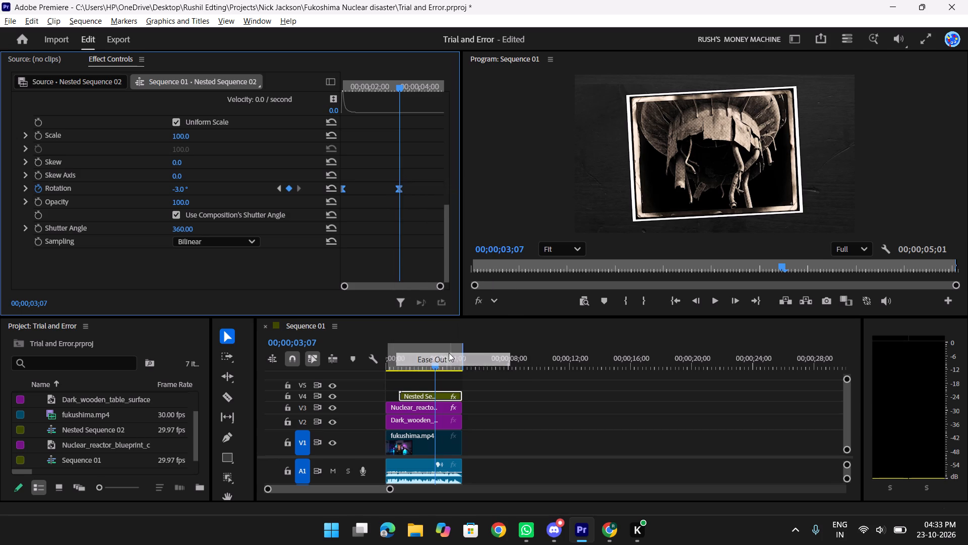
Stretch the ease handle of Nested Sequence 02's last Transform Rotation keyframe toward the first, moving the velocity peak earlier.
alt+click(29, 187)
alt+scroll(320, 197, down, 5)
alt+scroll(320, 197, up, 5)
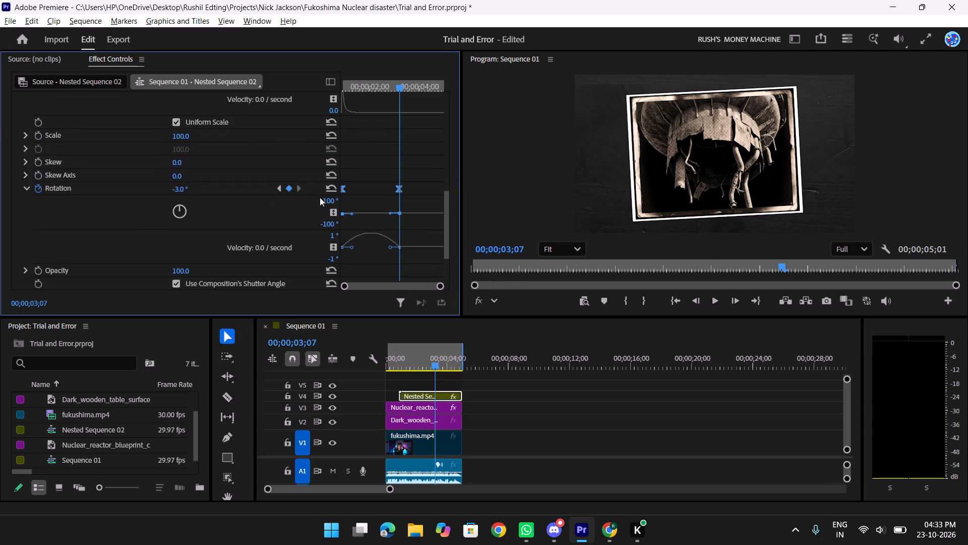
alt+scroll(320, 197, up, 4)
alt+scroll(321, 197, down, 5)
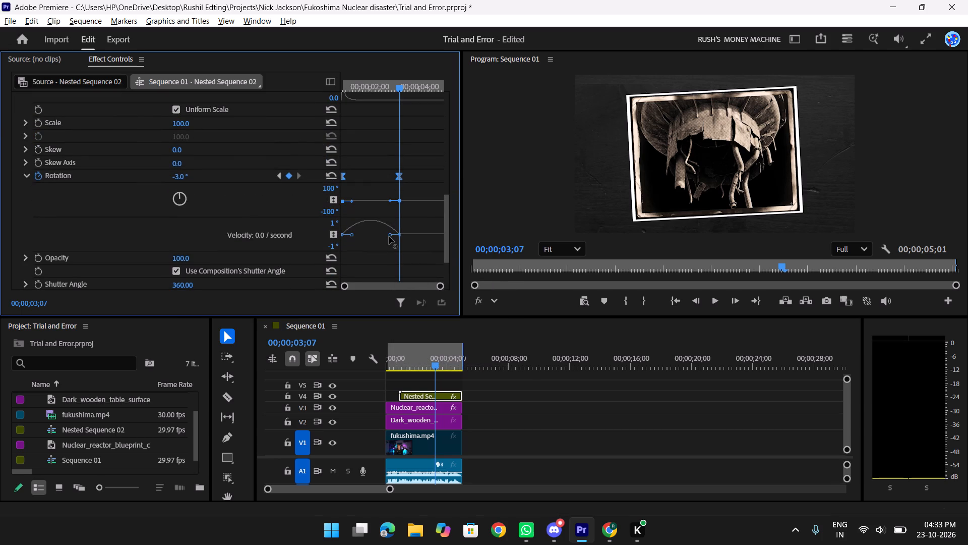
alt+drag(389, 237, 356, 238)
Compare the photo's tilt at the first and last Transform Rotation keyframes, 00;00;00;28 and 00;00;03;07.
alt+scroll(376, 222, up, 4)
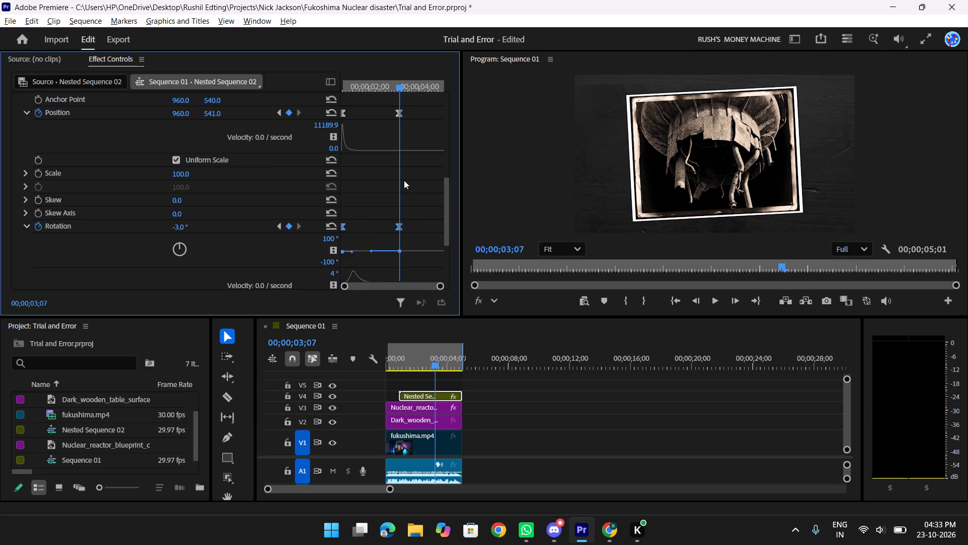
alt+drag(400, 84, 434, 83)
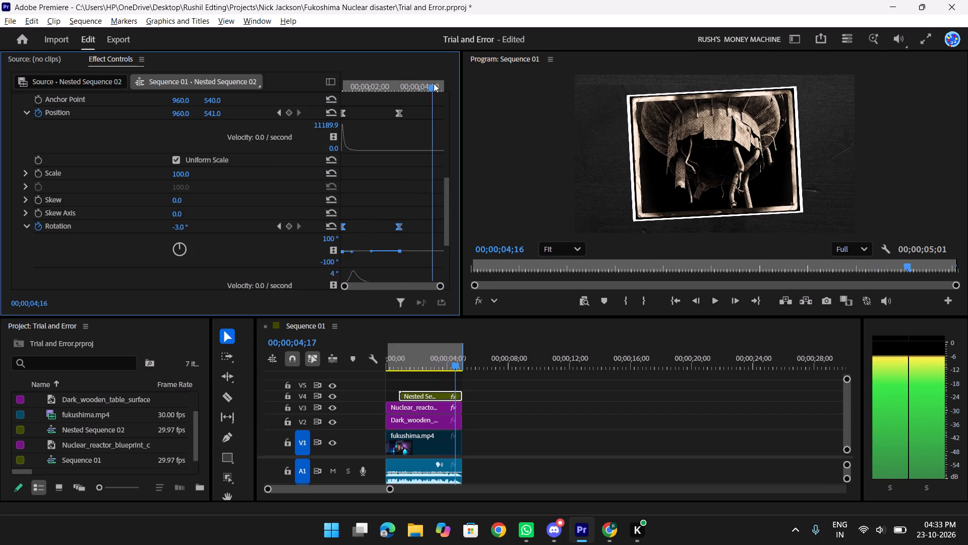
alt+drag(434, 83, 401, 79)
alt+scroll(409, 240, down, 5)
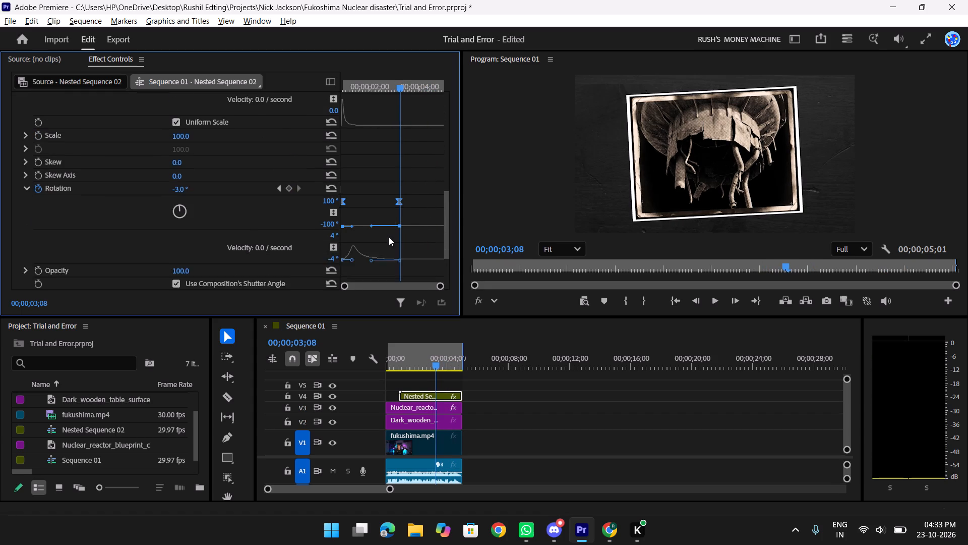
alt+scroll(389, 237, down, 3)
alt+scroll(389, 237, up, 3)
alt+click(279, 166)
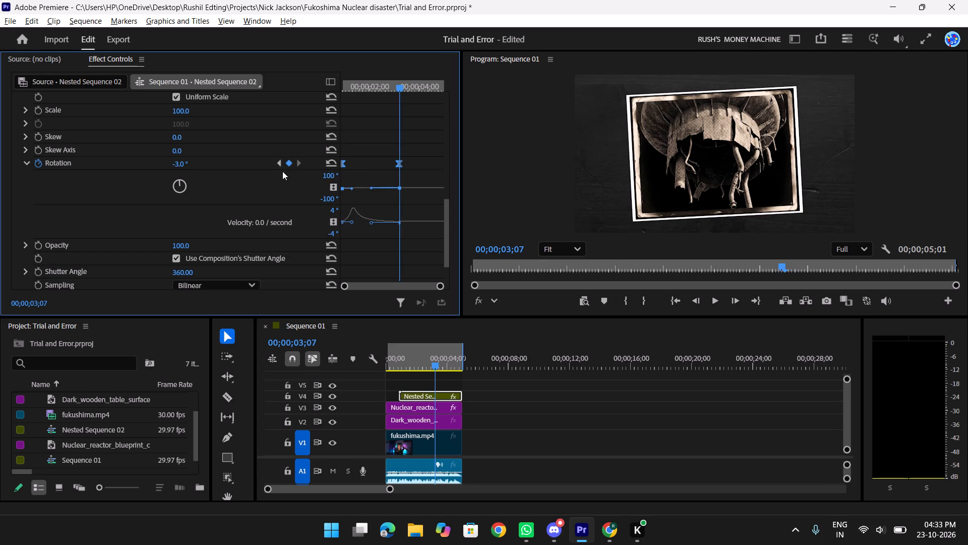
alt+click(280, 166)
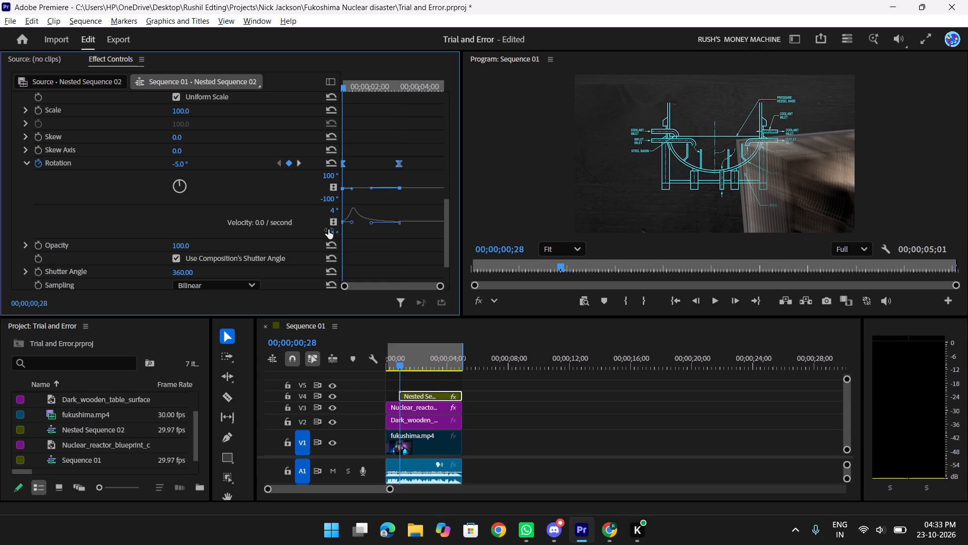
alt+click(298, 160)
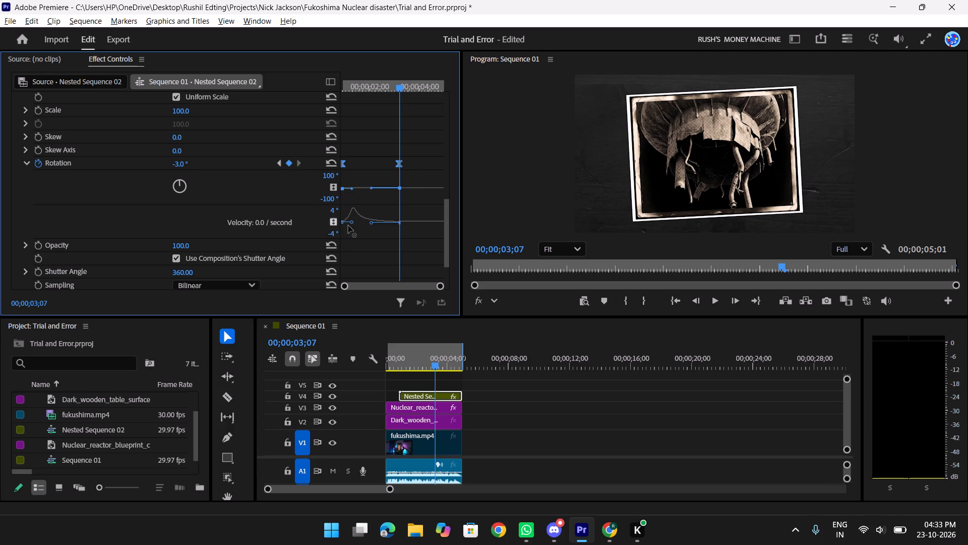
Adjust both Transform Rotation ease handles to meet midway, shaping the velocity curve into one sharp peak between the keyframes.
alt+drag(353, 224, 357, 223)
alt+drag(371, 224, 380, 224)
alt+drag(355, 223, 366, 223)
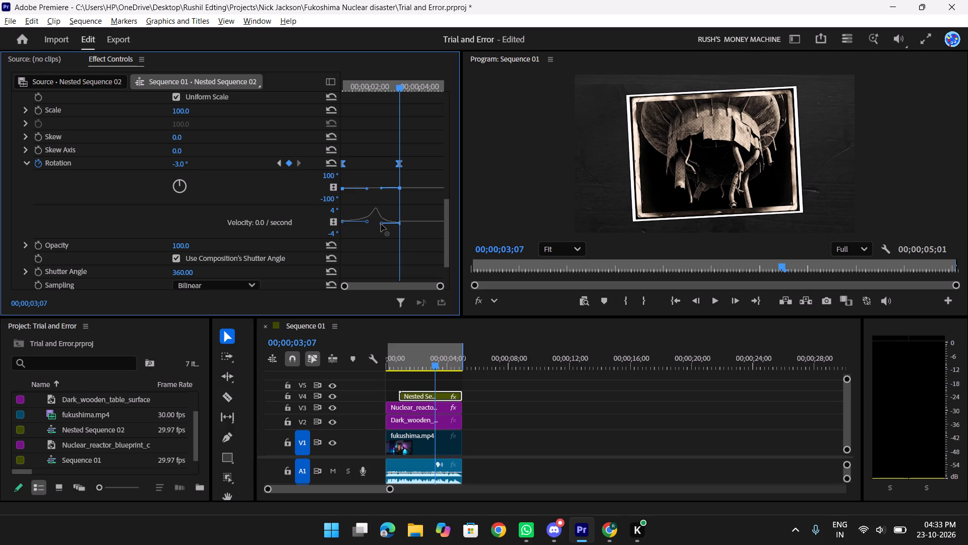
alt+drag(381, 224, 366, 223)
alt+drag(366, 223, 365, 222)
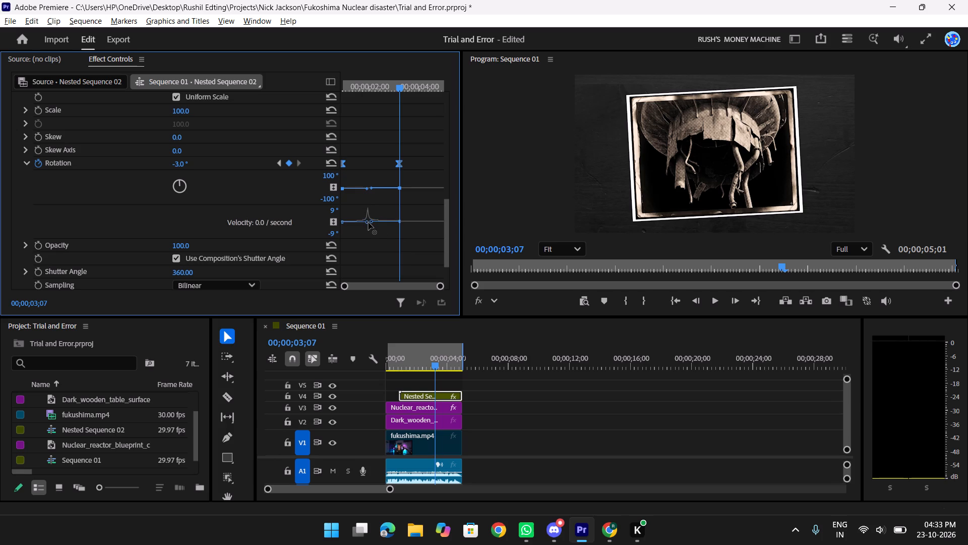
alt+click(369, 223)
alt+click(370, 222)
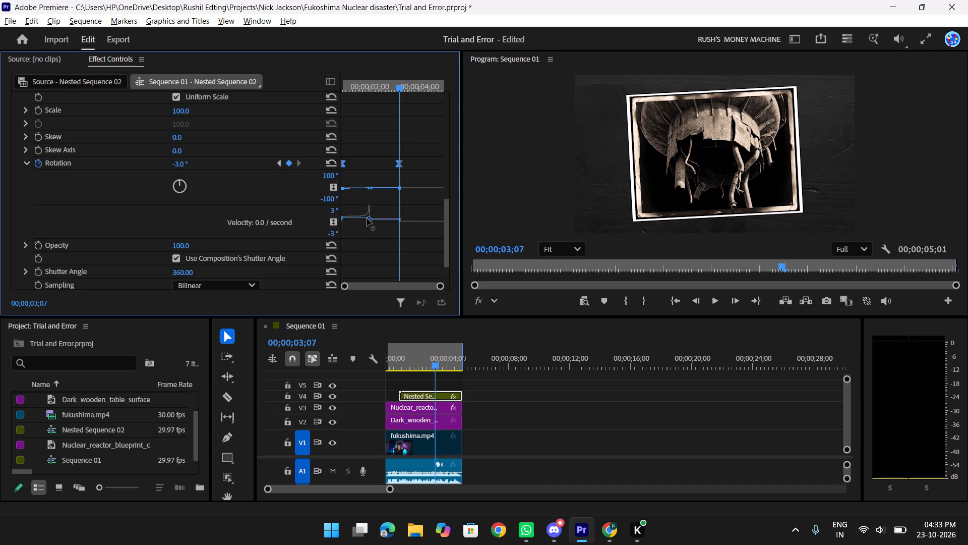
alt+click(370, 219)
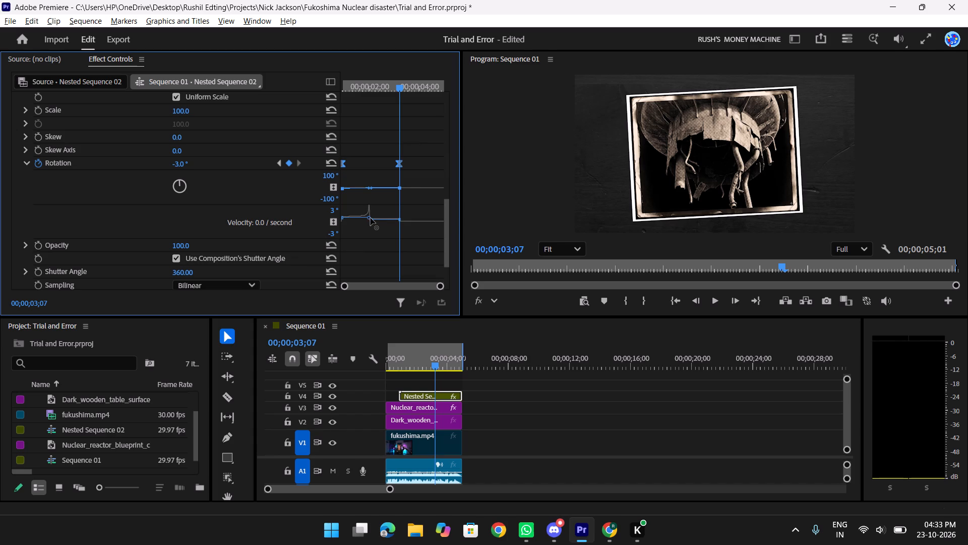
alt+drag(369, 217, 369, 224)
alt+click(373, 222)
Play the photo's slide-in repeatedly from before its first keyframe to review the eased rotation.
alt+drag(399, 88, 189, 100)
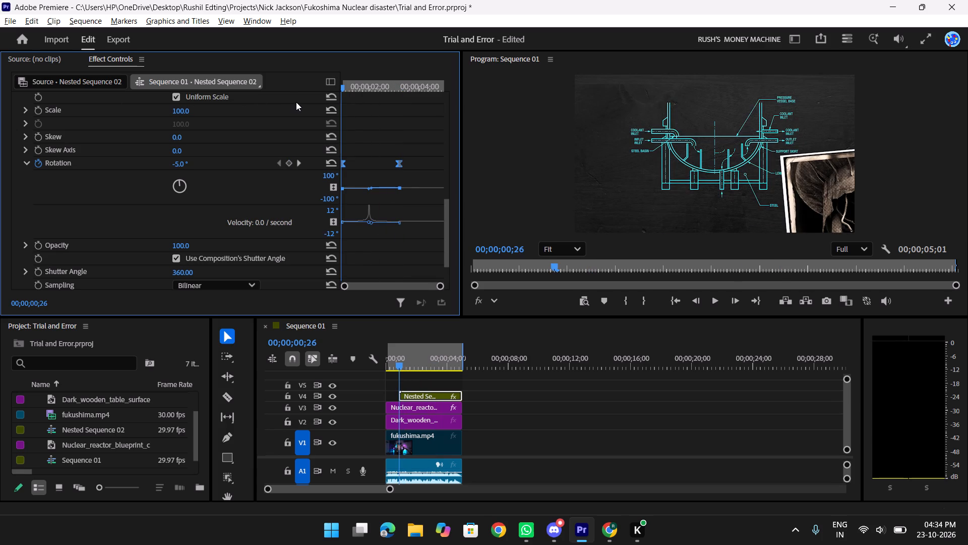
key(space)
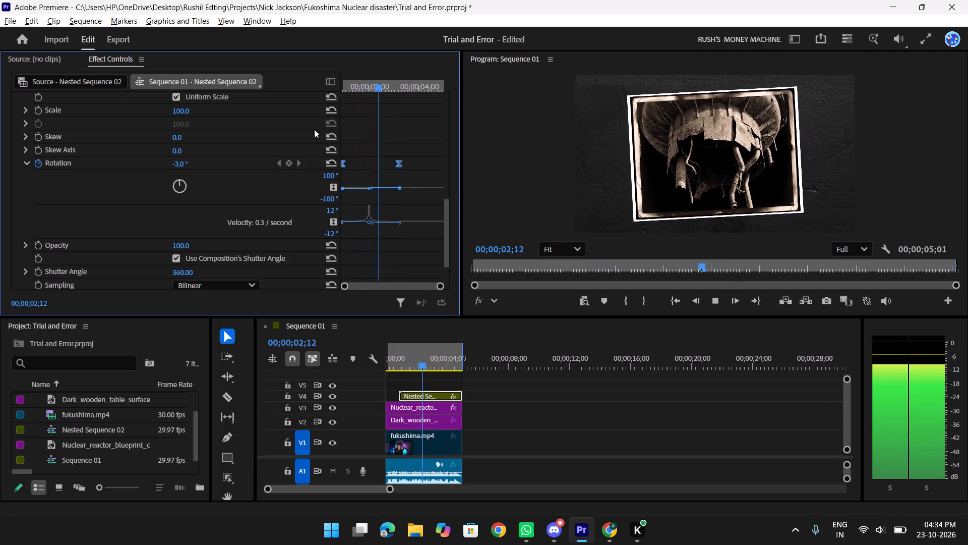
key(space)
alt+drag(387, 89, 379, 88)
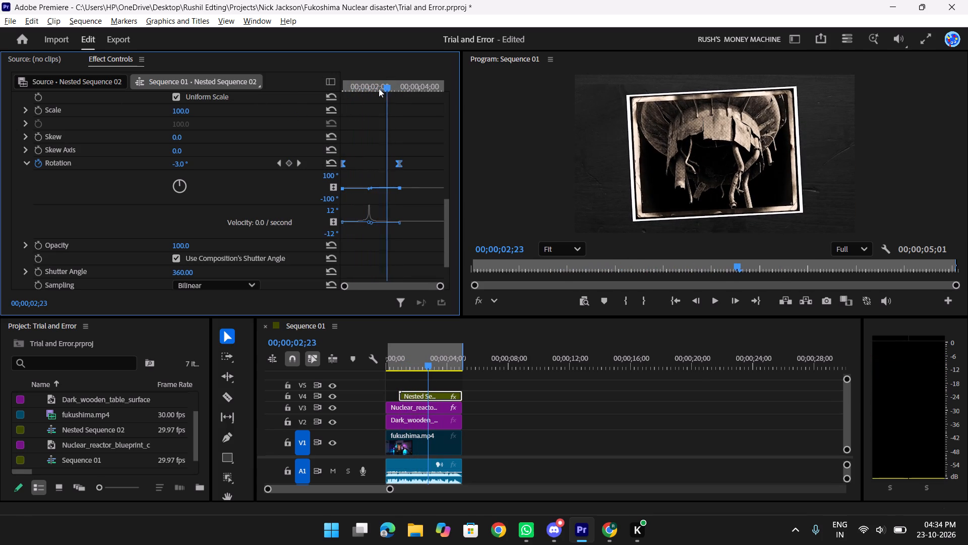
alt+drag(379, 88, 271, 96)
key(space)
key(space)
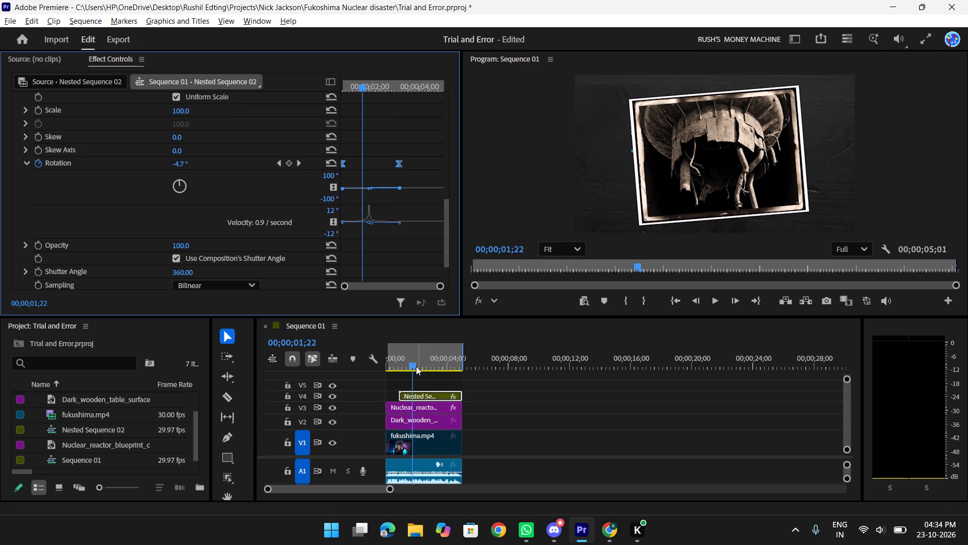
alt+drag(416, 366, 306, 366)
key(space)
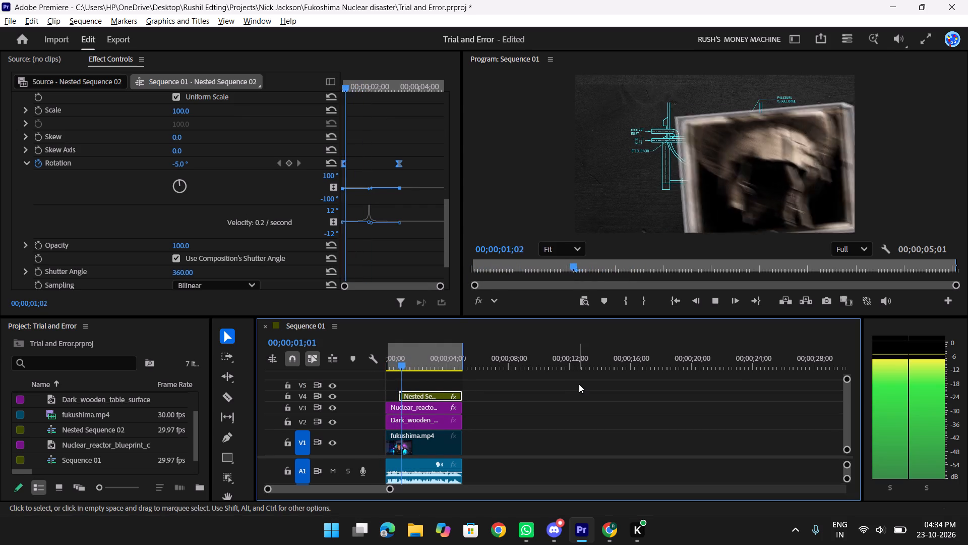
key(space)
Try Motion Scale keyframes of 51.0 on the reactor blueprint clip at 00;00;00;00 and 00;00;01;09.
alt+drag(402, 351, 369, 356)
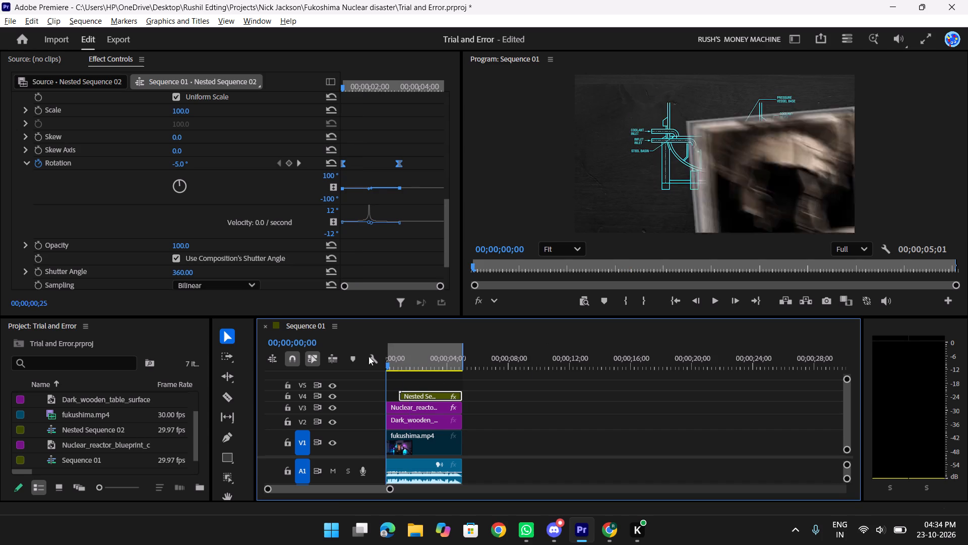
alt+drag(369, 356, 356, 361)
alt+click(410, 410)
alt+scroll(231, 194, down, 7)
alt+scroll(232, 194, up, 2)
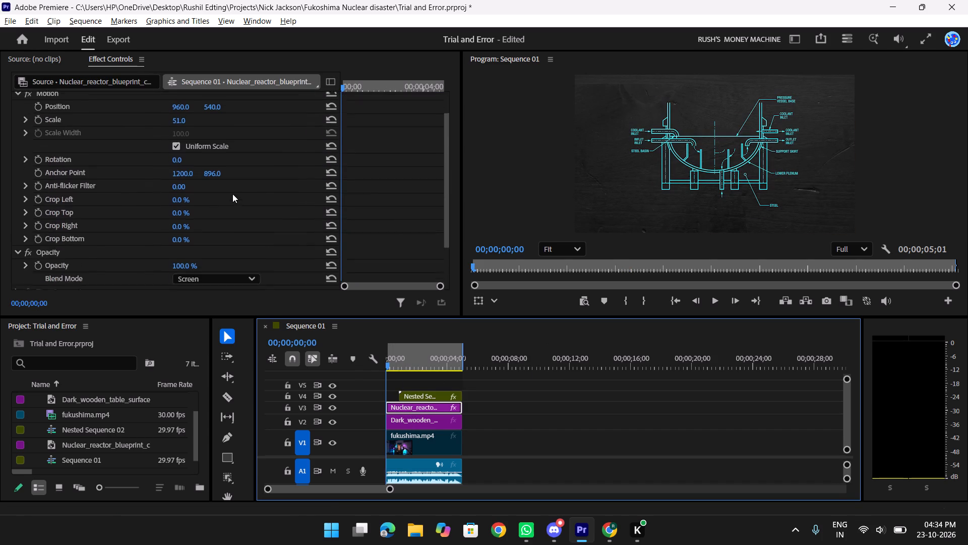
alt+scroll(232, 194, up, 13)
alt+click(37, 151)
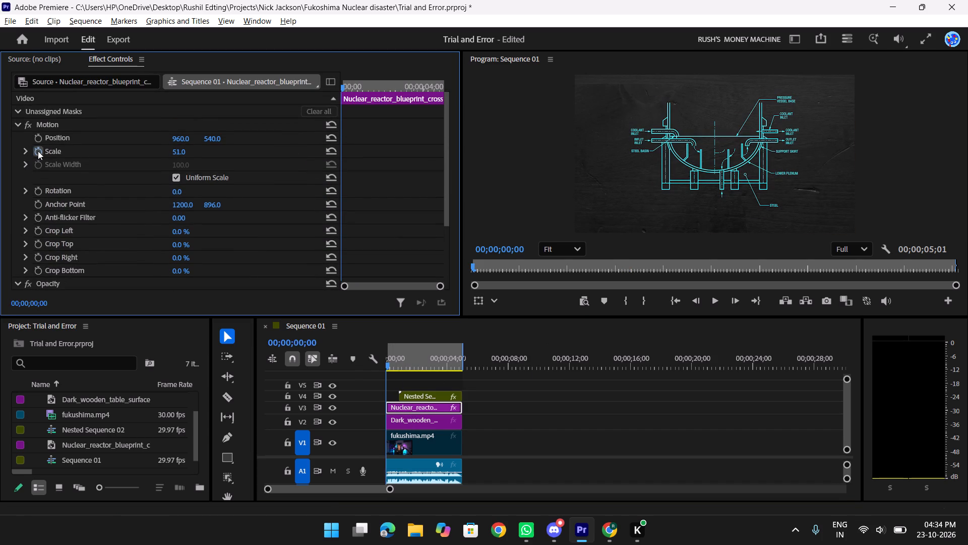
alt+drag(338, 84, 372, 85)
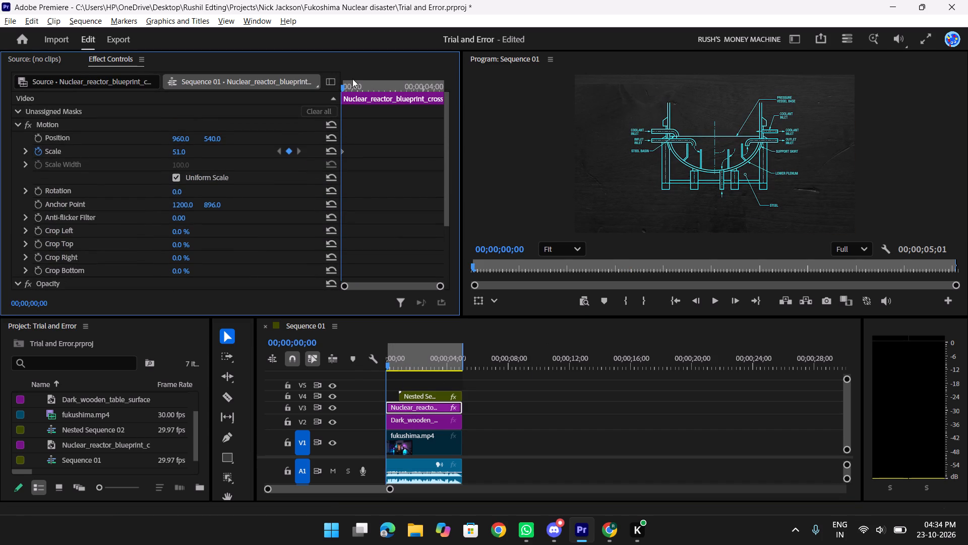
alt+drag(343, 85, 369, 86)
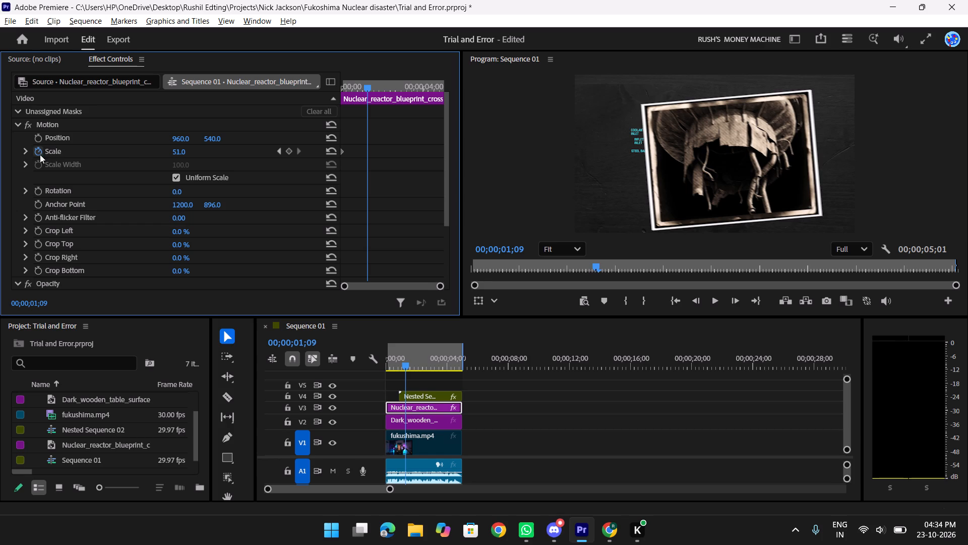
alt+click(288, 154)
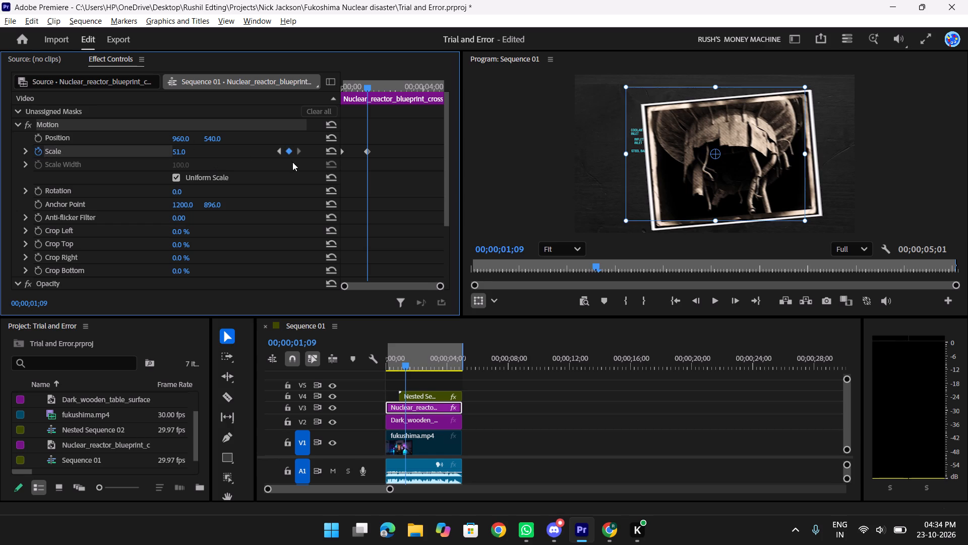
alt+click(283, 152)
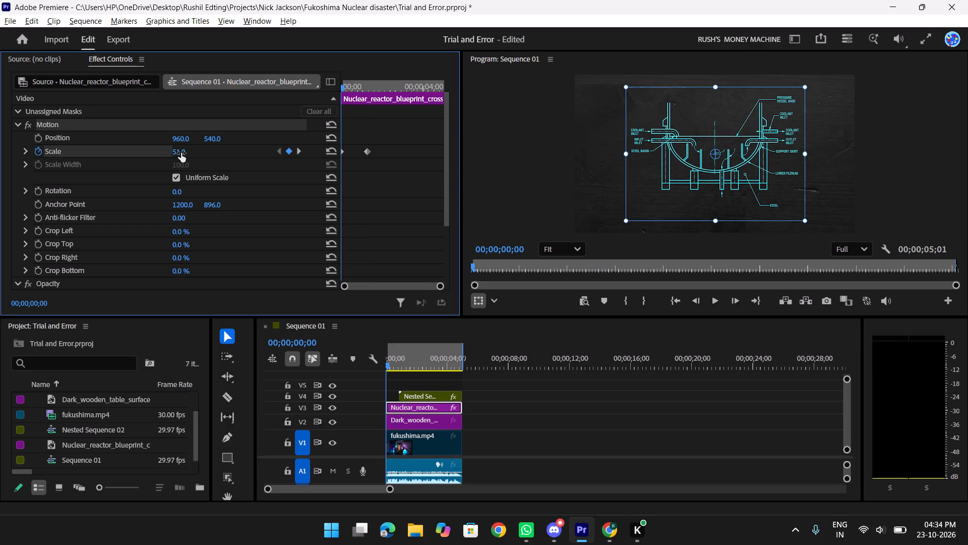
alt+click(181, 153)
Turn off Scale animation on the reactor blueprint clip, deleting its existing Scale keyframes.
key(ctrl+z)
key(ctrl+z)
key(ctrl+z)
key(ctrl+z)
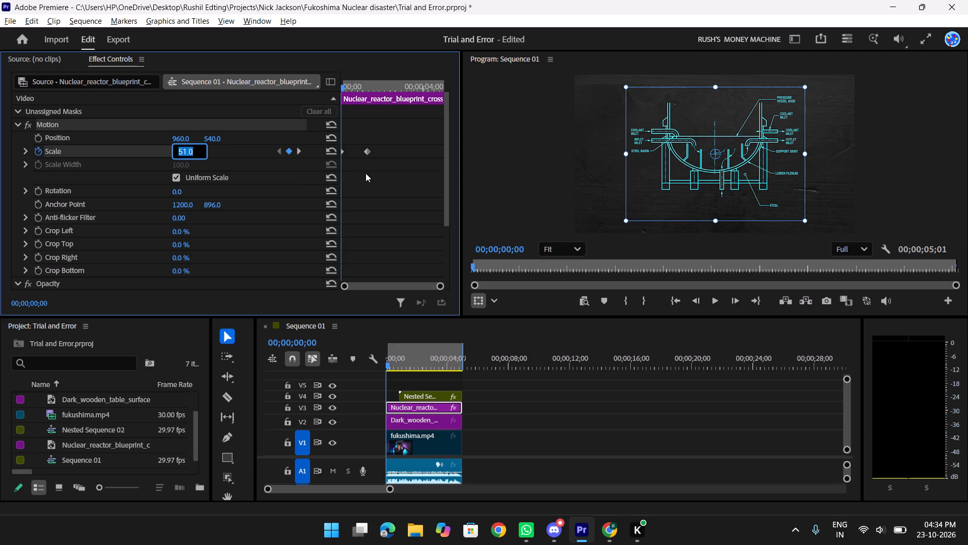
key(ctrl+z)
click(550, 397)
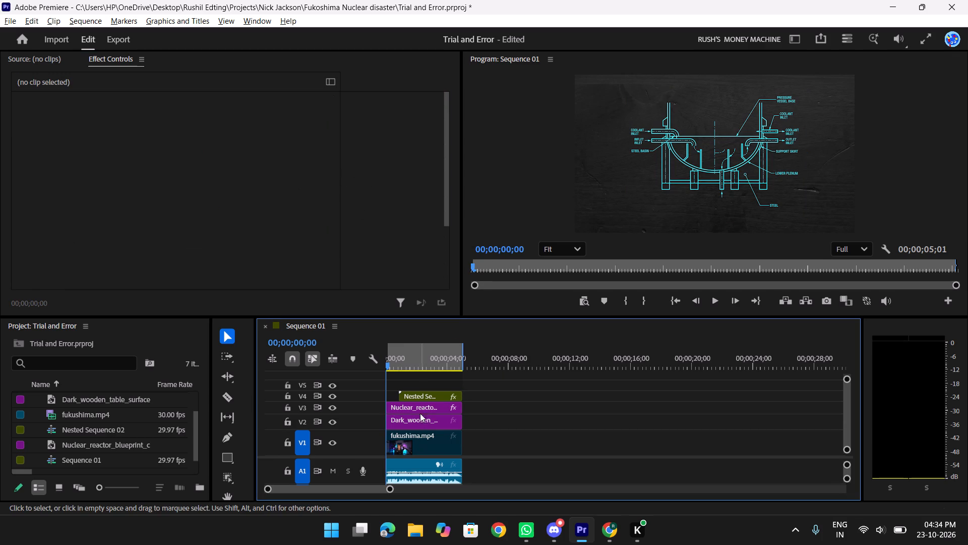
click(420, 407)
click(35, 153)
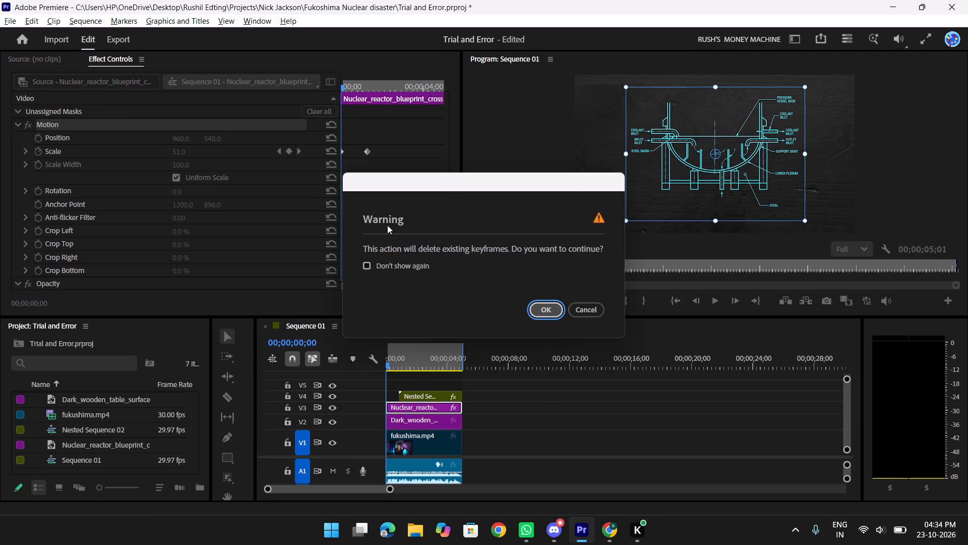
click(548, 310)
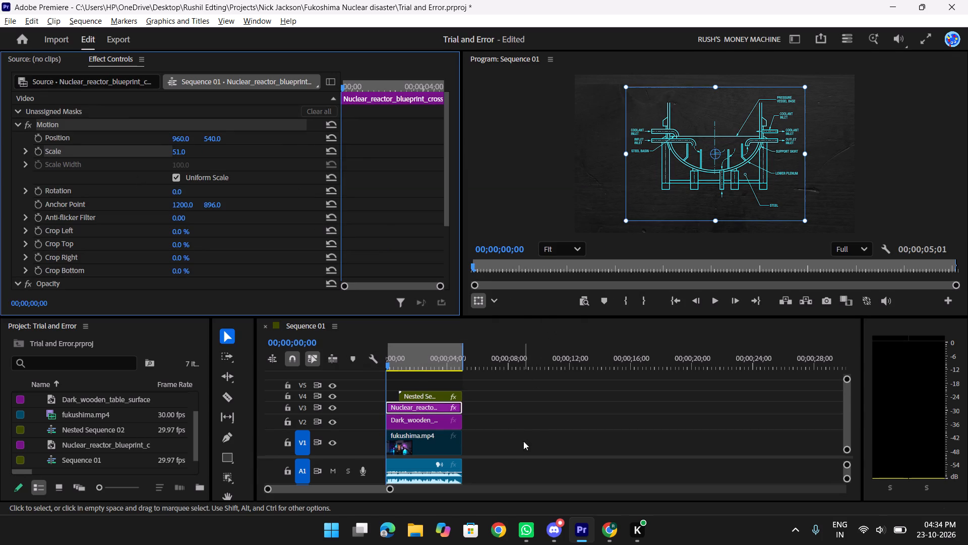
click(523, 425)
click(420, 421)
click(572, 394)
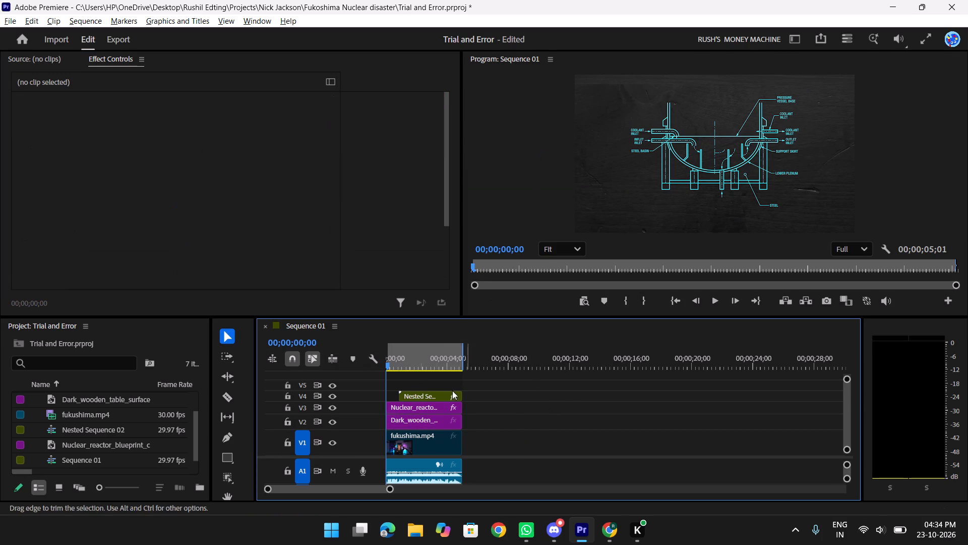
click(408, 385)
Create a new adjustment layer in the Trial and Error project with its default settings.
right_click(133, 456)
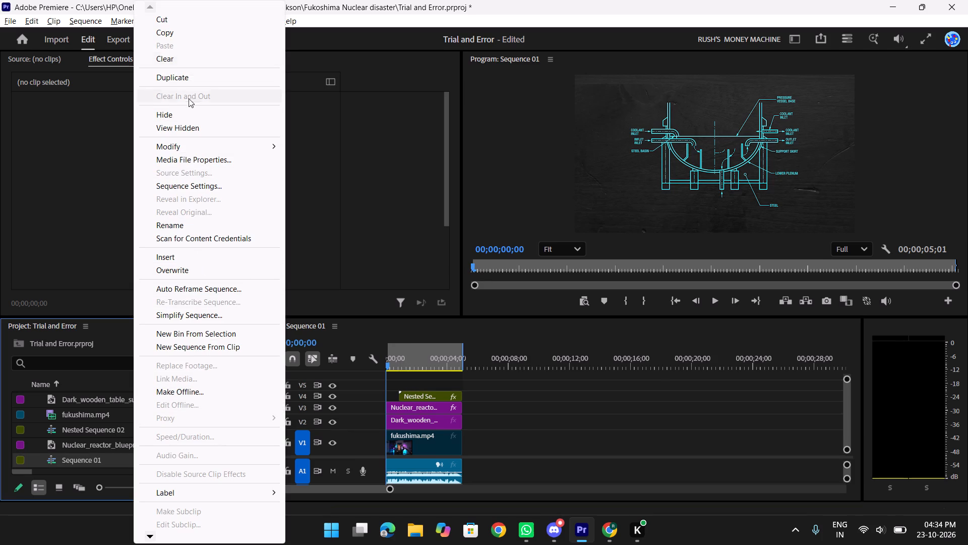
click(48, 419)
click(124, 471)
right_click(124, 471)
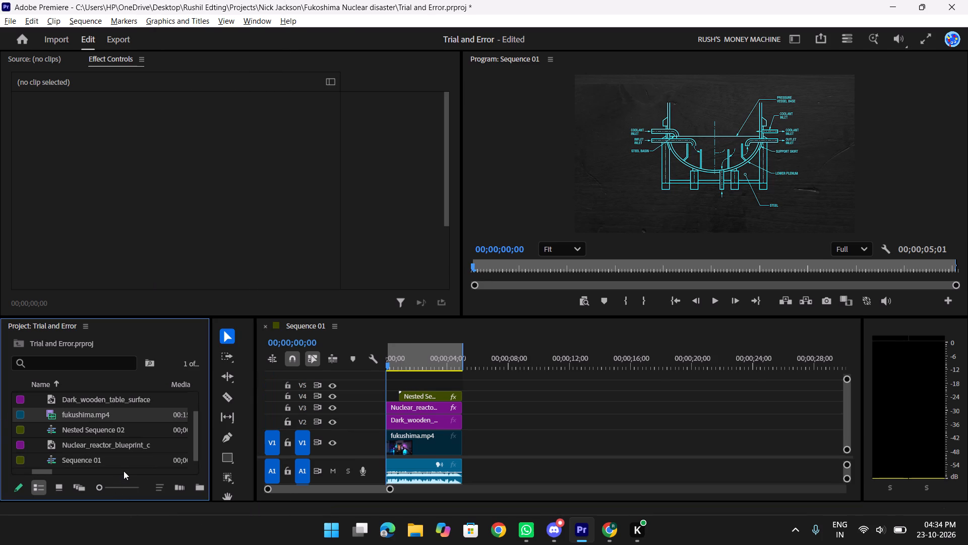
right_click(131, 473)
right_click(189, 464)
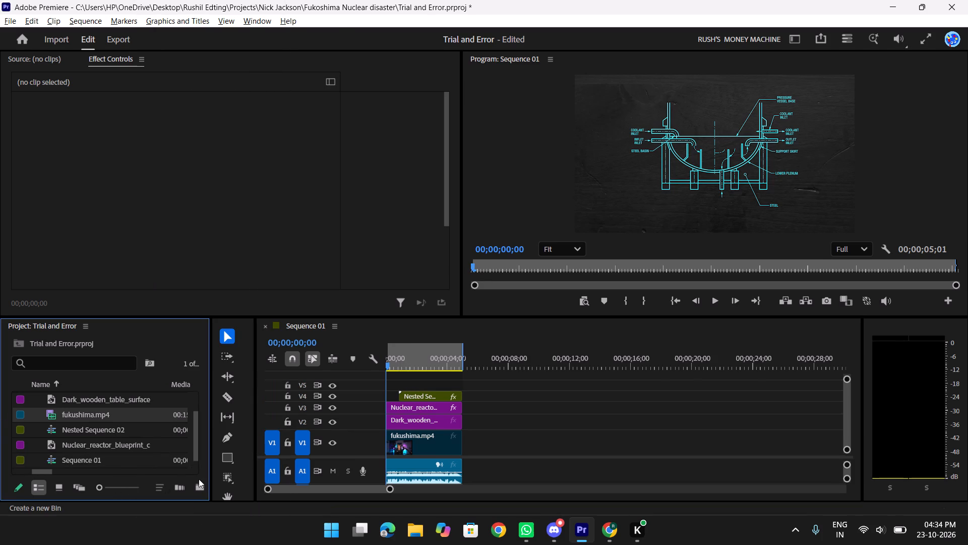
right_click(193, 473)
right_click(144, 393)
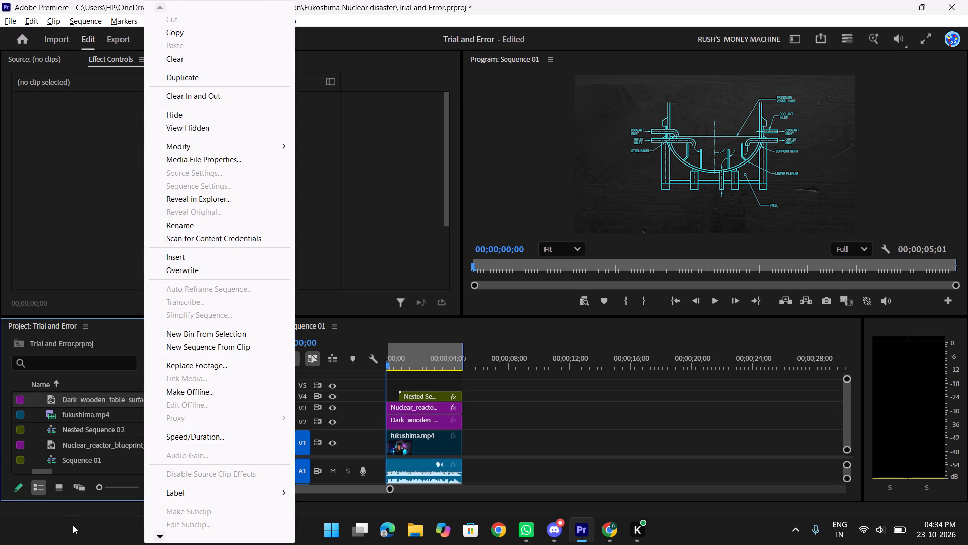
right_click(82, 472)
right_click(82, 472)
right_click(82, 472)
right_click(38, 470)
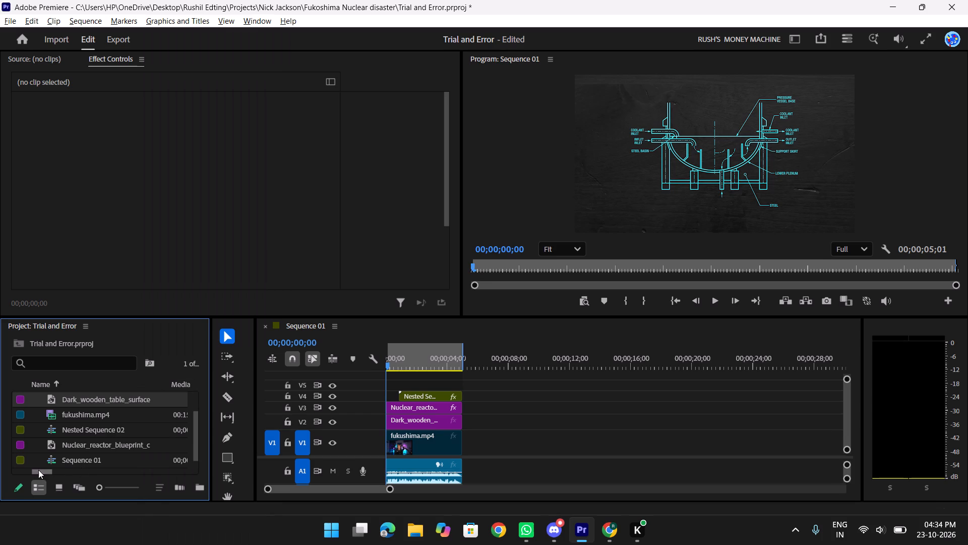
right_click(49, 468)
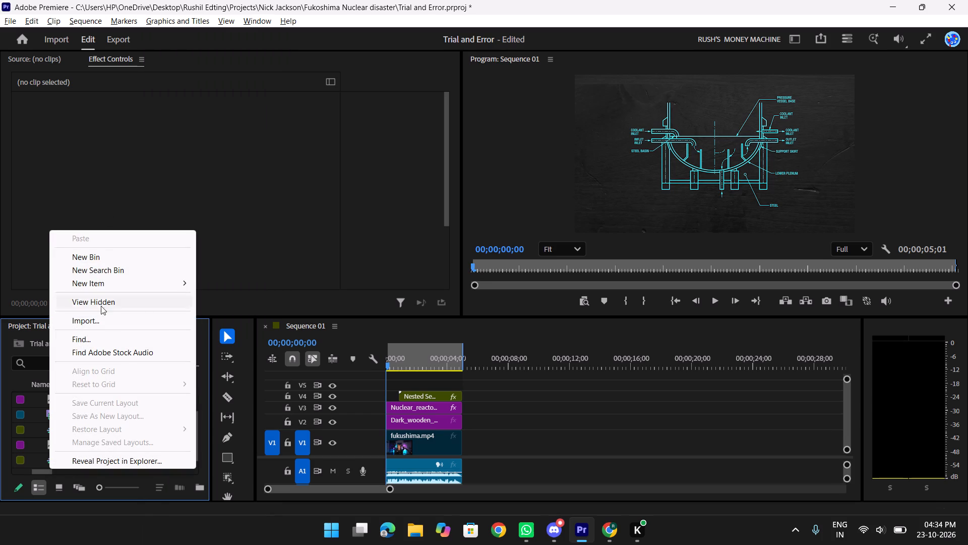
click(95, 285)
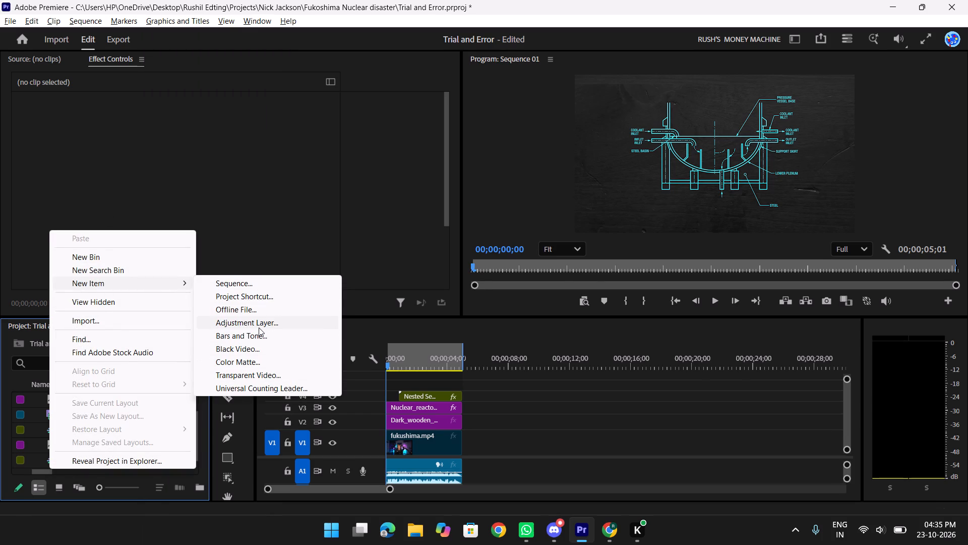
click(259, 328)
click(523, 315)
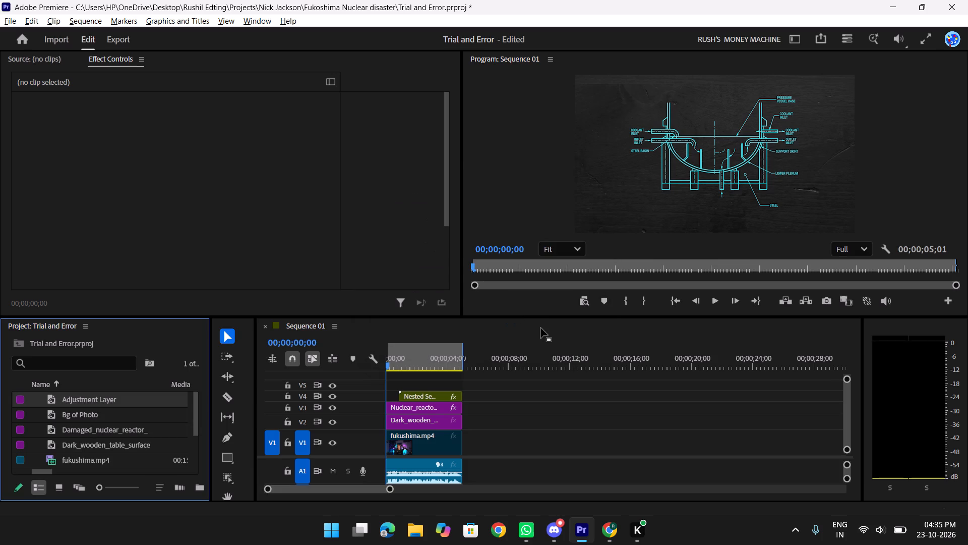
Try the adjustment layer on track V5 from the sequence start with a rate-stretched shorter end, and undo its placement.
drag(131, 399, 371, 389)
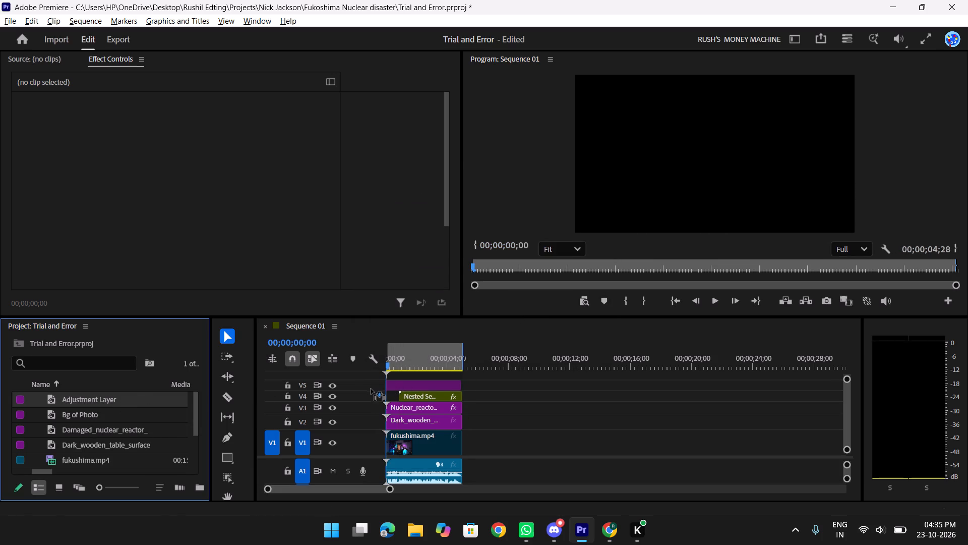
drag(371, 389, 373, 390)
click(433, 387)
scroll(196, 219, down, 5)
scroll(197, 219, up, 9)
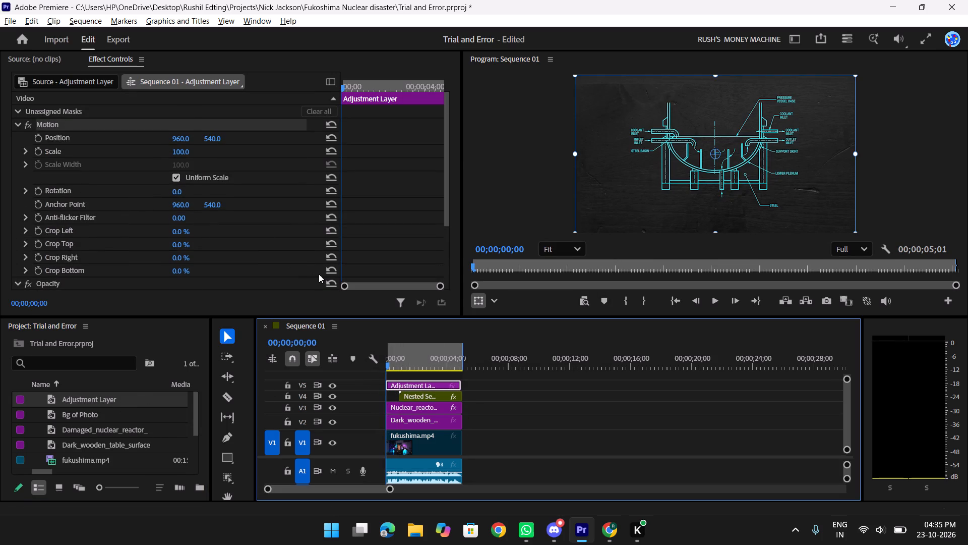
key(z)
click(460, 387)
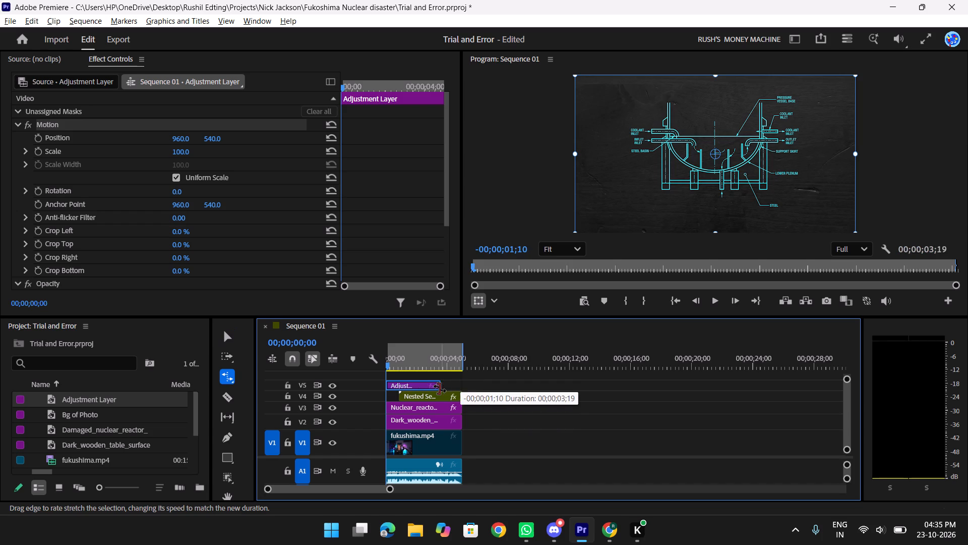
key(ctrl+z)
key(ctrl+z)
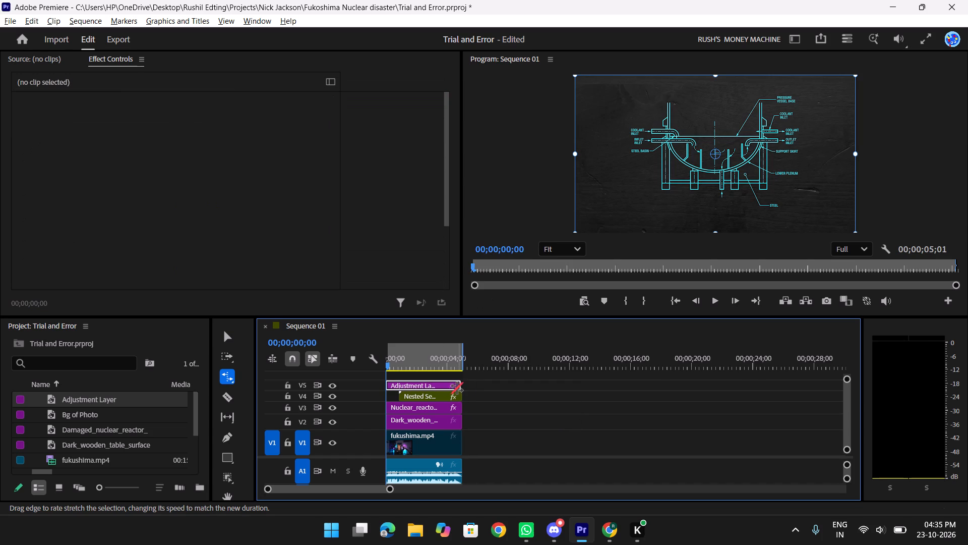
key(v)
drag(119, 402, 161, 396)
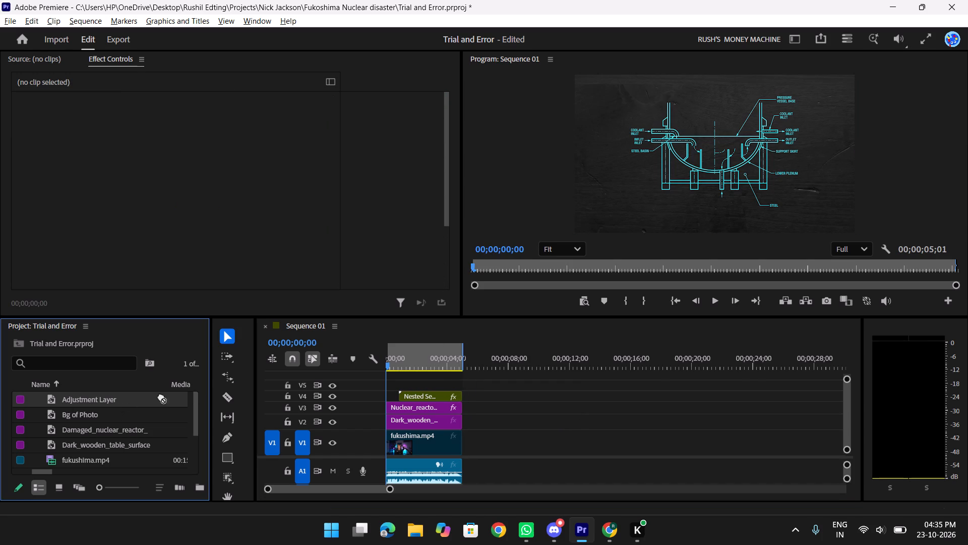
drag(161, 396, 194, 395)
Play the sequence from 00;00;00;00 to review the photo's slide-in over the blueprint.
drag(386, 360, 402, 364)
drag(401, 366, 298, 367)
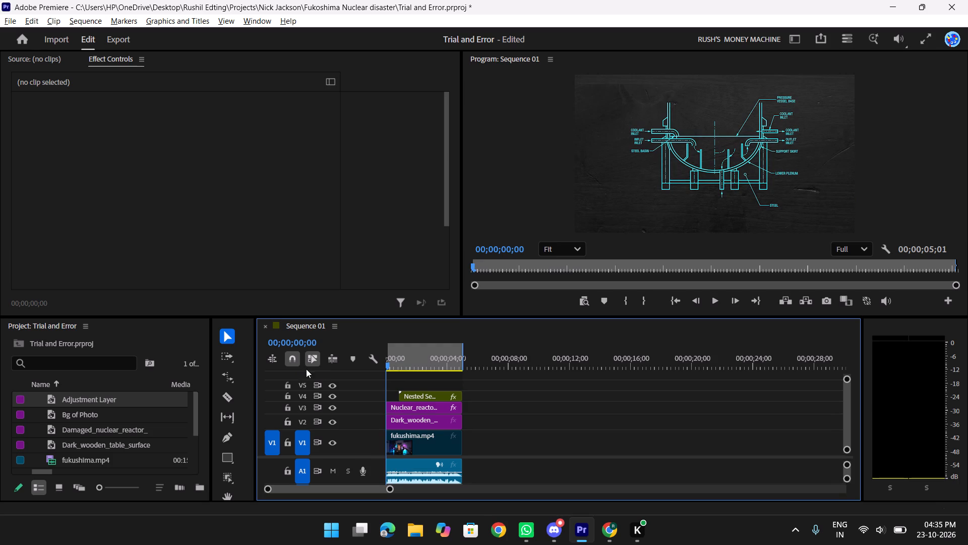
key(space)
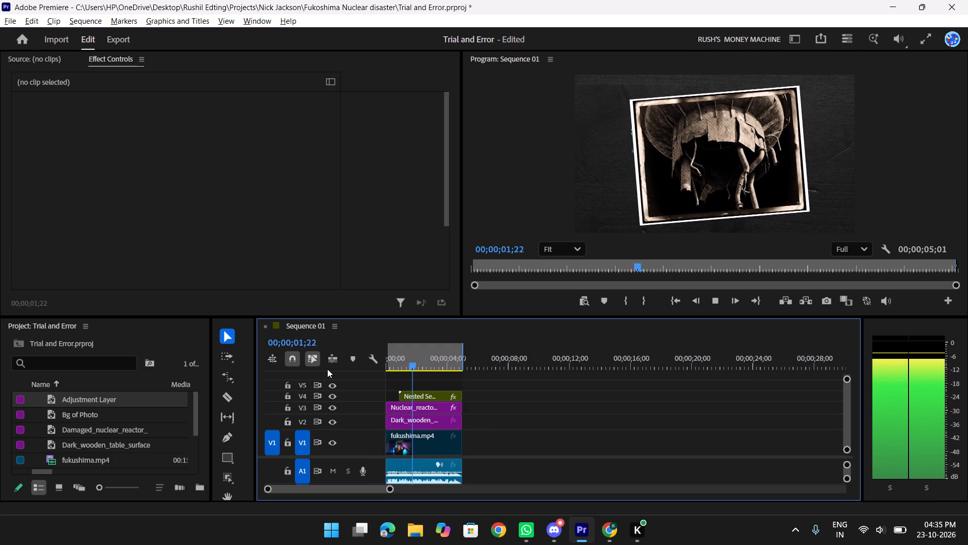
key(space)
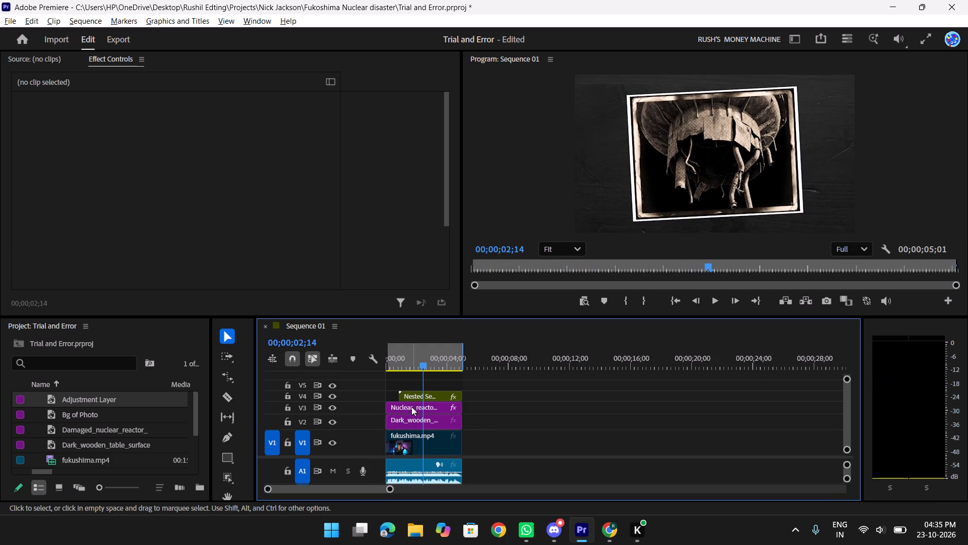
Examine the effect settings of the reactor blueprint and dark wooden table clips.
click(411, 407)
scroll(320, 214, down, 11)
scroll(321, 215, up, 4)
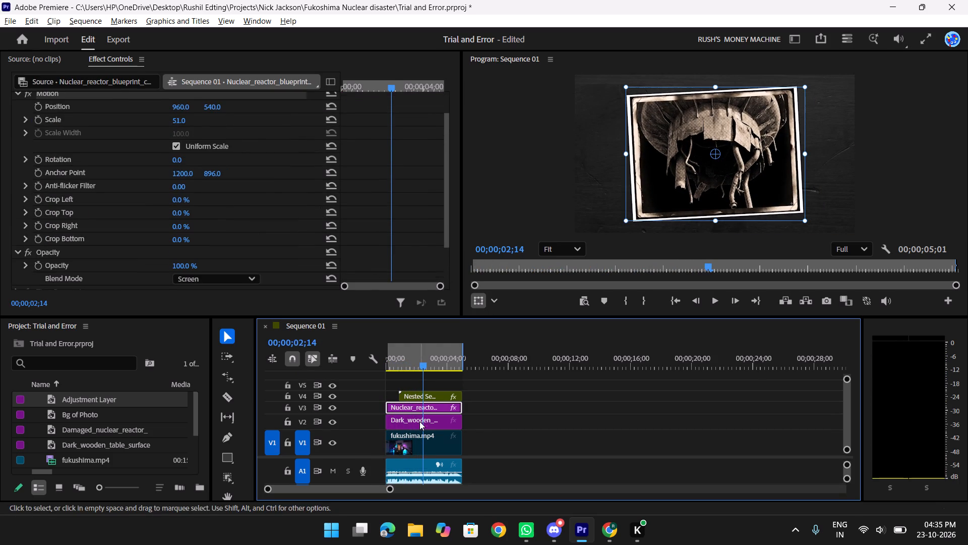
click(419, 421)
scroll(401, 261, down, 19)
scroll(378, 233, up, 3)
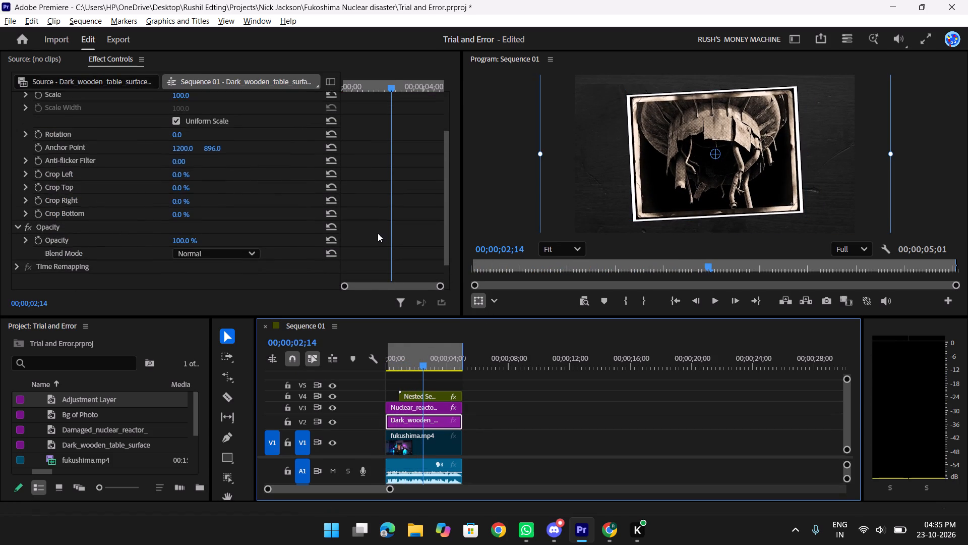
scroll(378, 233, up, 4)
click(423, 411)
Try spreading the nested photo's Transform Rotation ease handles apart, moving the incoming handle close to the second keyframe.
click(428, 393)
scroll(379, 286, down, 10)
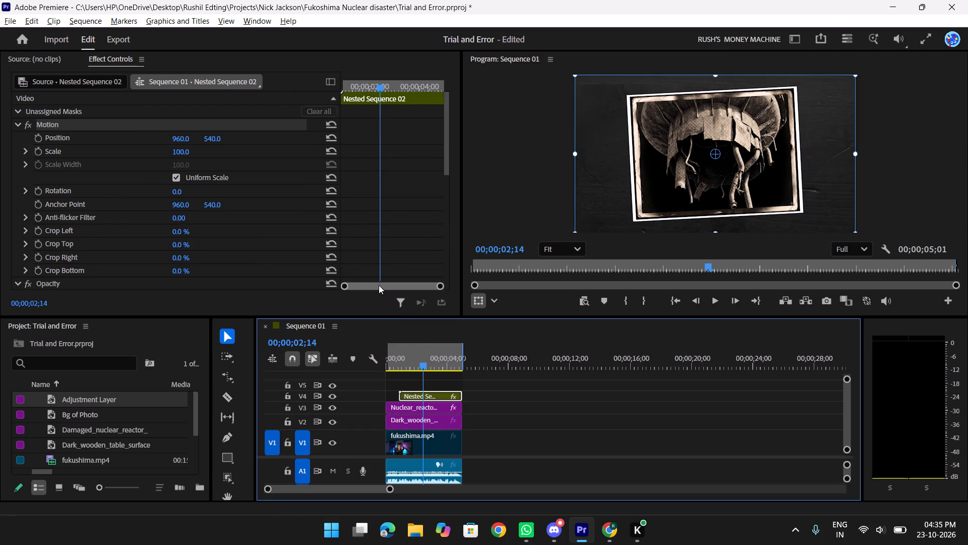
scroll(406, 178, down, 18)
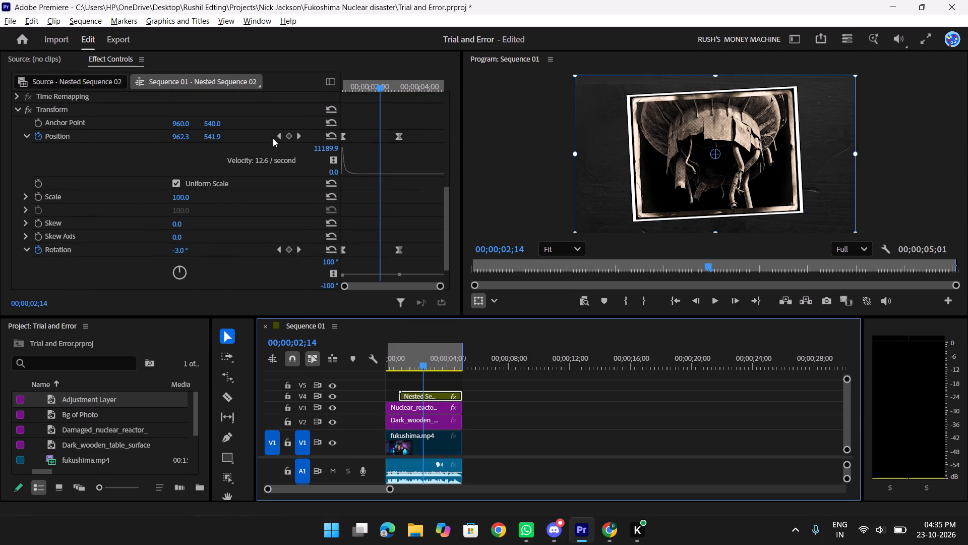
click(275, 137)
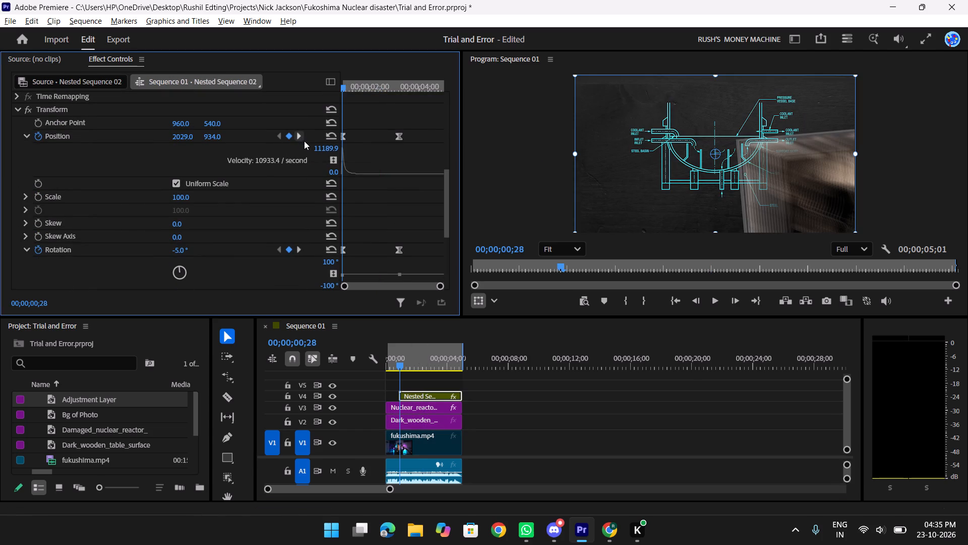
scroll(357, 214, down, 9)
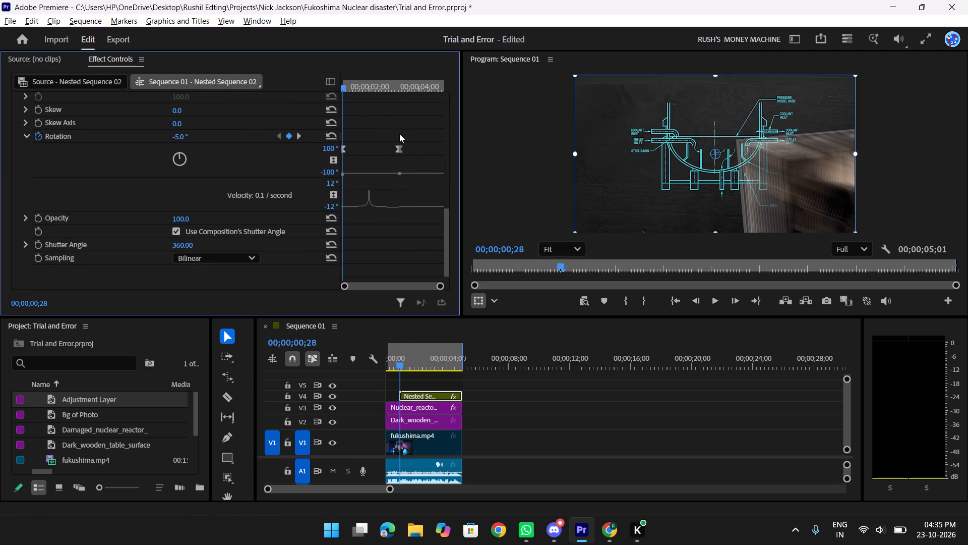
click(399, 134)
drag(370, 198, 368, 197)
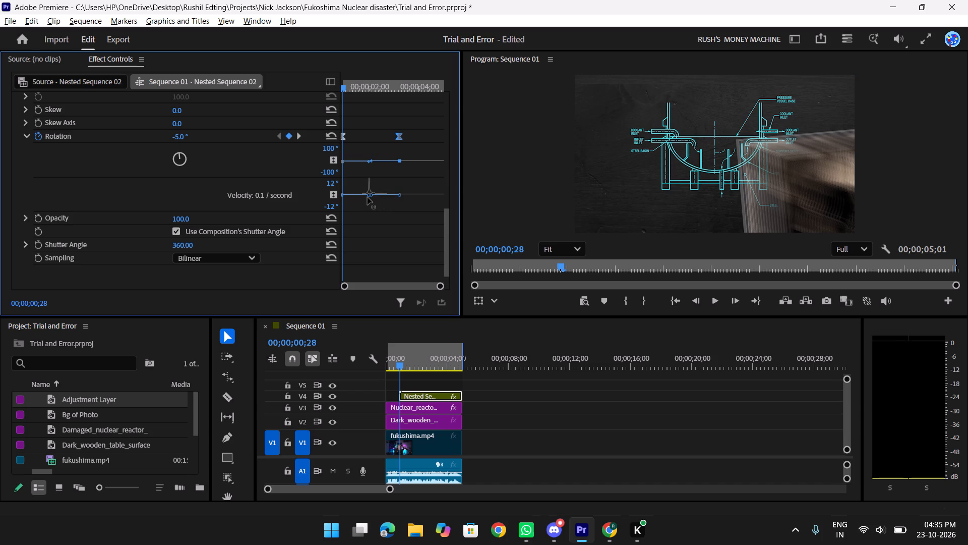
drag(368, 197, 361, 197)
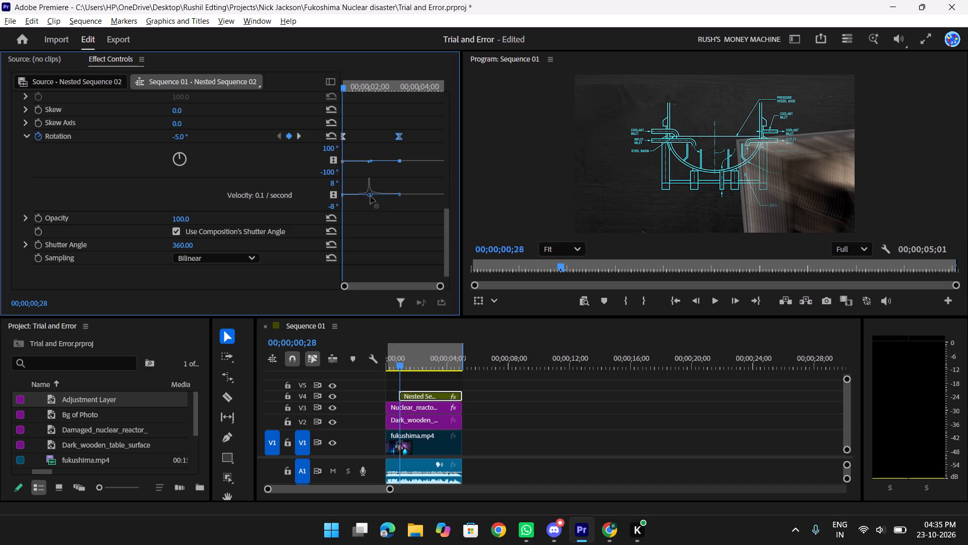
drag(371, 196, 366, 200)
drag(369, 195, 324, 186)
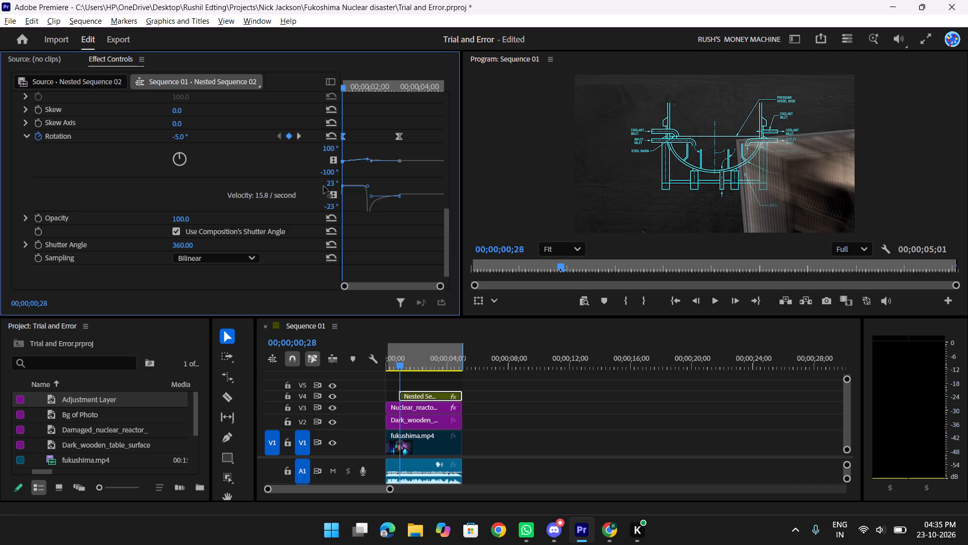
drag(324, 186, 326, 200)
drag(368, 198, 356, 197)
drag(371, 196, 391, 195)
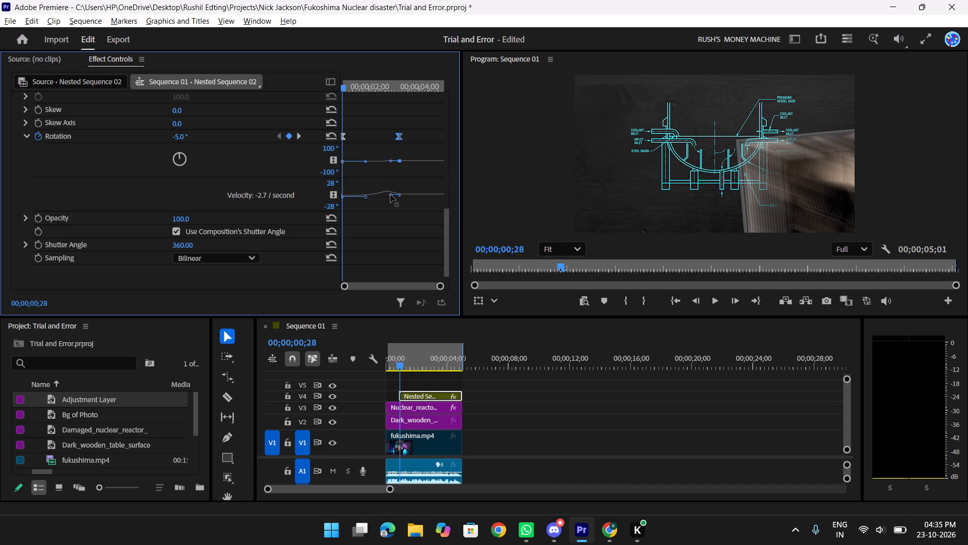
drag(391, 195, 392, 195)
Adjust the first Transform Rotation keyframe's outgoing ease handle to a velocity of about 0.3 / second, reaching roughly midway to the second keyframe.
drag(366, 201, 352, 181)
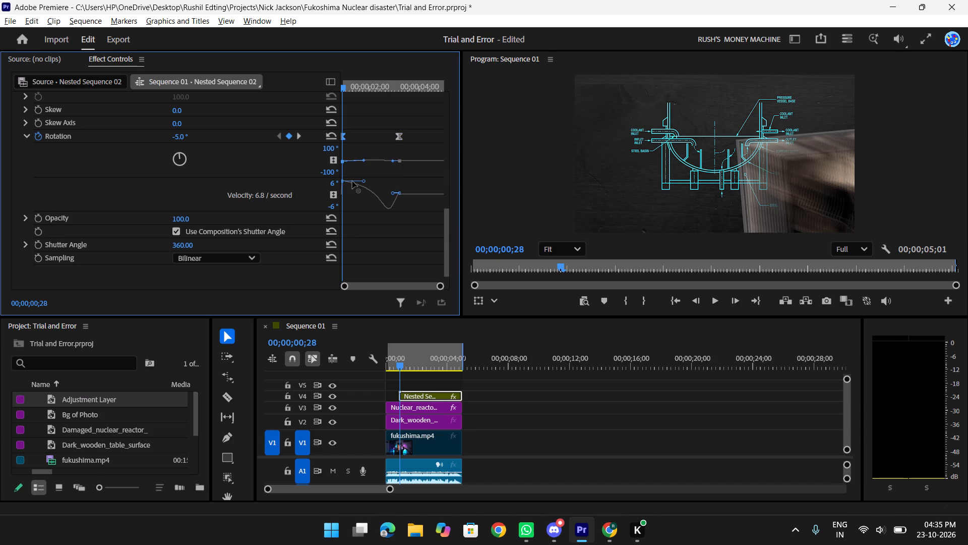
drag(352, 181, 356, 189)
drag(356, 189, 363, 199)
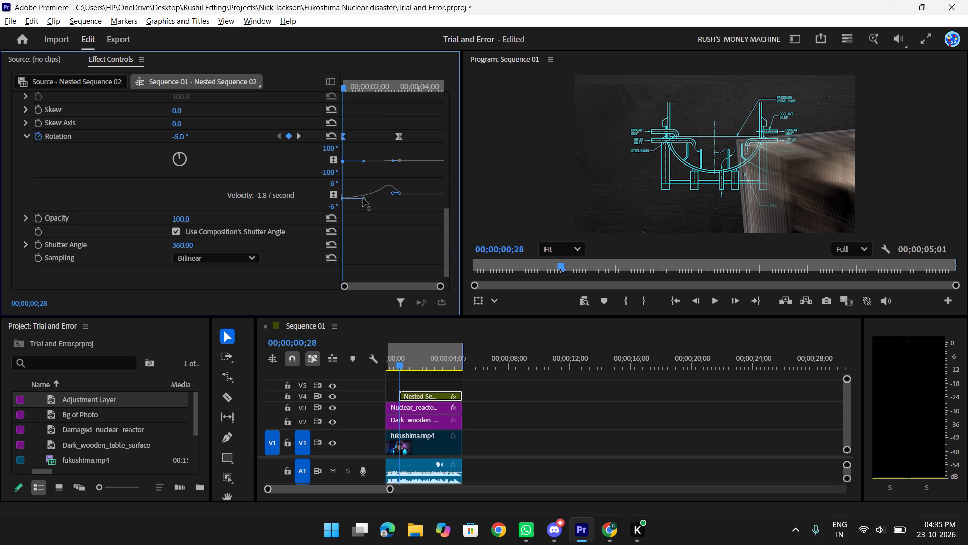
drag(363, 199, 380, 194)
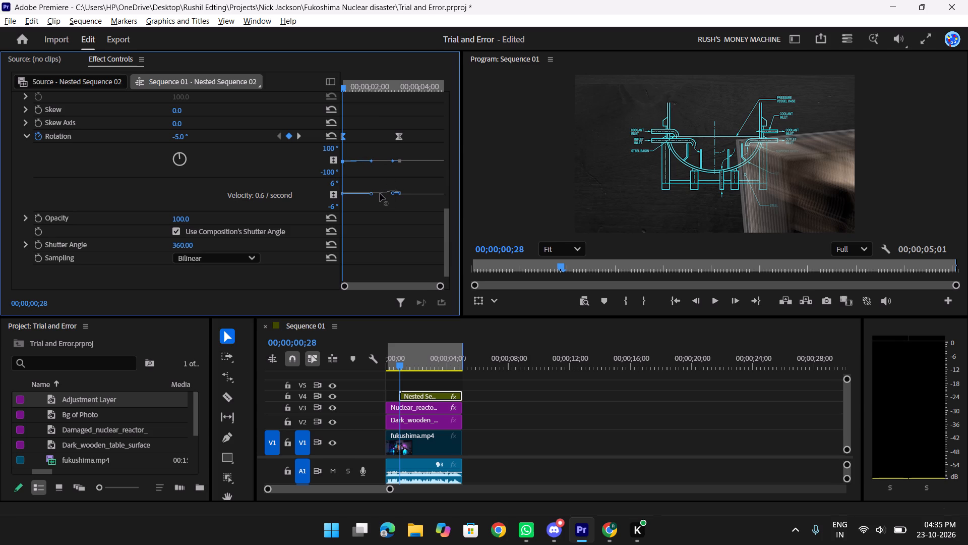
drag(380, 194, 379, 195)
Retract the second Rotation keyframe's incoming ease handle onto the keyframe and raise its velocity so the curve climbs toward the end.
drag(391, 190, 413, 191)
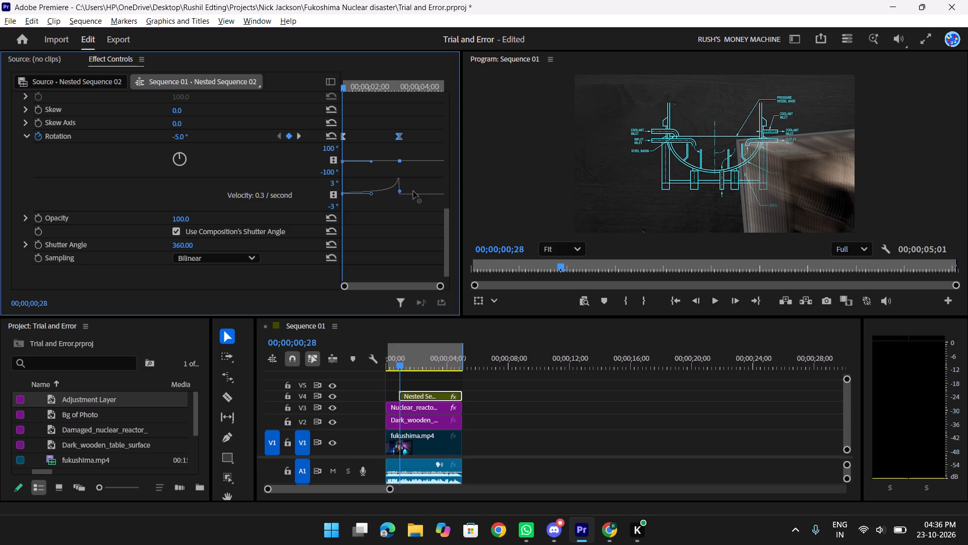
drag(413, 191, 407, 151)
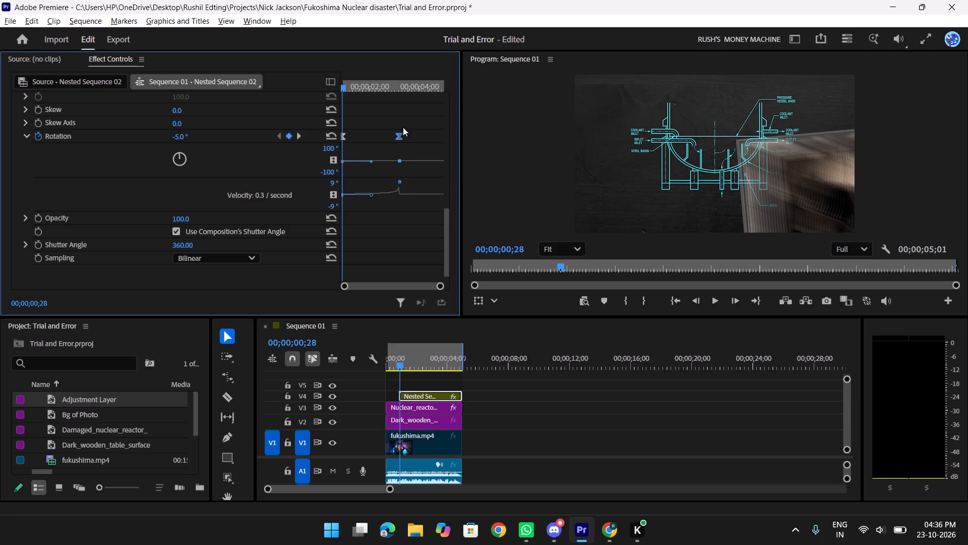
Play back the photo's slide-in to review the Rotation easing and return to the first Rotation keyframe.
key(space)
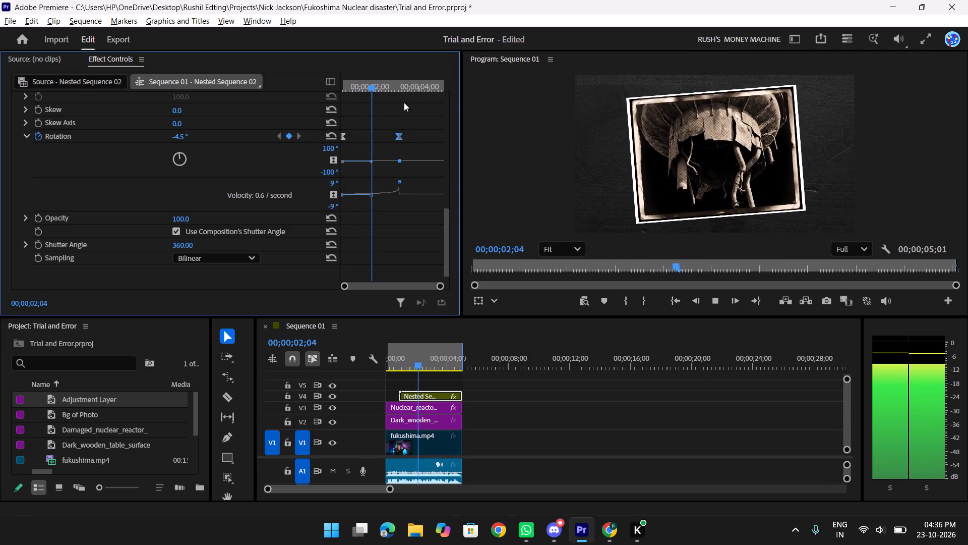
key(space)
key(space)
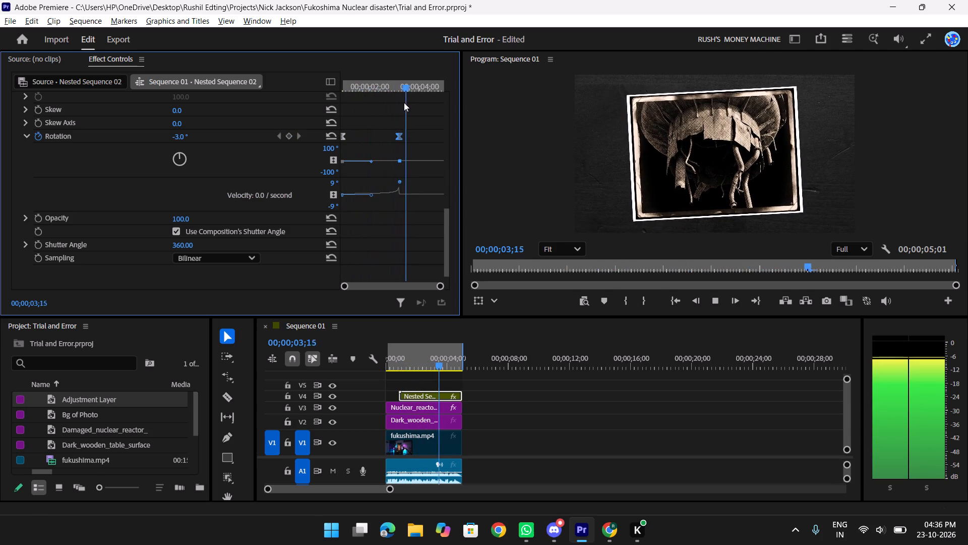
key(space)
click(278, 137)
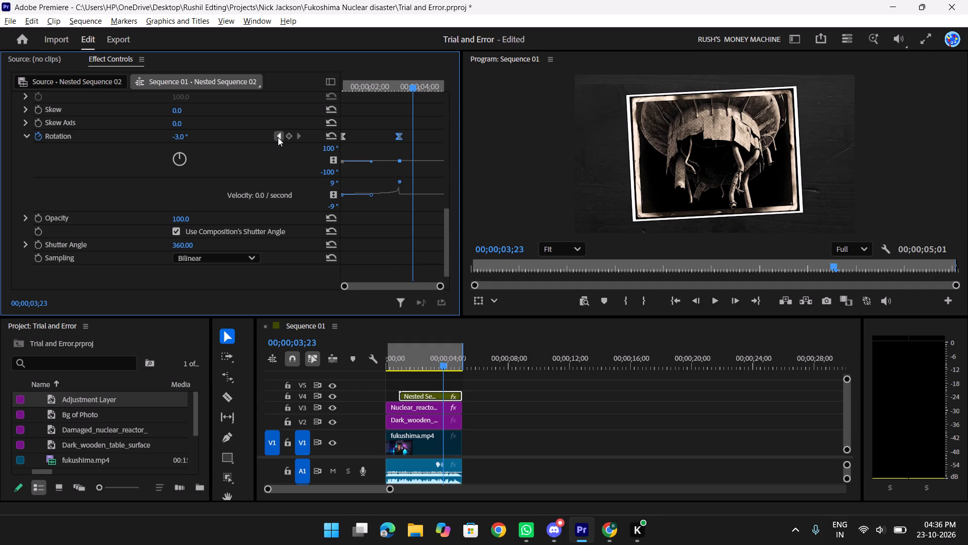
click(276, 137)
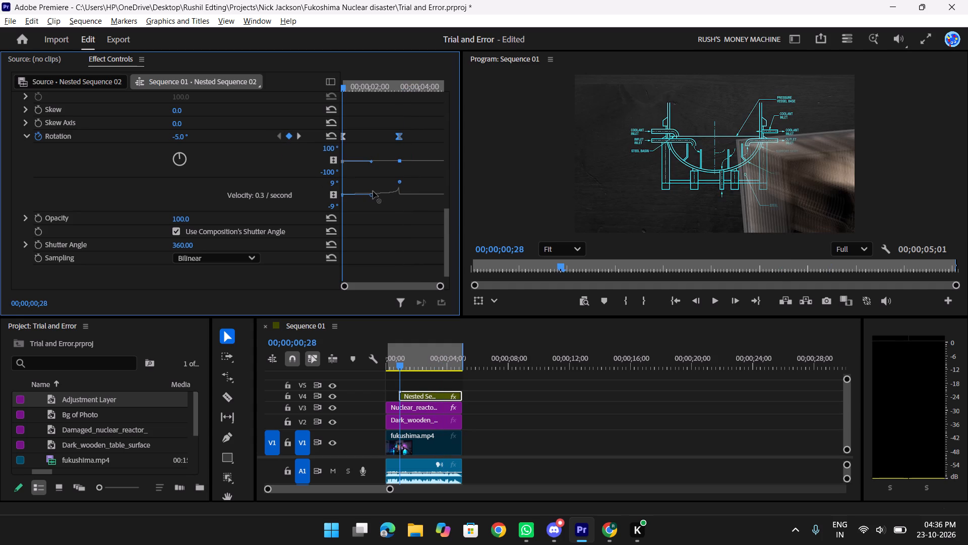
Extend the second Rotation keyframe's incoming ease handle toward the first and lower its velocity to near zero, peaking the curve between the keyframes.
click(305, 134)
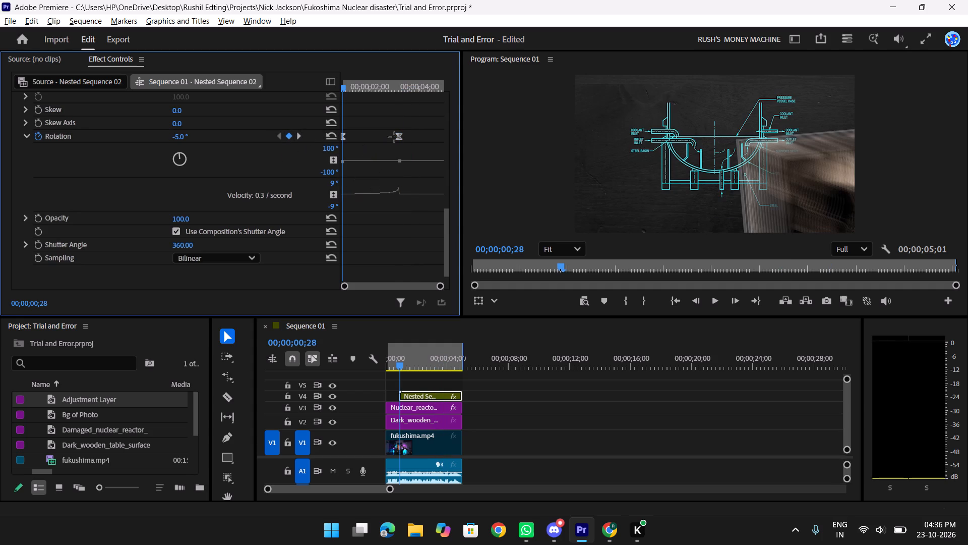
click(394, 137)
click(400, 137)
drag(399, 180, 398, 181)
drag(398, 181, 385, 193)
drag(375, 195, 352, 185)
click(400, 137)
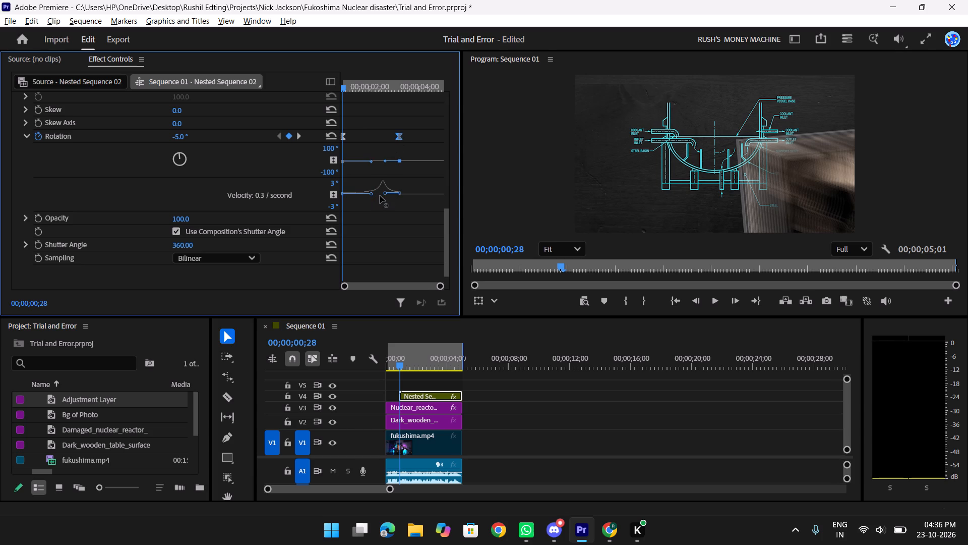
click(386, 194)
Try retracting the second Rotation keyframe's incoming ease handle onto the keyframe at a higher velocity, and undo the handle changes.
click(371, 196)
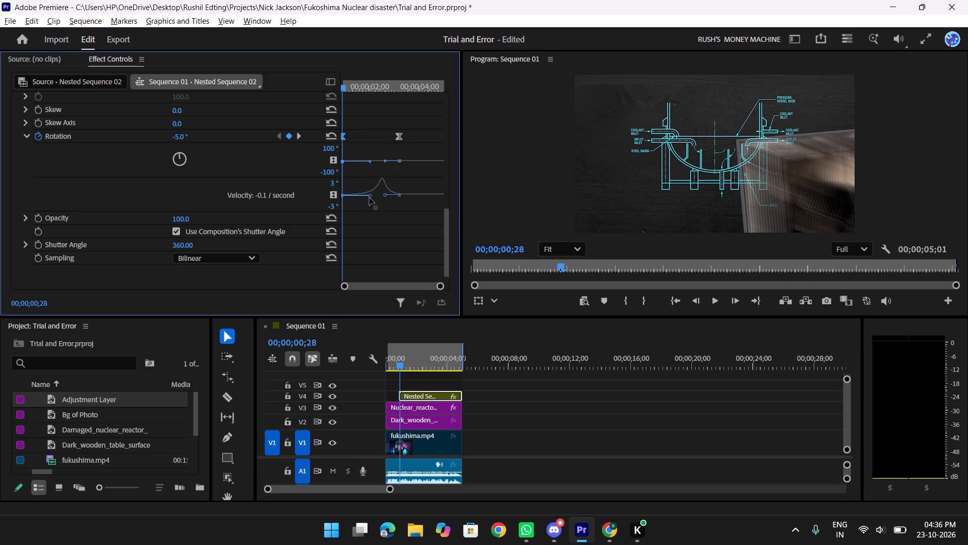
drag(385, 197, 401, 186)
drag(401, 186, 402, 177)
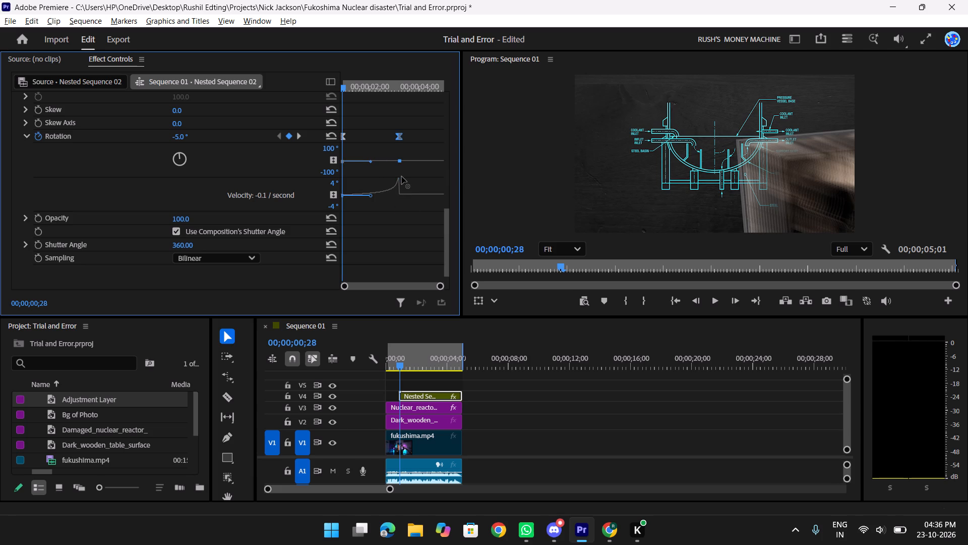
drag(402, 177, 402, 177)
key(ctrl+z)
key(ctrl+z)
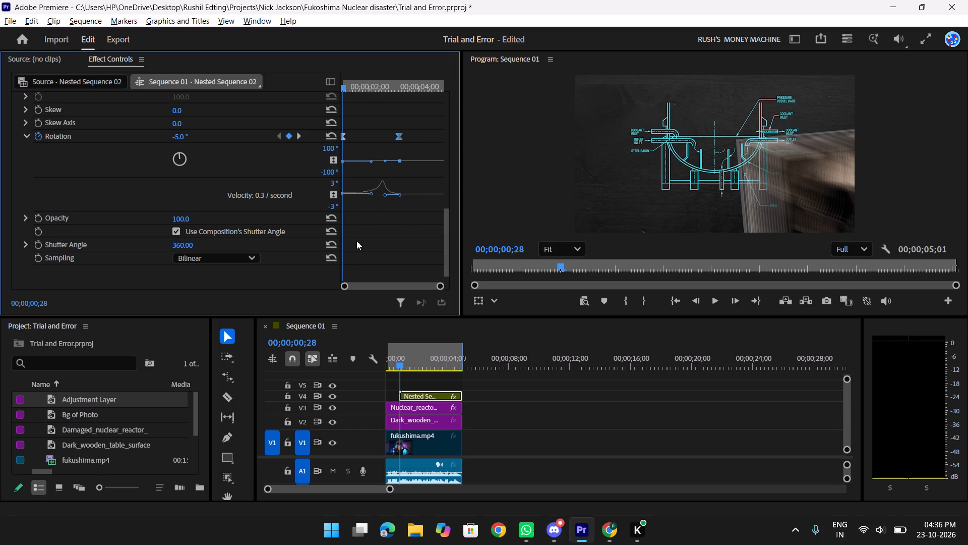
Shorten the second Rotation keyframe's incoming ease handle slightly and settle the first keyframe's outgoing velocity near zero.
click(384, 197)
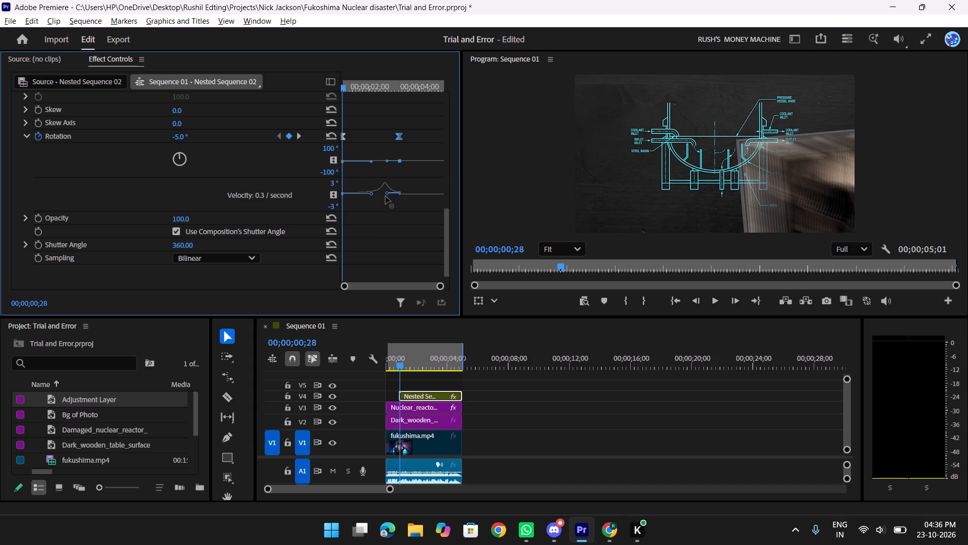
drag(371, 196, 279, 141)
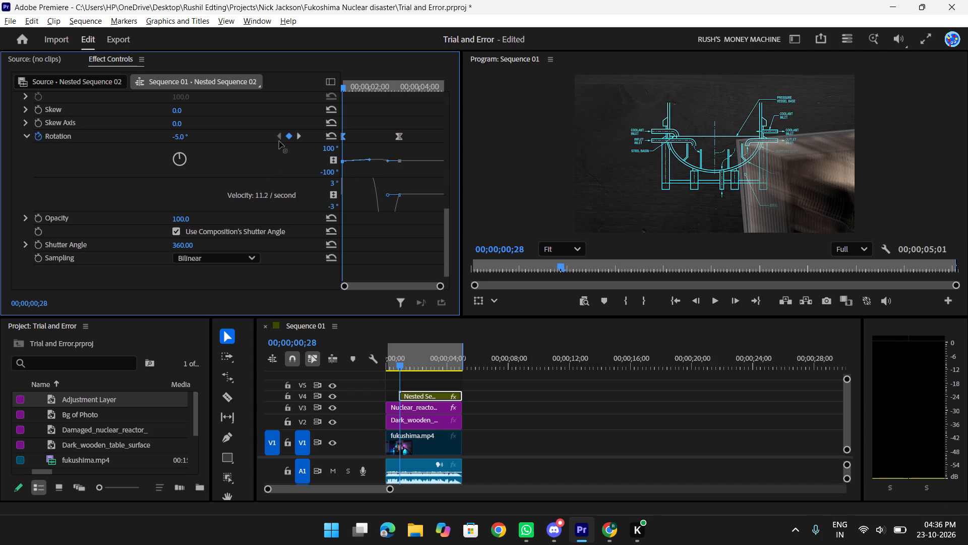
drag(279, 141, 386, 214)
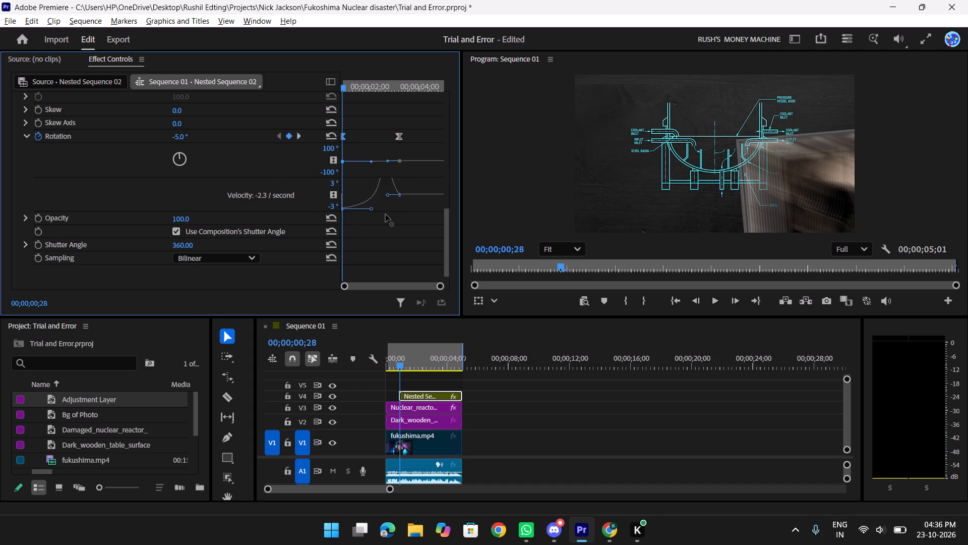
drag(386, 214, 411, 244)
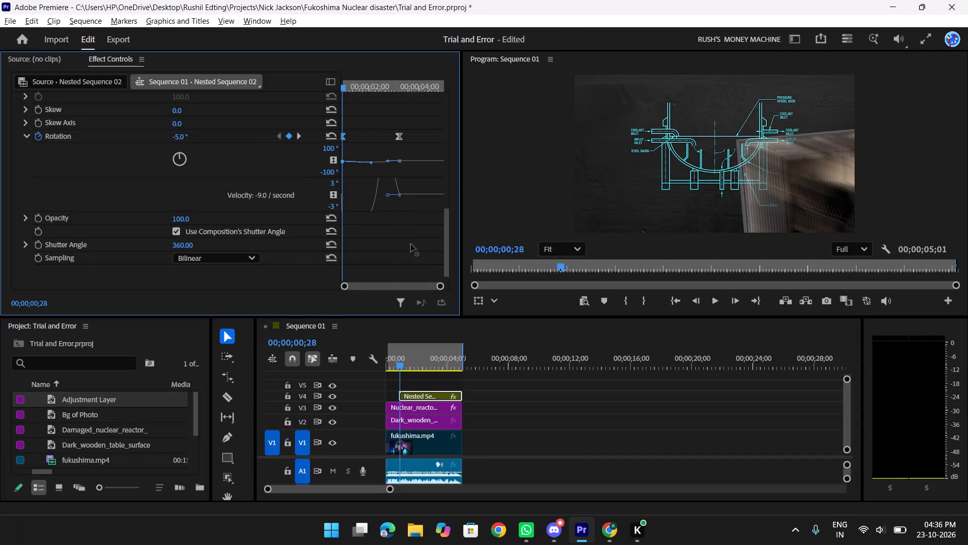
drag(411, 244, 422, 181)
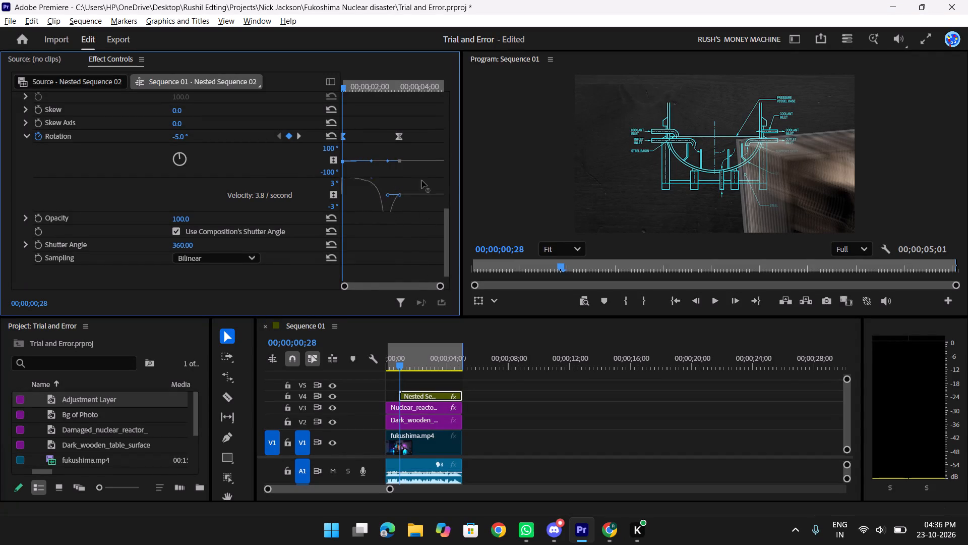
drag(422, 181, 419, 197)
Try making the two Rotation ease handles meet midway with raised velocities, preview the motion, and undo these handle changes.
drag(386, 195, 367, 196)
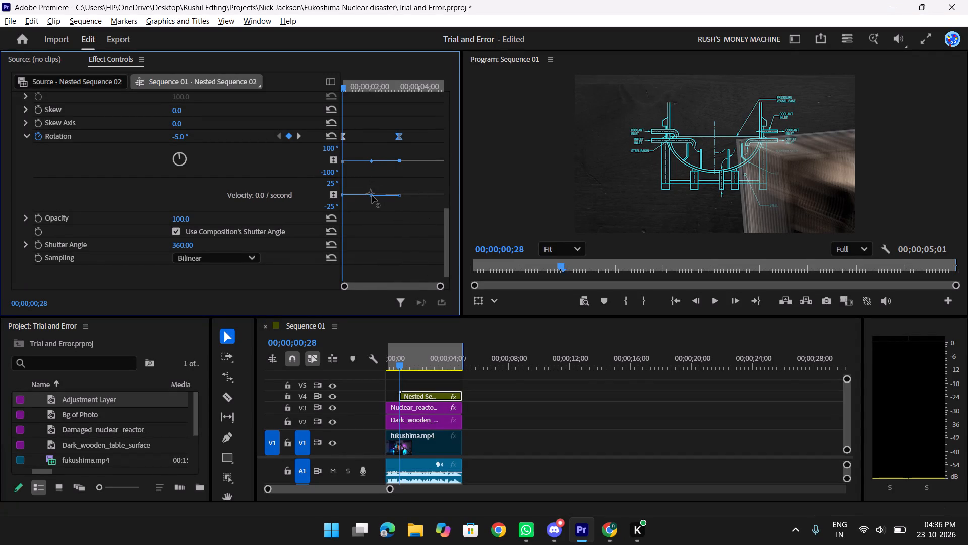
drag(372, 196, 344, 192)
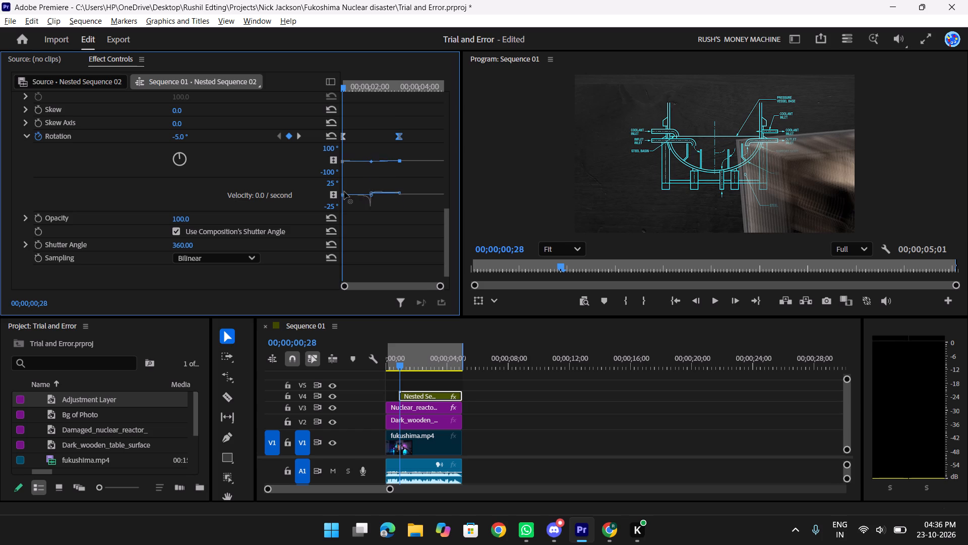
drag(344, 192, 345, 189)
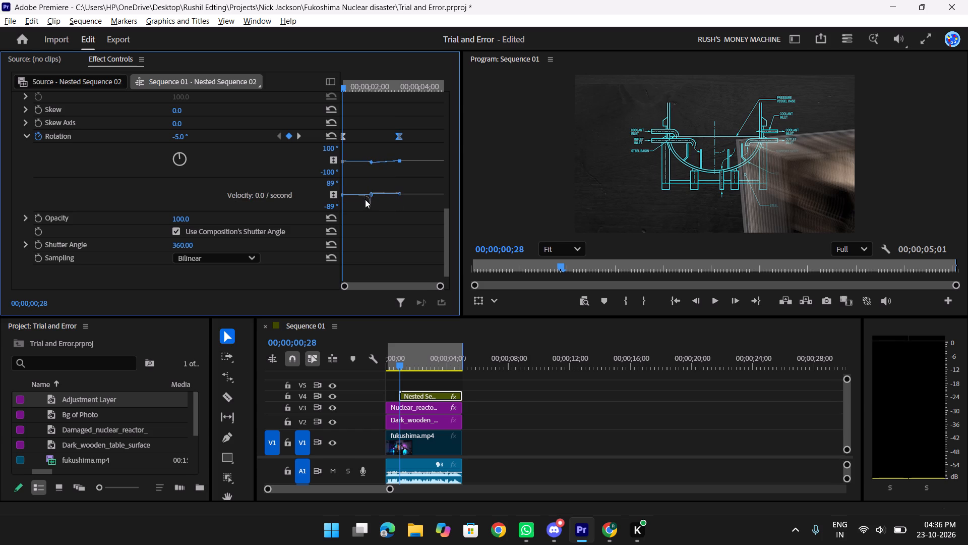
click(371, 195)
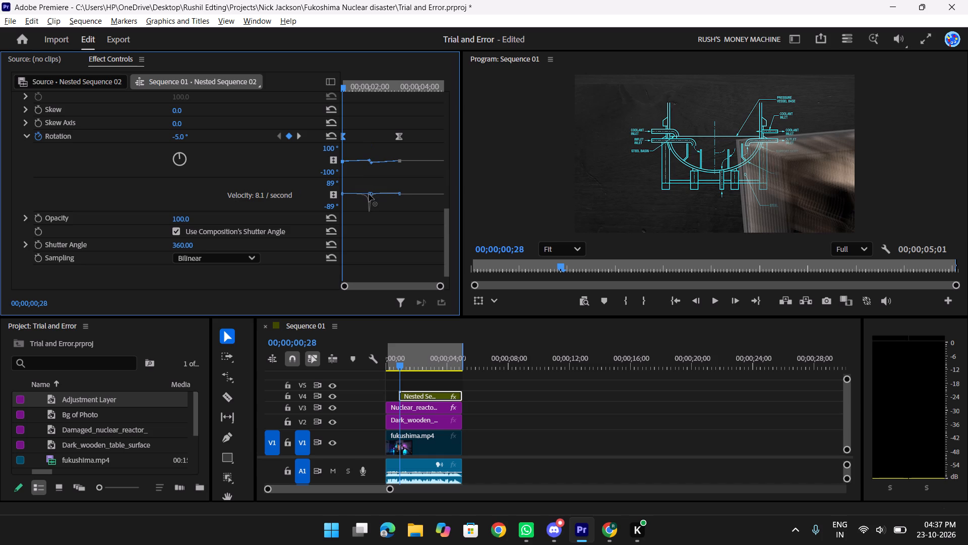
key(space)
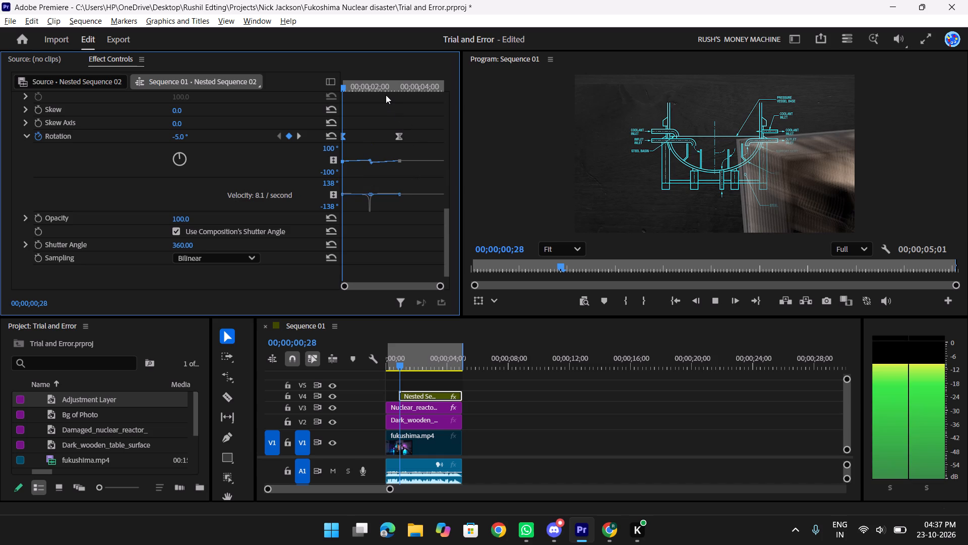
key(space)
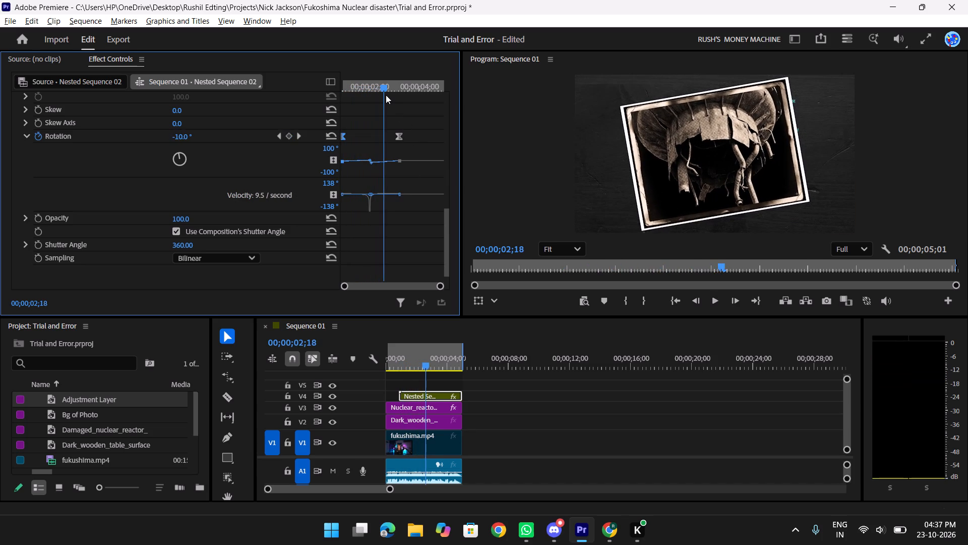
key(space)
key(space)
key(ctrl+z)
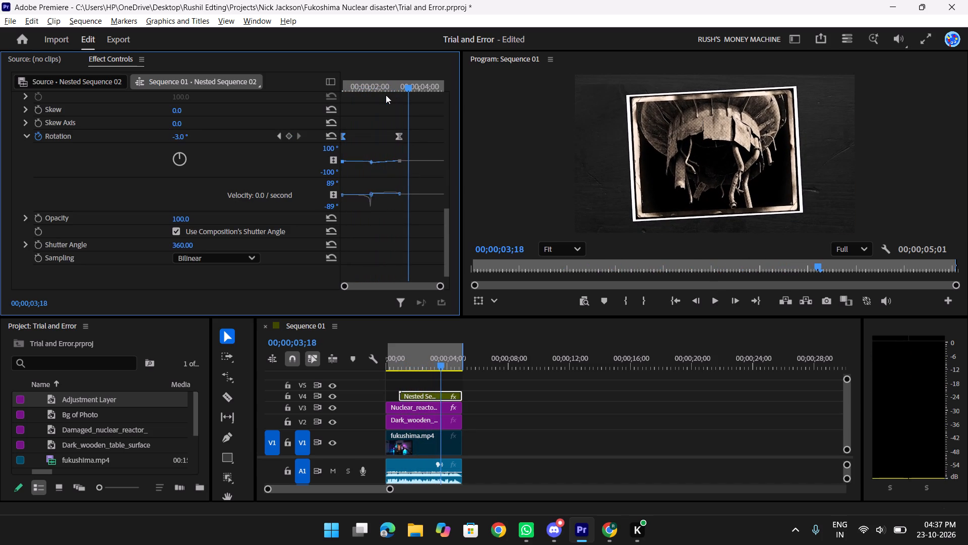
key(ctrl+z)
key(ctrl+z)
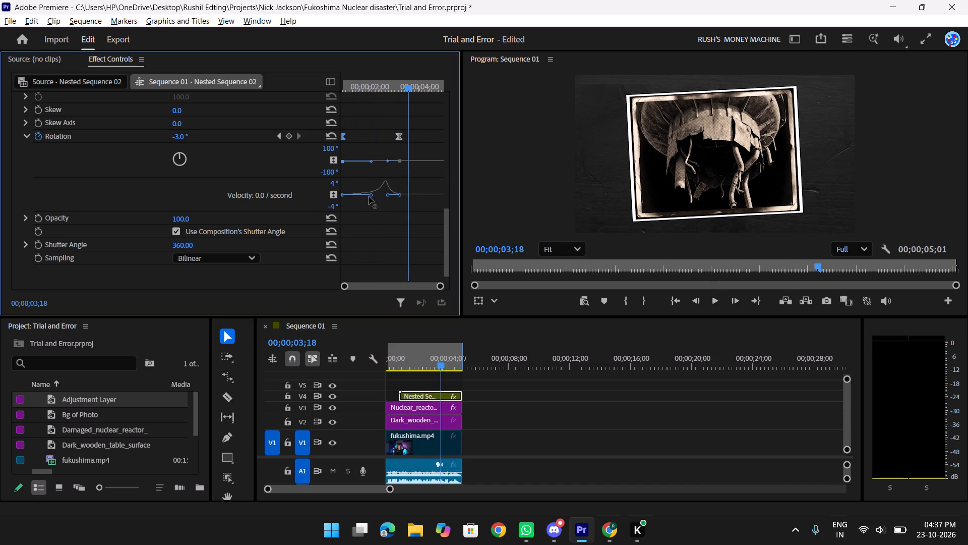
Bring both Rotation ease handles close together midway between the keyframes at near-zero velocity, giving the velocity curve a sharp central peak.
drag(370, 196, 342, 198)
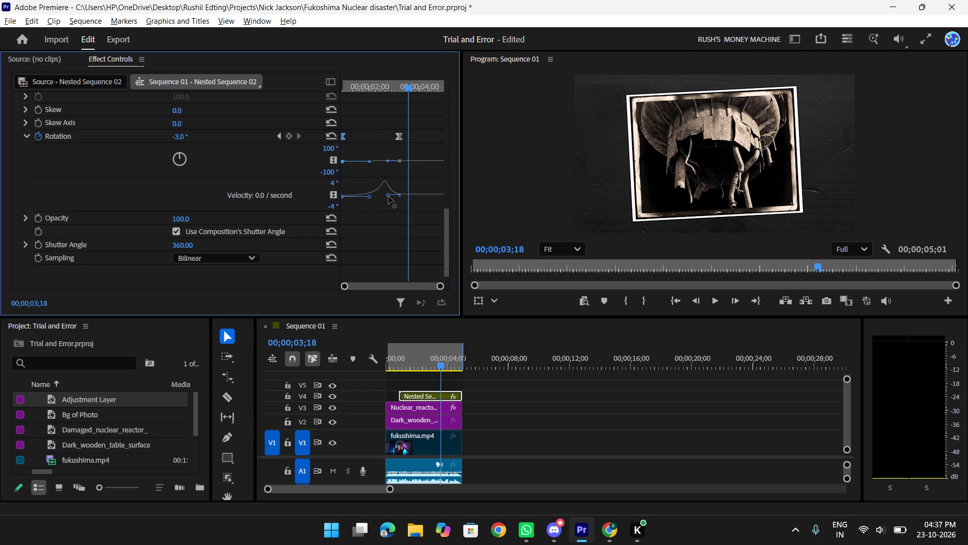
drag(389, 196, 397, 196)
drag(372, 197, 359, 195)
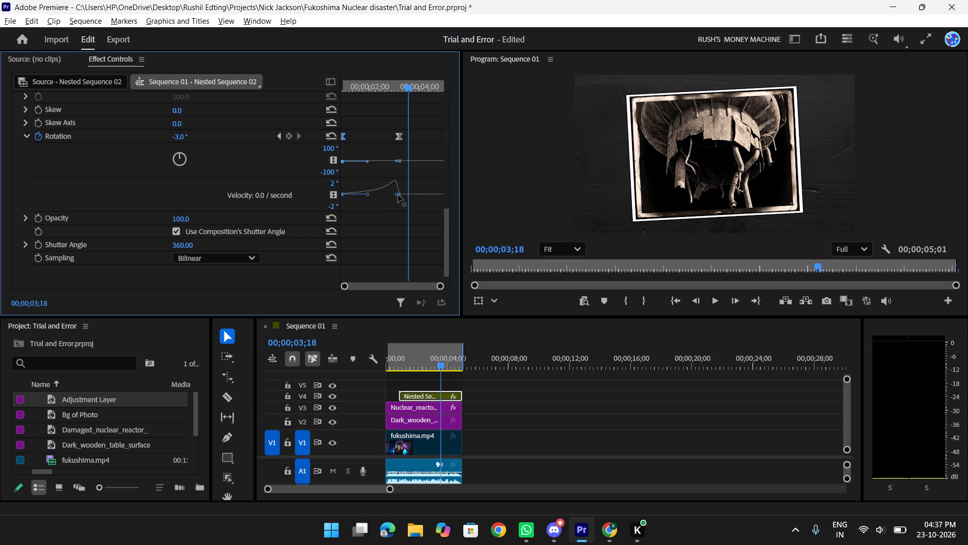
drag(396, 195, 384, 194)
drag(368, 193, 349, 193)
drag(349, 193, 353, 193)
drag(370, 195, 356, 195)
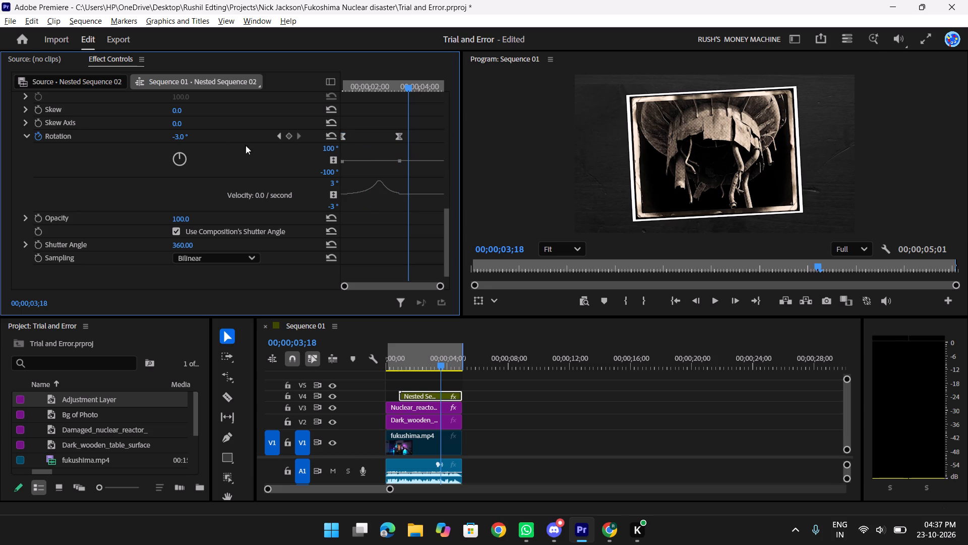
click(403, 137)
drag(365, 196, 334, 197)
drag(384, 195, 377, 195)
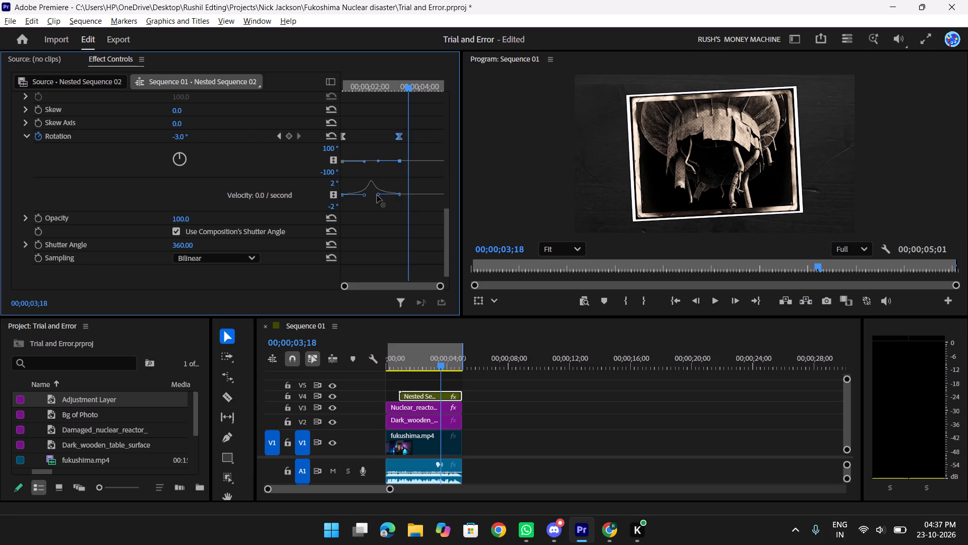
drag(363, 195, 372, 190)
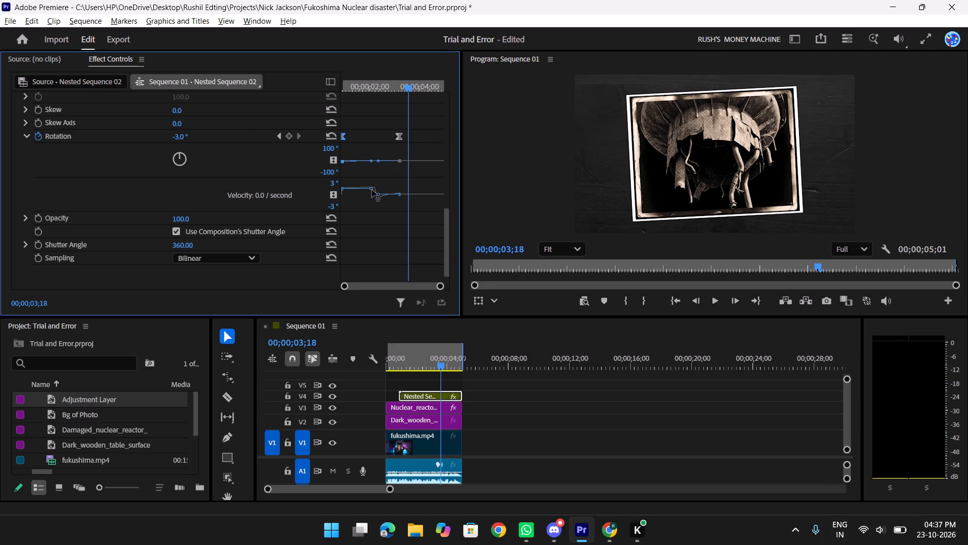
drag(372, 190, 373, 191)
drag(373, 191, 376, 194)
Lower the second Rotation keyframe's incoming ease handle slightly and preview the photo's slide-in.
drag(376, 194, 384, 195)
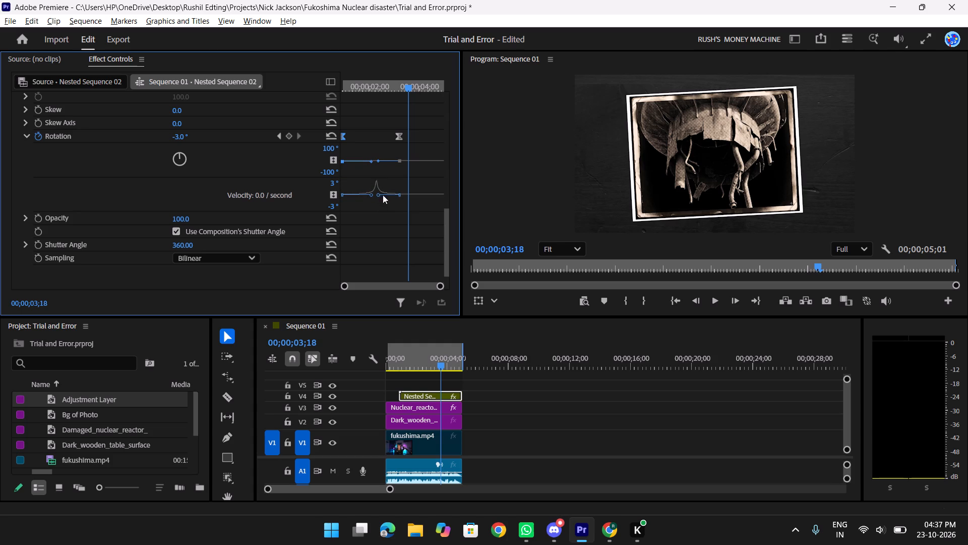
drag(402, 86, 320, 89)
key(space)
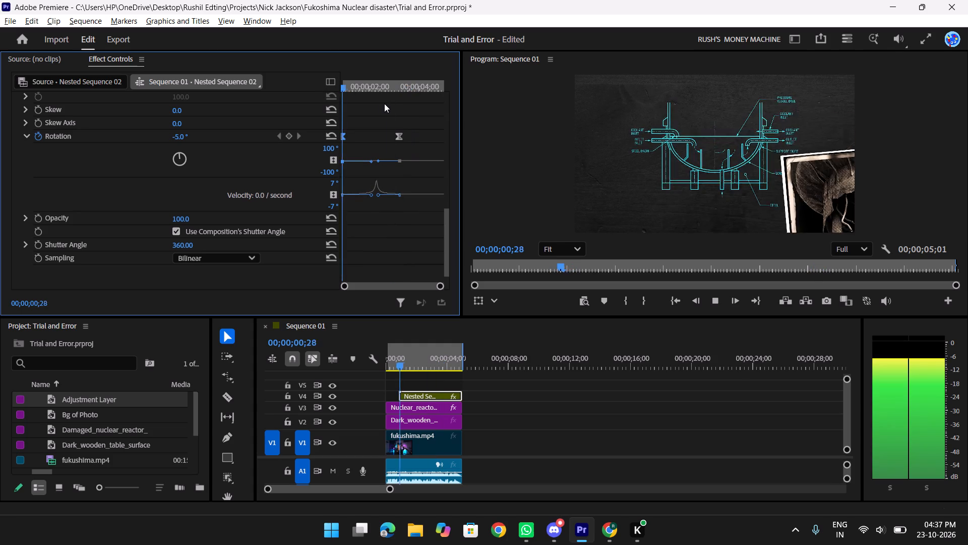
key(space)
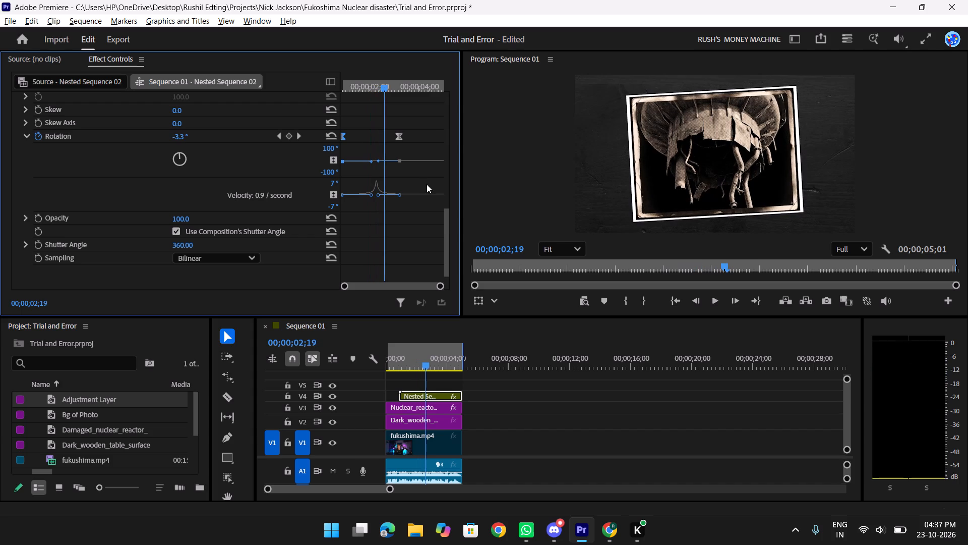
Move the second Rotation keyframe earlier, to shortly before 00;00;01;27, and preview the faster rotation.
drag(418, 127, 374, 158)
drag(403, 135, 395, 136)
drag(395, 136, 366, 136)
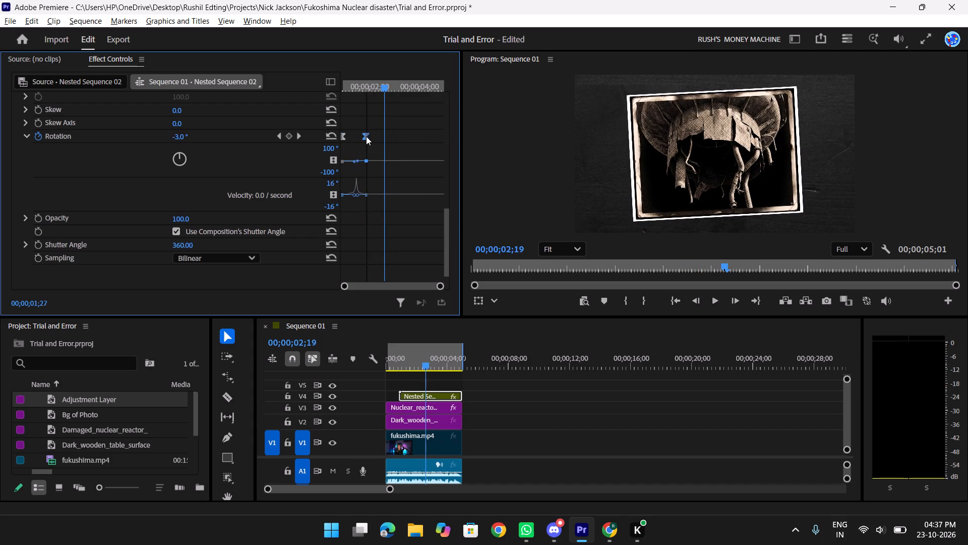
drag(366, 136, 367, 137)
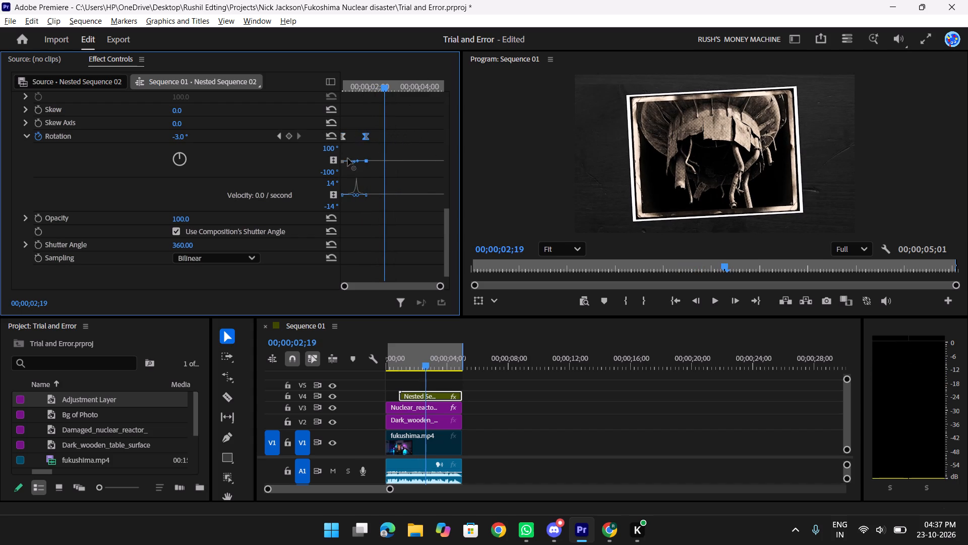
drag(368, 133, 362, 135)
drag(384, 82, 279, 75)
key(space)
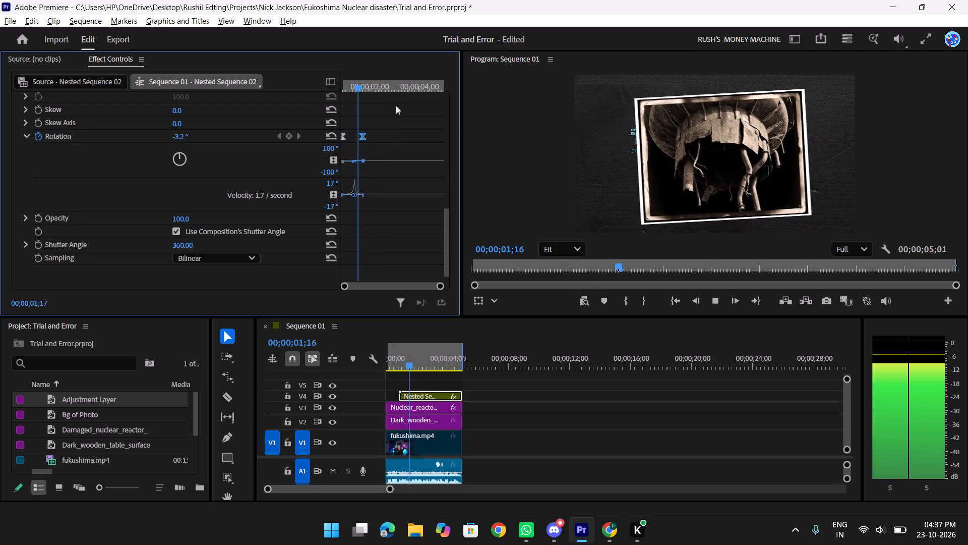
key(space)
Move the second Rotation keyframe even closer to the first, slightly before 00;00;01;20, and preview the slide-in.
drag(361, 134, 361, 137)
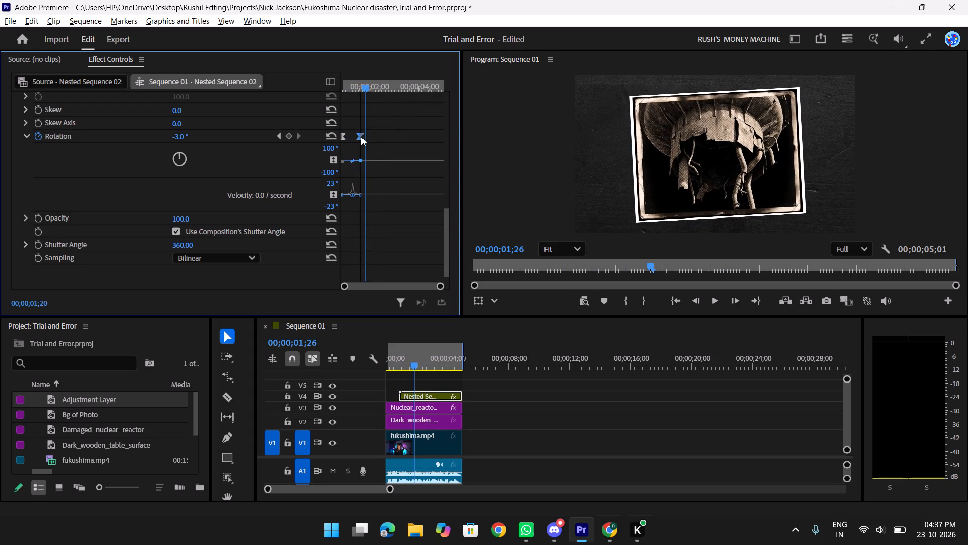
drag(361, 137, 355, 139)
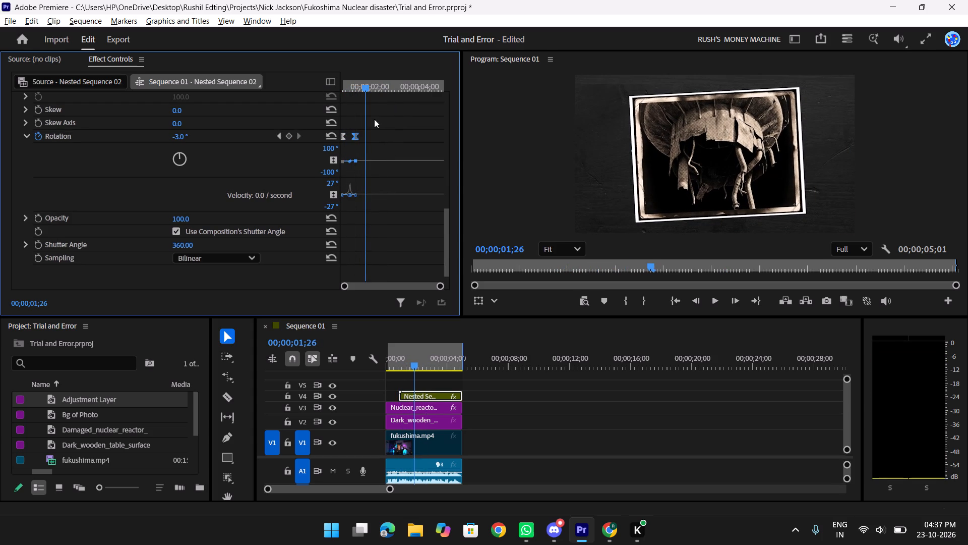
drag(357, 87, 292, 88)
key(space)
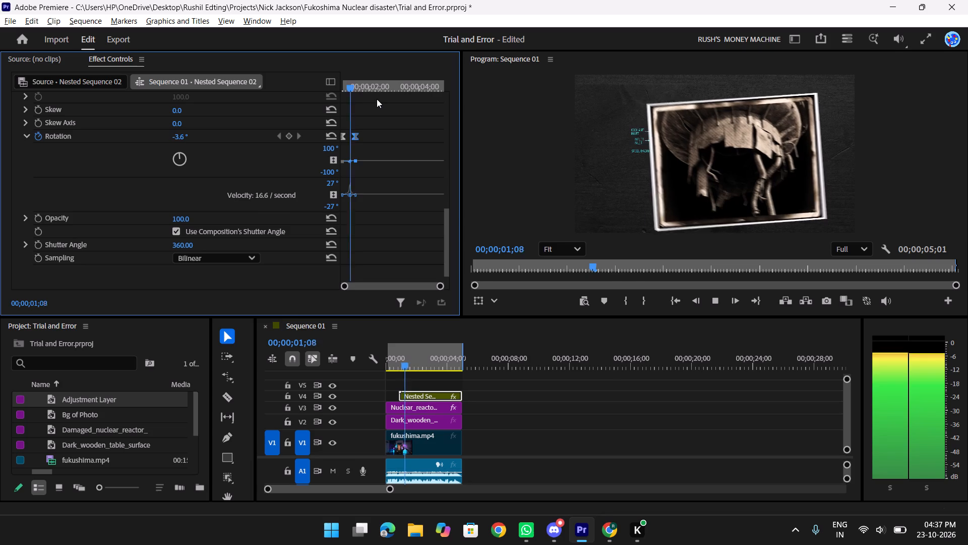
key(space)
Replay the photo's slide-in from the clip's start several times to examine how the rotation timing matches the movement.
drag(369, 85, 313, 88)
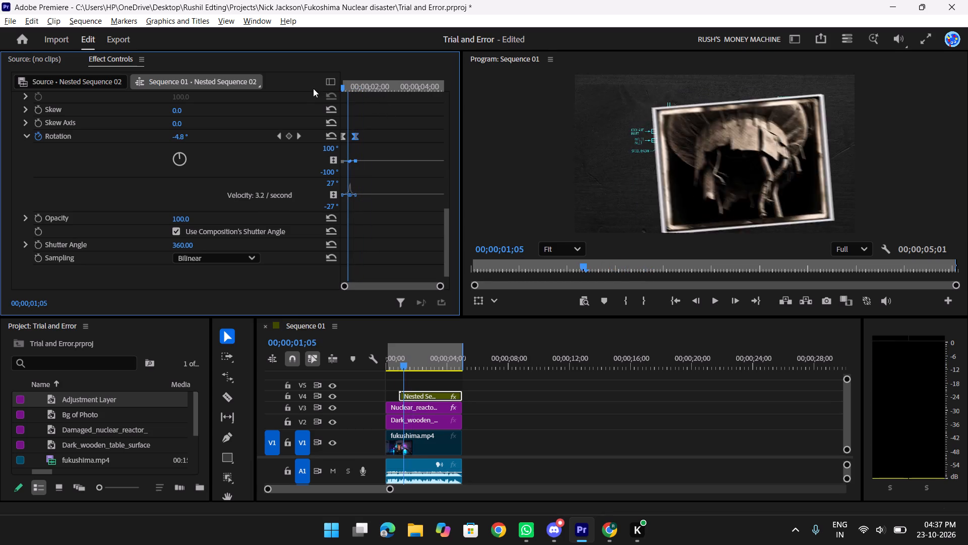
drag(313, 88, 311, 88)
key(space)
key(space)
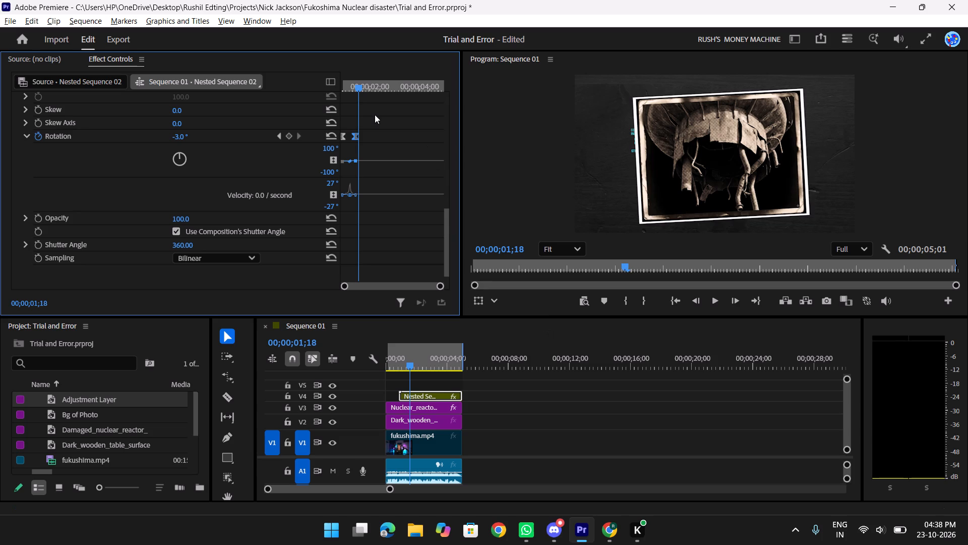
drag(361, 86, 285, 92)
key(space)
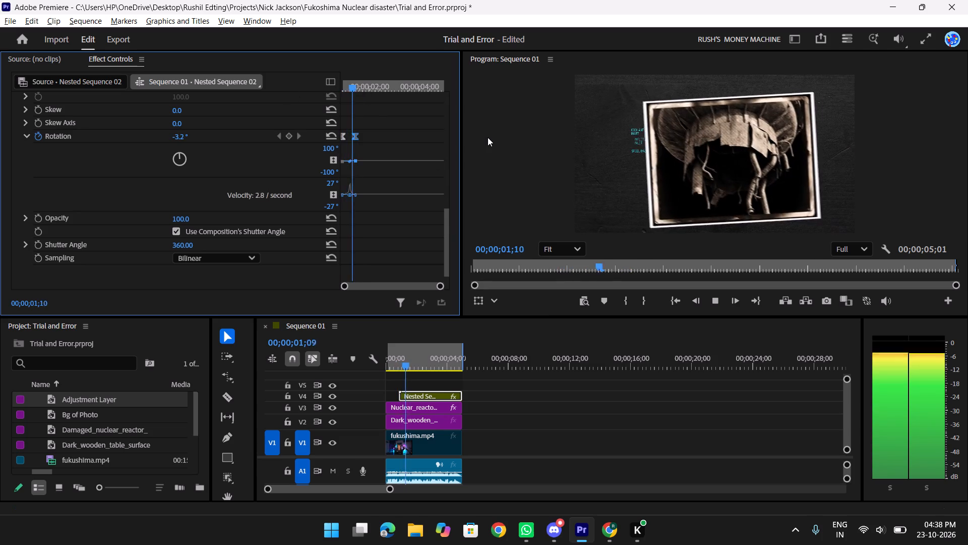
key(space)
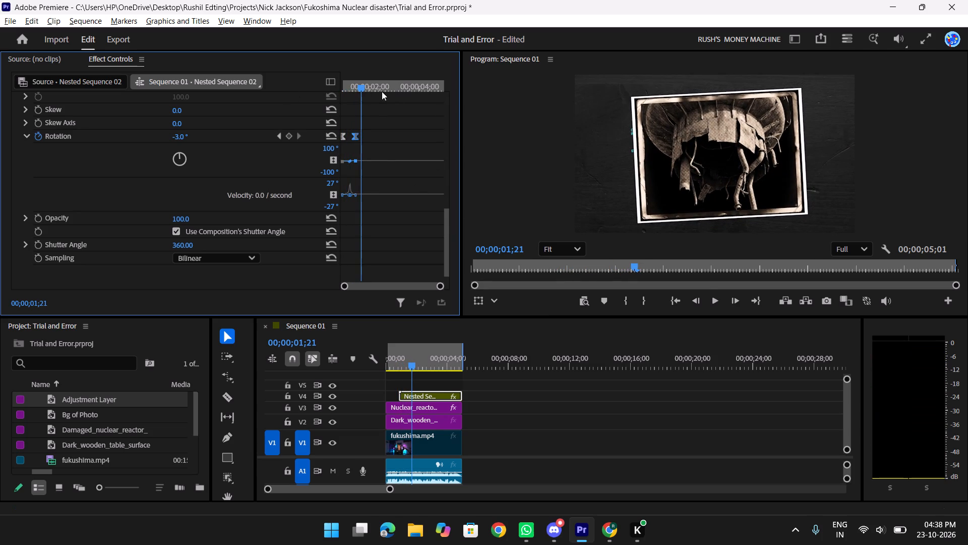
drag(370, 89, 318, 88)
key(space)
key(space)
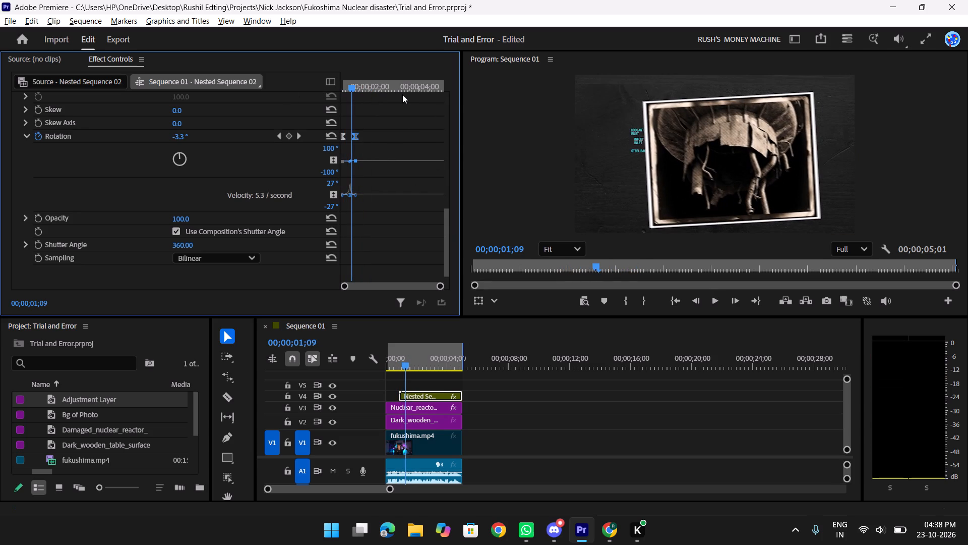
drag(344, 86, 343, 88)
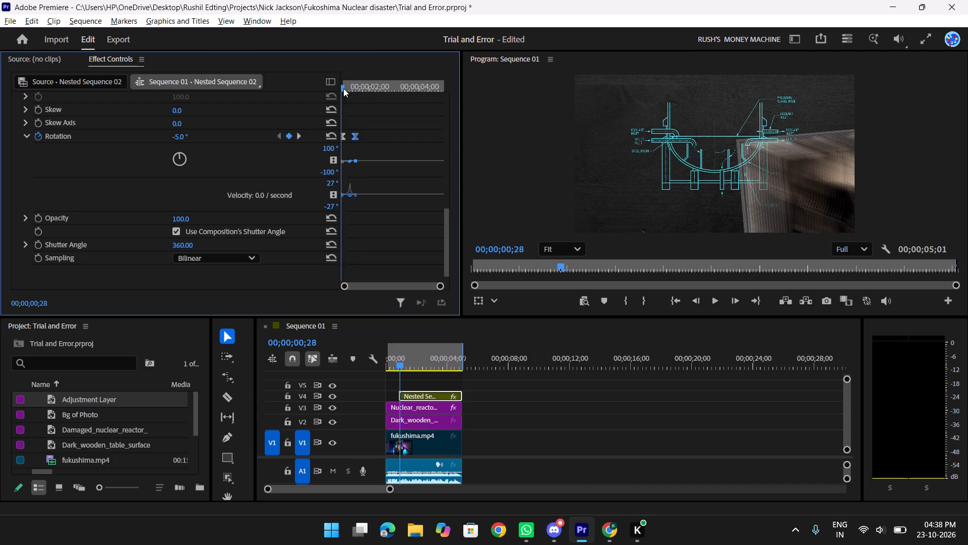
drag(343, 88, 313, 89)
key(space)
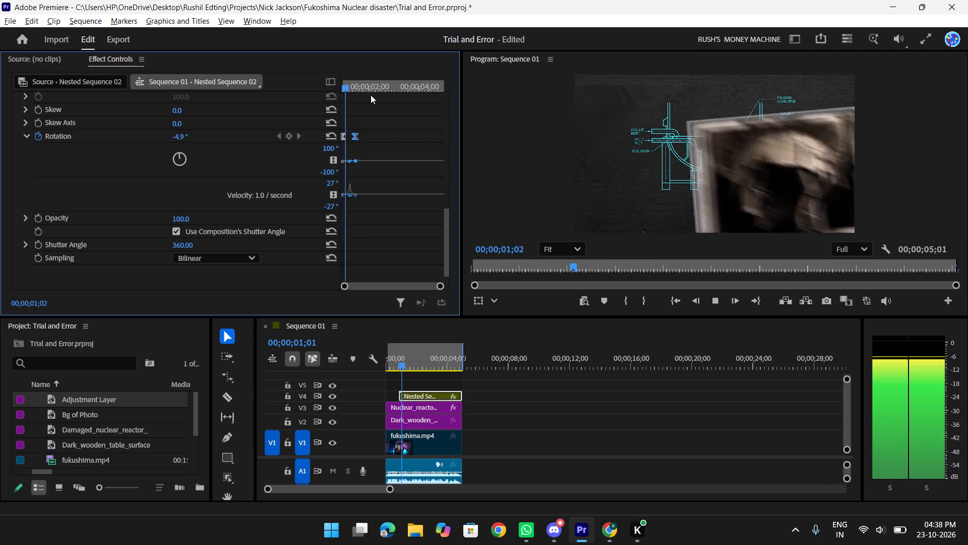
key(space)
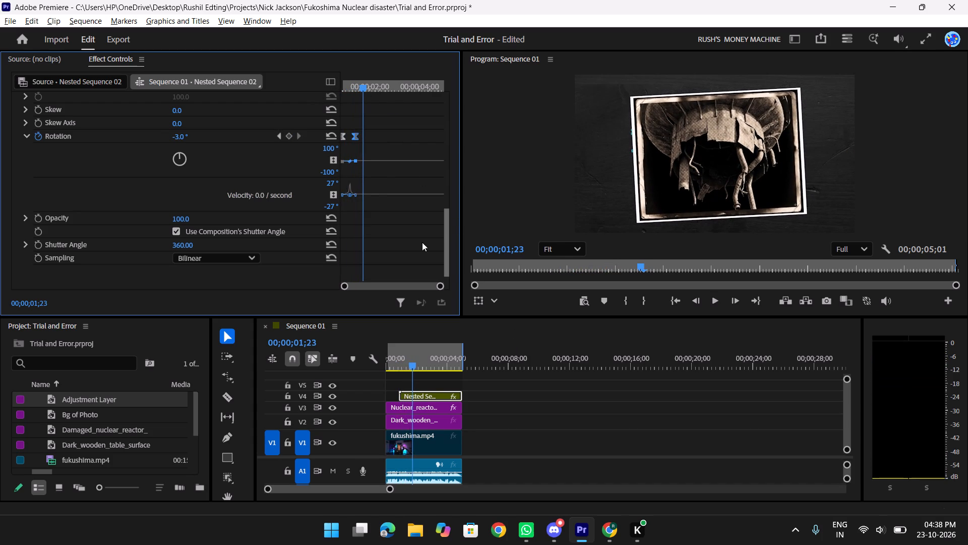
Move the second Rotation keyframe to the end of the nested photo clip and play through to 00;00;04;00.
drag(355, 136, 478, 137)
key(space)
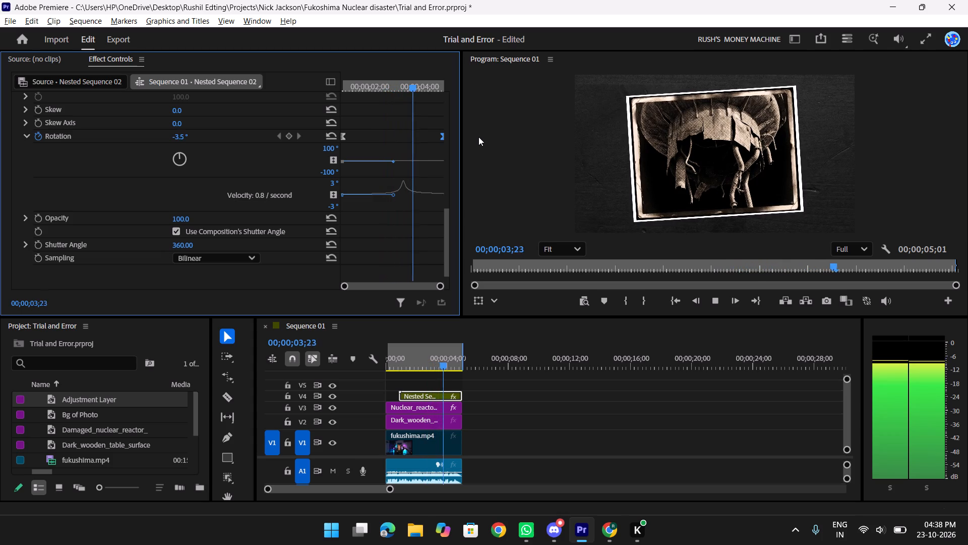
key(space)
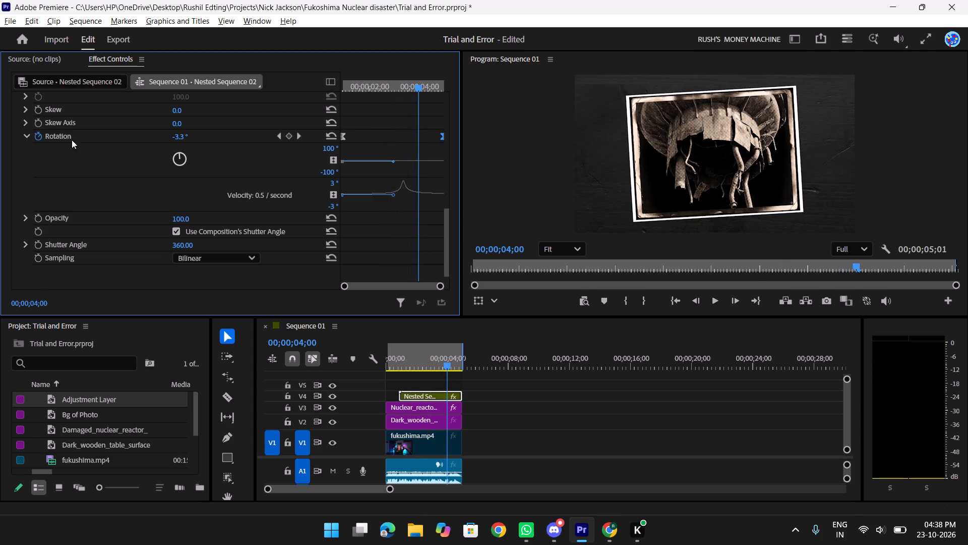
Turn off Rotation animation at 00;00;04;00, deleting all its keyframes, and preview the slide-in from the clip's start.
click(36, 133)
click(539, 310)
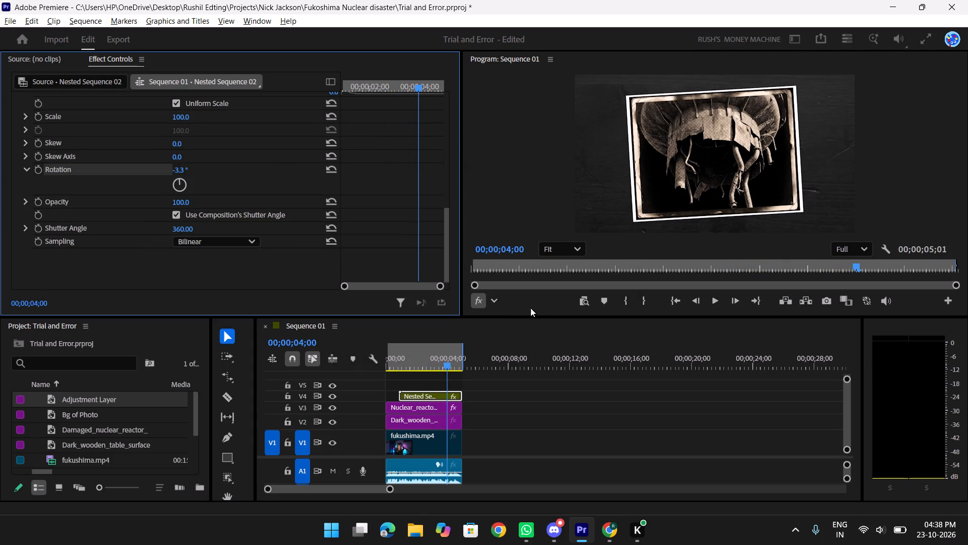
drag(410, 86, 188, 87)
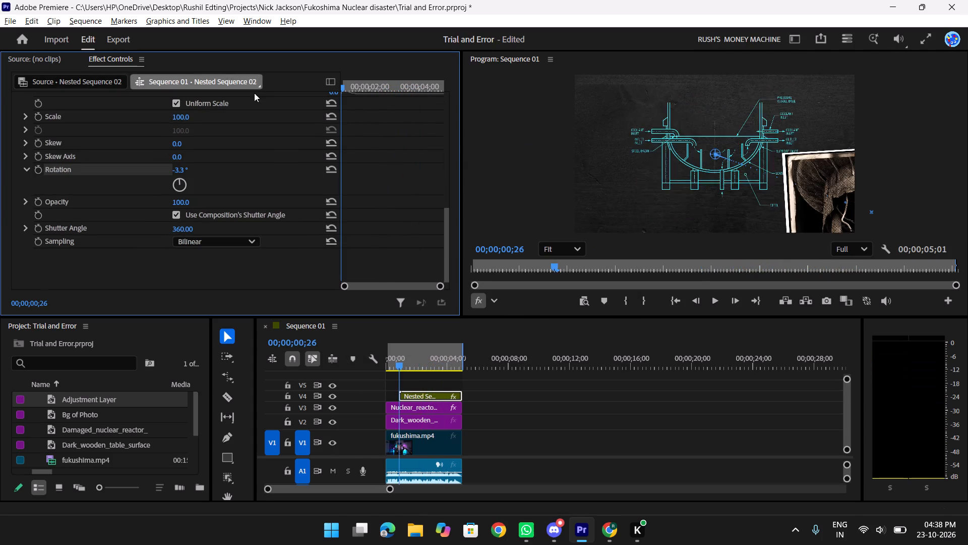
key(space)
key(space)
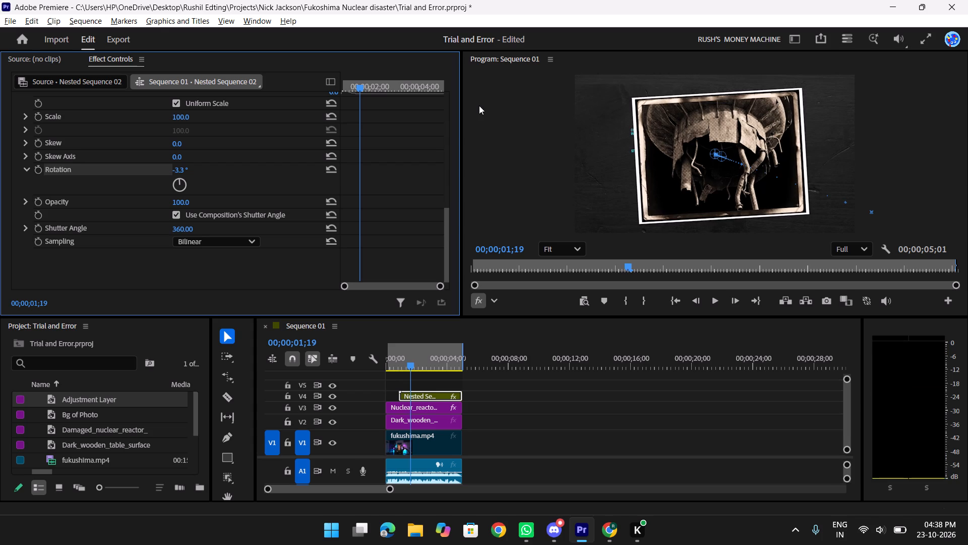
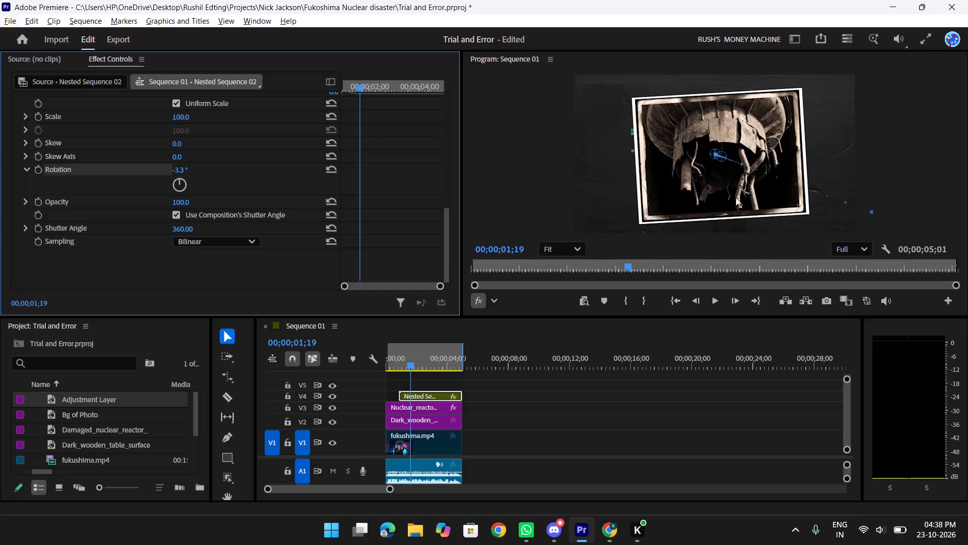
Reduce the nested photo clip's Transform scale to 85 and preview the slide-in from the sequence start.
click(436, 414)
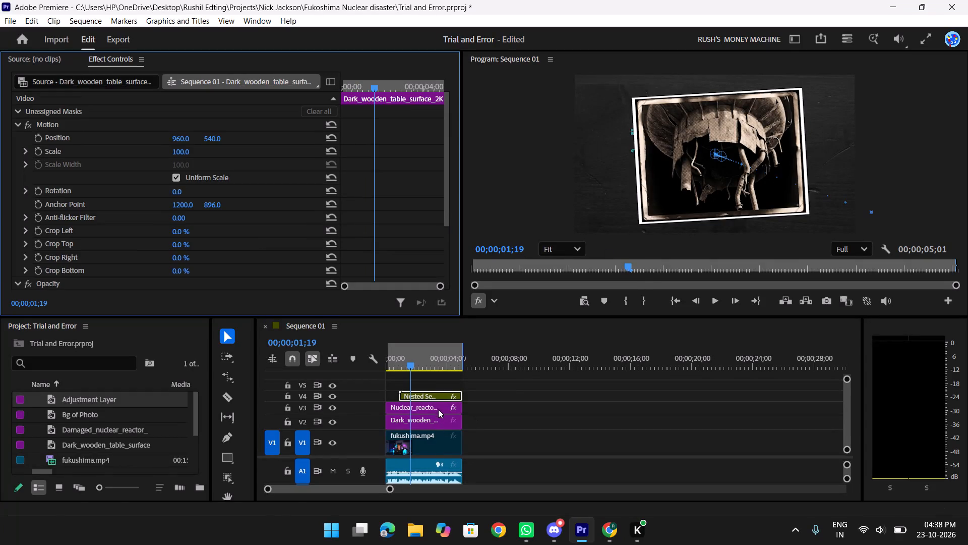
click(437, 406)
click(433, 397)
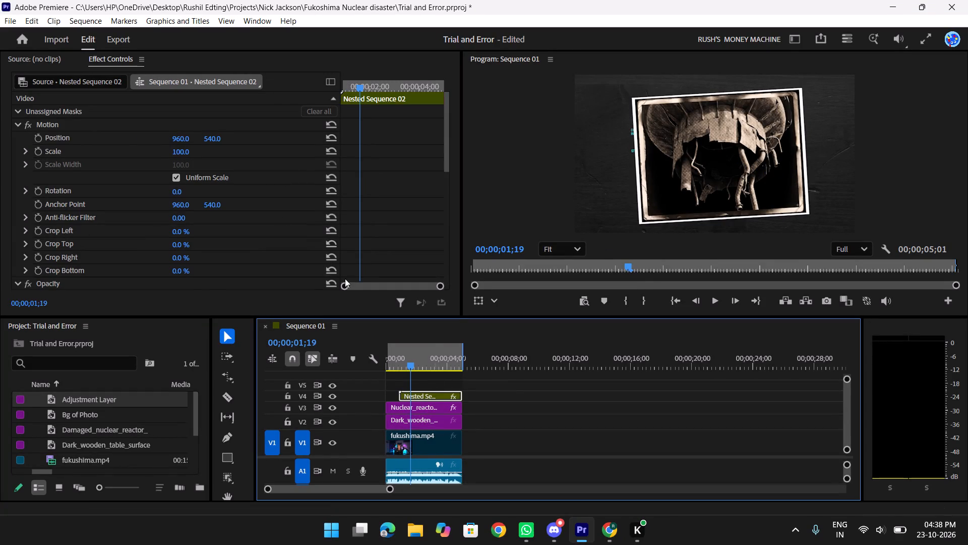
scroll(268, 201, down, 13)
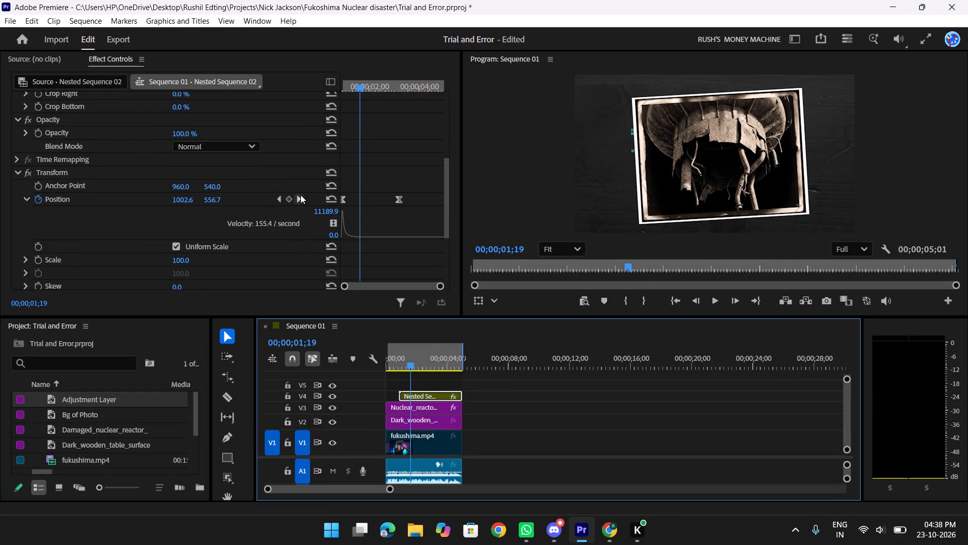
click(300, 194)
click(277, 201)
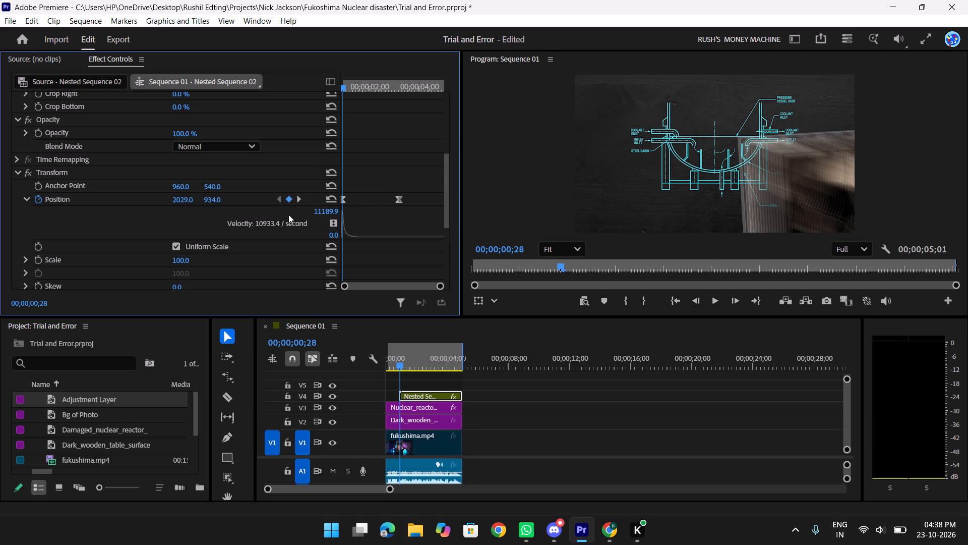
drag(177, 260, 174, 260)
drag(174, 260, 168, 262)
click(302, 200)
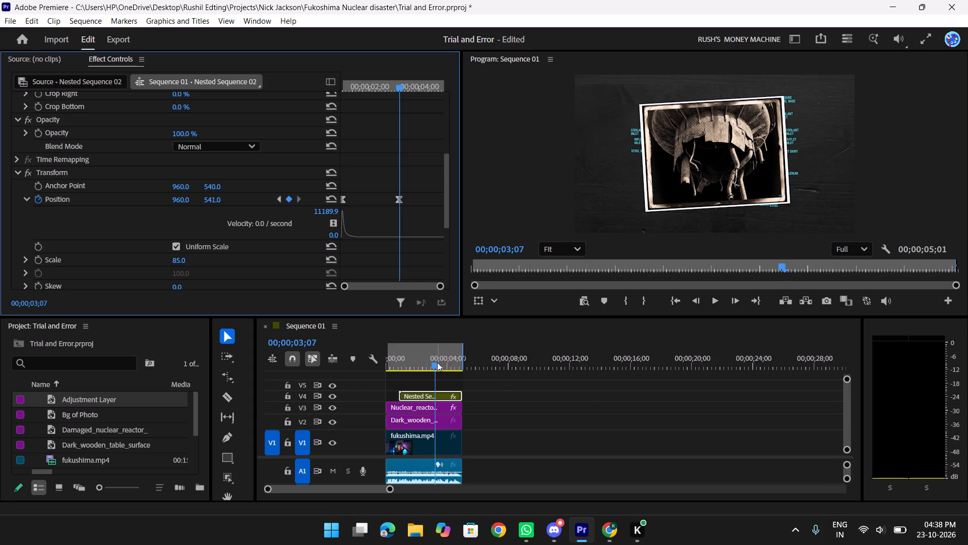
drag(432, 362, 336, 365)
key(space)
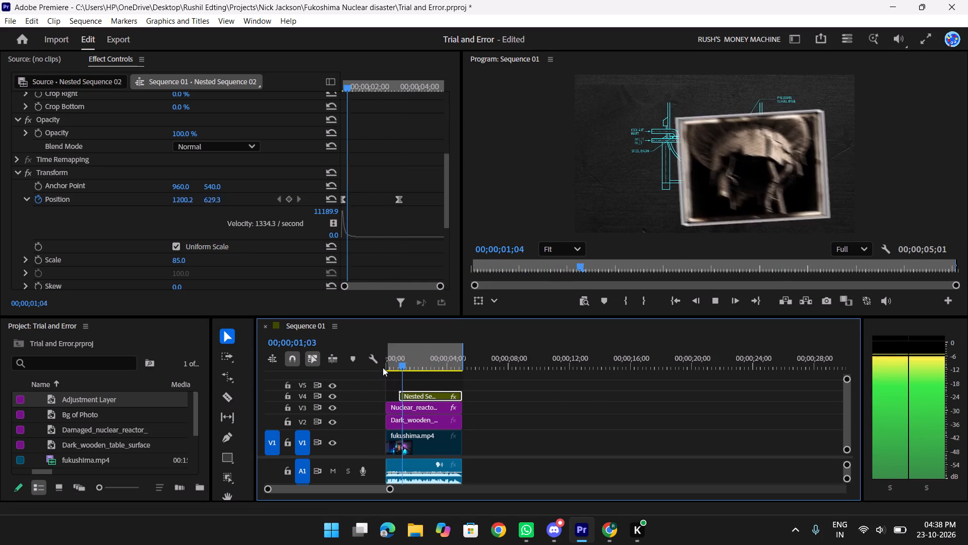
key(space)
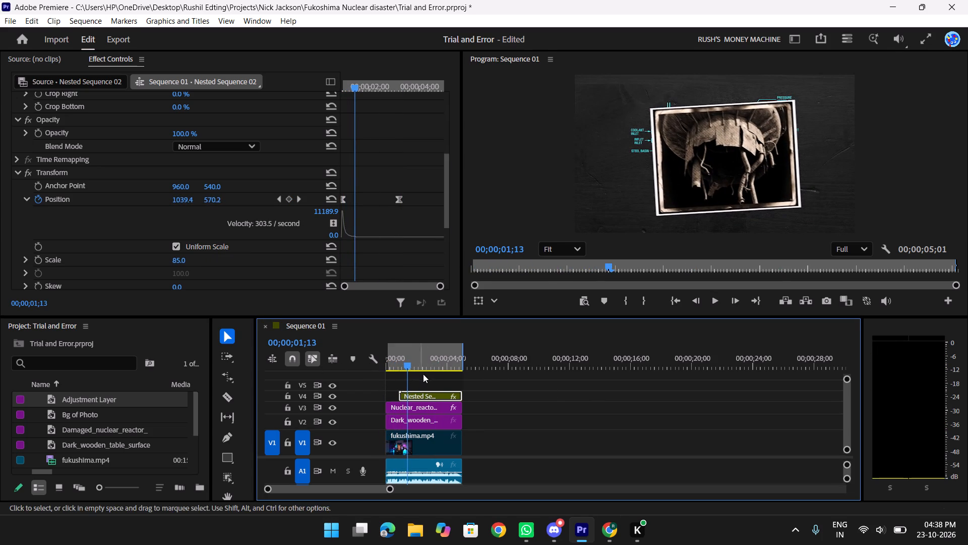
drag(409, 364, 348, 361)
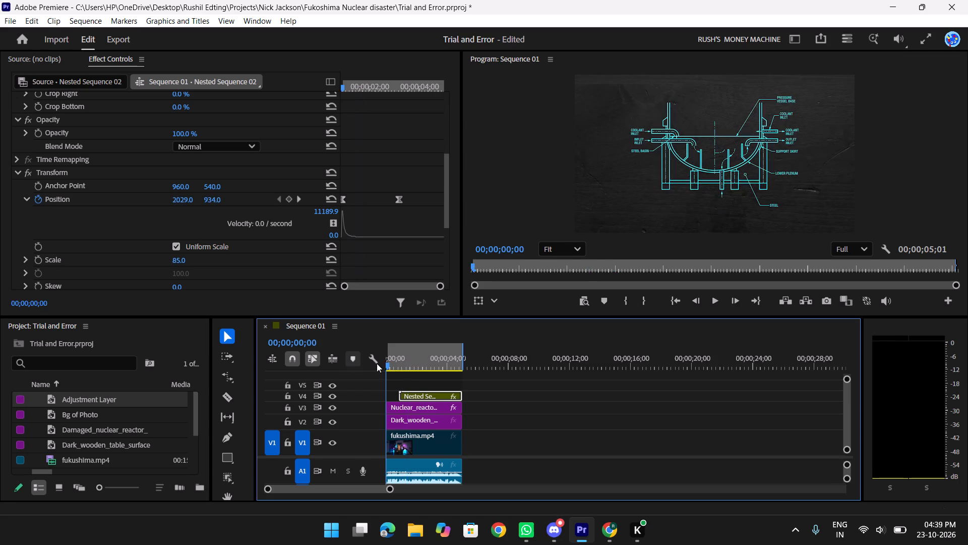
key(space)
key(space)
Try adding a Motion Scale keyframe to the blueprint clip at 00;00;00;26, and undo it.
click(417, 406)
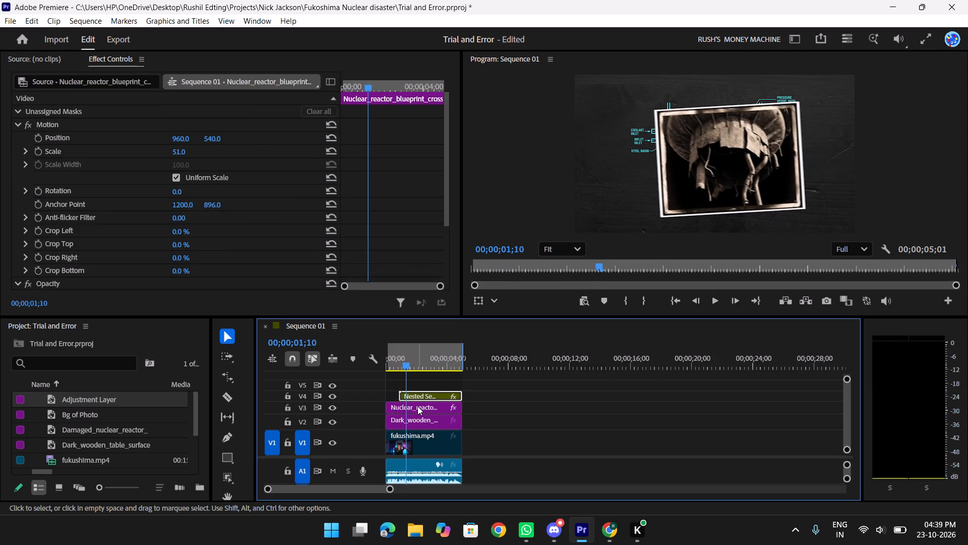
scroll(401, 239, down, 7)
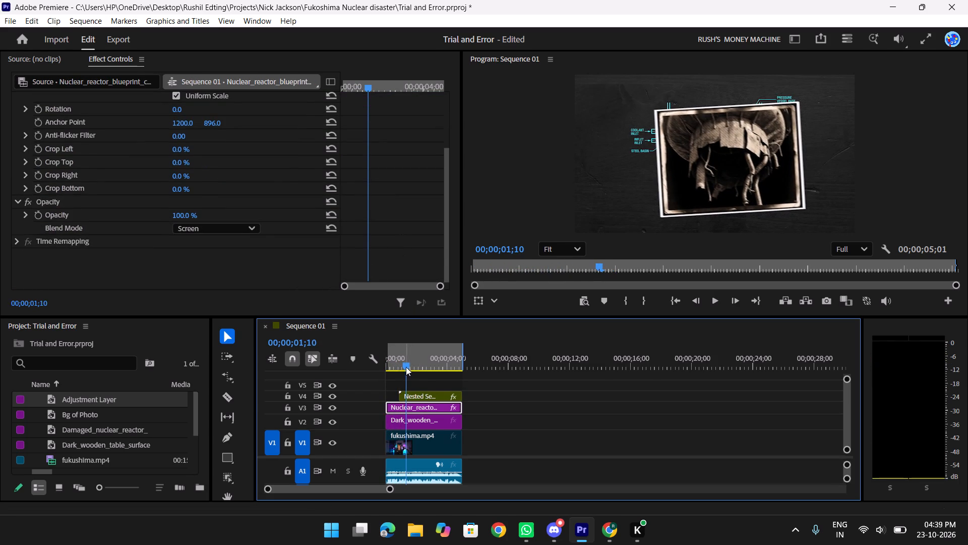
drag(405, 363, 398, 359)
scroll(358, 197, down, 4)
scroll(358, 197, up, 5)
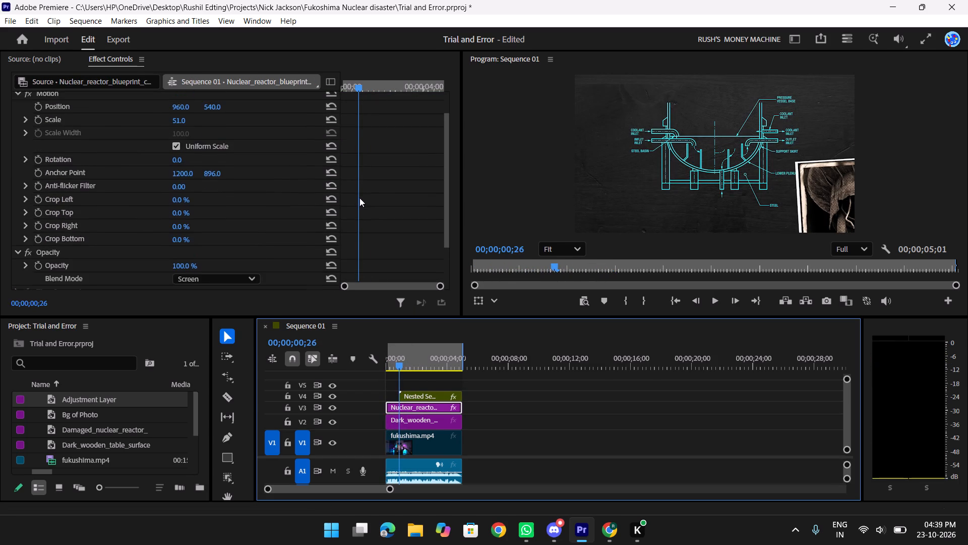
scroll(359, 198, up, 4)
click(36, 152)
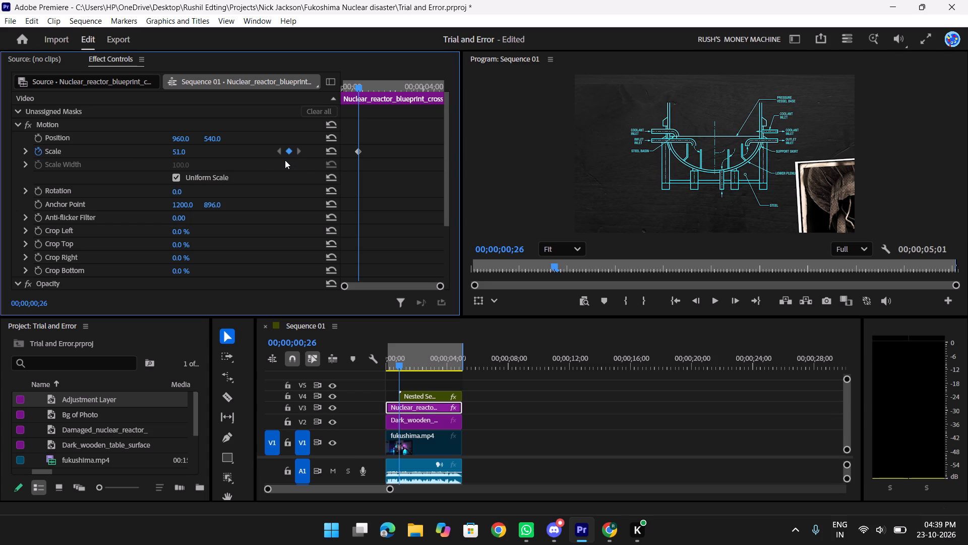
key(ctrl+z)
drag(393, 361, 279, 364)
key(space)
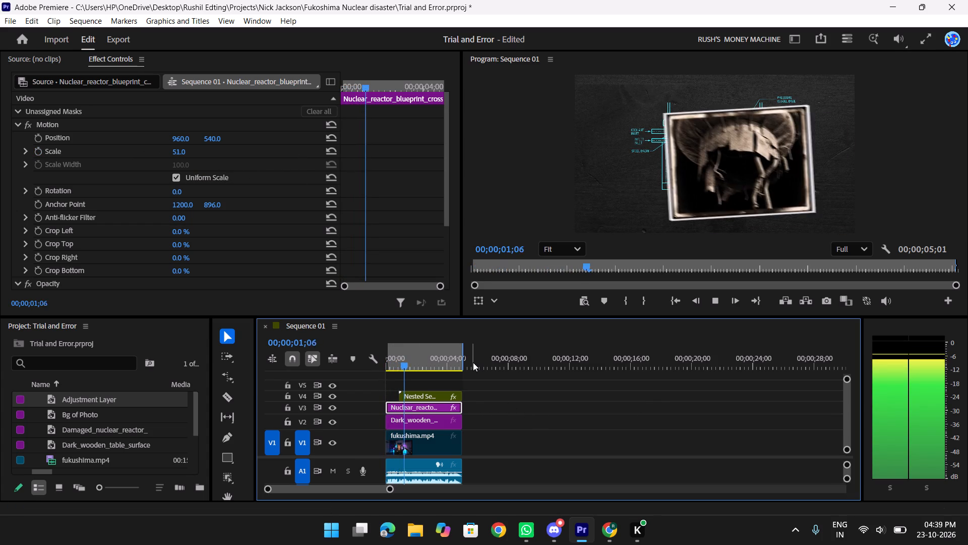
key(space)
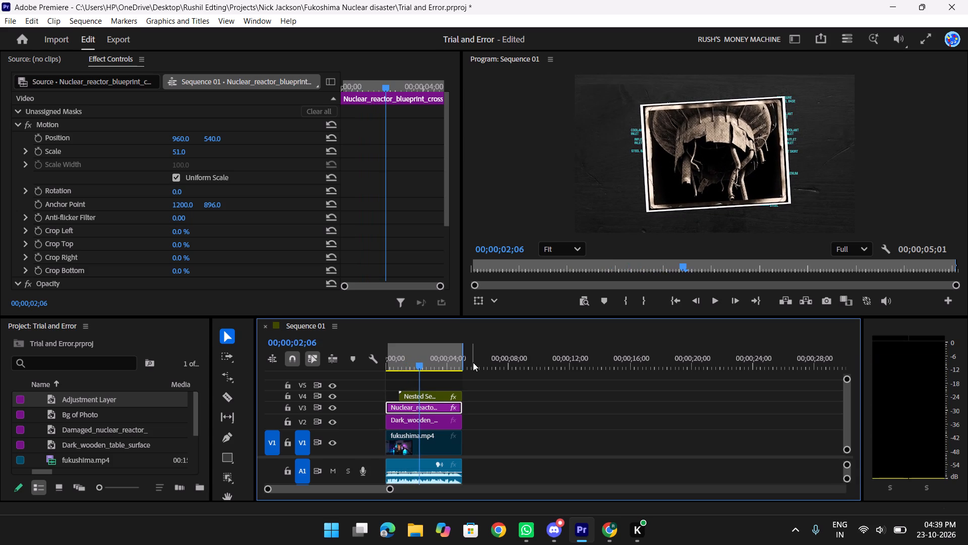
key(space)
key(space)
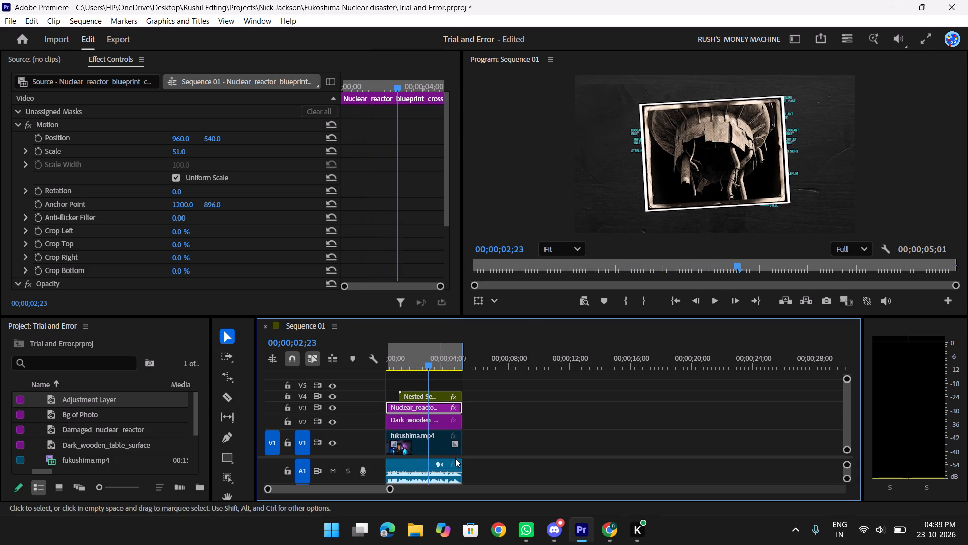
click(427, 396)
scroll(371, 203, down, 16)
scroll(370, 219, up, 4)
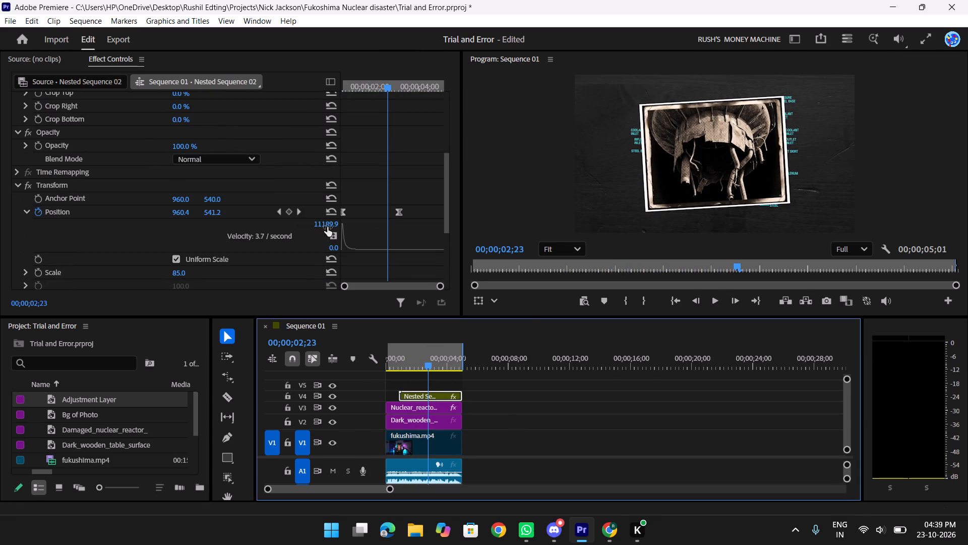
key(f)
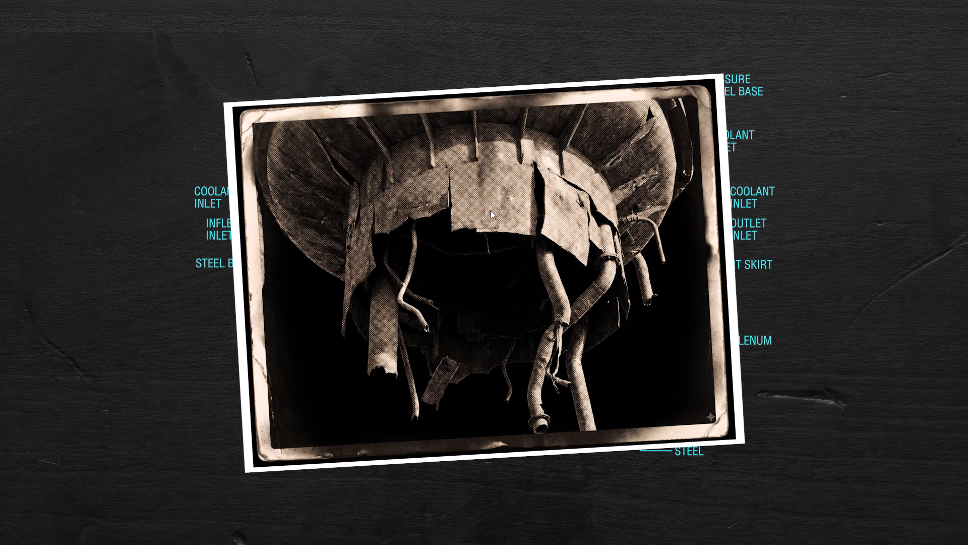
key(f)
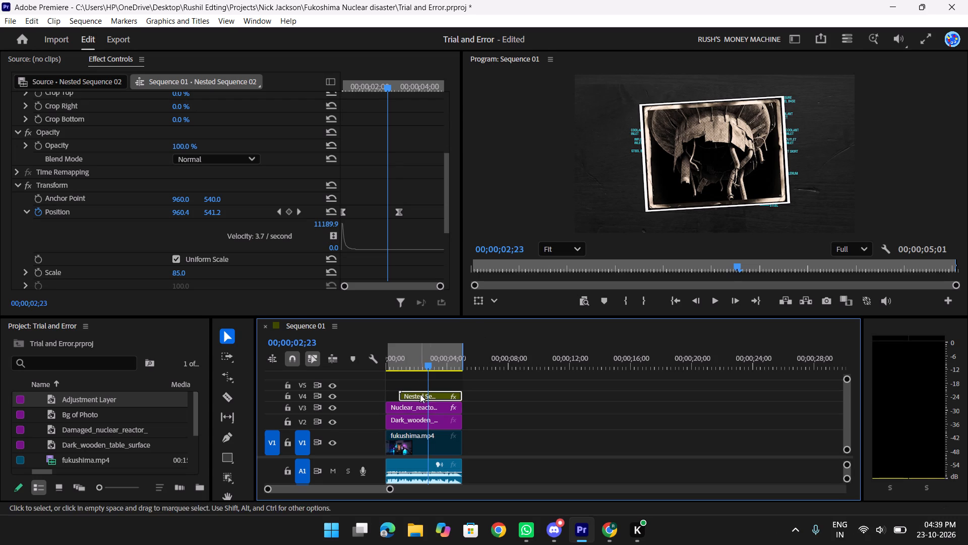
drag(415, 355, 346, 358)
key(space)
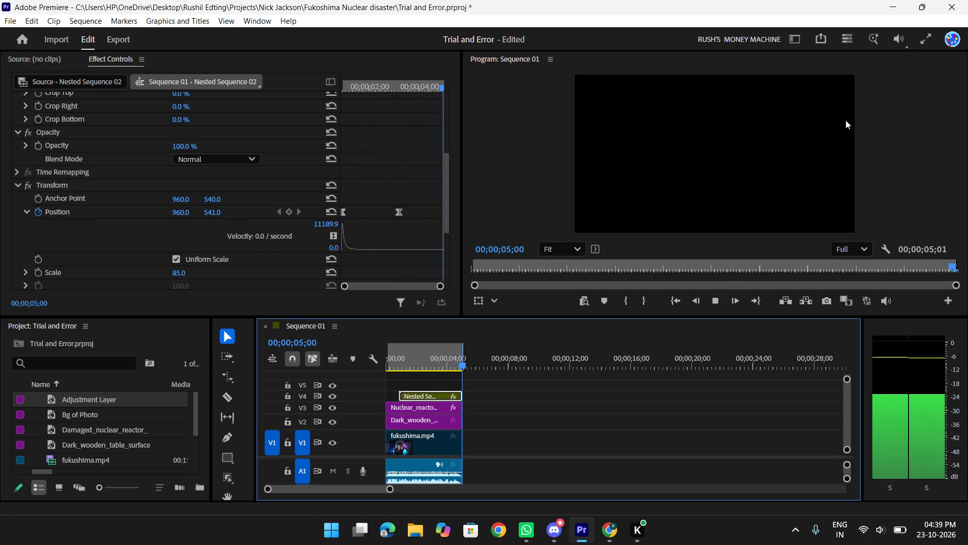
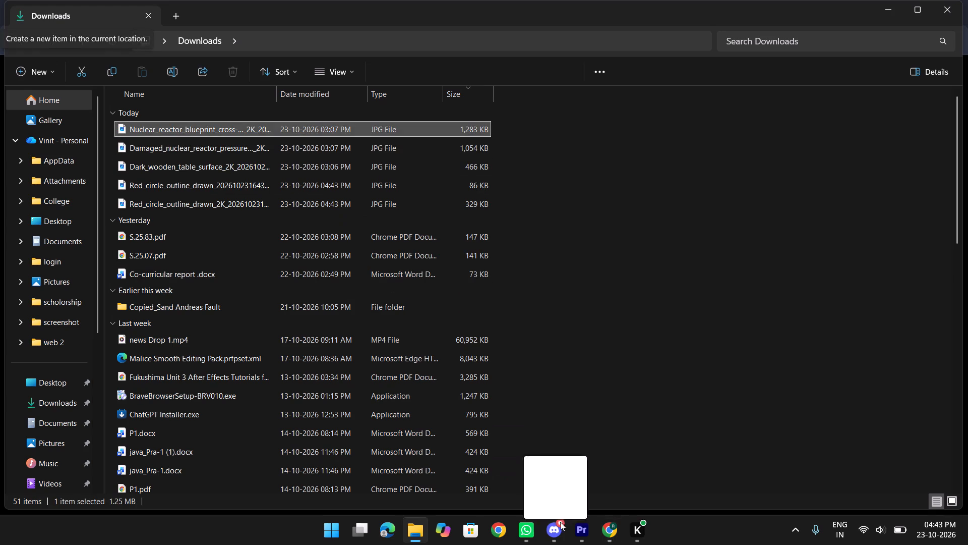
drag(560, 522, 72, 440)
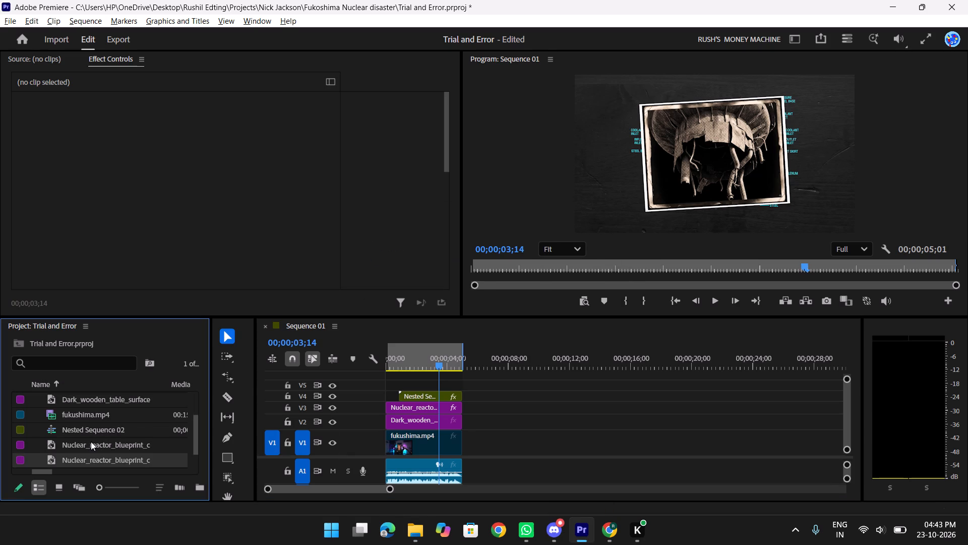
Look through the project items for the red circle image and check them against the Downloads folder.
scroll(113, 440, down, 3)
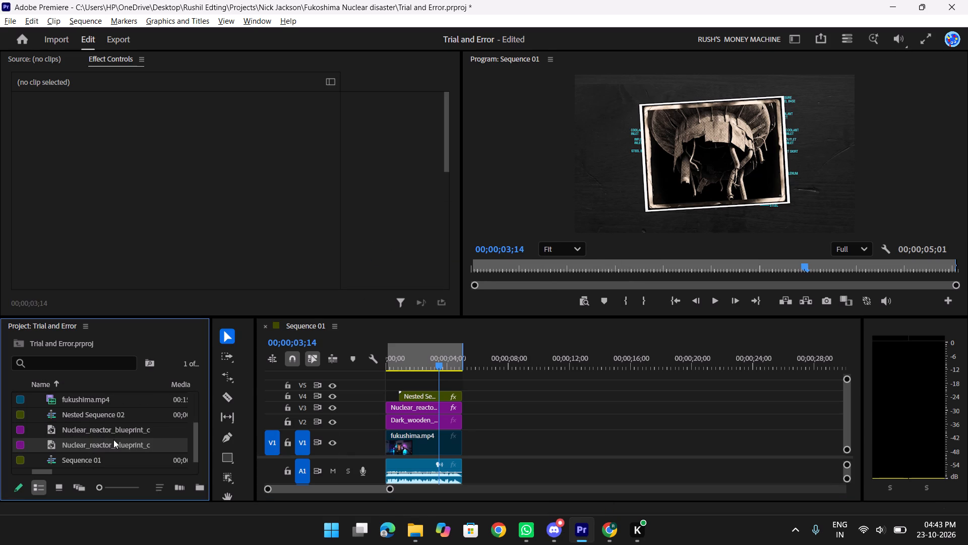
scroll(113, 440, down, 3)
scroll(114, 441, up, 10)
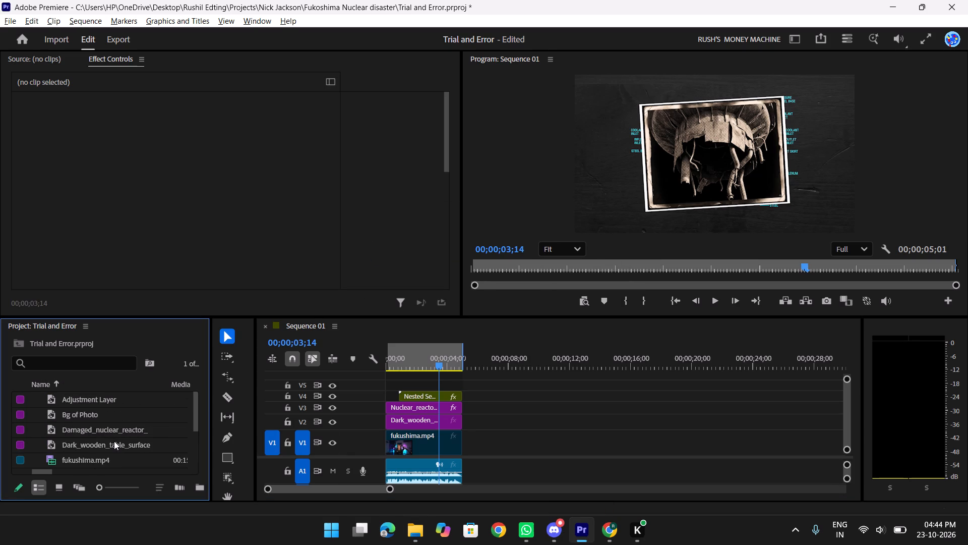
scroll(122, 431, down, 1)
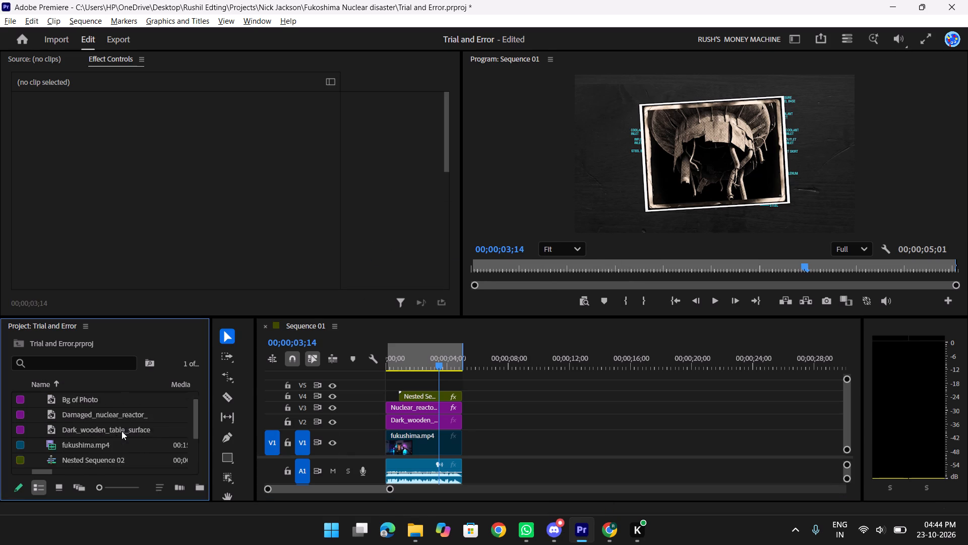
scroll(122, 431, down, 8)
scroll(110, 432, up, 13)
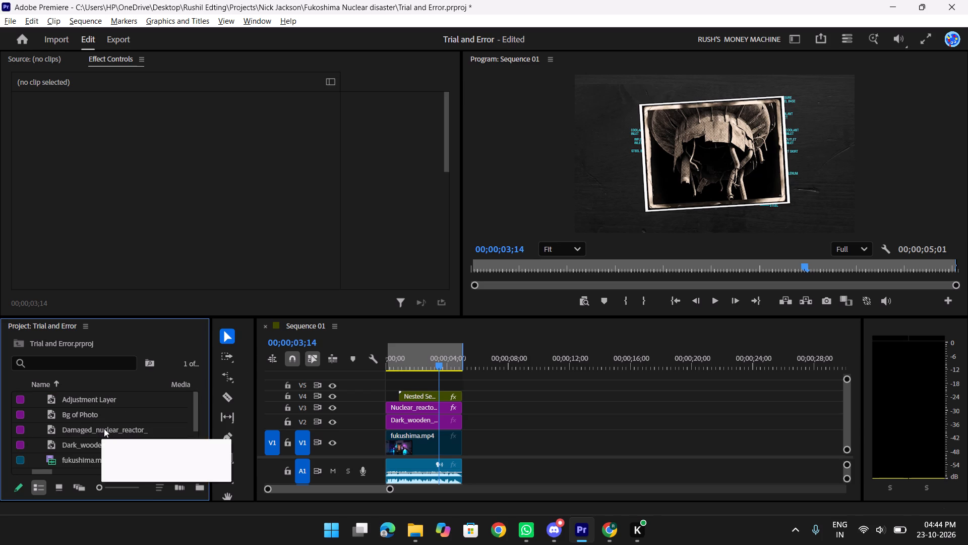
scroll(107, 427, down, 4)
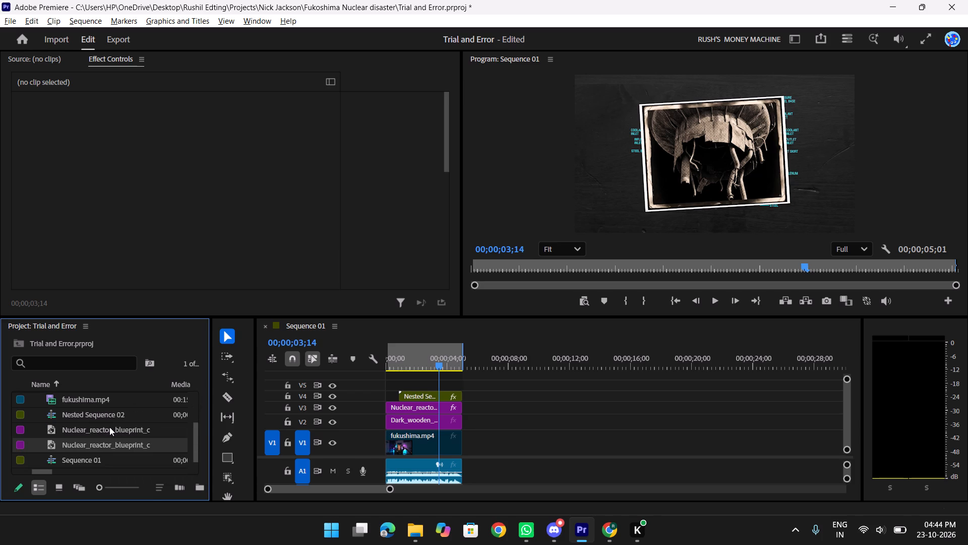
scroll(110, 427, down, 5)
key(alt+Tab)
key(alt+Tab)
key(alt+Tab)
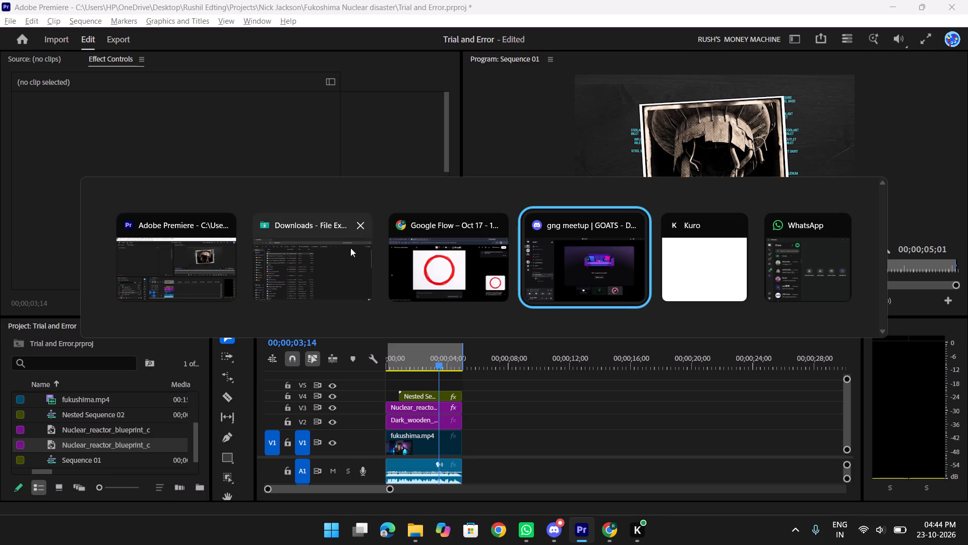
alt+click(282, 270)
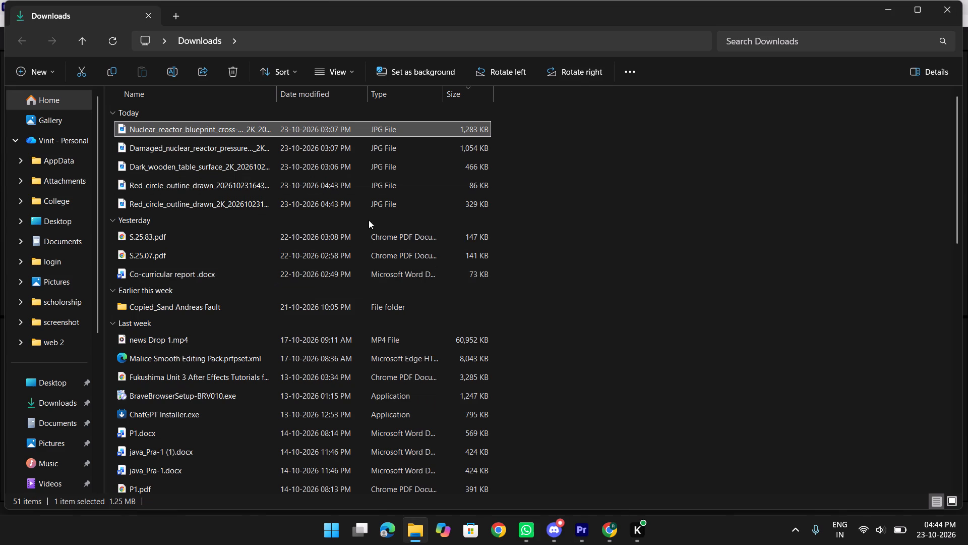
key(alt+Tab)
click(114, 427)
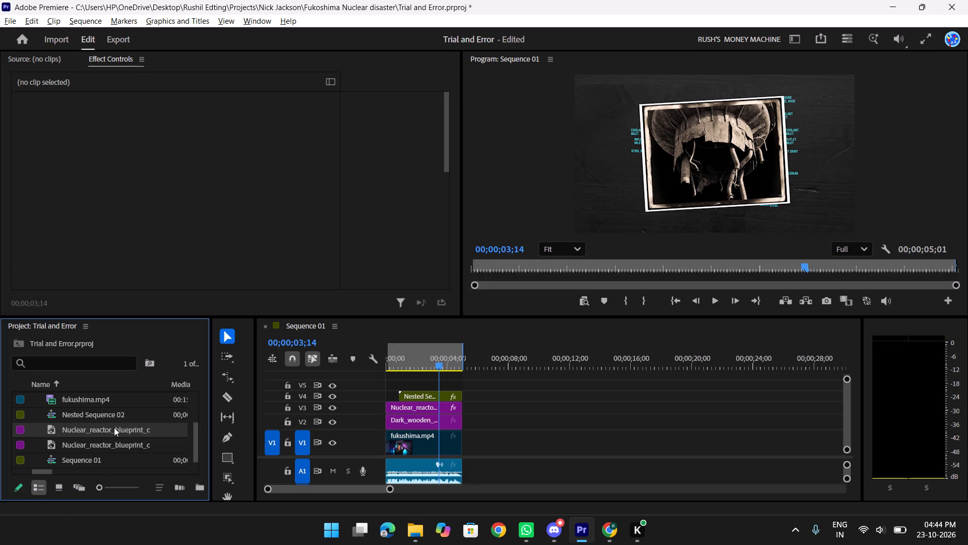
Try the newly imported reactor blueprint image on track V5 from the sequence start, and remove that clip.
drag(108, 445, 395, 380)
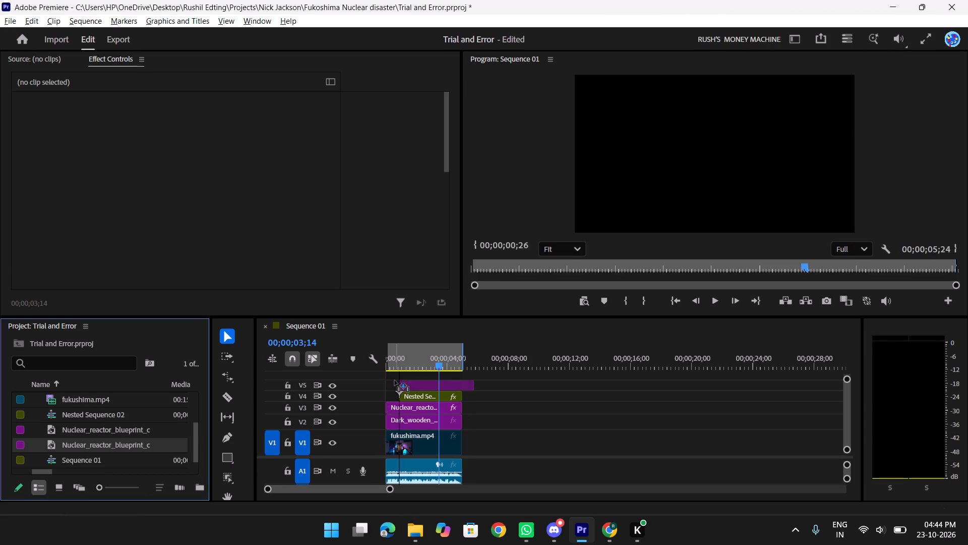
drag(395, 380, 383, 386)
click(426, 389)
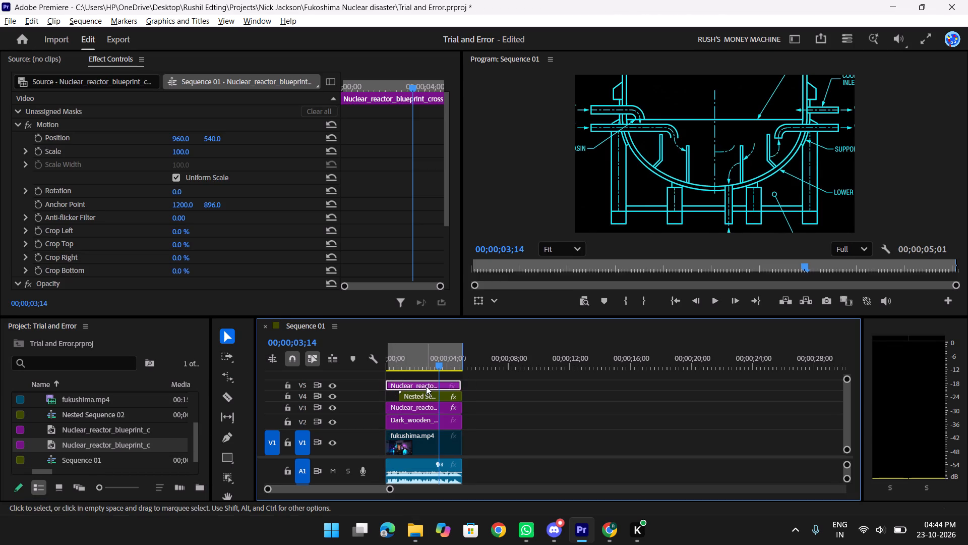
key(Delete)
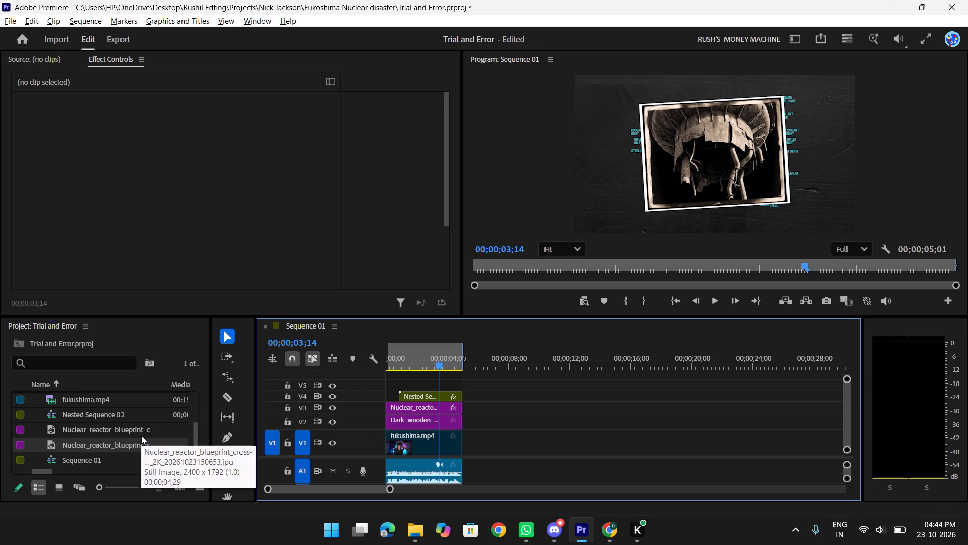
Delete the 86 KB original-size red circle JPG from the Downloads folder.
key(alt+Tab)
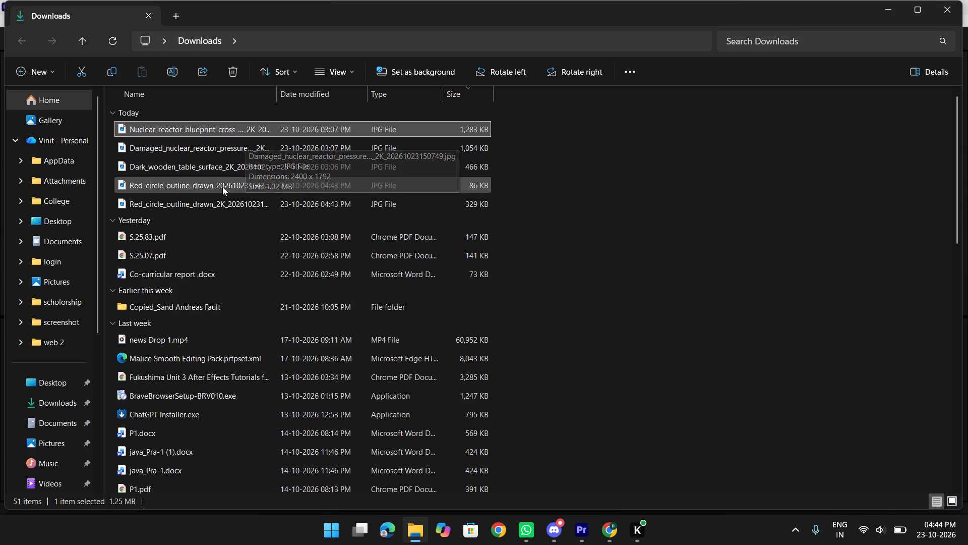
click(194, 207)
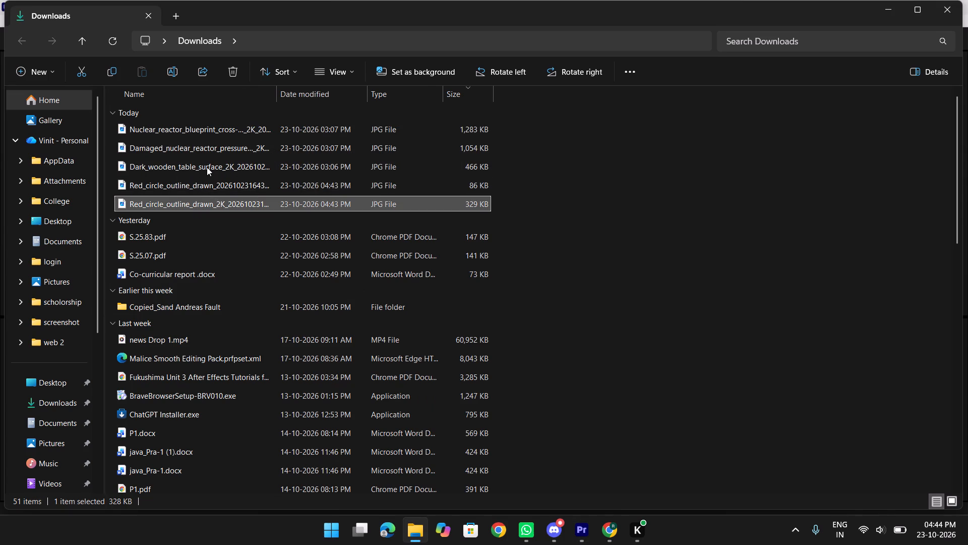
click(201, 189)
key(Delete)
Import the Red_circle_outline_drawn_2K image from Downloads into Premiere and place it on track V5 from the sequence start.
drag(218, 181, 409, 448)
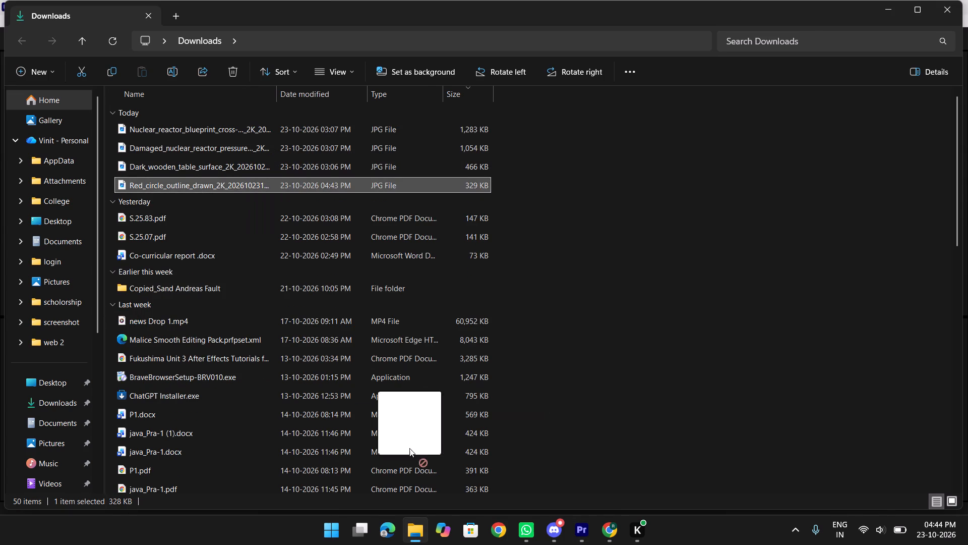
drag(409, 448, 80, 424)
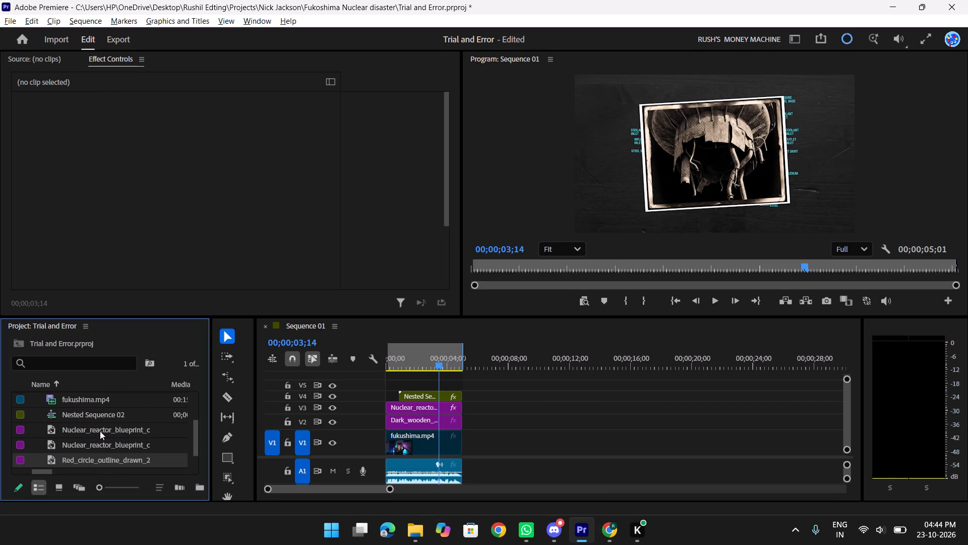
drag(112, 458, 382, 391)
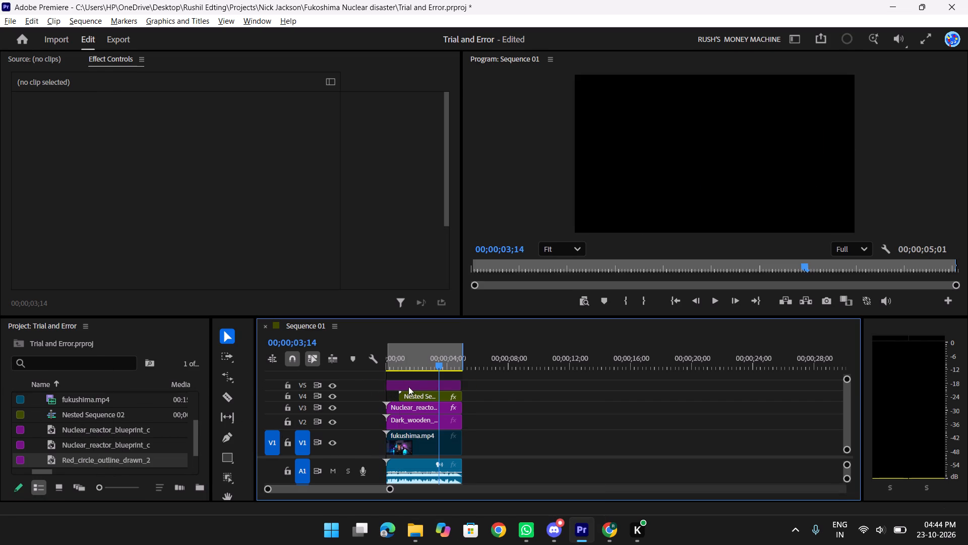
Set the red circle clip's blend mode to Multiply.
click(427, 389)
scroll(151, 182, down, 7)
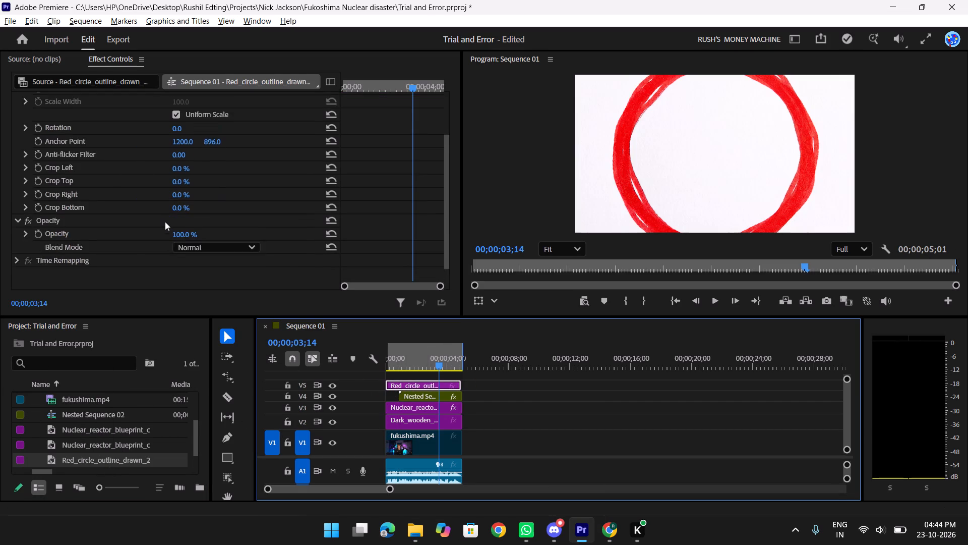
scroll(165, 222, down, 3)
click(219, 227)
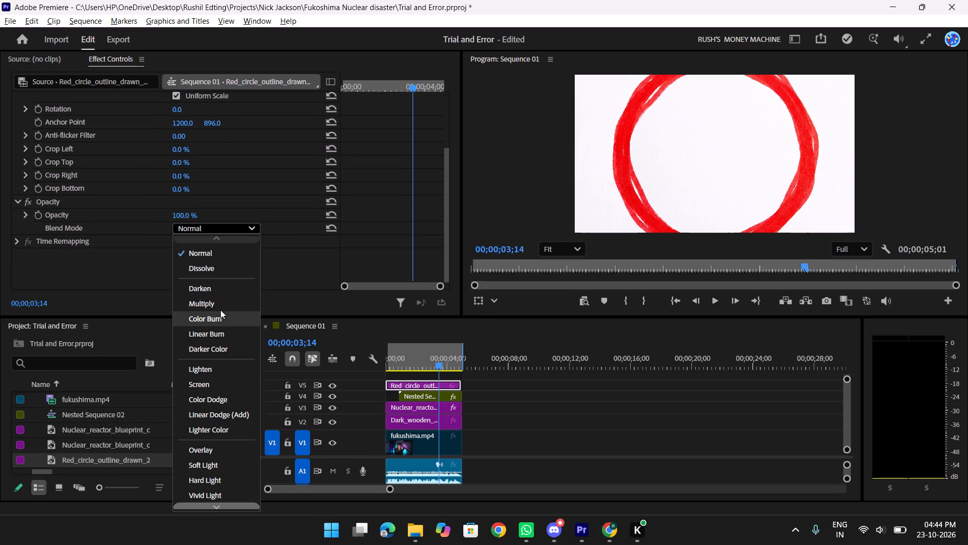
click(220, 310)
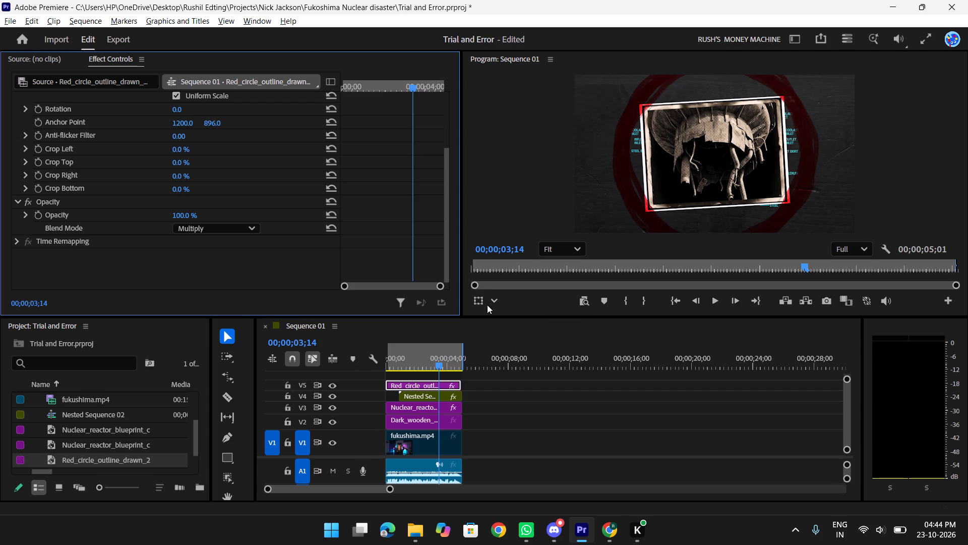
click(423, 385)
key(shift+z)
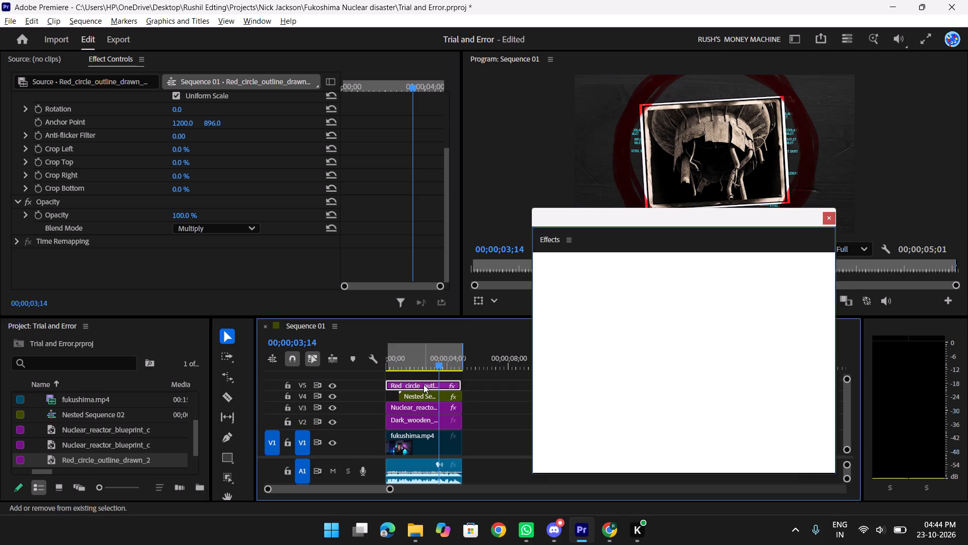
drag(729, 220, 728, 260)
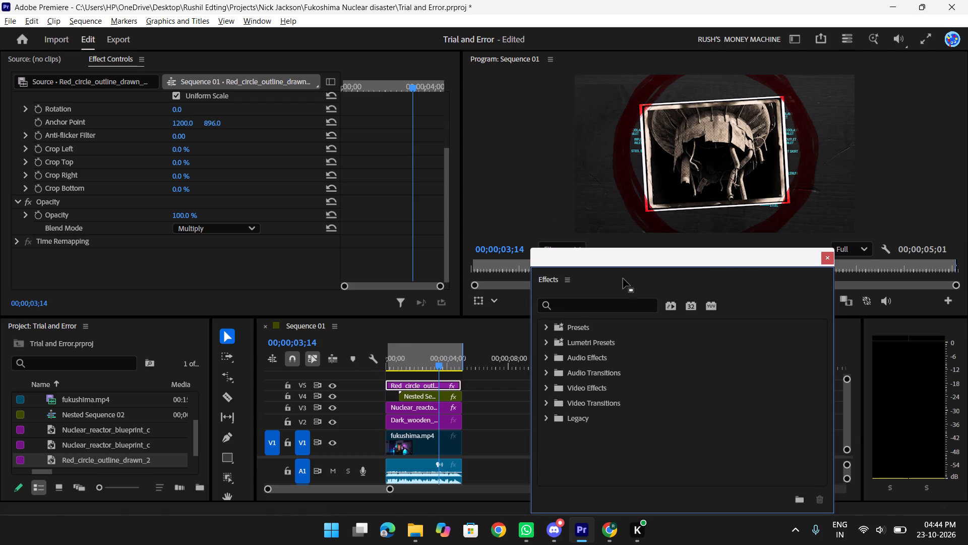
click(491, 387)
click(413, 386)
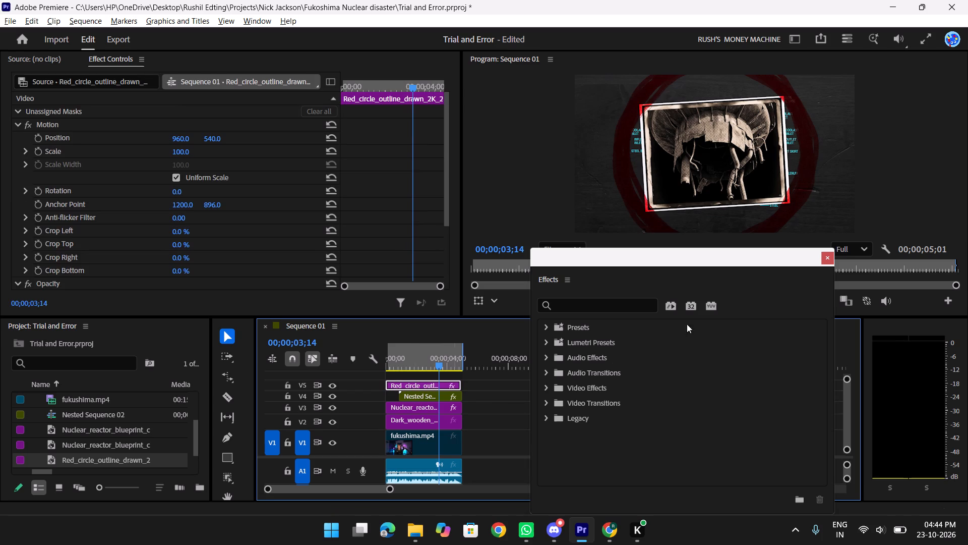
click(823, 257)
Fit the red circle clip over the reactor photo by setting its scale to 43 and its vertical position to 595.
scroll(133, 261, up, 3)
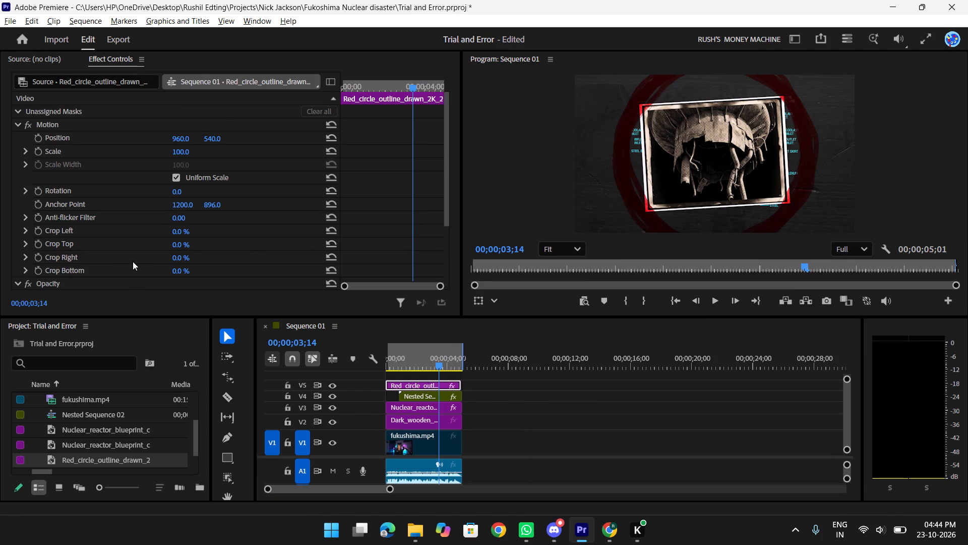
scroll(133, 261, down, 4)
scroll(138, 261, up, 4)
drag(185, 149, 154, 167)
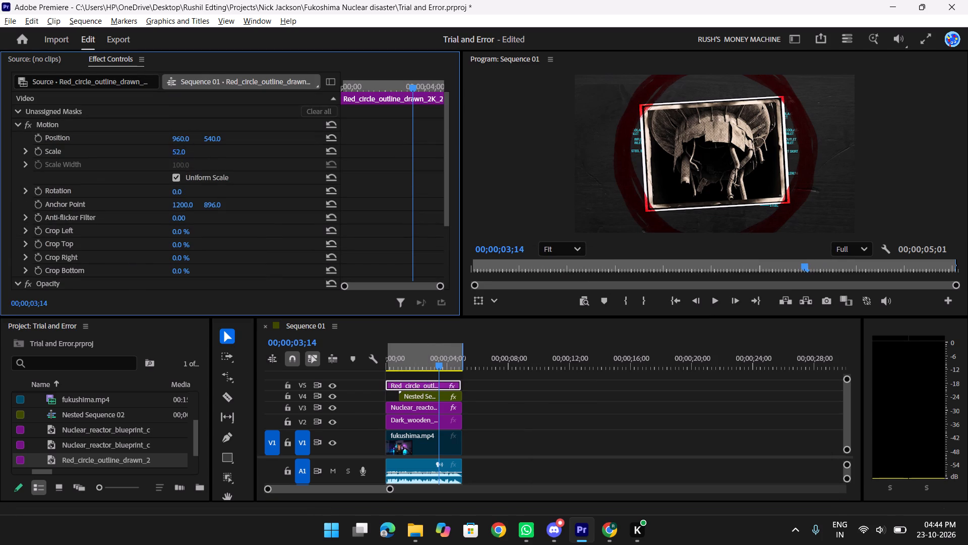
drag(154, 167, 116, 203)
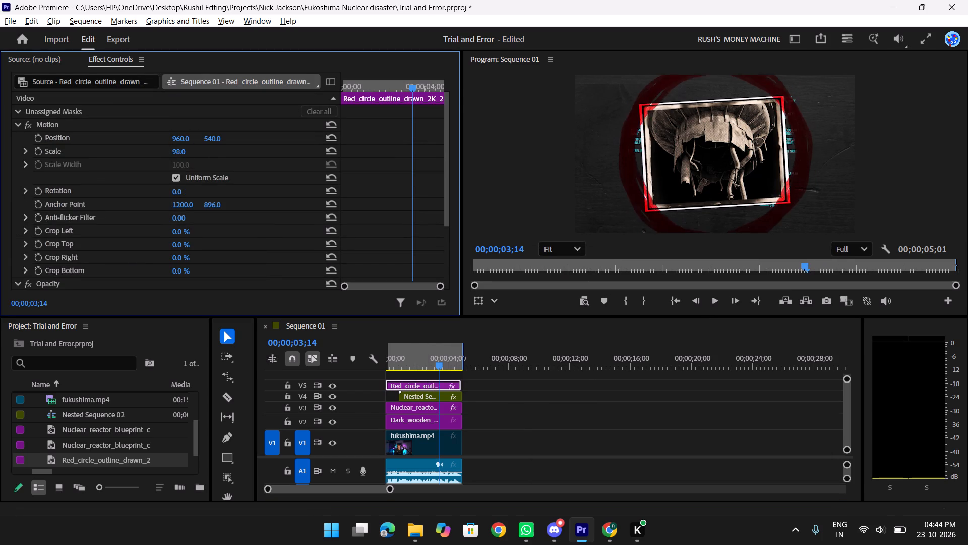
drag(116, 203, 54, 212)
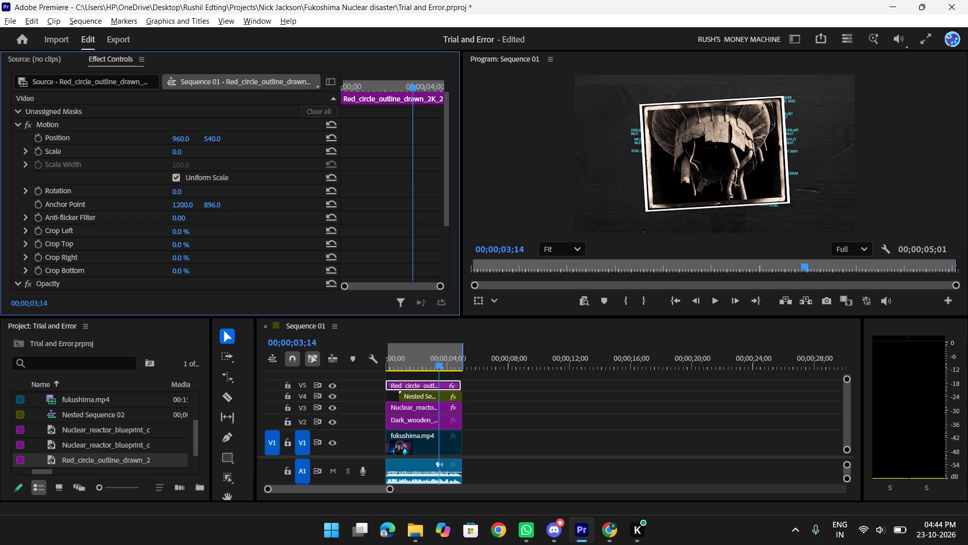
drag(54, 212, 76, 212)
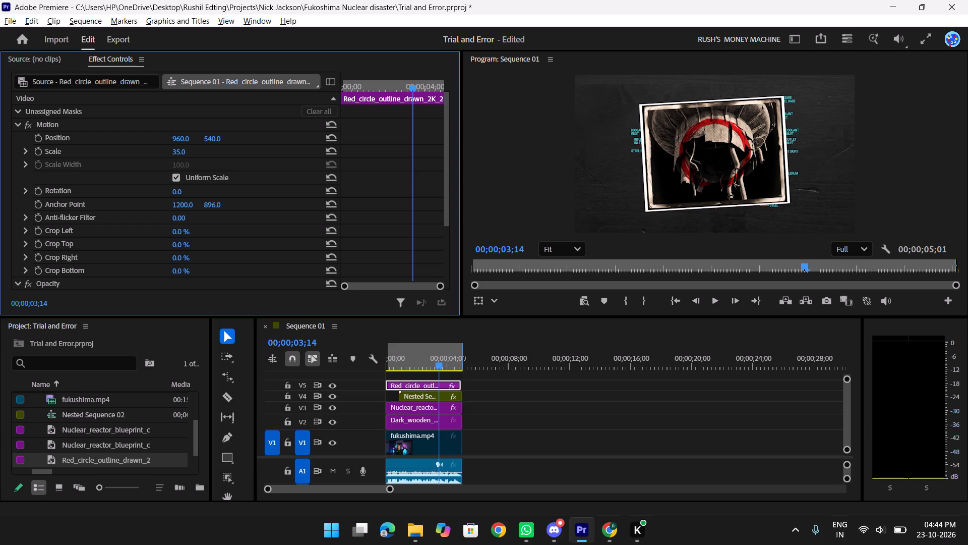
drag(76, 212, 76, 213)
drag(209, 139, 225, 137)
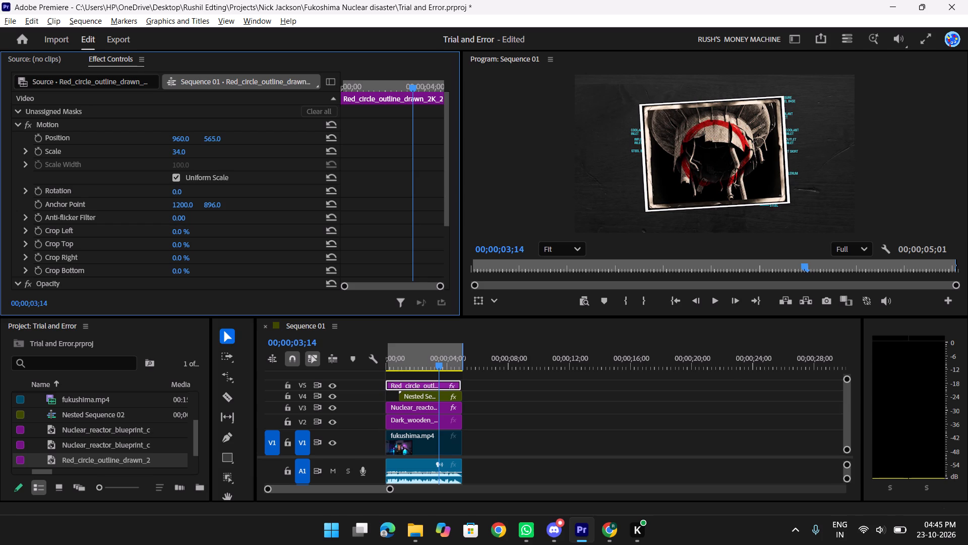
drag(225, 137, 246, 140)
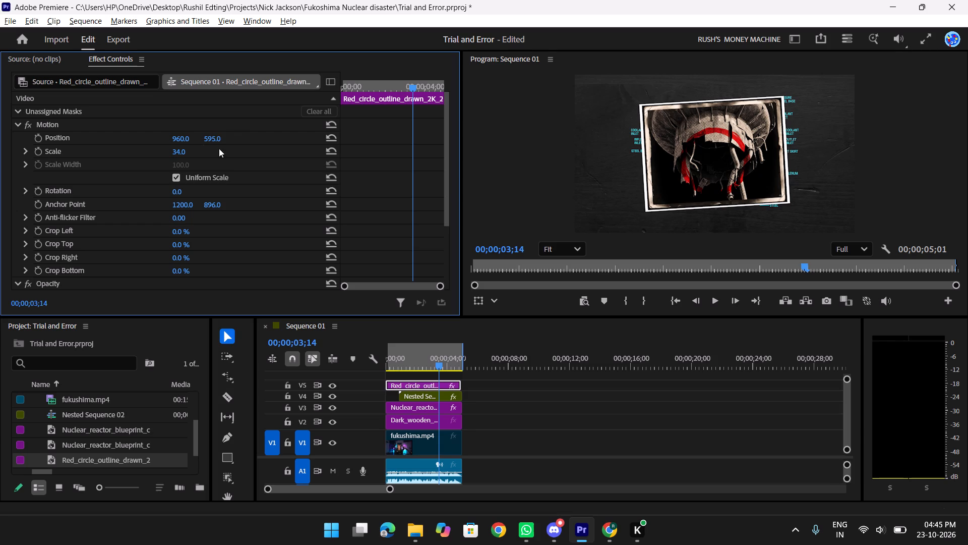
drag(180, 151, 196, 155)
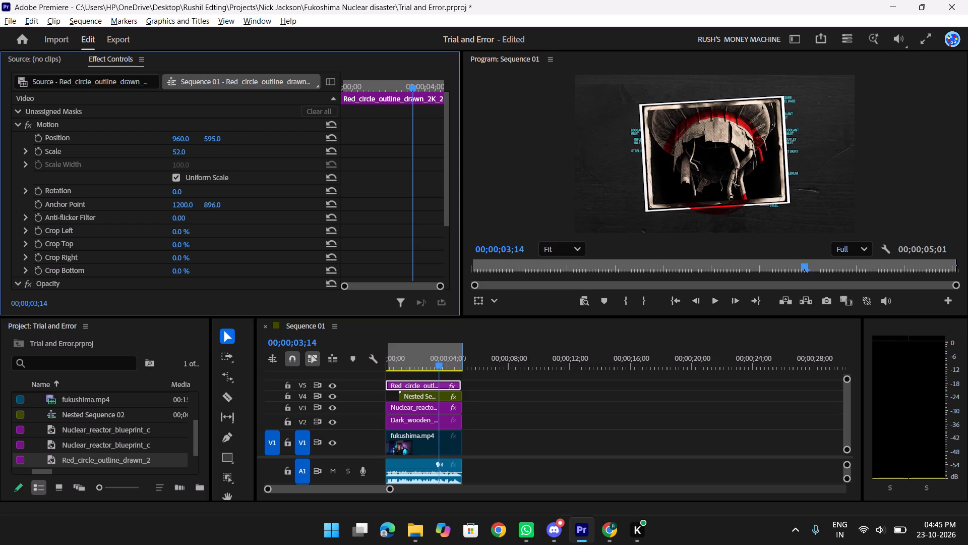
drag(196, 155, 191, 157)
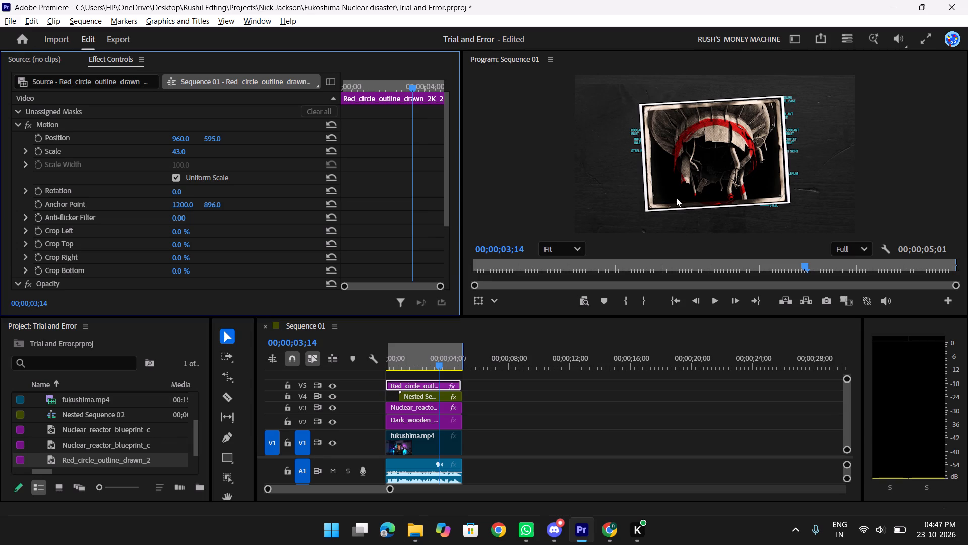
Move the red circle clip on V5 so it starts together with Nested Sequence 02.
drag(433, 360, 324, 364)
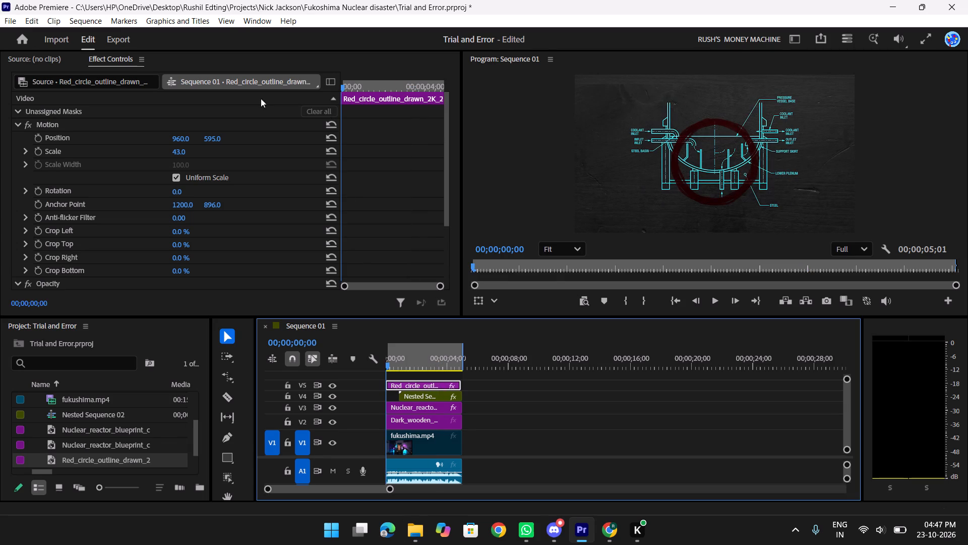
scroll(86, 204, down, 3)
scroll(86, 204, up, 5)
scroll(85, 204, down, 2)
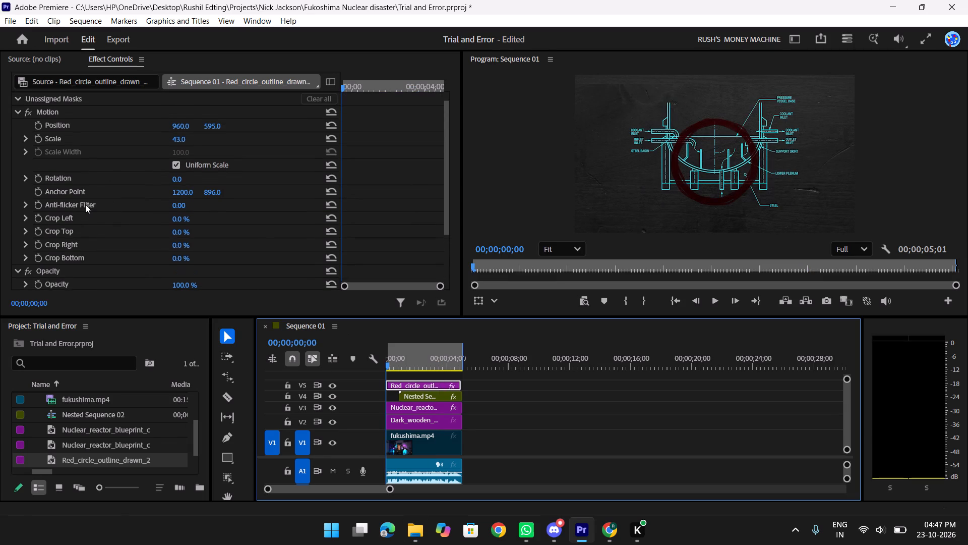
drag(413, 385, 428, 385)
Split the red circle clip where the other clips end and delete the overhanging piece.
drag(462, 364, 464, 365)
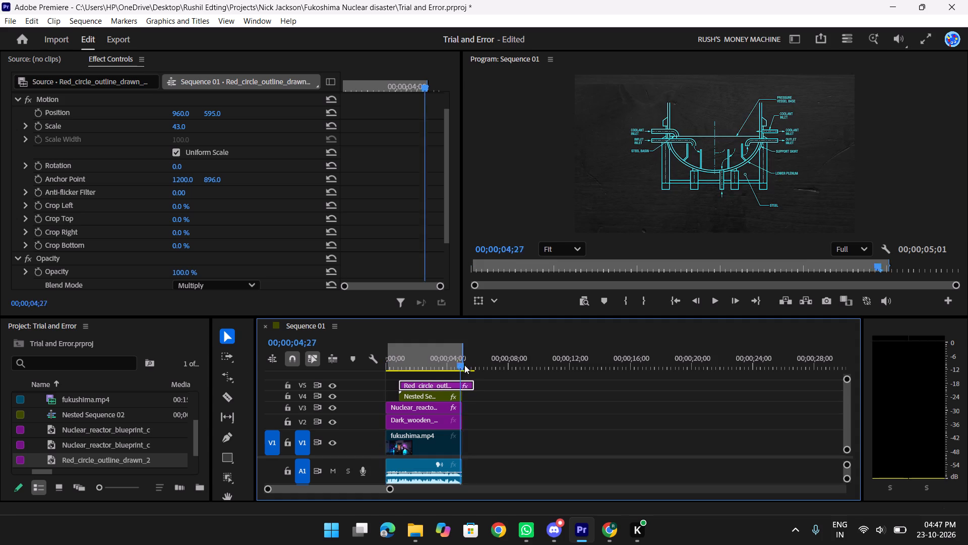
drag(464, 365, 471, 359)
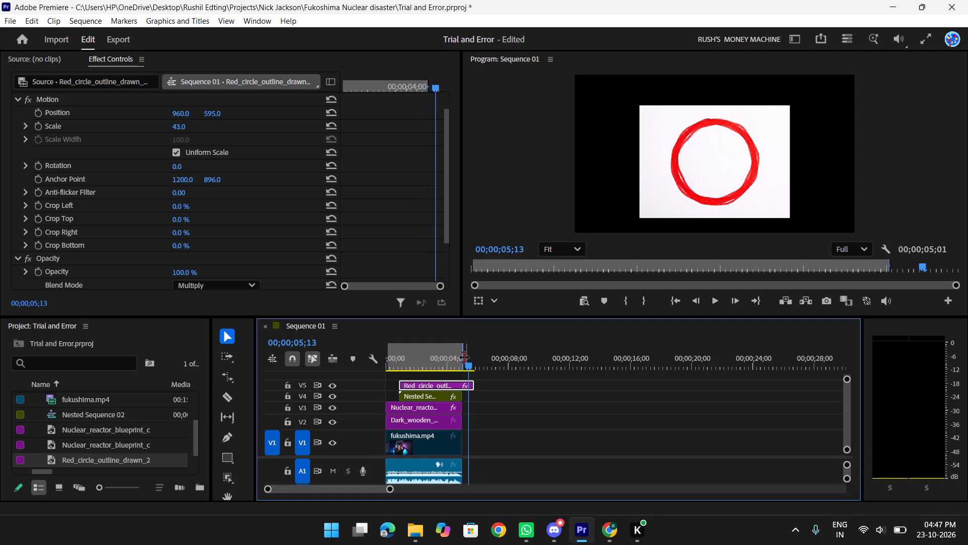
key(c)
click(463, 387)
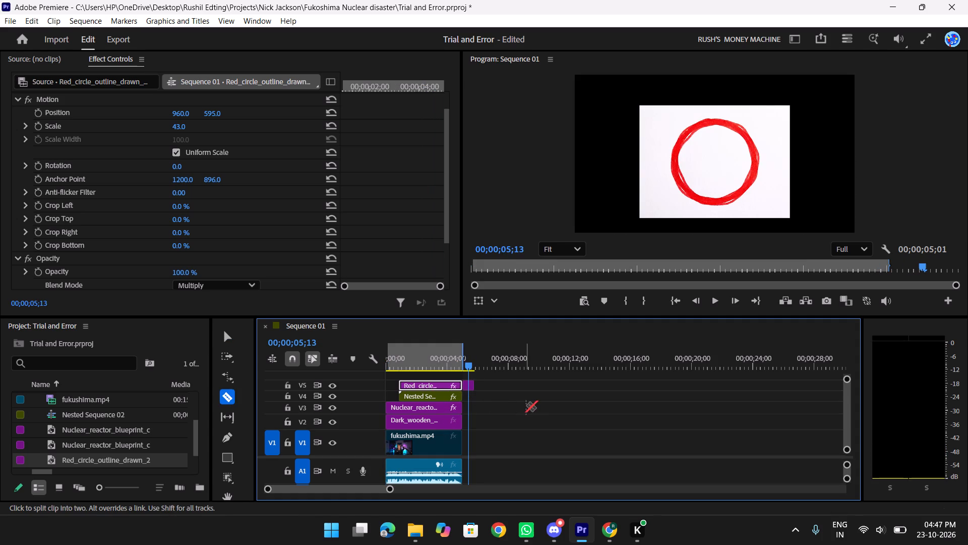
key(v)
drag(505, 408, 466, 384)
key(Delete)
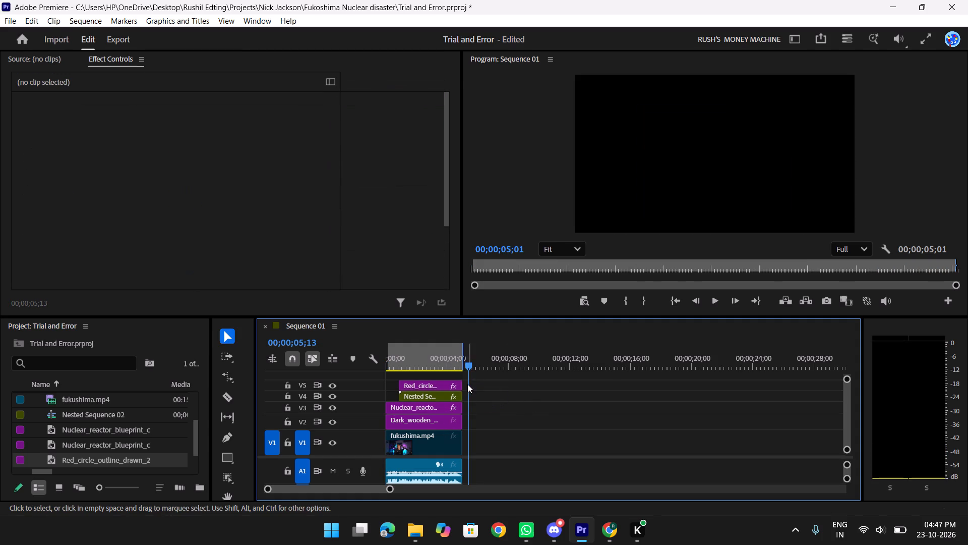
Play the sequence from the start to check when the red circle should come in over the reactor photo.
text(tt)
drag(596, 357, 354, 384)
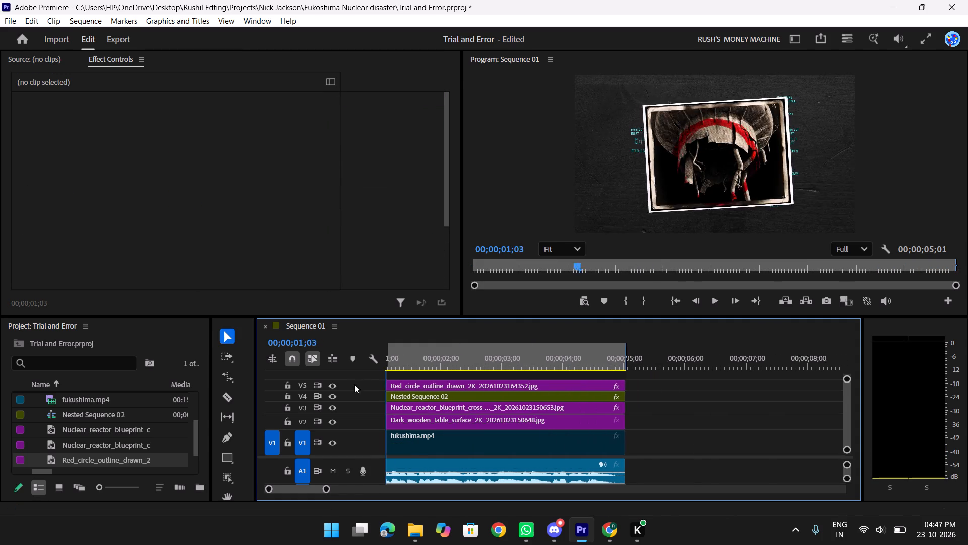
drag(354, 384, 349, 384)
scroll(569, 407, up, 6)
drag(403, 352, 390, 352)
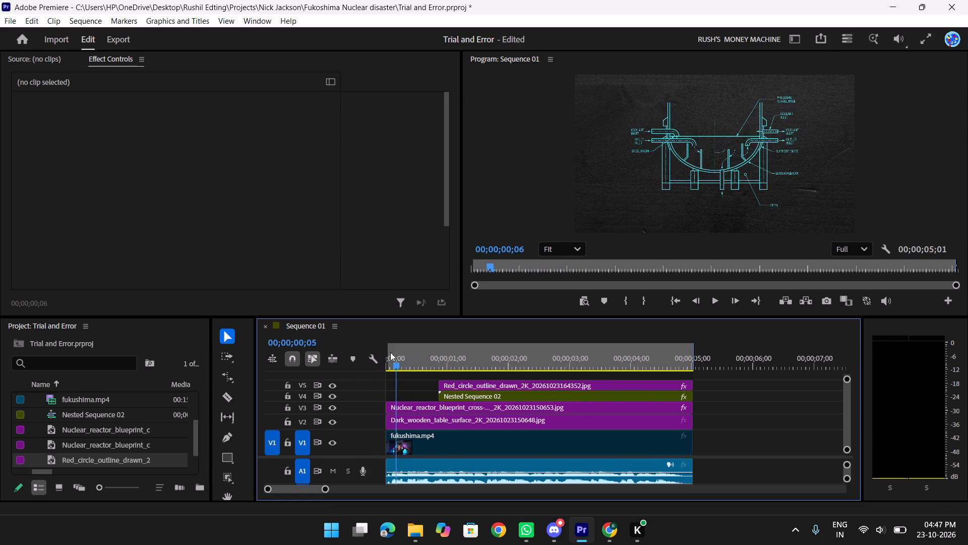
drag(390, 352, 382, 352)
key(space)
key(space)
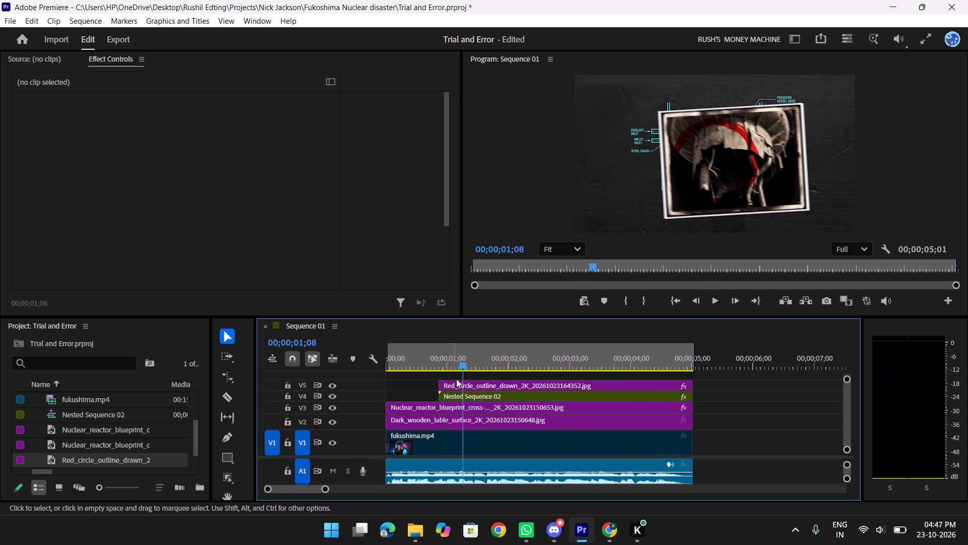
Shift the red circle clip on V5 to start at 00;00;01;24 and play back its entrance.
click(473, 381)
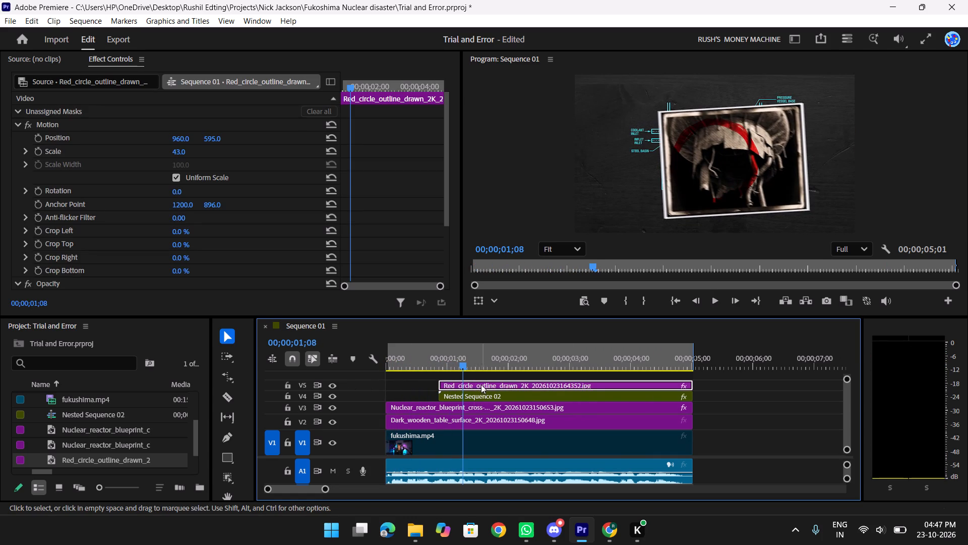
drag(481, 385, 512, 381)
drag(468, 360, 441, 360)
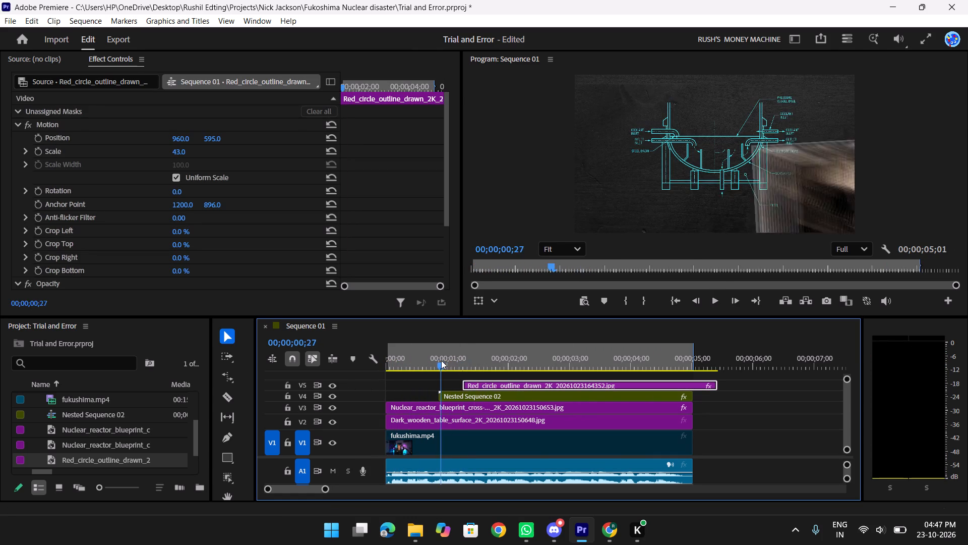
drag(441, 360, 459, 361)
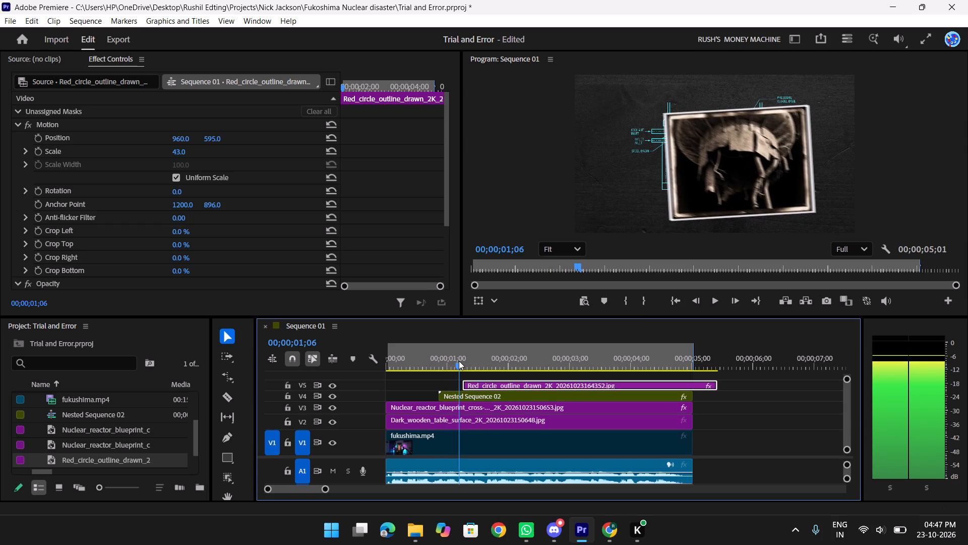
drag(459, 361, 460, 360)
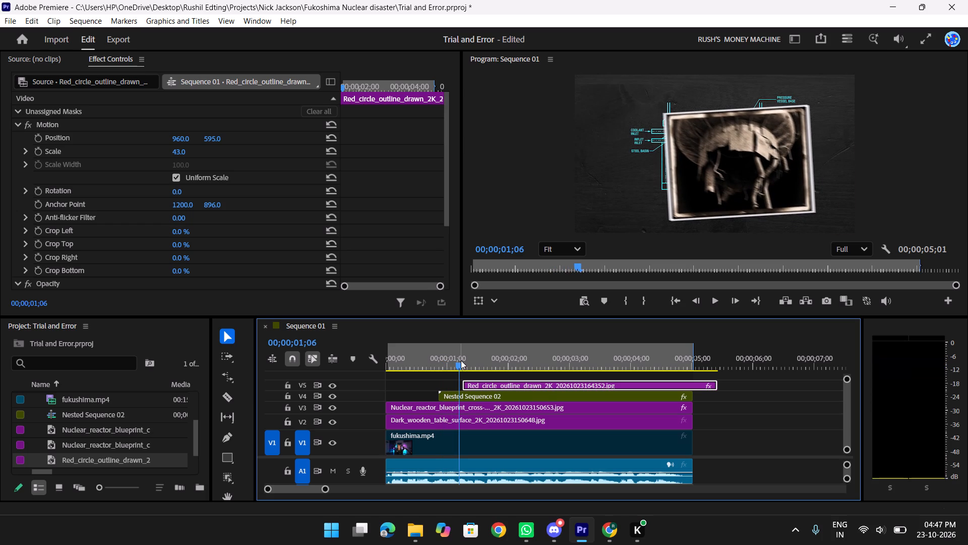
drag(509, 384, 541, 385)
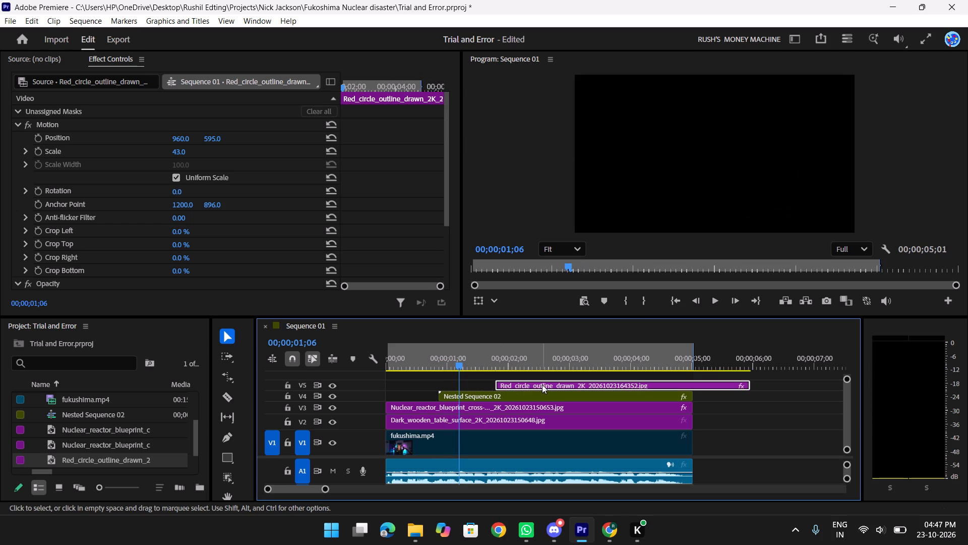
key(space)
key(space)
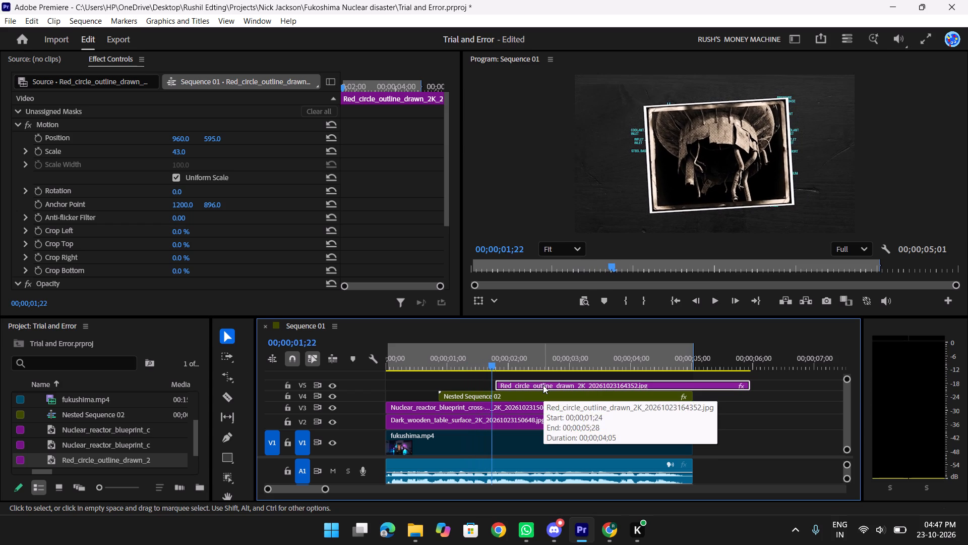
key(space)
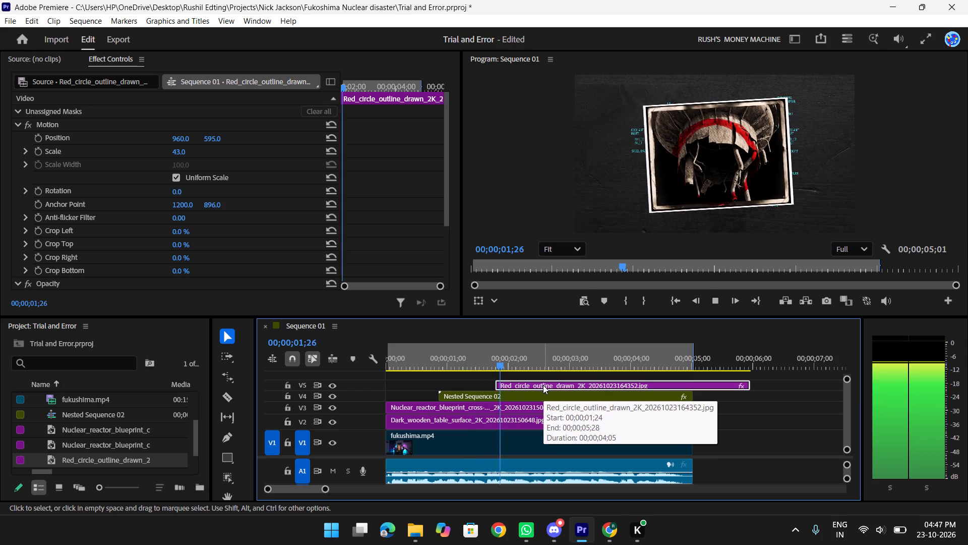
key(space)
Apply the legacy Crop effect to the red circle clip on V5 and bring its settings into view.
click(543, 385)
scroll(319, 206, down, 4)
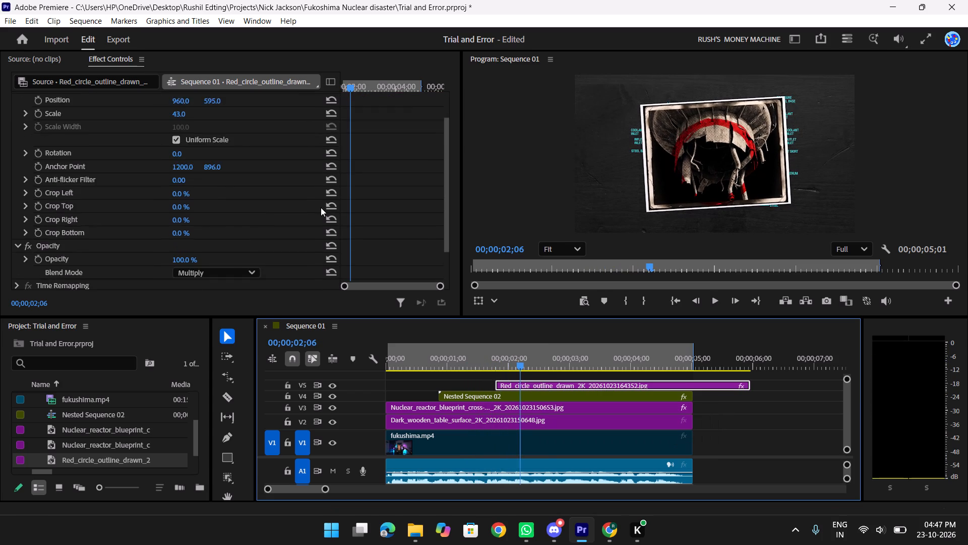
scroll(321, 207, up, 2)
key(shift+z)
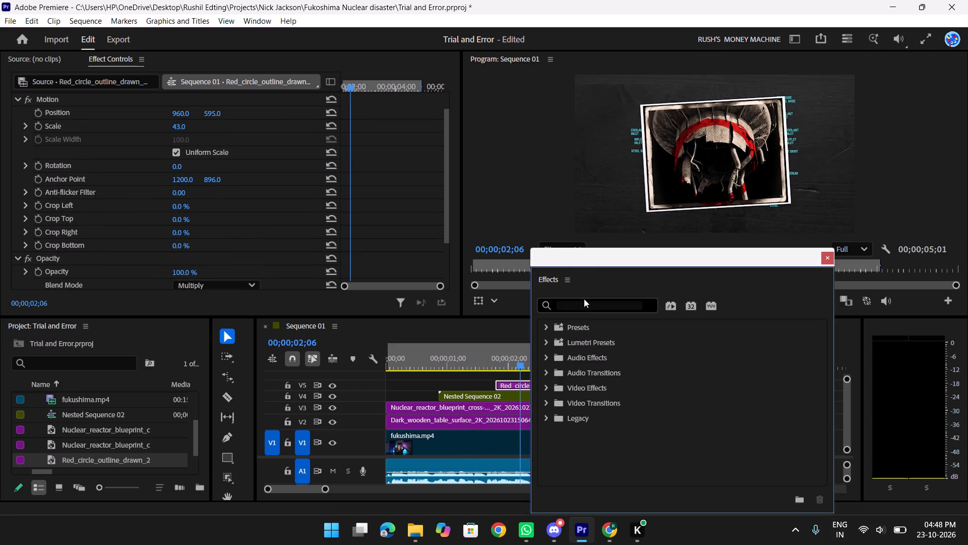
double_click(584, 299)
text(Crop)
drag(592, 483, 536, 422)
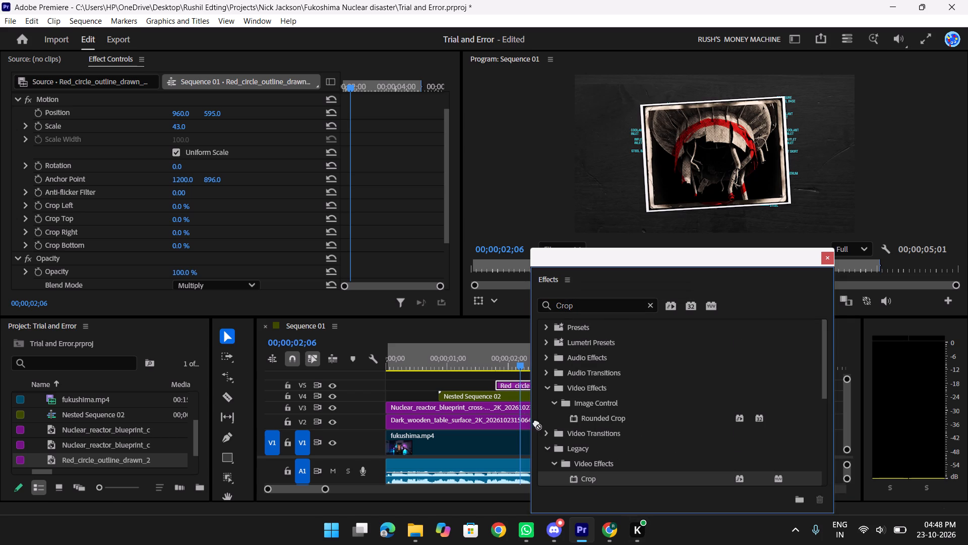
drag(536, 422, 510, 384)
click(825, 261)
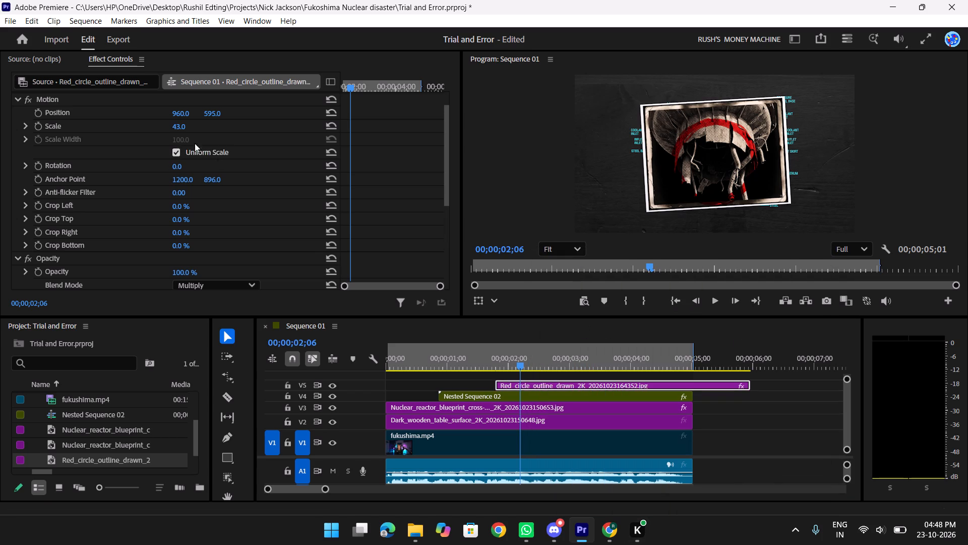
scroll(153, 162, down, 11)
scroll(159, 197, up, 5)
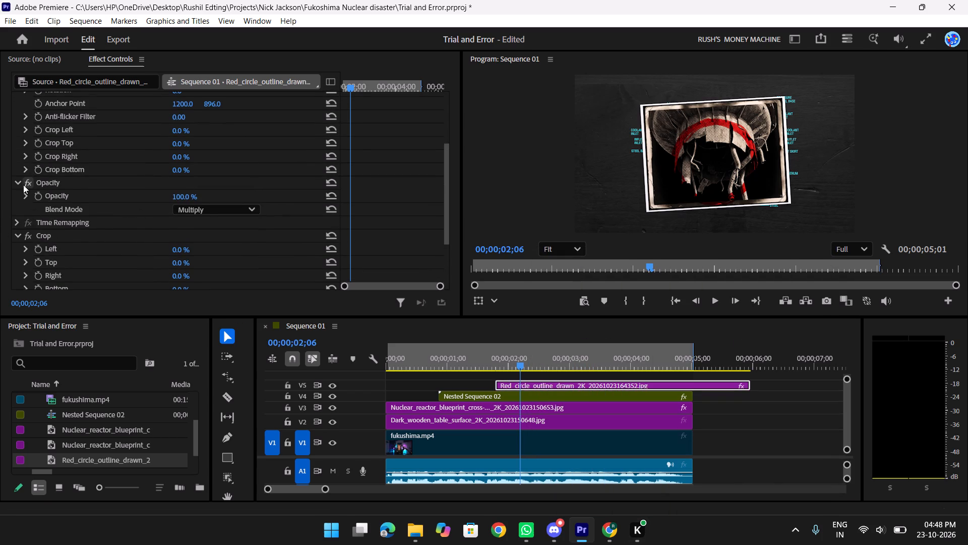
click(17, 184)
scroll(118, 195, down, 8)
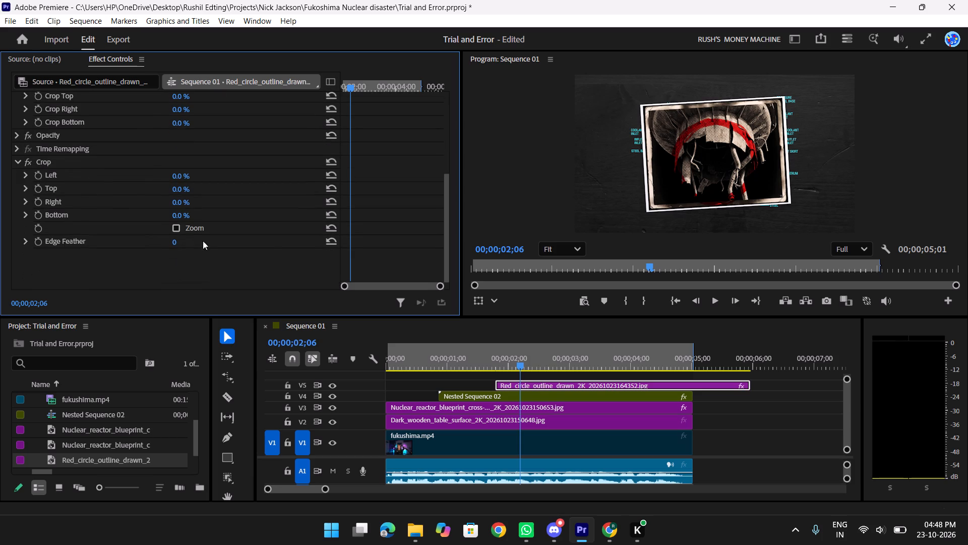
Apply the VR Glow effect to the red circle clip on V5.
click(584, 381)
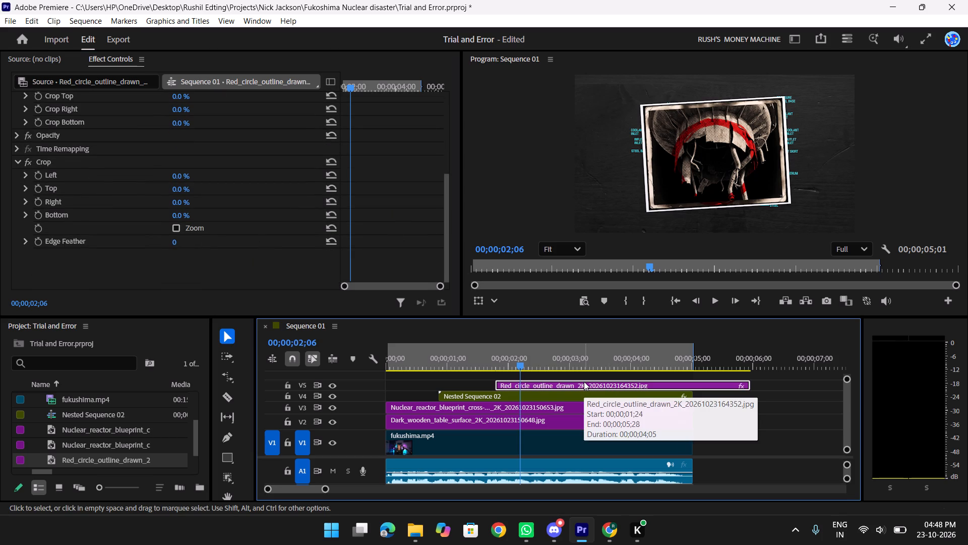
key(shift+z)
click(597, 307)
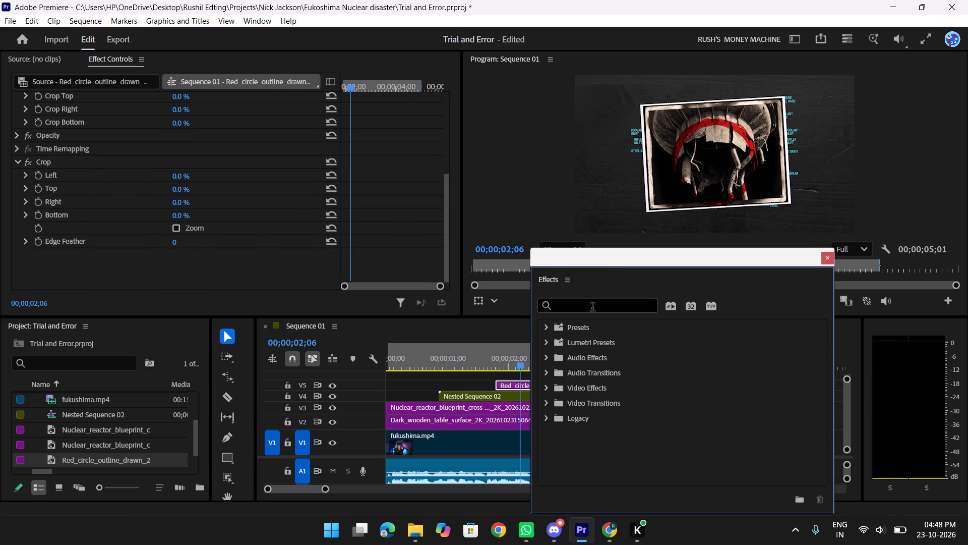
text(vr glow)
scroll(587, 315, down, 1)
drag(581, 421, 509, 384)
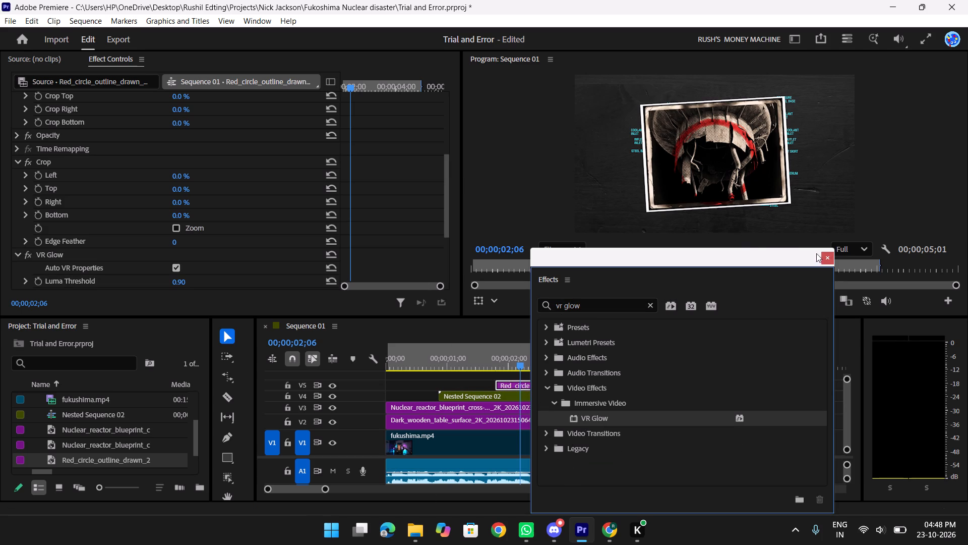
click(827, 252)
Collapse the Crop settings and set the VR Glow radius to 297.
click(20, 159)
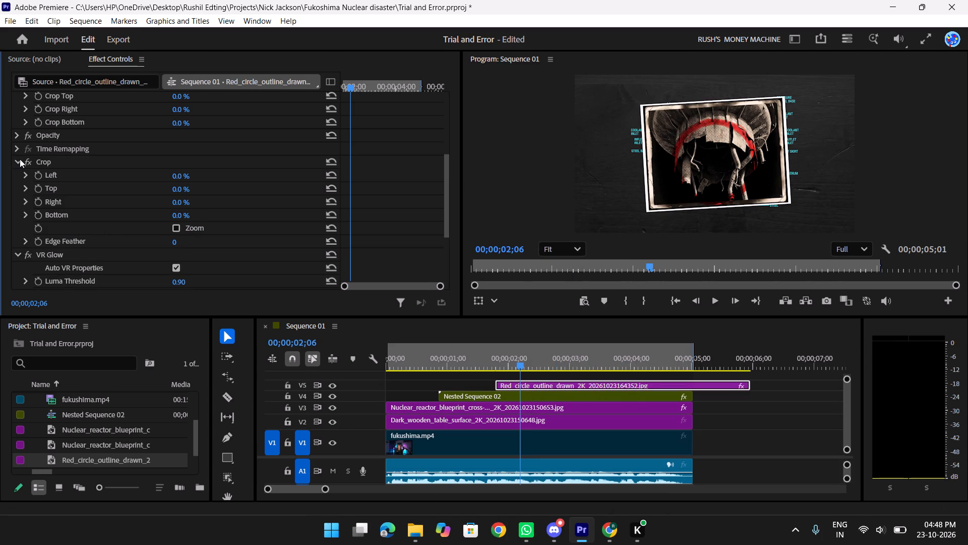
scroll(101, 213, down, 2)
scroll(101, 213, up, 2)
scroll(167, 262, down, 3)
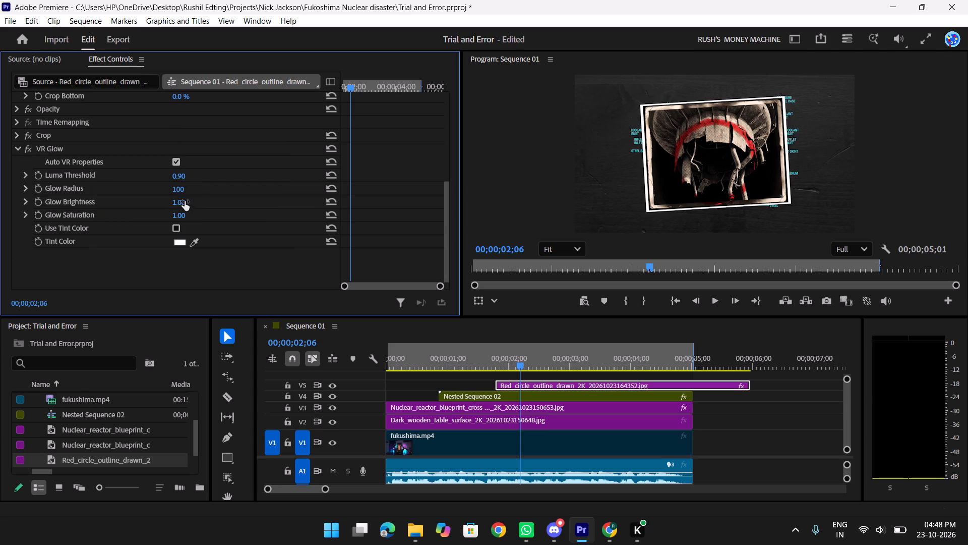
drag(177, 190, 301, 194)
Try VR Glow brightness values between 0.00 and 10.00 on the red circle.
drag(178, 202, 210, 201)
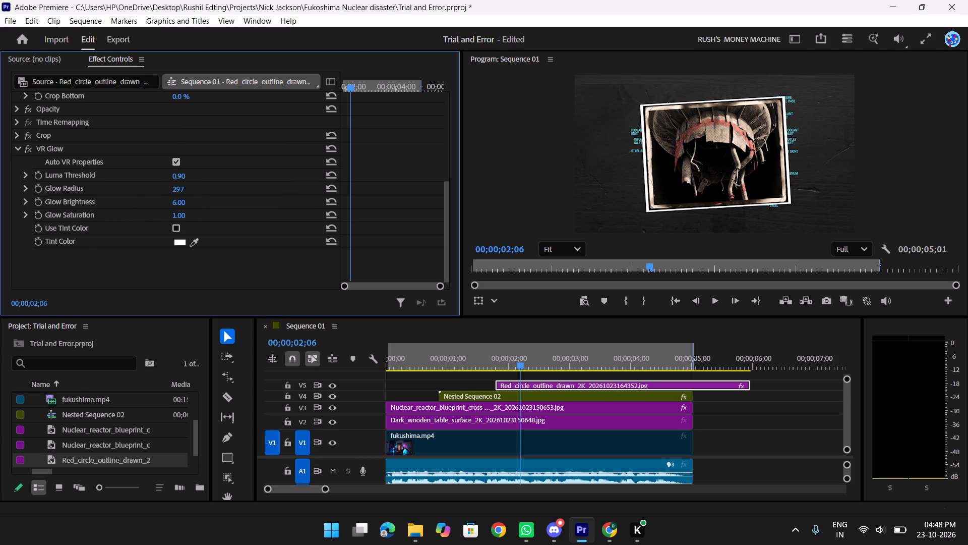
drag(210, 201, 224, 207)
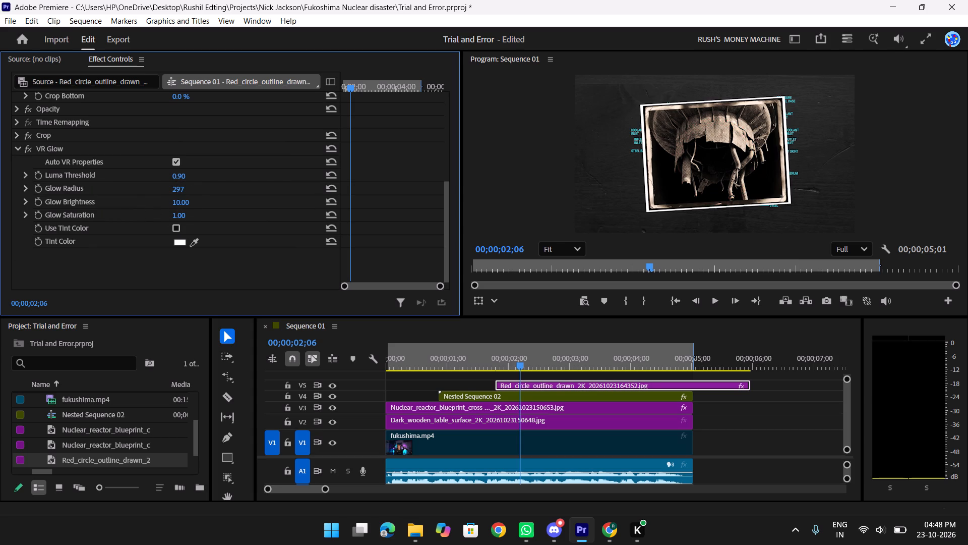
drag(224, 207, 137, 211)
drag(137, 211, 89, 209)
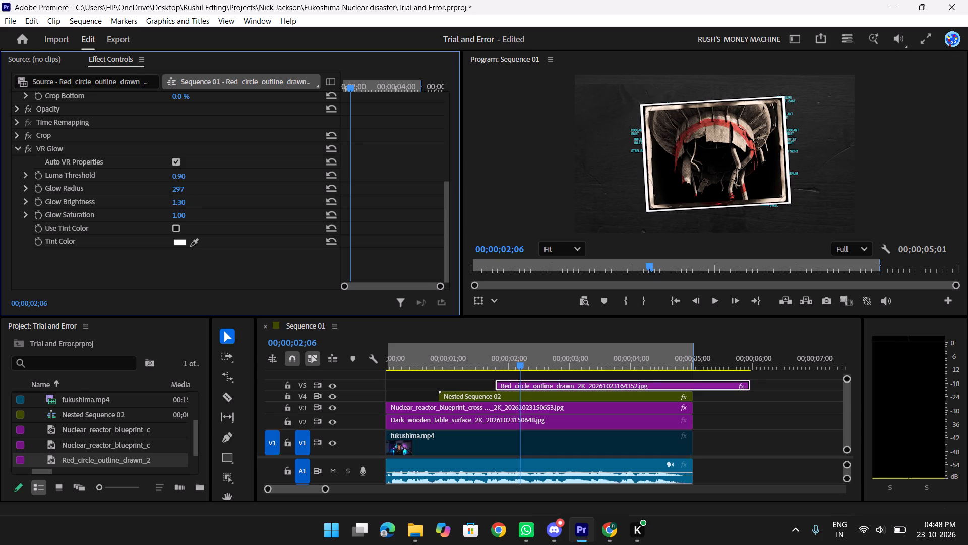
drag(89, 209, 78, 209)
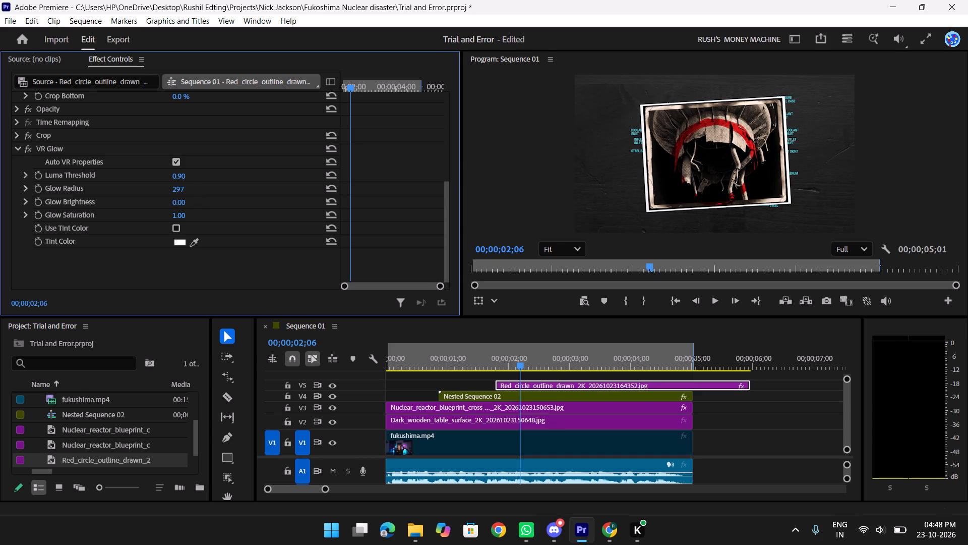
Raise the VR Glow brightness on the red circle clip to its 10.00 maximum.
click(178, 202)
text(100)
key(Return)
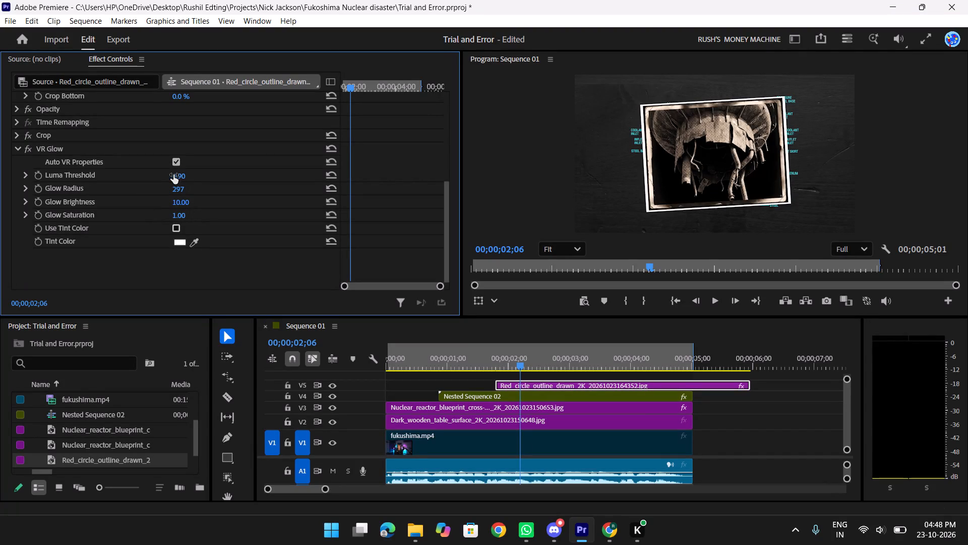
Set the VR Glow luma threshold to 1.00 and the glow radius to 400, and check the frame full screen.
drag(173, 175, 294, 179)
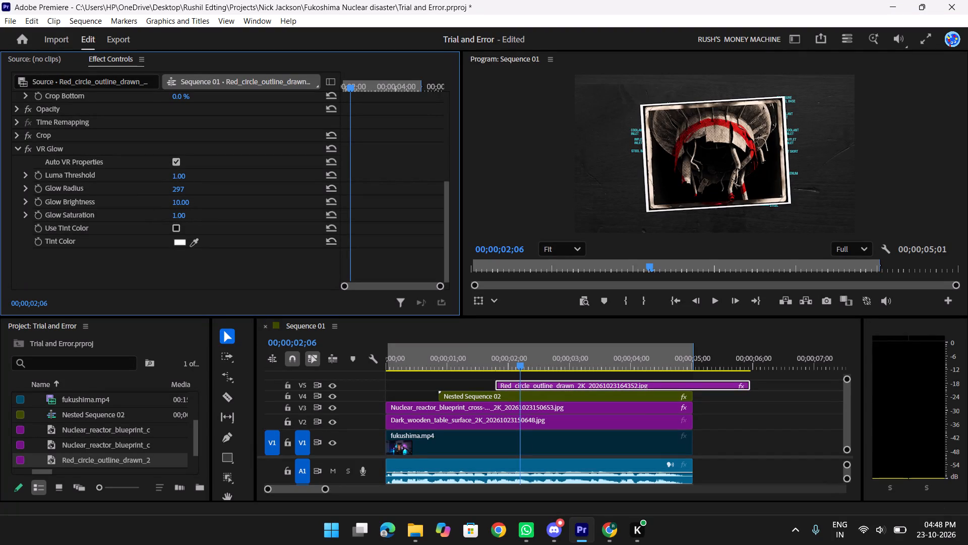
drag(294, 179, 334, 175)
drag(185, 191, 188, 190)
drag(188, 190, 867, 325)
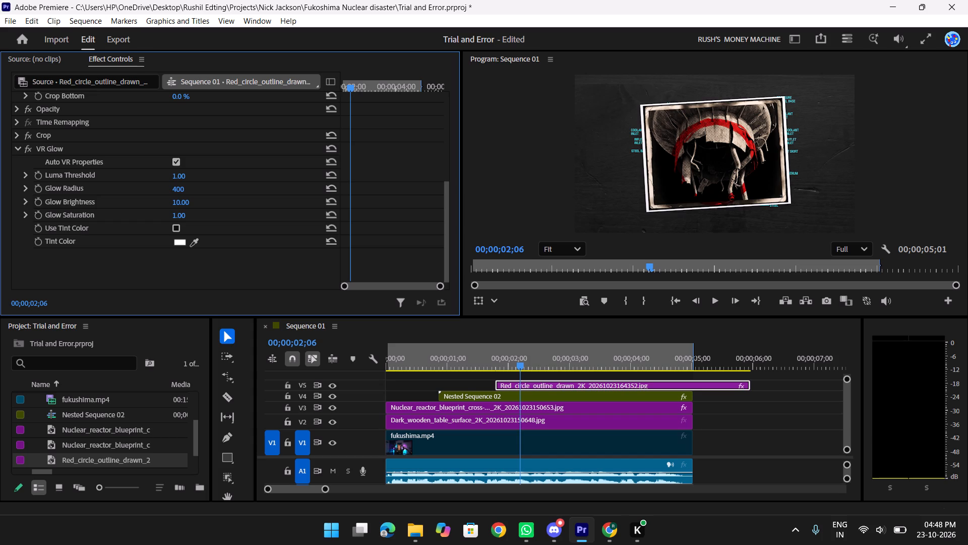
drag(867, 325, 945, 241)
key(f)
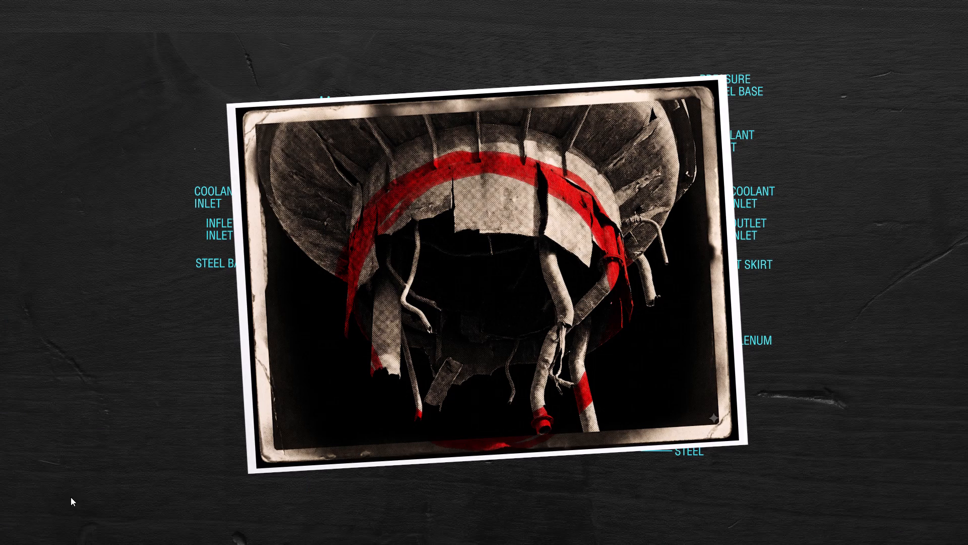
key(f)
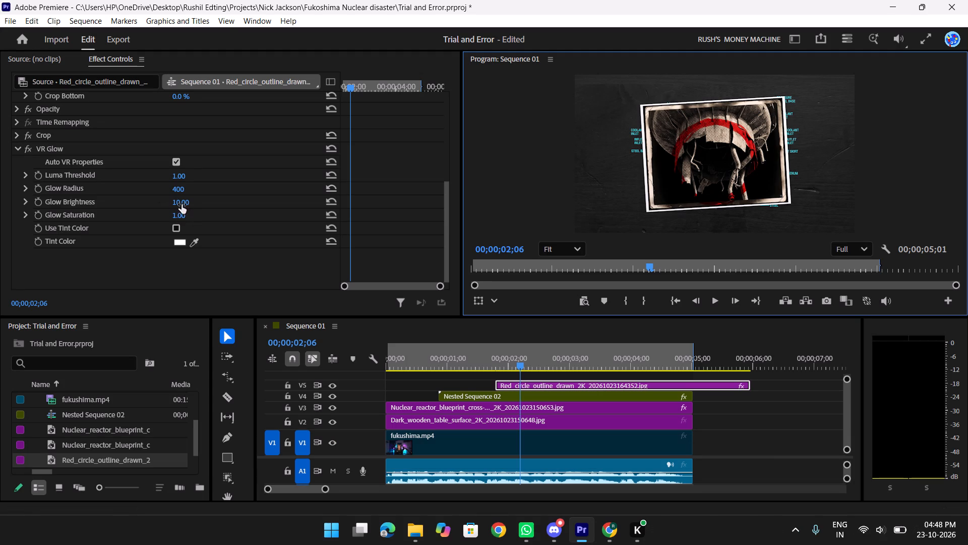
Set the VR Glow brightness to 1.00 and check the frame full screen.
click(181, 203)
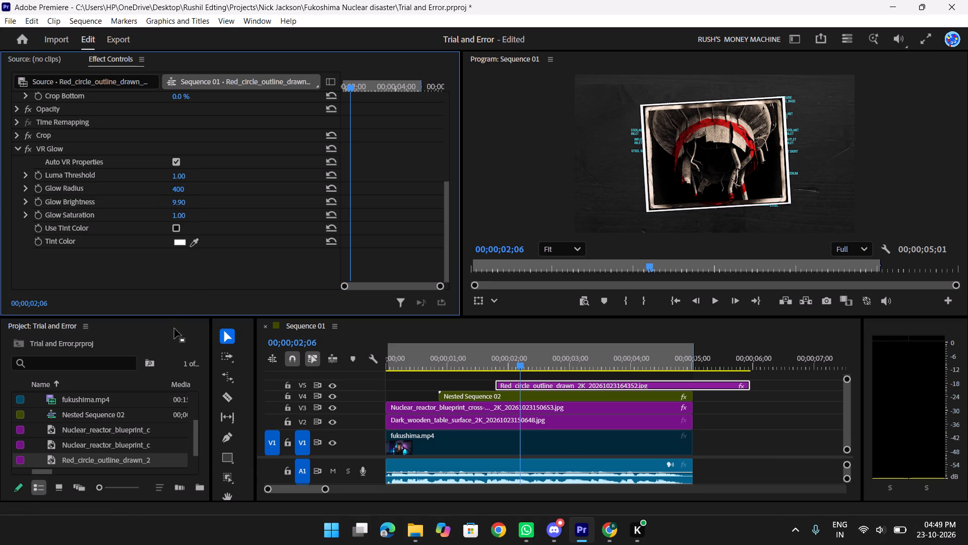
click(173, 203)
key(1)
key(Return)
drag(175, 190, 285, 193)
click(187, 181)
drag(181, 179, 219, 178)
key(f)
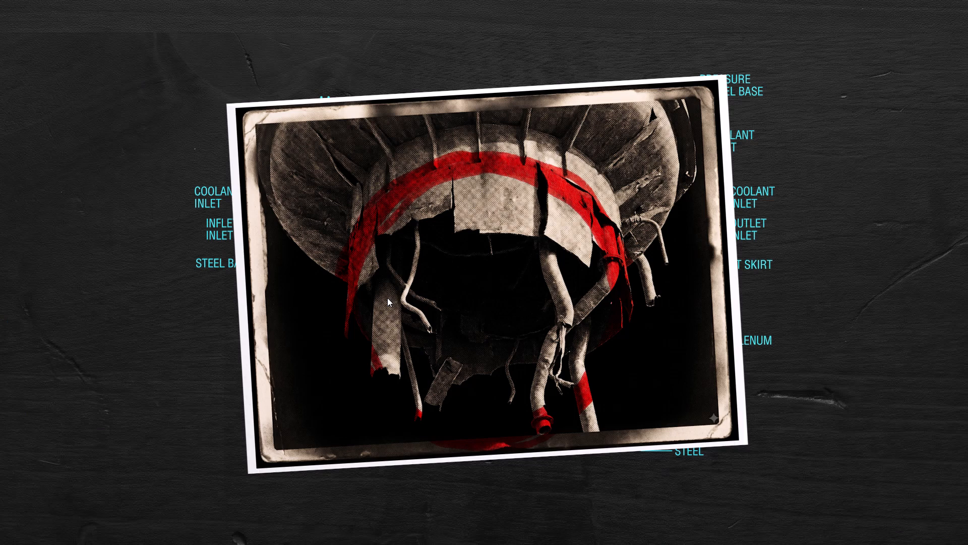
key(f)
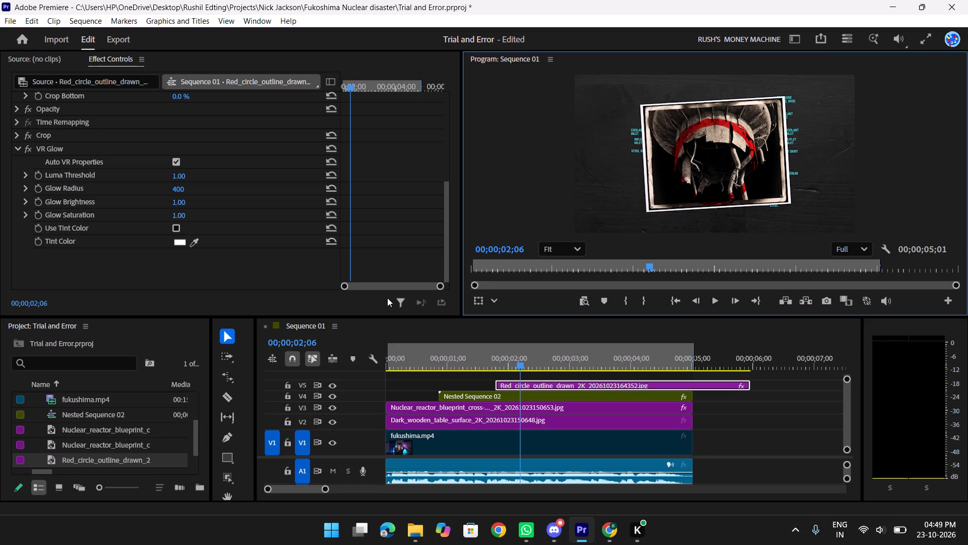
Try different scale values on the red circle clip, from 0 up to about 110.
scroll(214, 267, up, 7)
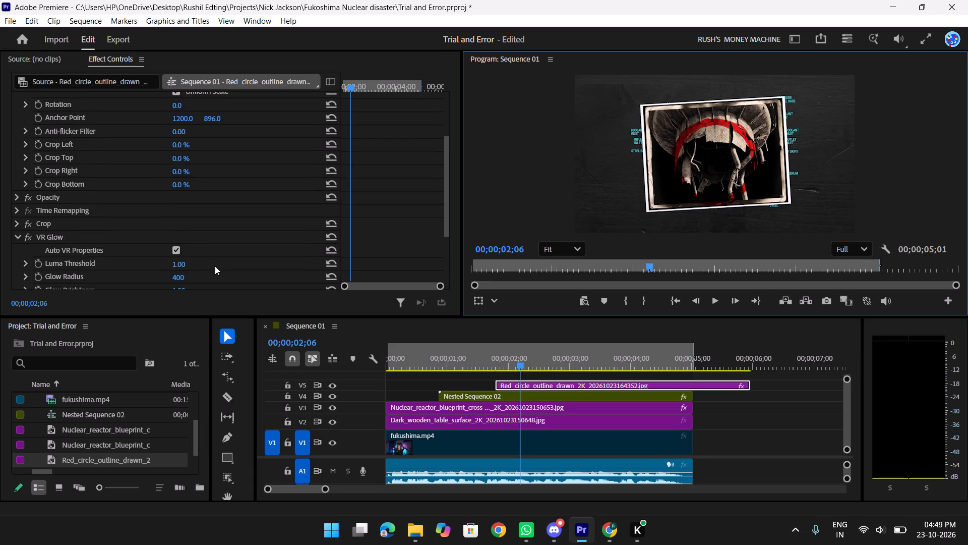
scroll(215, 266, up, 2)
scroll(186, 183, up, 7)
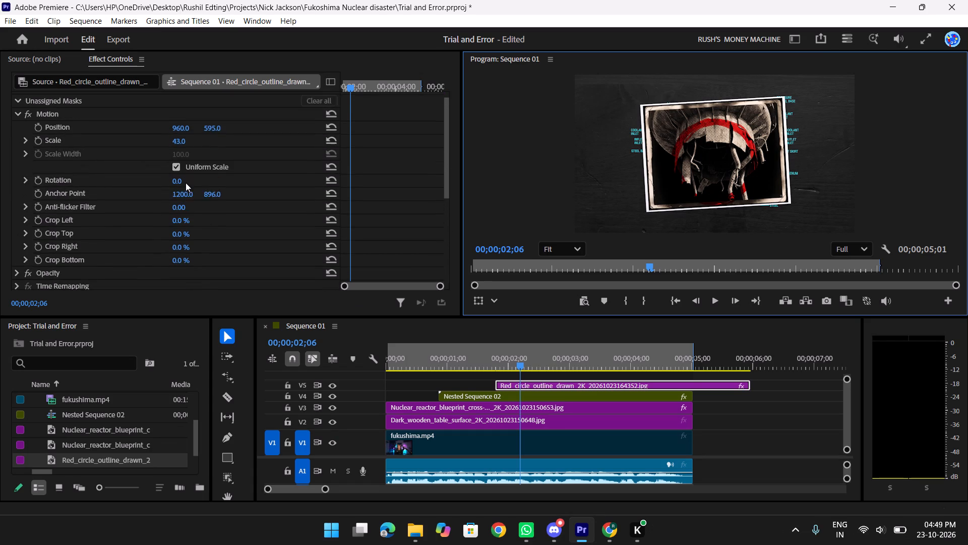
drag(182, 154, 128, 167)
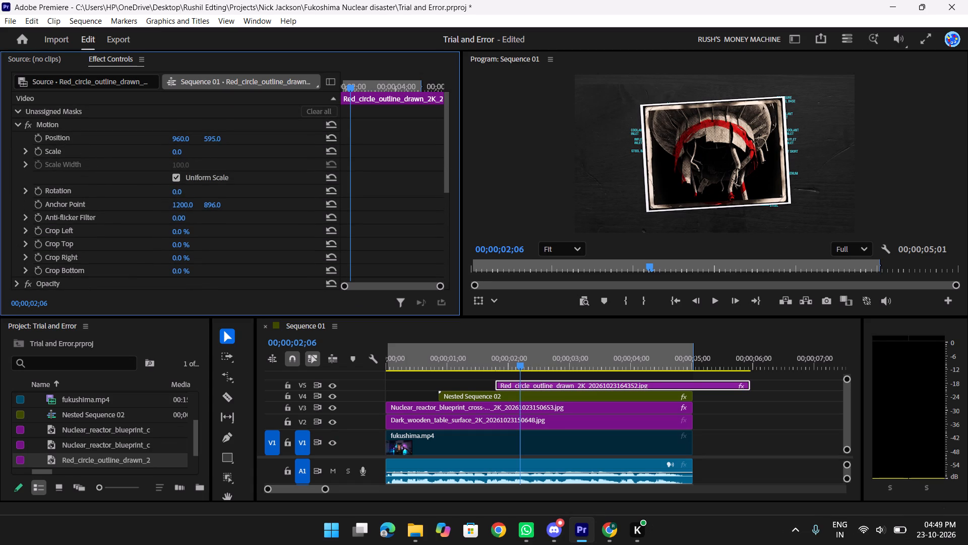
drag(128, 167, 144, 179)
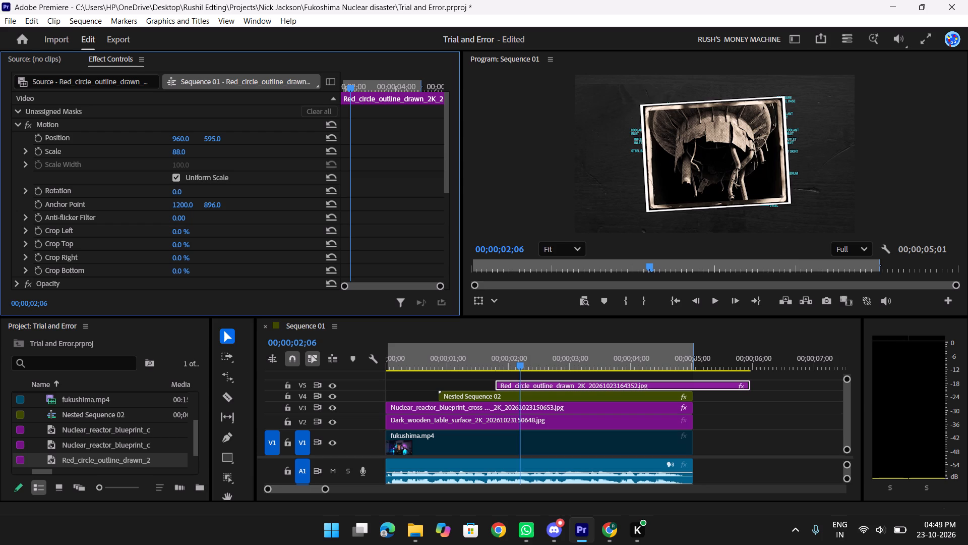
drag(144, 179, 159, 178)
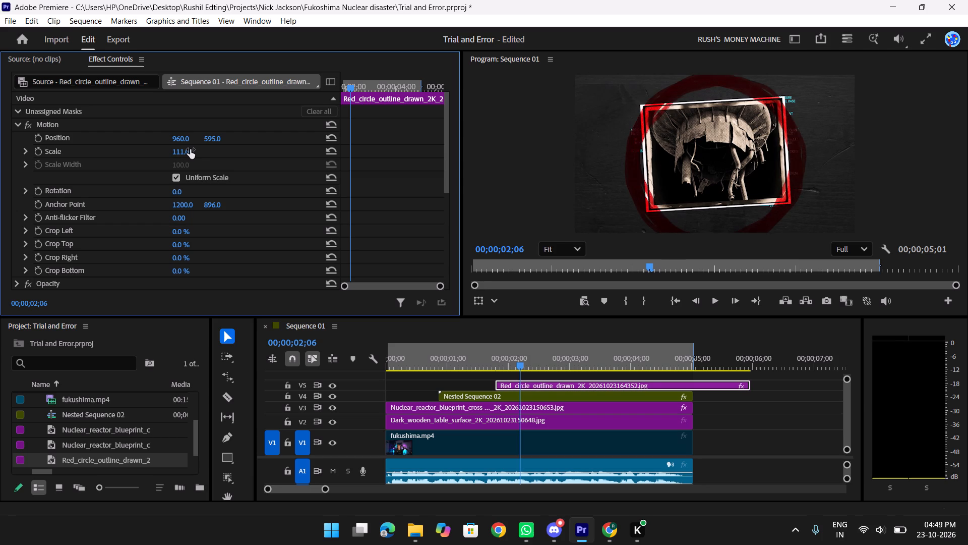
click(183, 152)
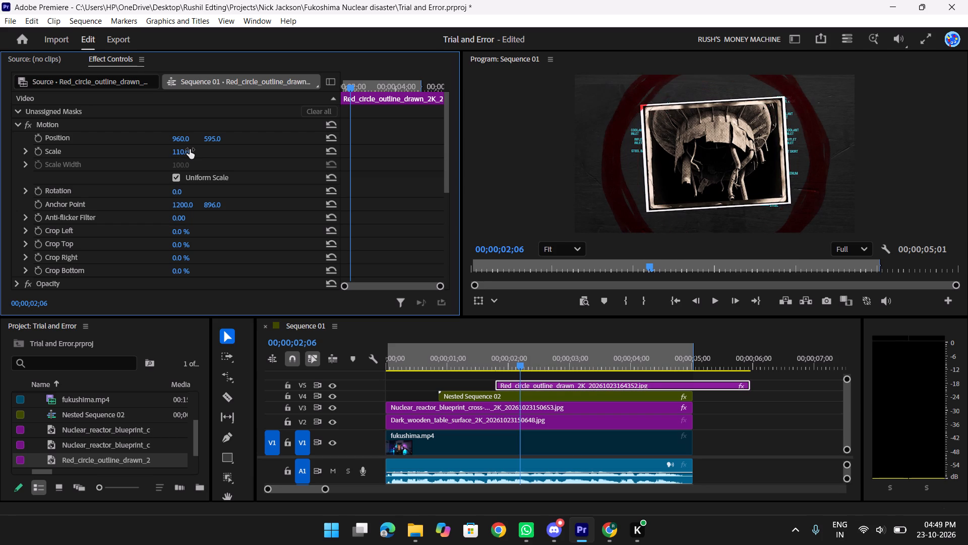
Save the project.
key(ctrl+s)
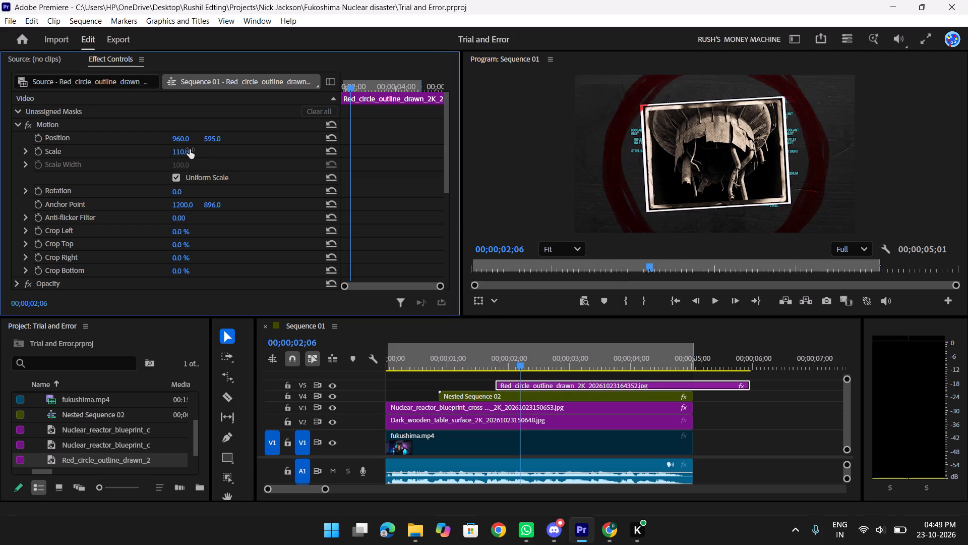
Shrink the red circle over the reactor photo, trying scale 34 and settling on 49.
drag(183, 154, 167, 155)
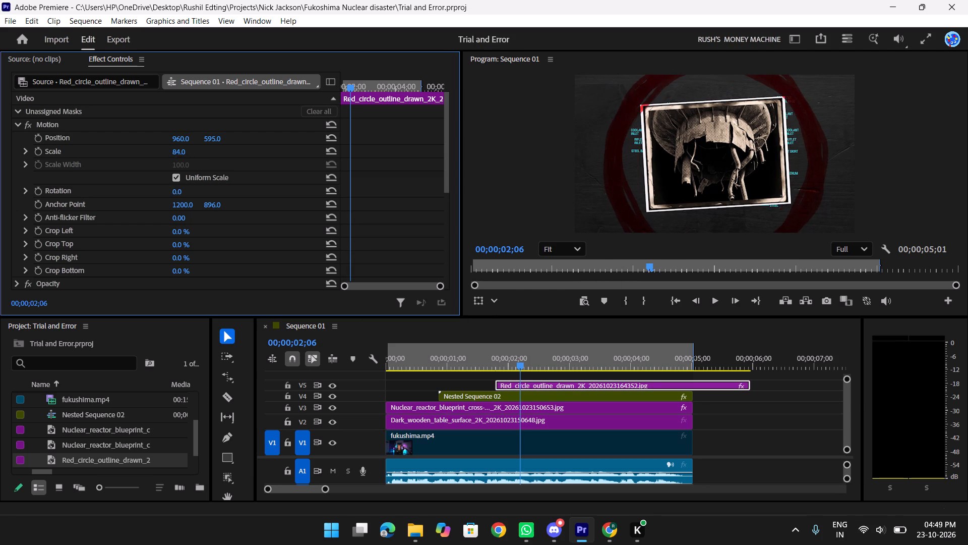
drag(167, 155, 158, 156)
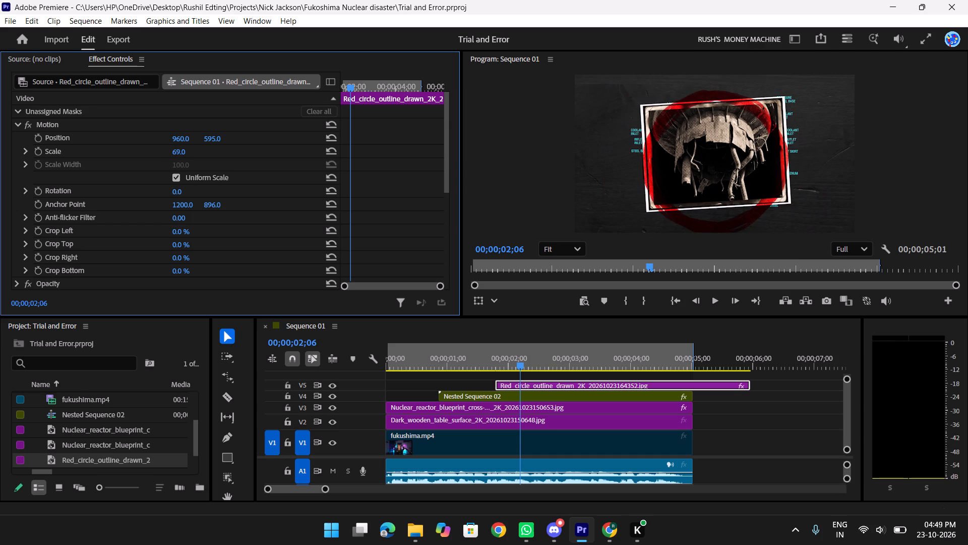
drag(158, 156, 139, 162)
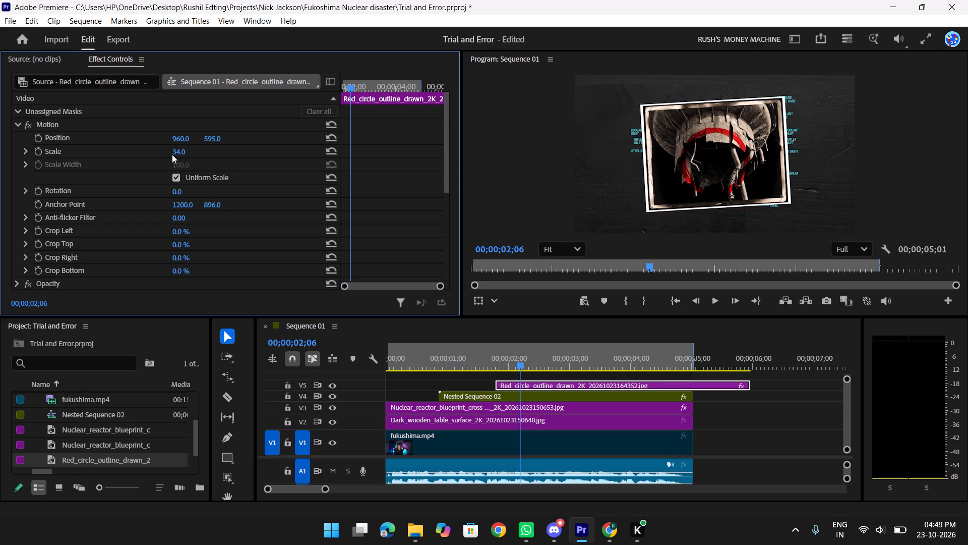
key(f)
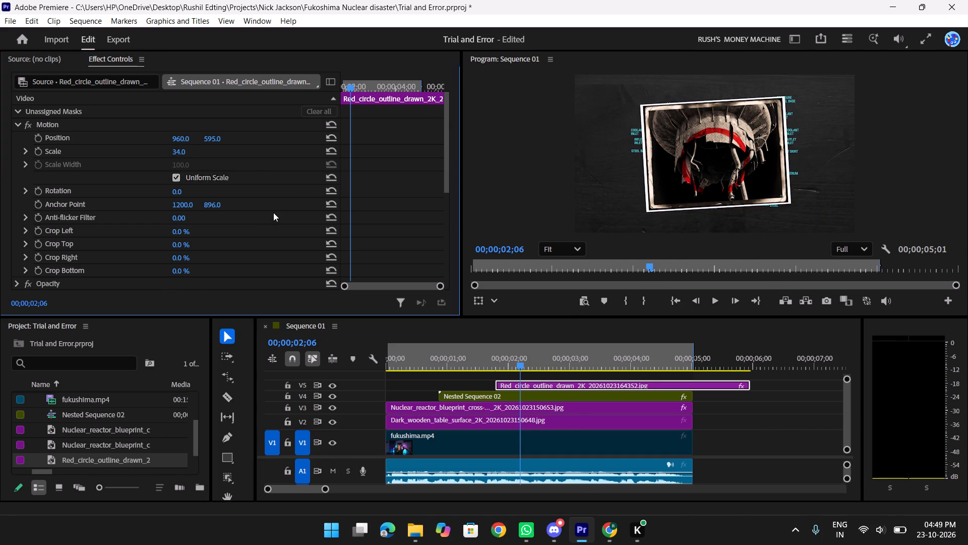
key(f)
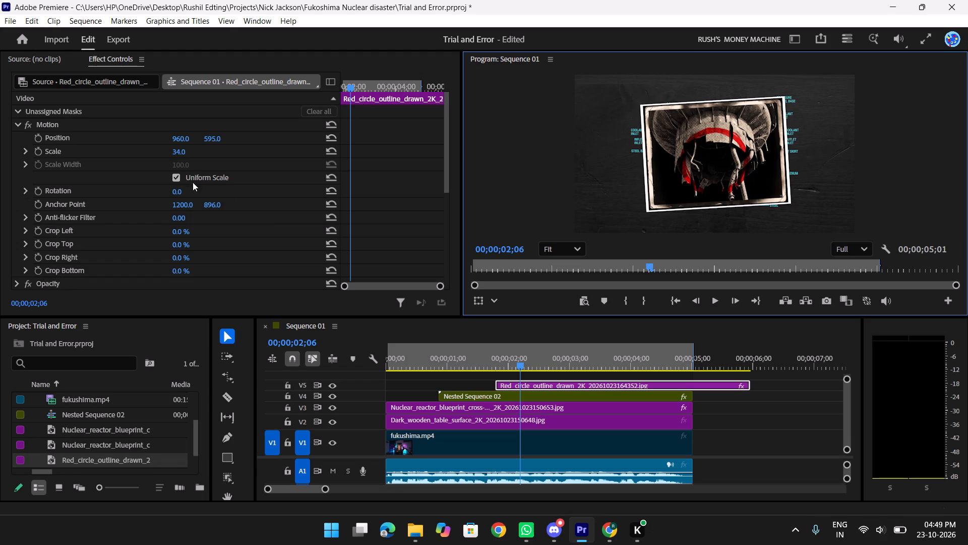
drag(178, 151, 188, 151)
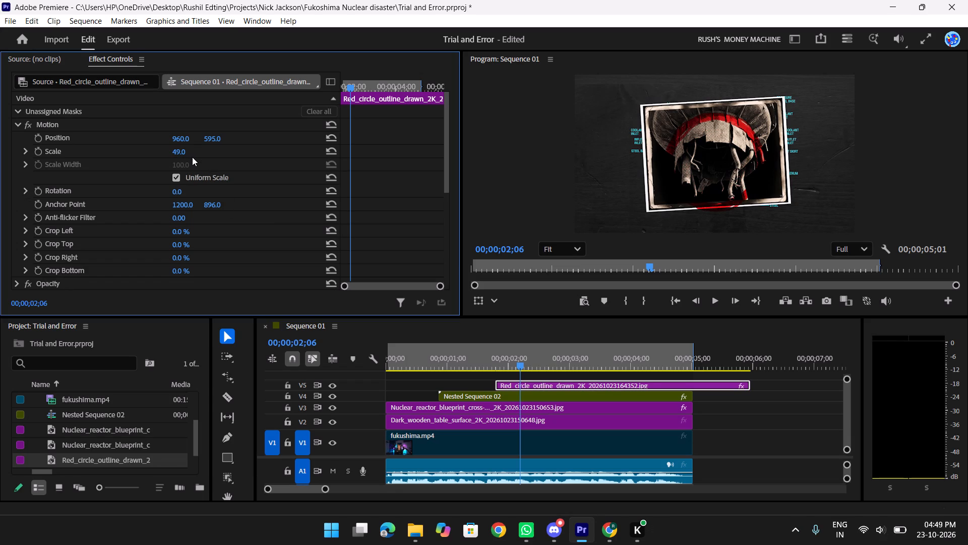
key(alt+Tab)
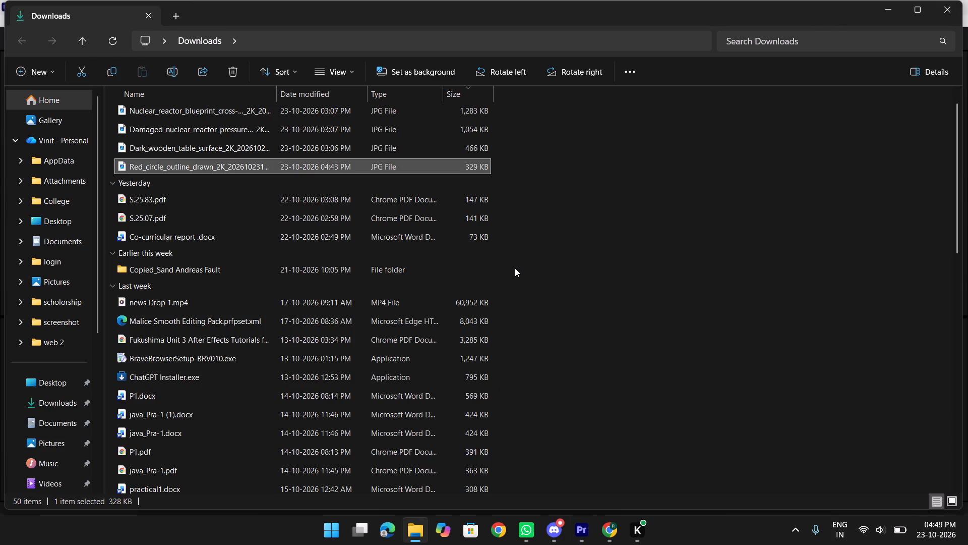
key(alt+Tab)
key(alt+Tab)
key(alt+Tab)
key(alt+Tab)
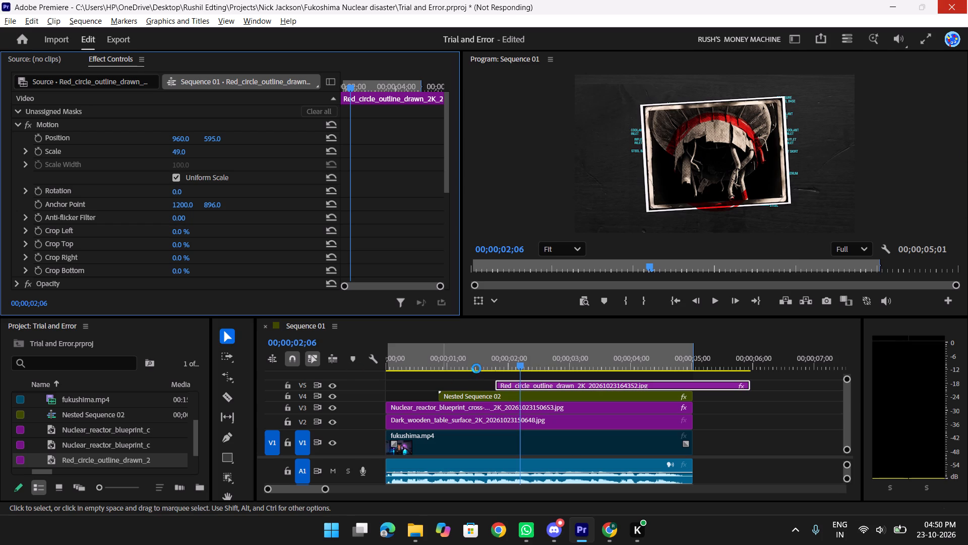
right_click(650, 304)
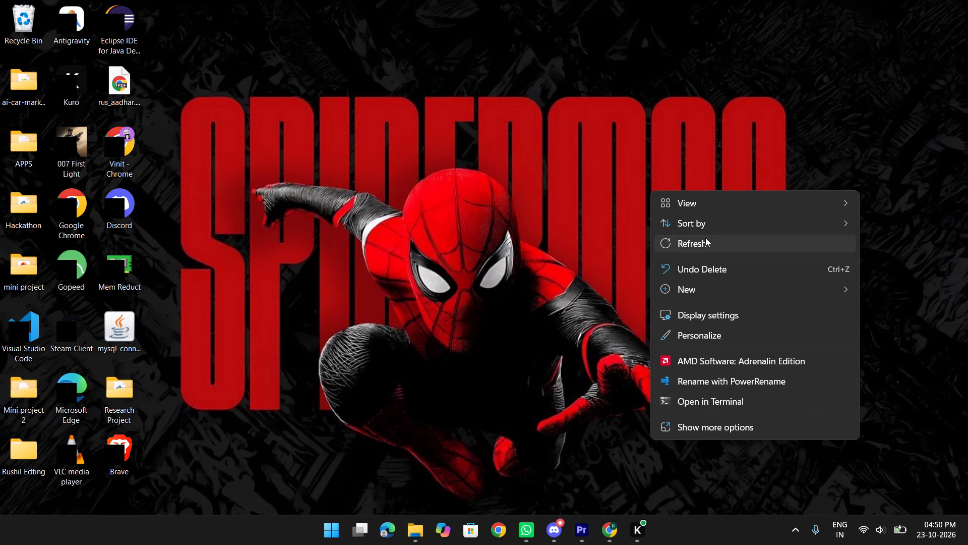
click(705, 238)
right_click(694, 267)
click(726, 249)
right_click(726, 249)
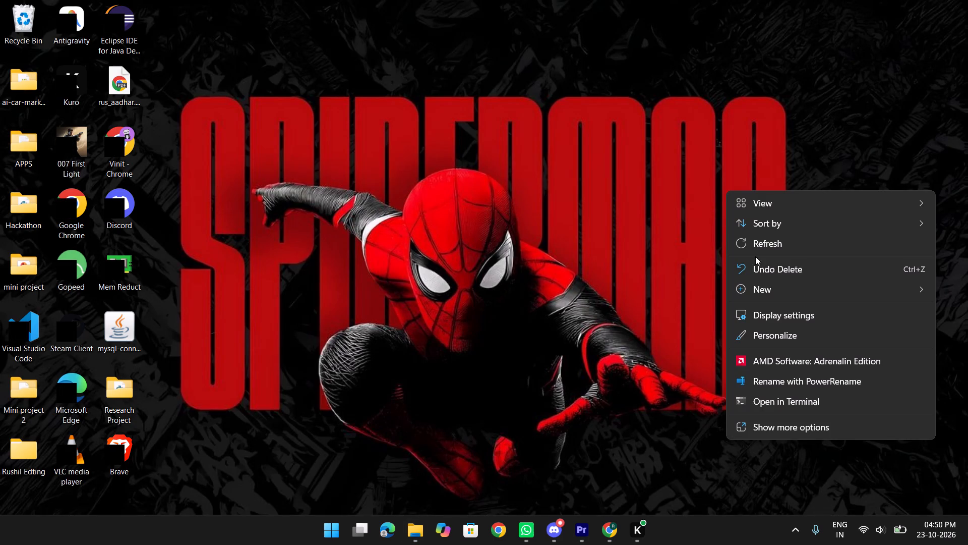
Refresh the desktop and switch back to the Premiere project.
click(756, 250)
key(alt+Tab)
key(alt+Tab)
key(alt+Tab)
key(alt+Tab)
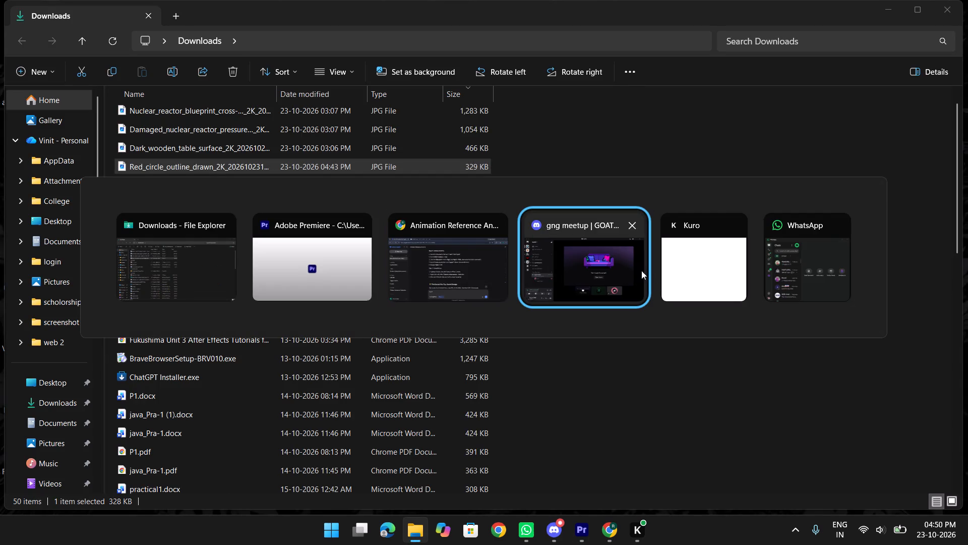
alt+click(320, 274)
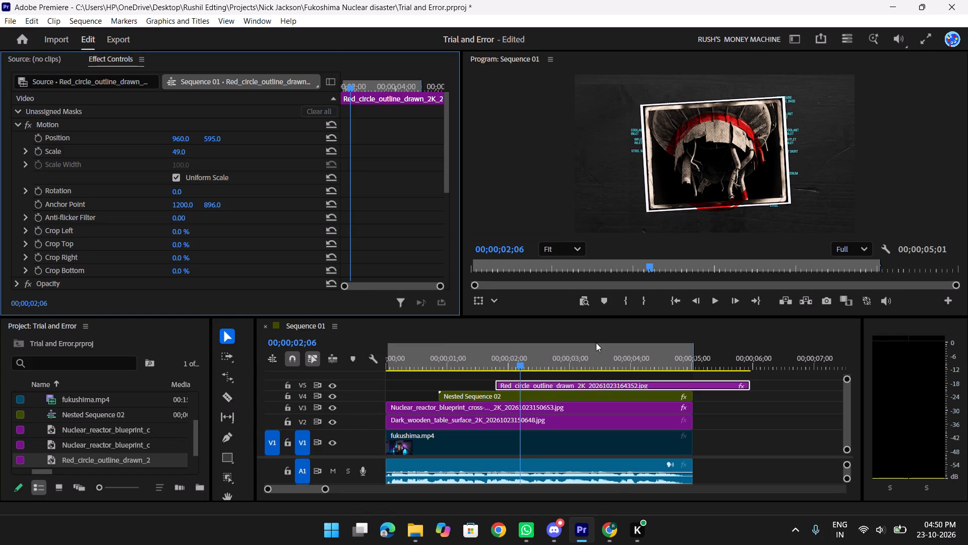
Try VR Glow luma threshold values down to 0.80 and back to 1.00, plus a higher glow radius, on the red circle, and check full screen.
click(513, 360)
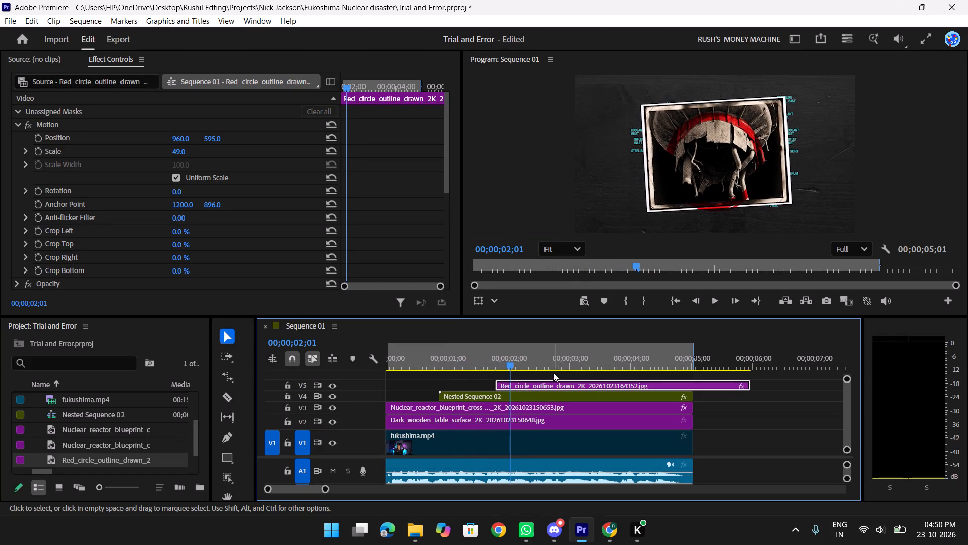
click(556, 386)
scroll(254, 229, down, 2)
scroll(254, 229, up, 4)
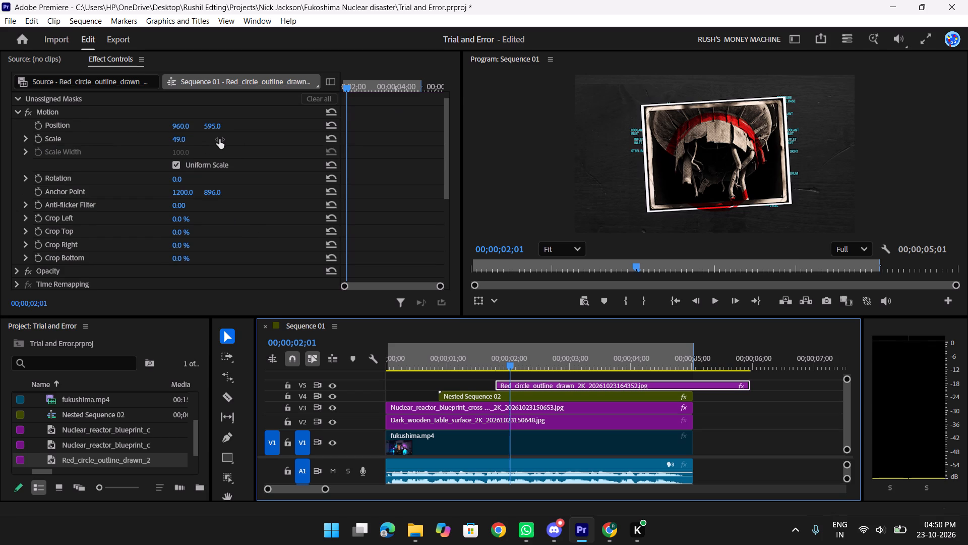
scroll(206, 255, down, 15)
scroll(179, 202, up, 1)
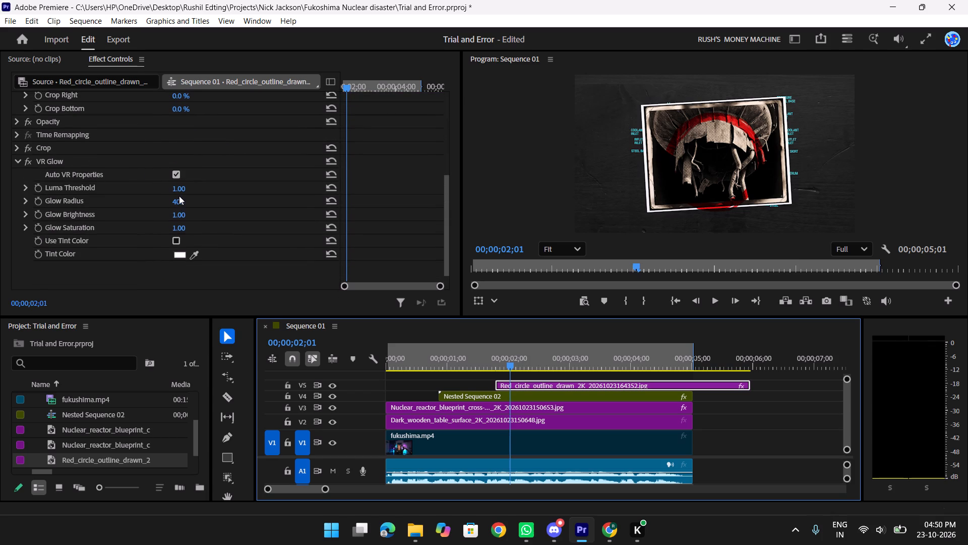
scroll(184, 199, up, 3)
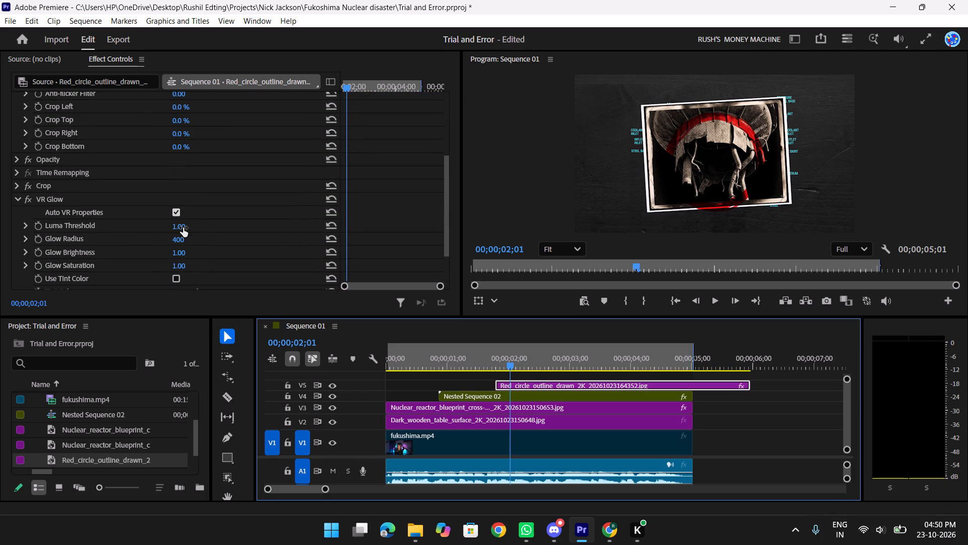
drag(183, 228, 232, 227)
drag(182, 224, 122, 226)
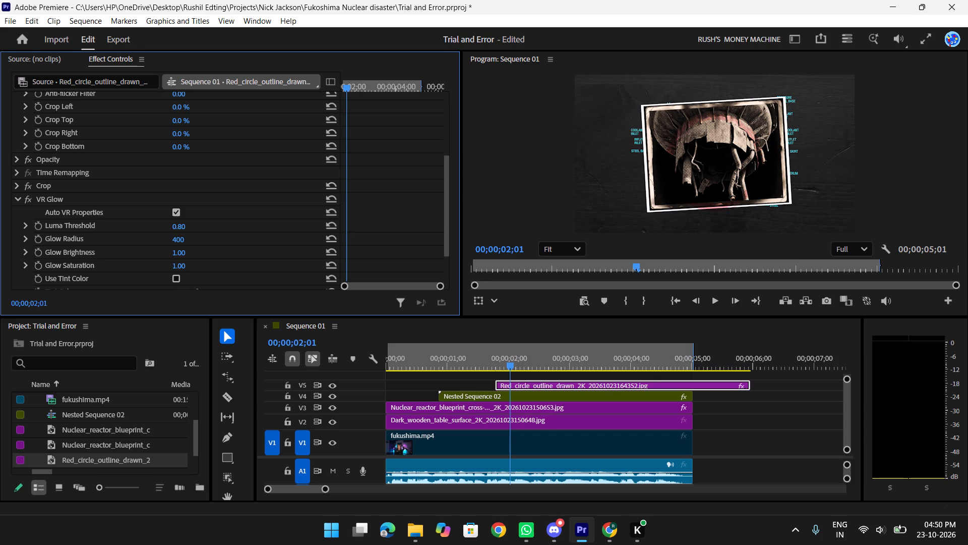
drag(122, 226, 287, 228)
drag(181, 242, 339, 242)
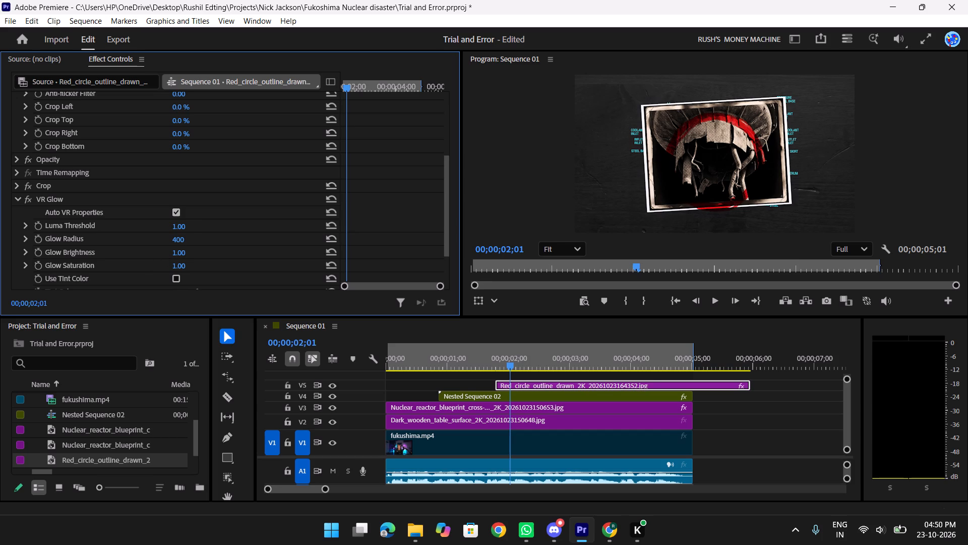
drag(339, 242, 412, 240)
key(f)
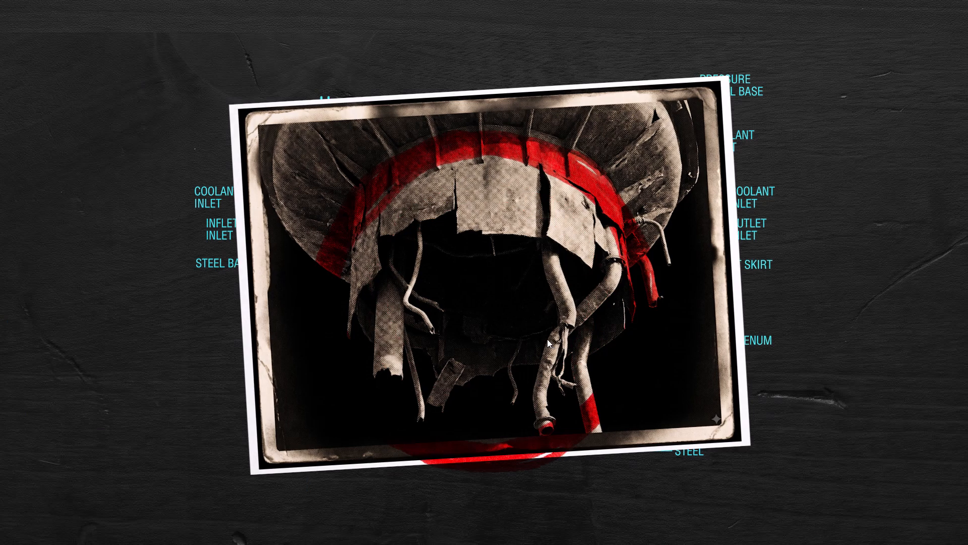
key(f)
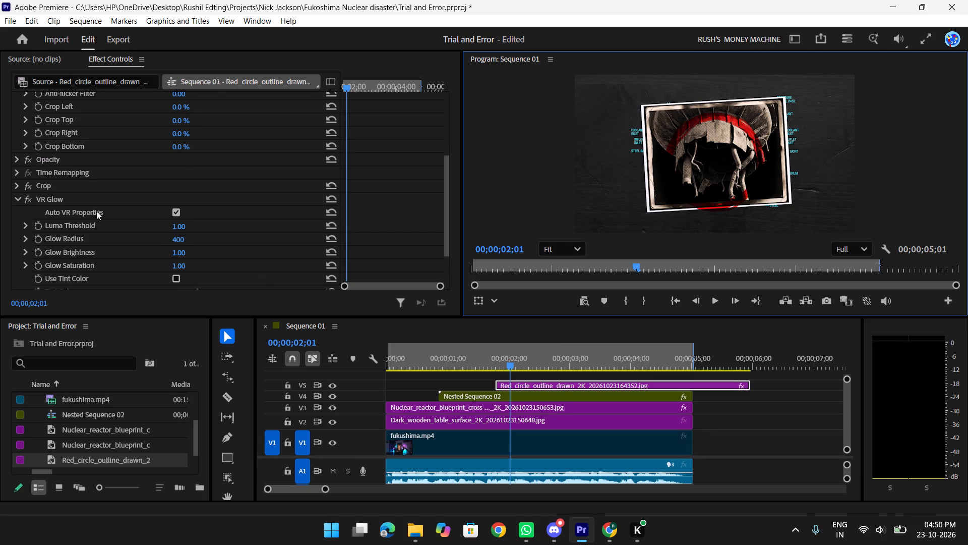
Adjust the red circle clip's vertical position to 528 over the reactor photo.
scroll(139, 228, up, 14)
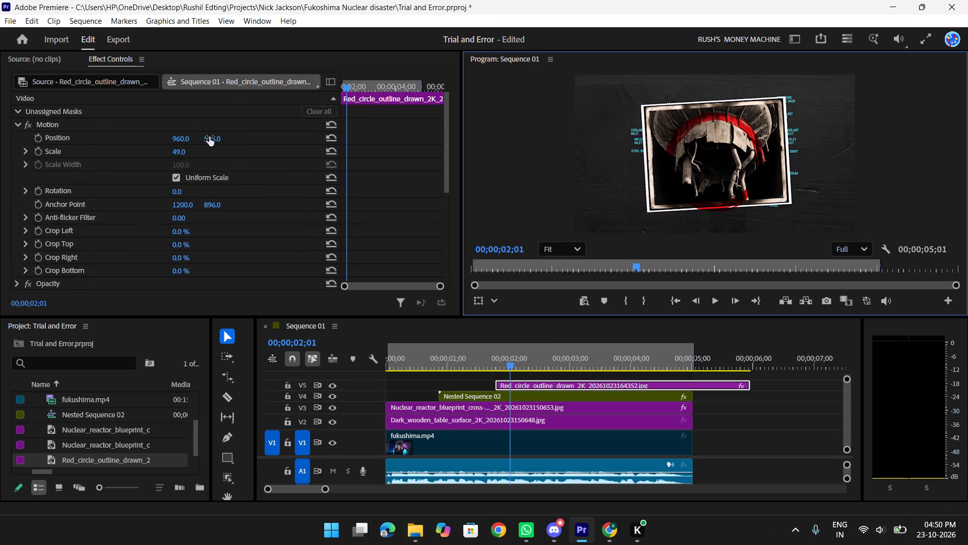
drag(209, 137, 206, 143)
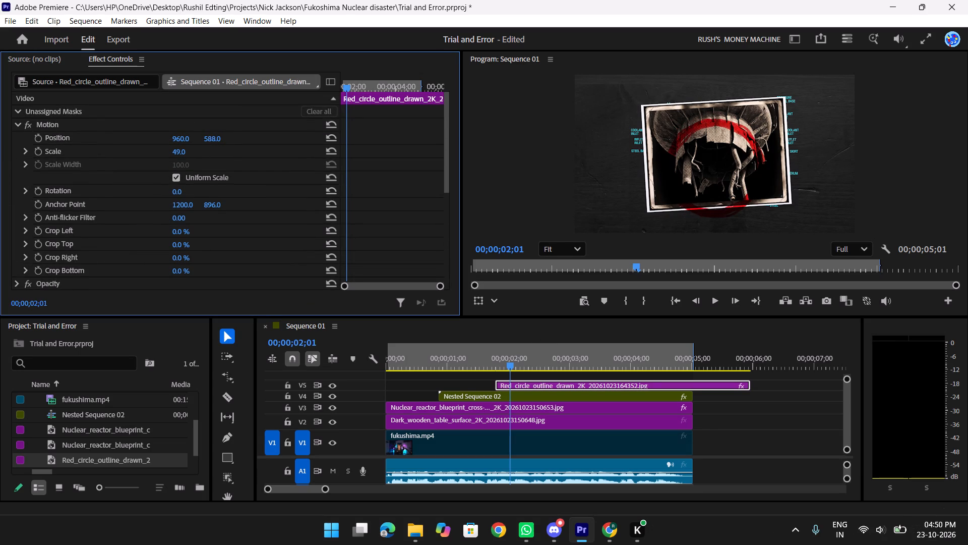
Set the red circle clip's position to 1005, 528 over the reactor photo and check the frame full screen.
drag(206, 143, 168, 149)
drag(175, 139, 234, 143)
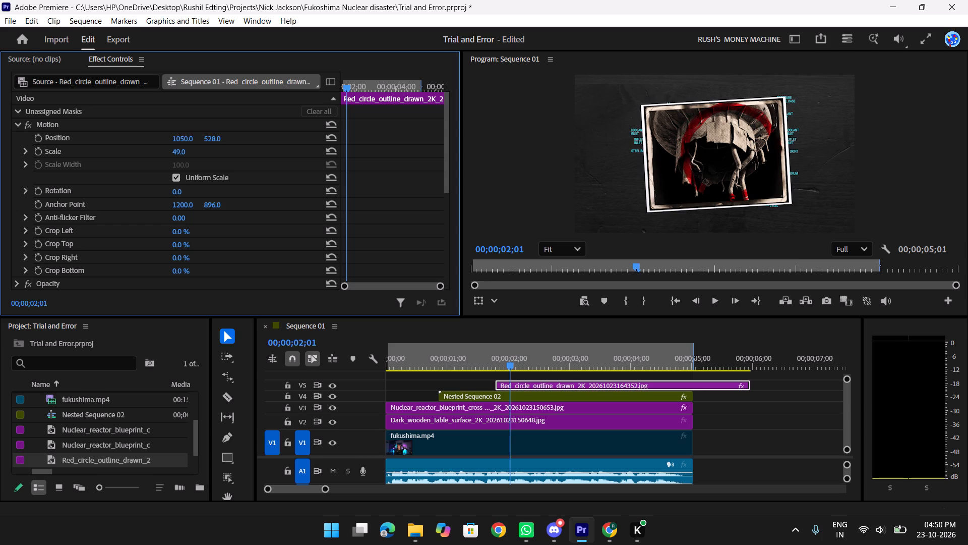
drag(234, 143, 206, 146)
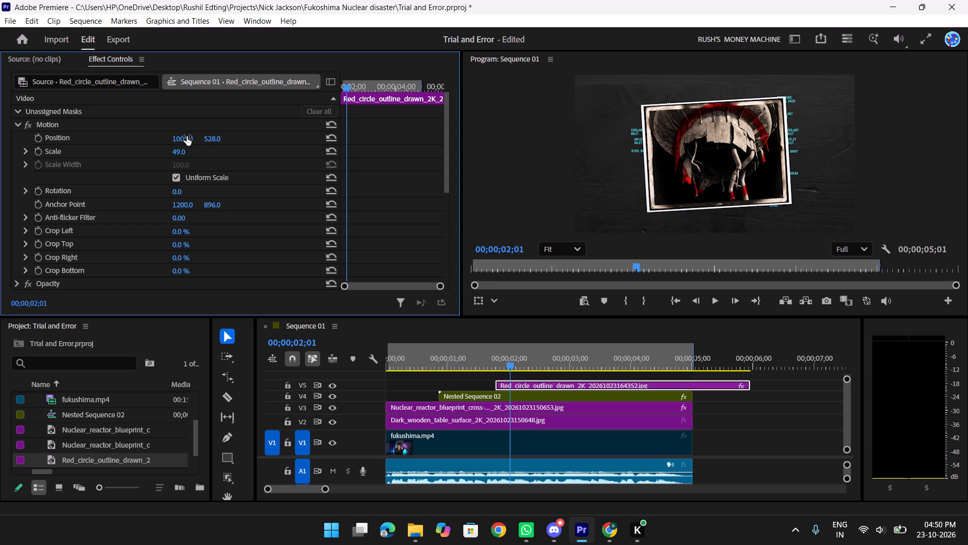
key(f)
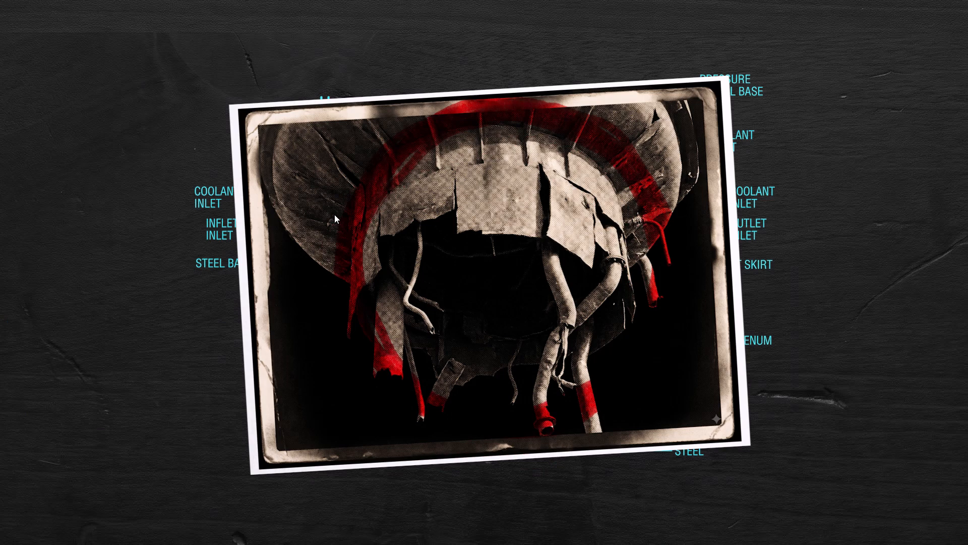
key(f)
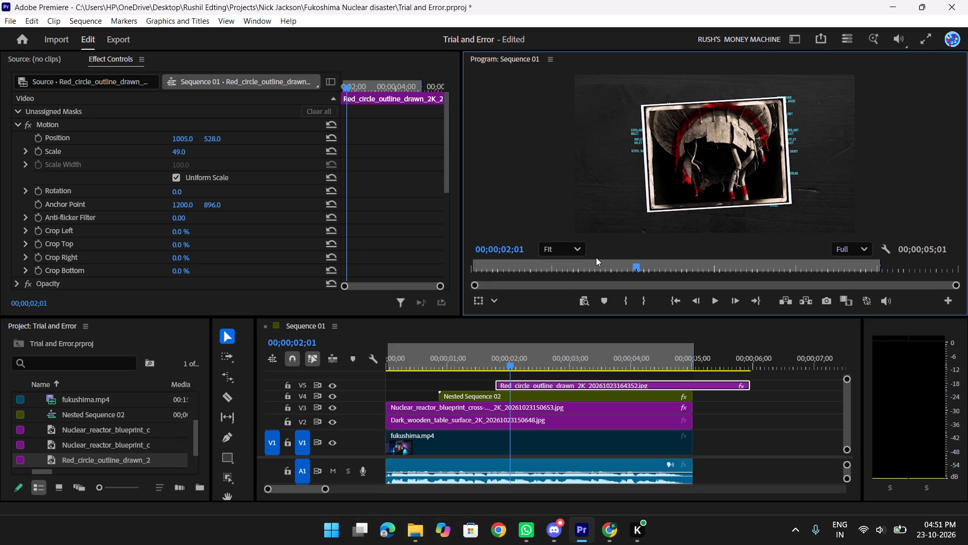
Capture a screen snip of the program monitor's frame showing the red circle over the reactor photo.
key(shift+super+s)
key(shift+super+d)
key(shift+super+s)
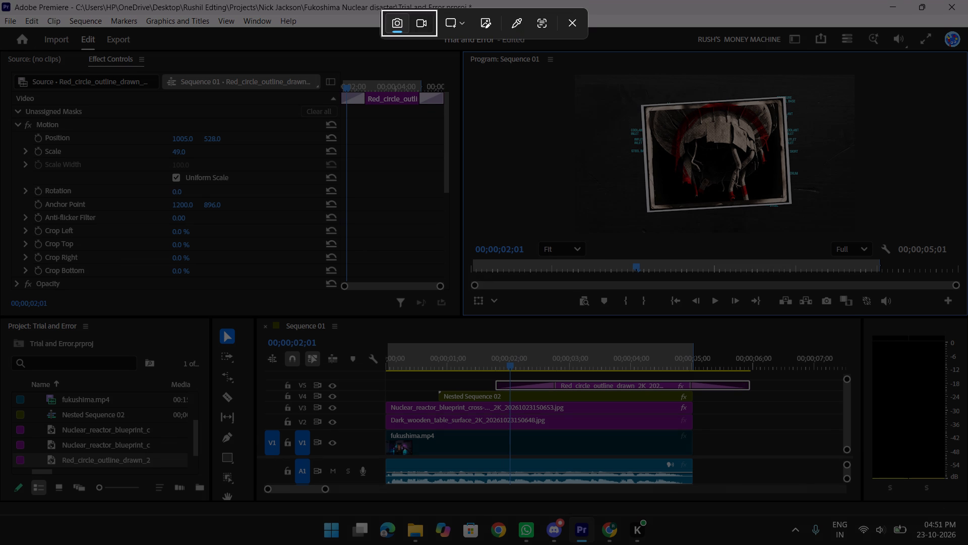
drag(562, 78, 842, 244)
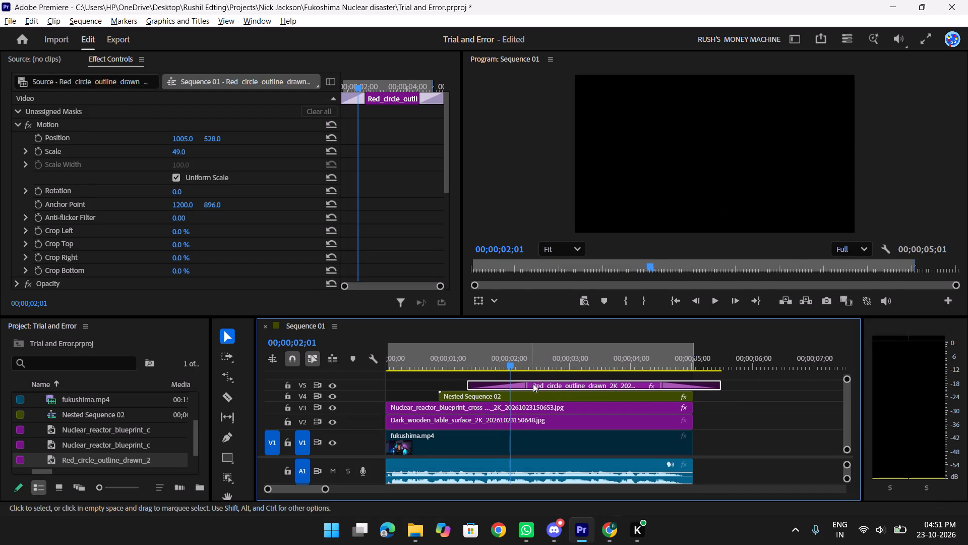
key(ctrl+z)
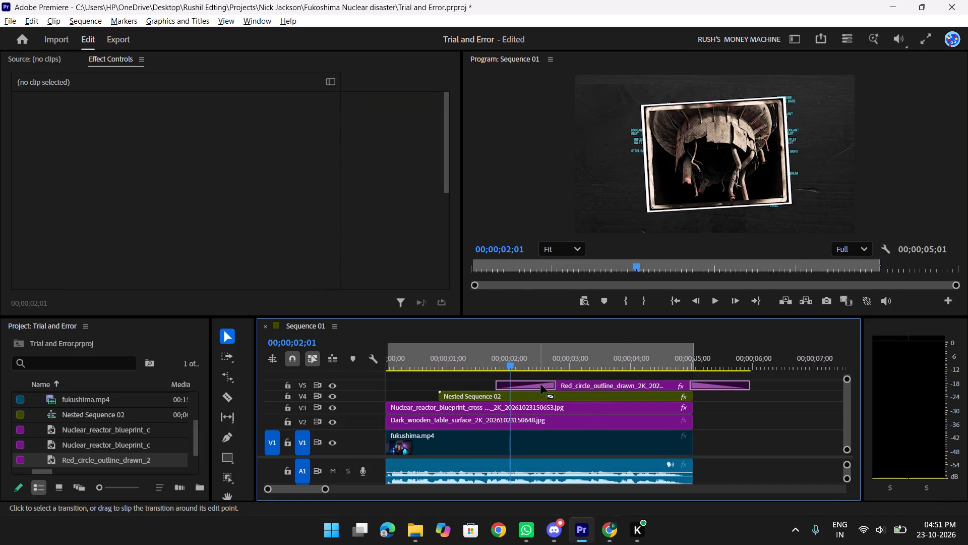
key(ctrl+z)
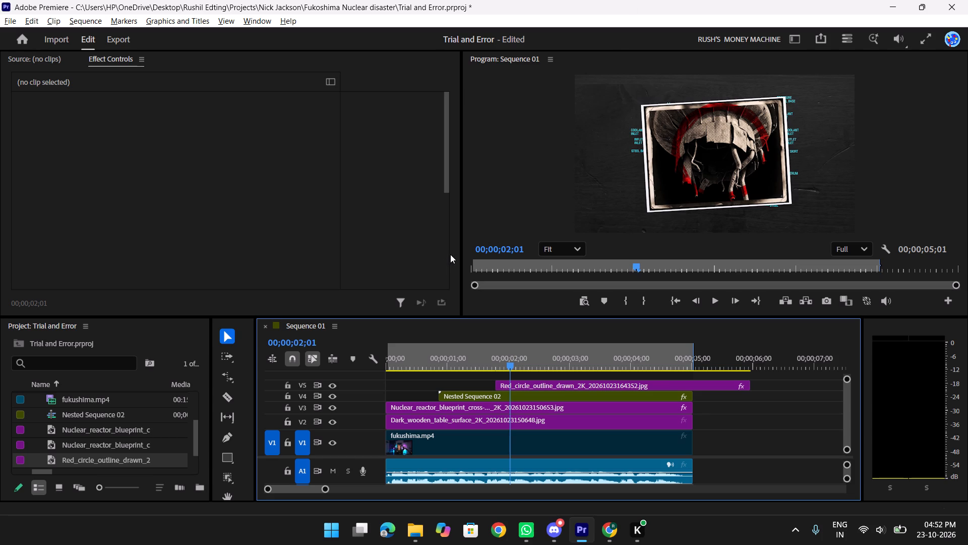
Cut the red circle clip at 00;00;05;01, where the other clips end, and delete the leftover piece.
scroll(171, 133, down, 5)
drag(509, 359, 695, 357)
key(c)
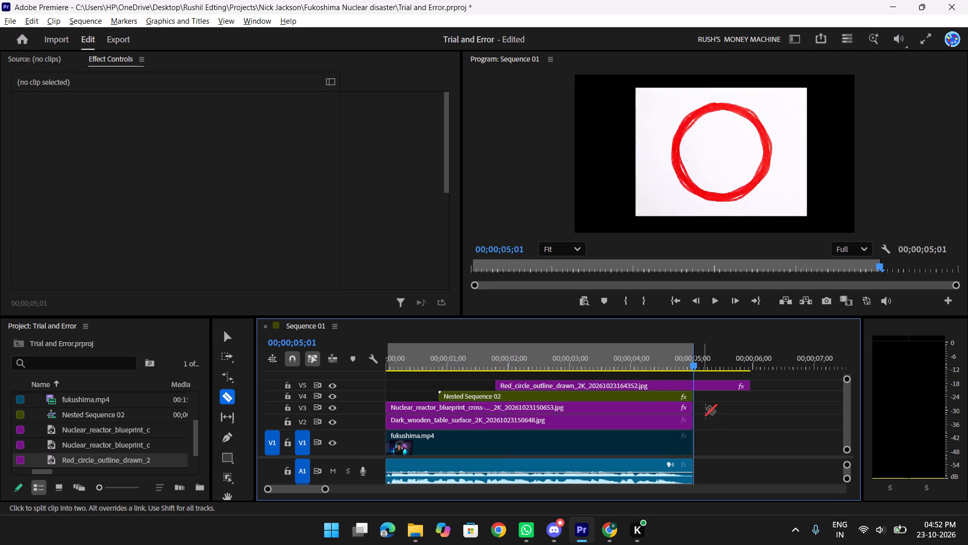
click(694, 386)
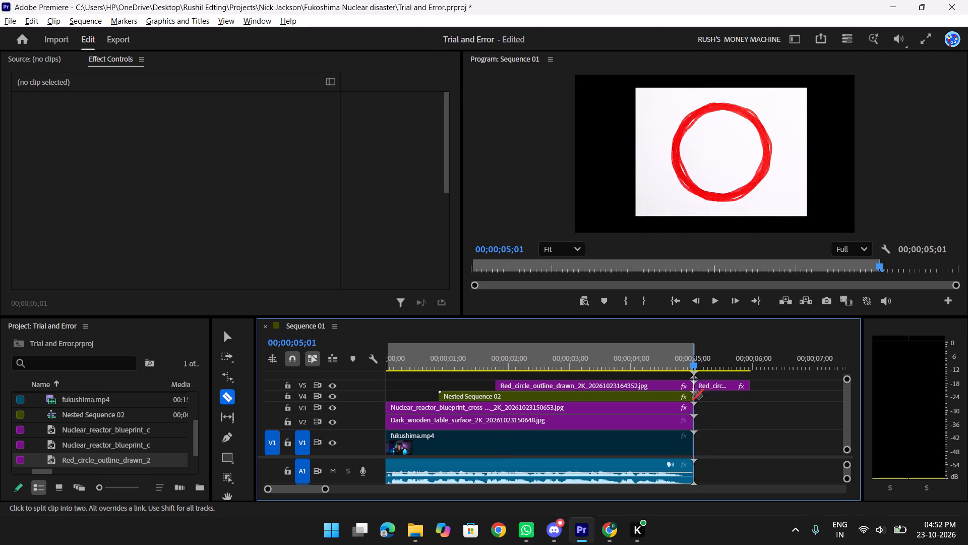
key(v)
drag(746, 419, 726, 375)
key(Delete)
Turn on keyframing for the red circle clip's Motion Crop Right at the clip's start, 00;00;01;24.
drag(692, 355, 672, 364)
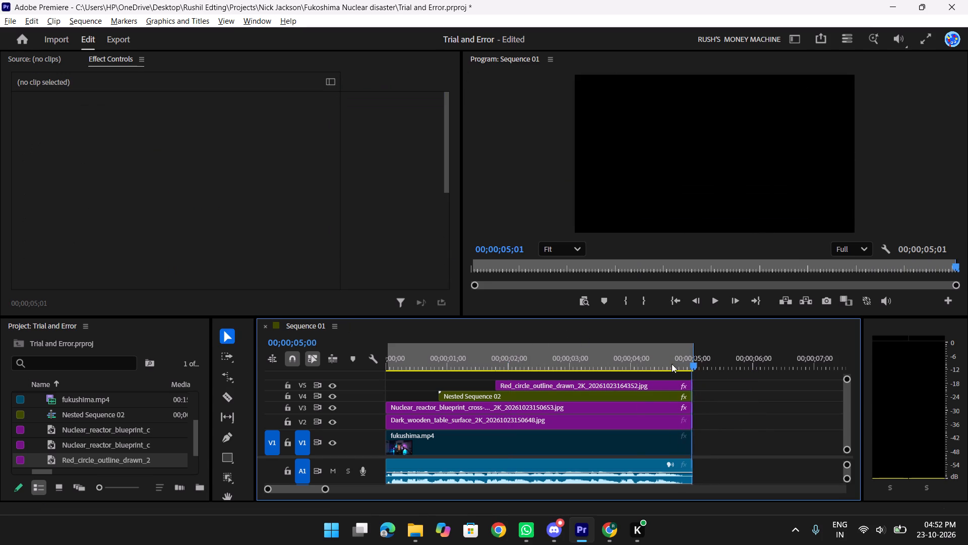
drag(672, 364, 497, 364)
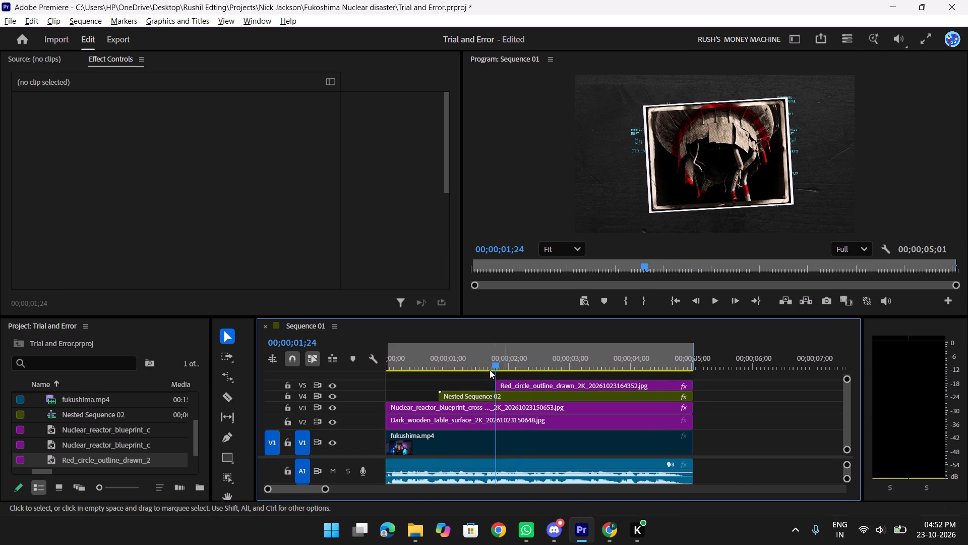
scroll(490, 370, down, 4)
scroll(490, 370, up, 3)
scroll(286, 180, down, 5)
scroll(286, 180, up, 4)
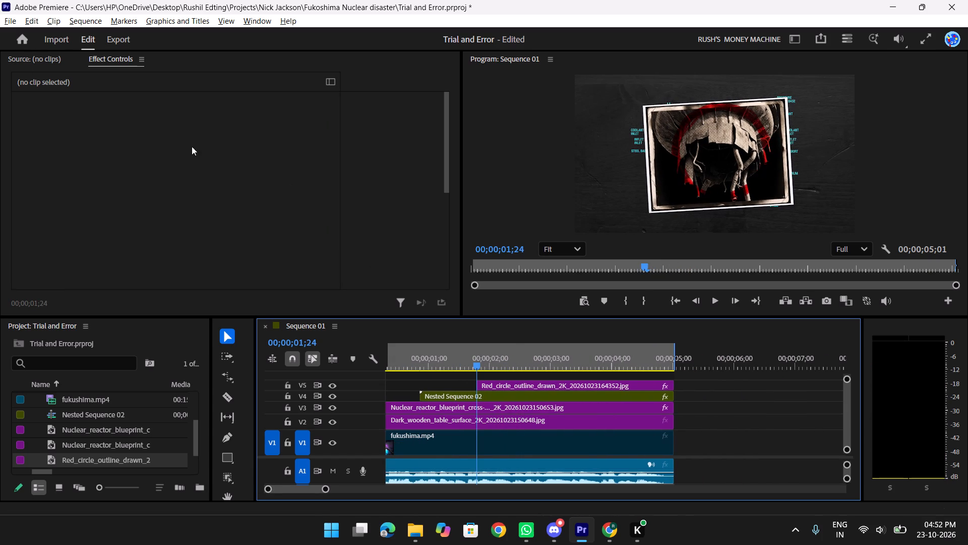
drag(39, 62, 44, 63)
click(511, 385)
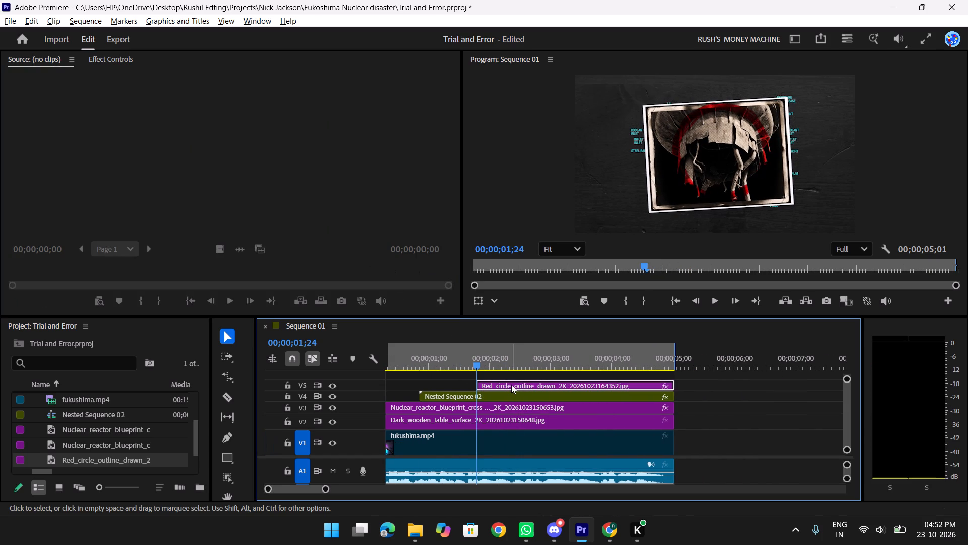
click(111, 60)
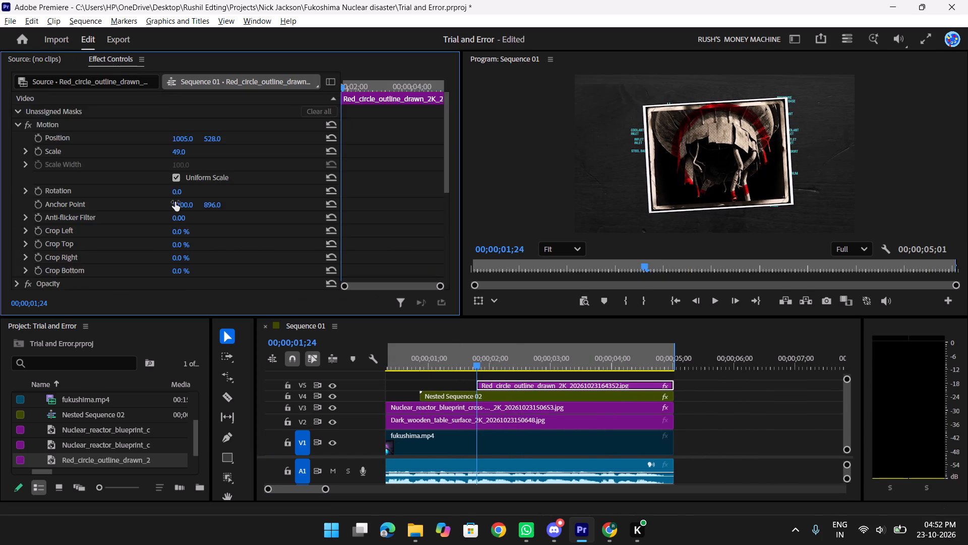
scroll(175, 202, down, 8)
scroll(178, 203, up, 7)
scroll(60, 216, down, 3)
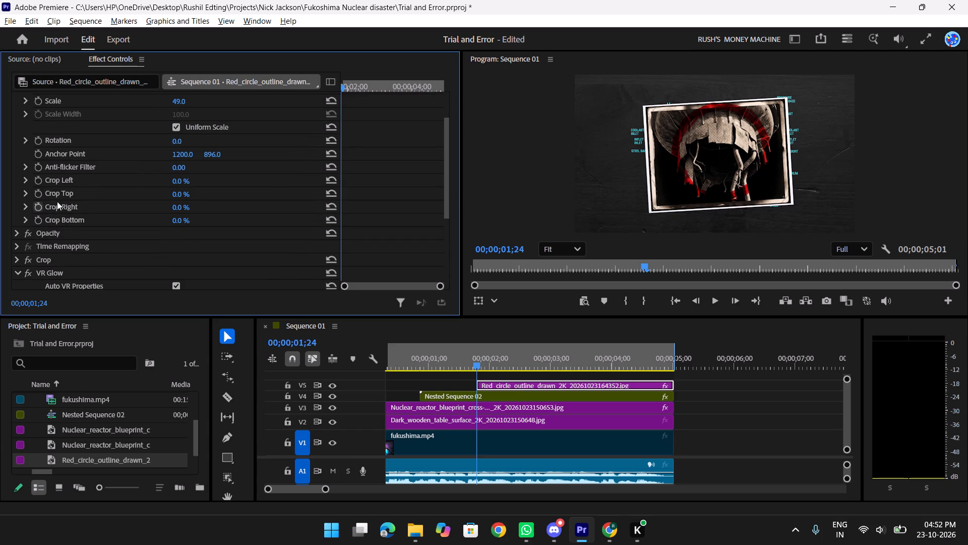
drag(346, 85, 337, 85)
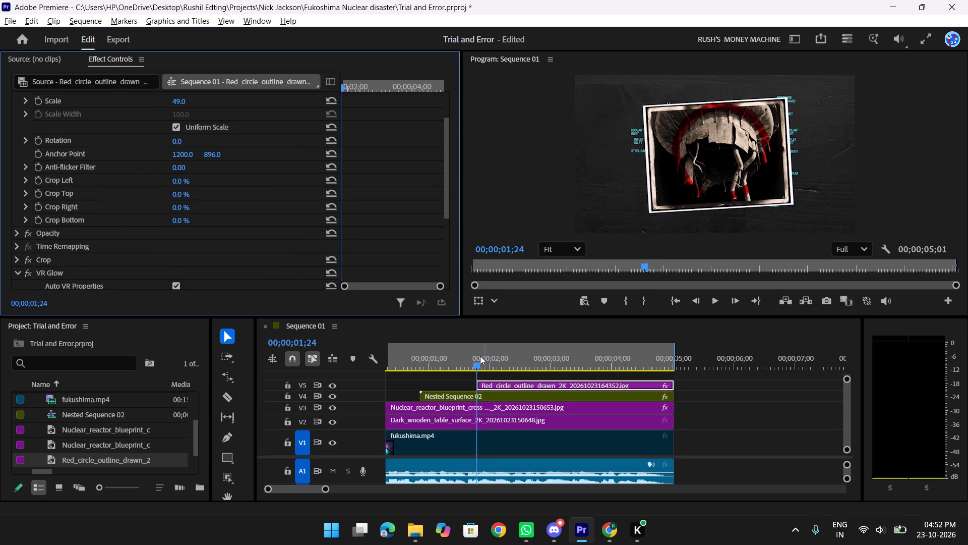
drag(481, 363, 480, 357)
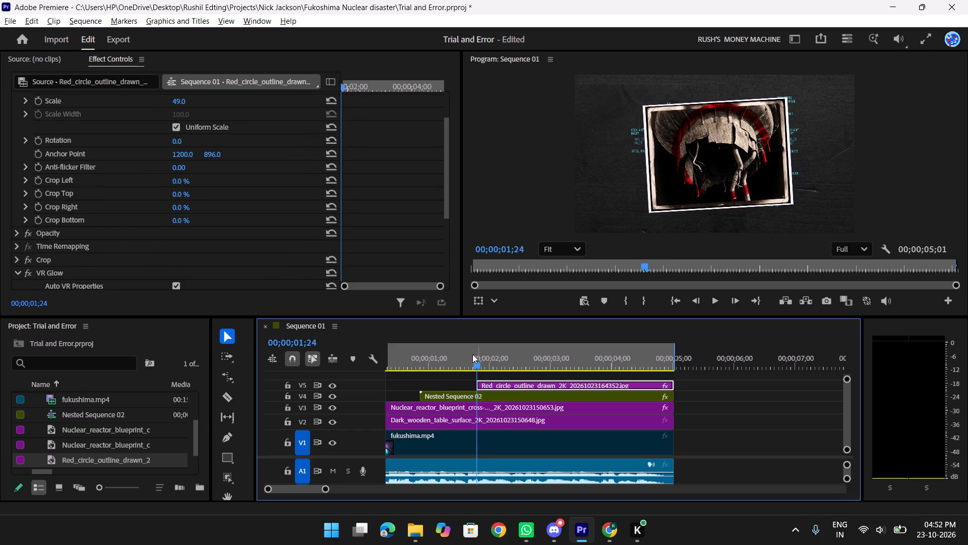
click(43, 206)
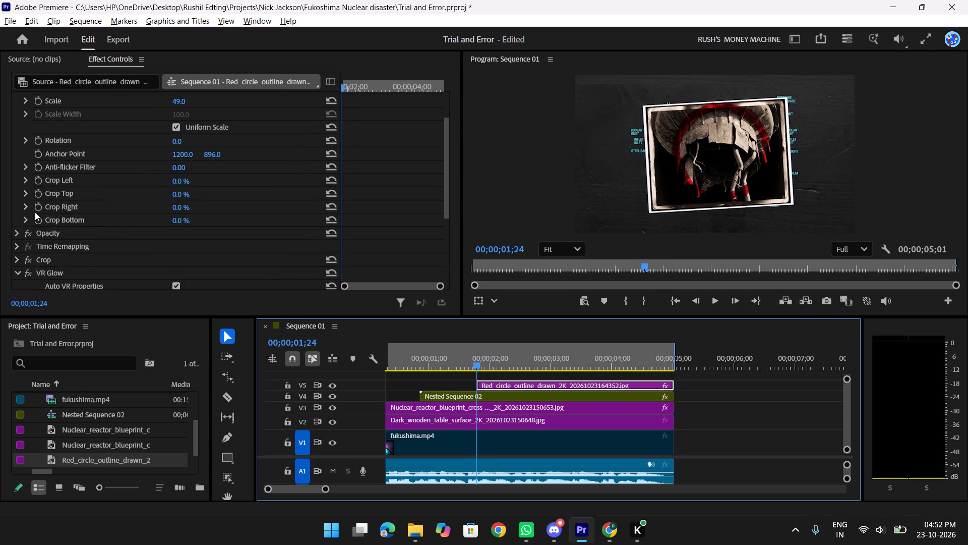
click(37, 209)
Add a second Crop Right keyframe to the red circle clip at 00;00;03;02.
drag(342, 84, 383, 87)
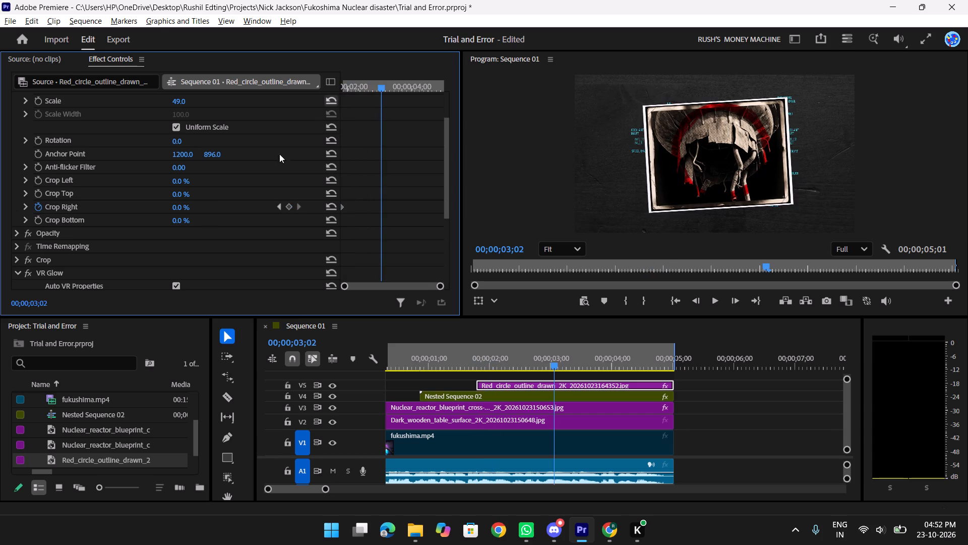
click(290, 205)
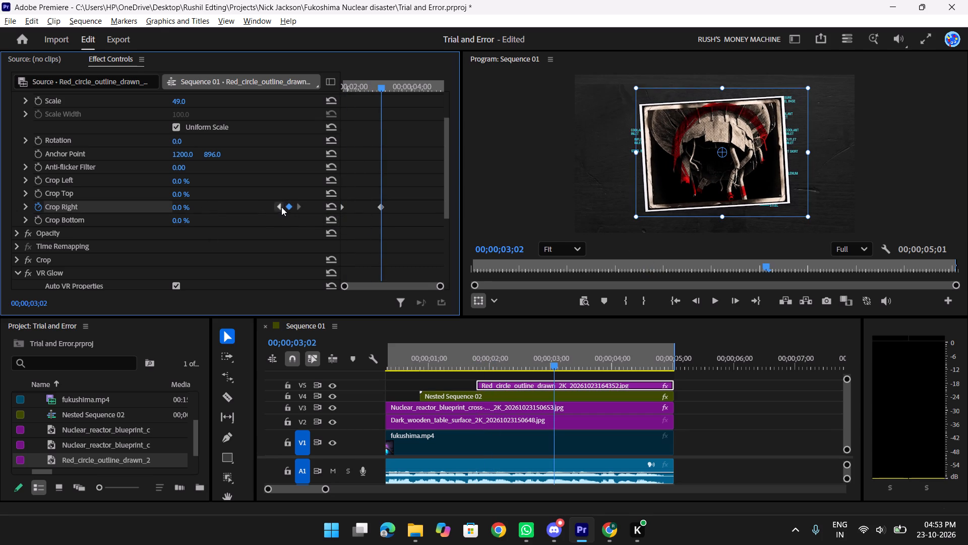
Go to the red circle clip's first Crop Right keyframe at 00;00;01;24.
click(280, 205)
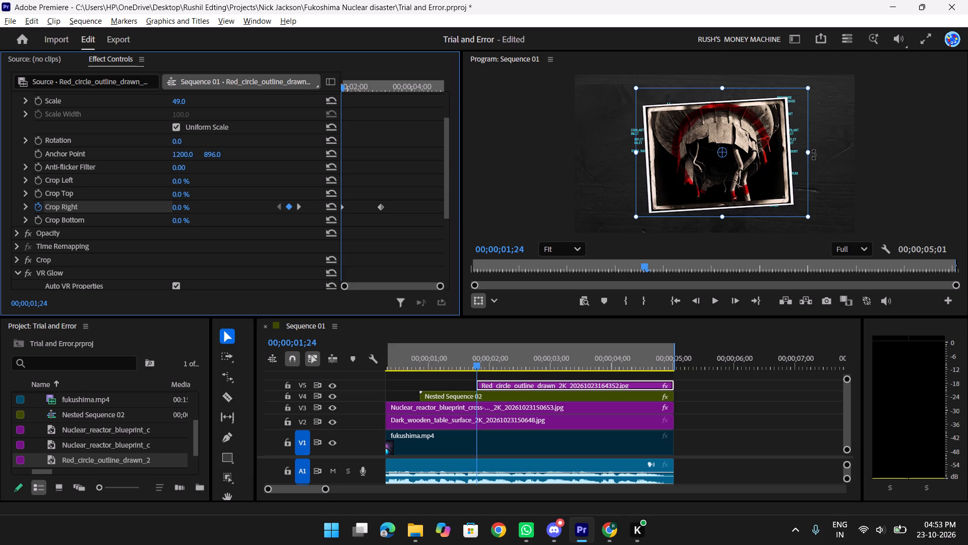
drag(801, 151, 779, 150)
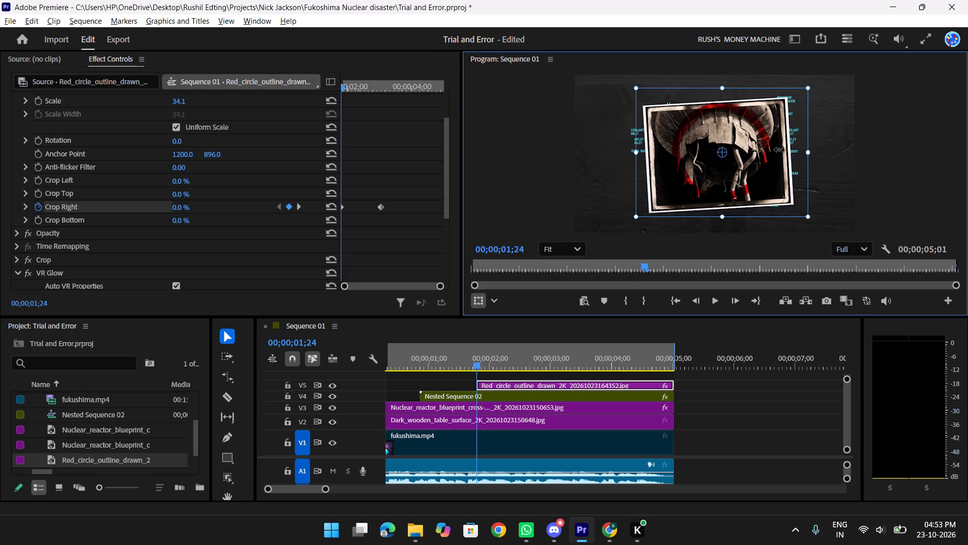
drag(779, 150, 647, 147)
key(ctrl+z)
Set Crop Right to 100% on the red circle clip's first keyframe at 00;00;01;24.
click(197, 206)
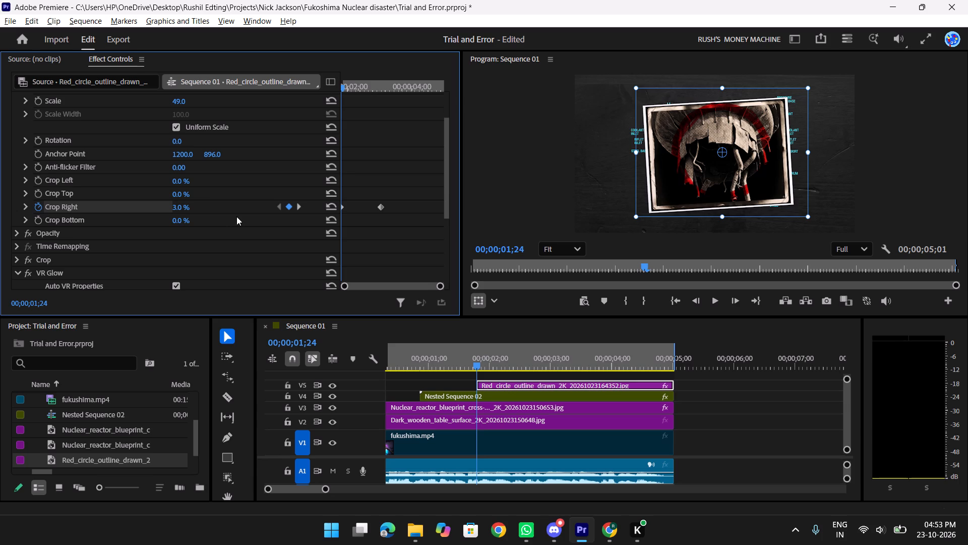
click(191, 206)
text(100)
key(Return)
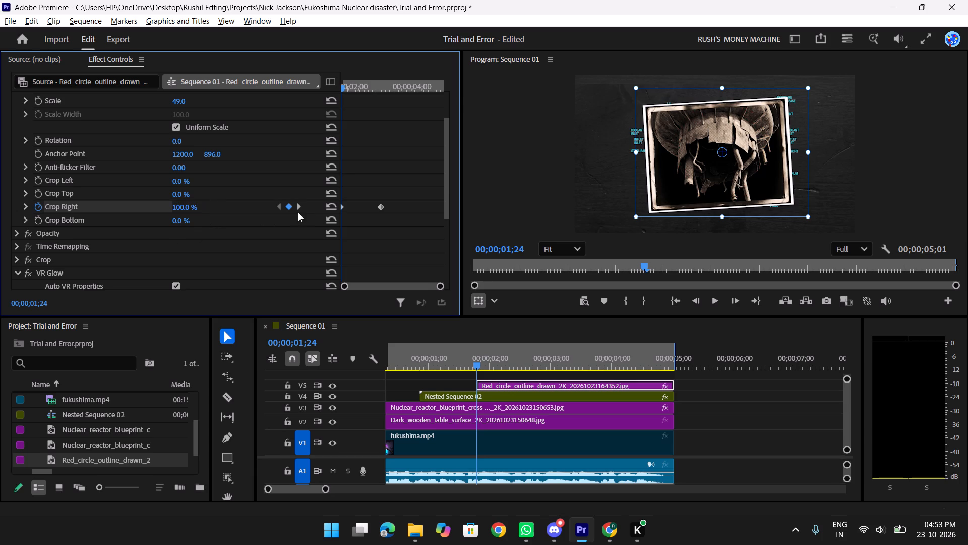
Check the second Crop Right keyframe's value at 00;00;03;02 and expand the Crop Right value and velocity graphs.
click(298, 207)
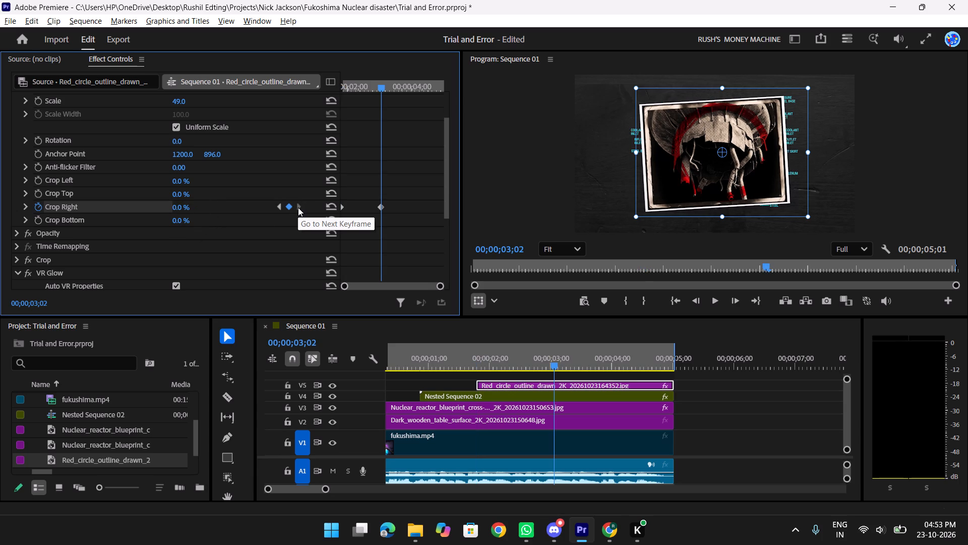
click(193, 209)
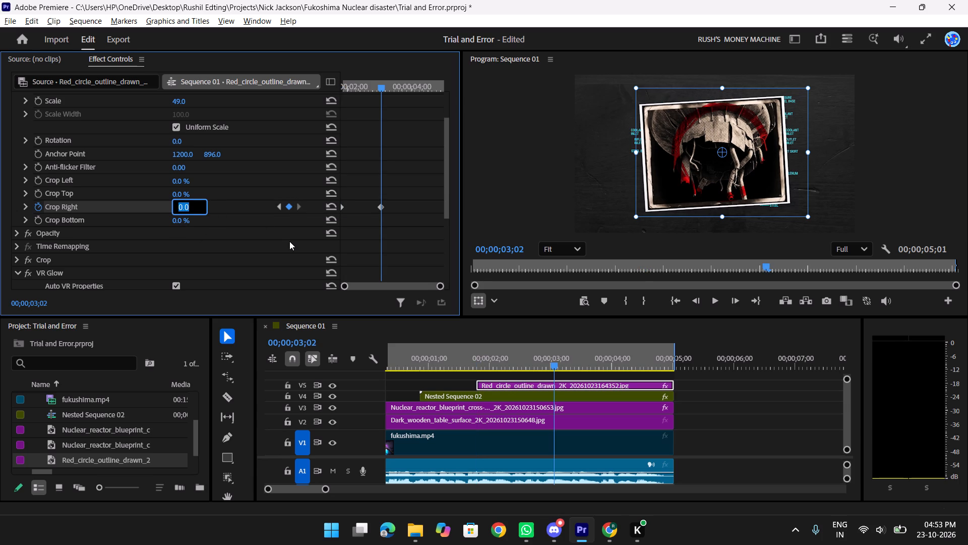
click(420, 226)
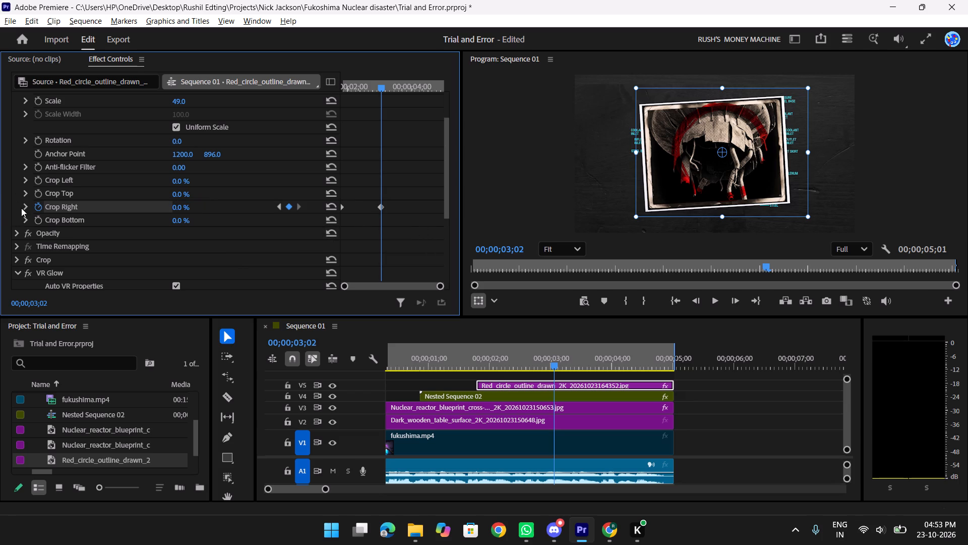
click(24, 207)
scroll(382, 222, down, 6)
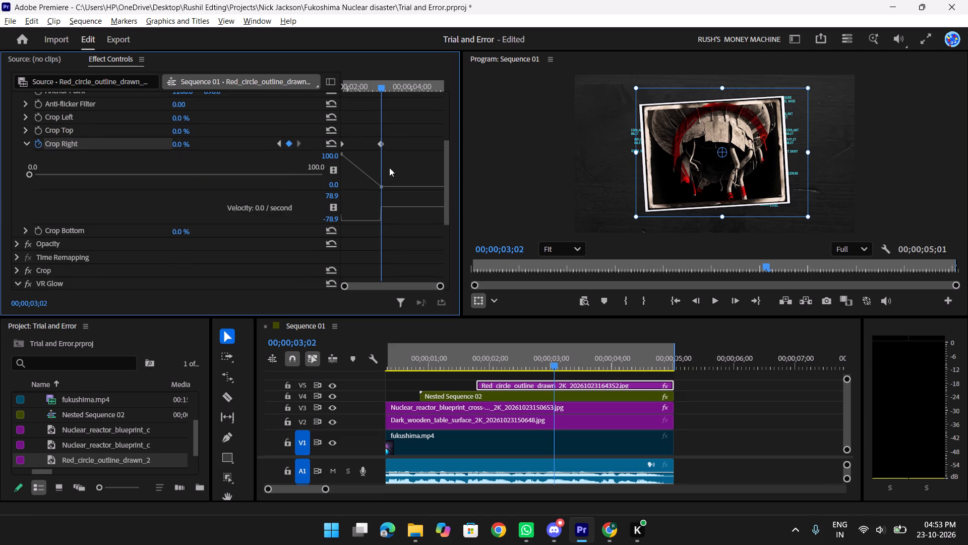
Play back the red circle's crop reveal from the clip's start at 00;00;01;24 through the end of the sequence.
drag(374, 83, 249, 94)
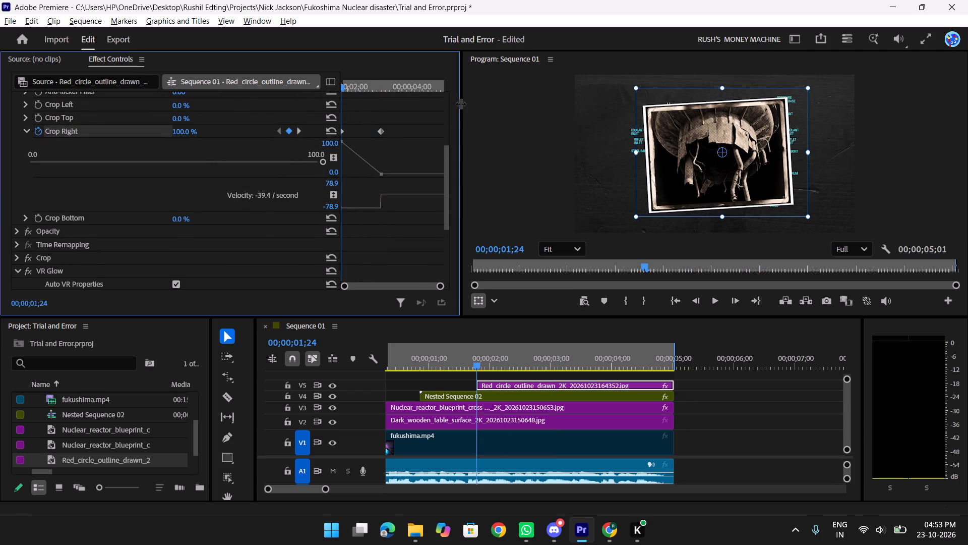
key(space)
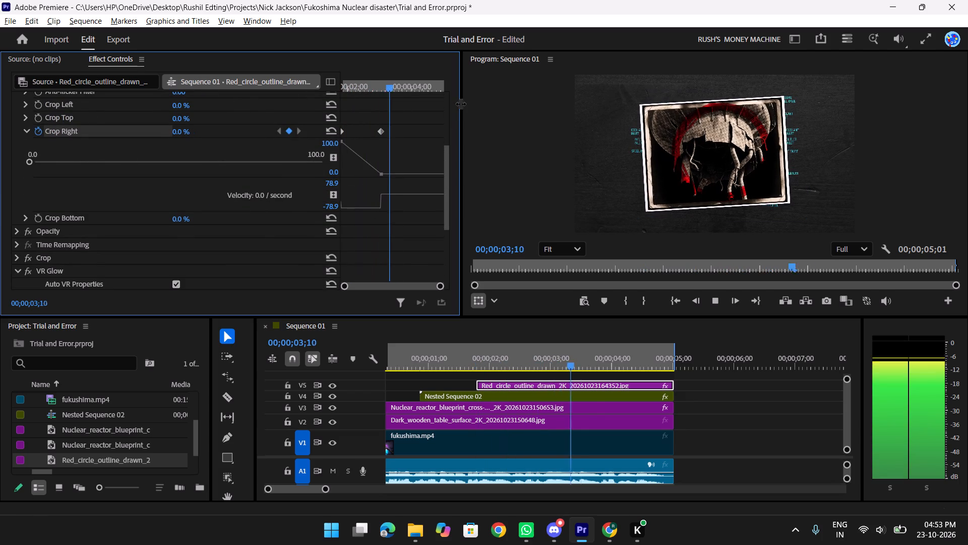
key(space)
key(space)
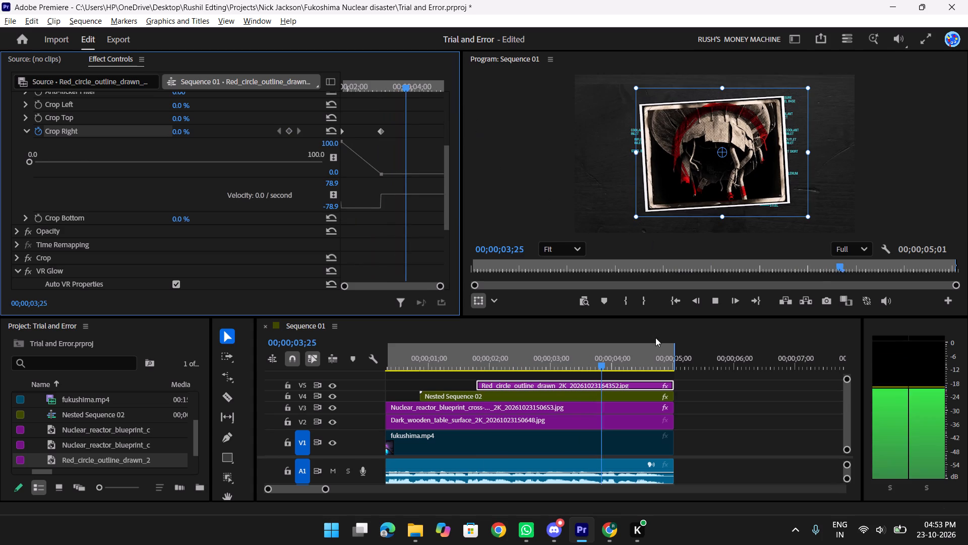
key(space)
key(space)
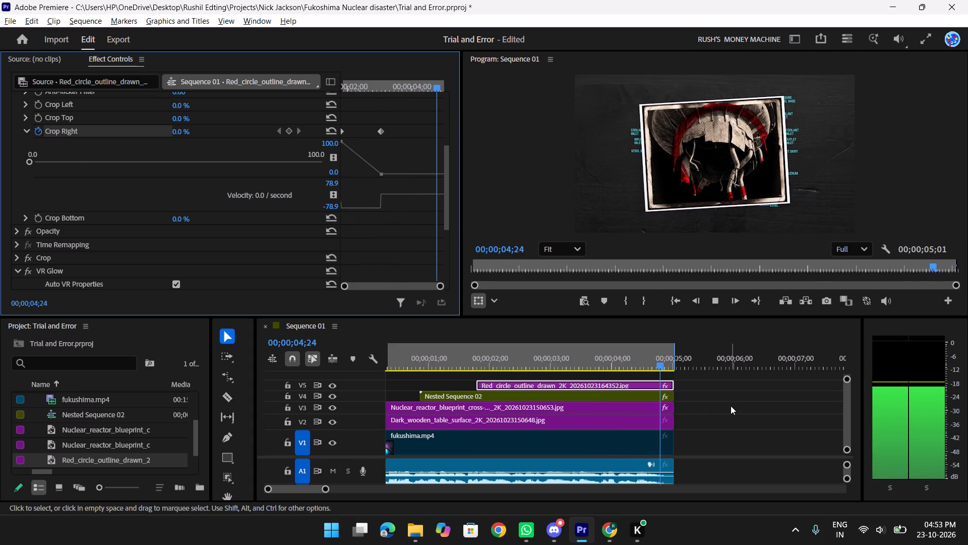
key(space)
Save the project.
key(ctrl+s)
key(ctrl+s)
key(ctrl+s)
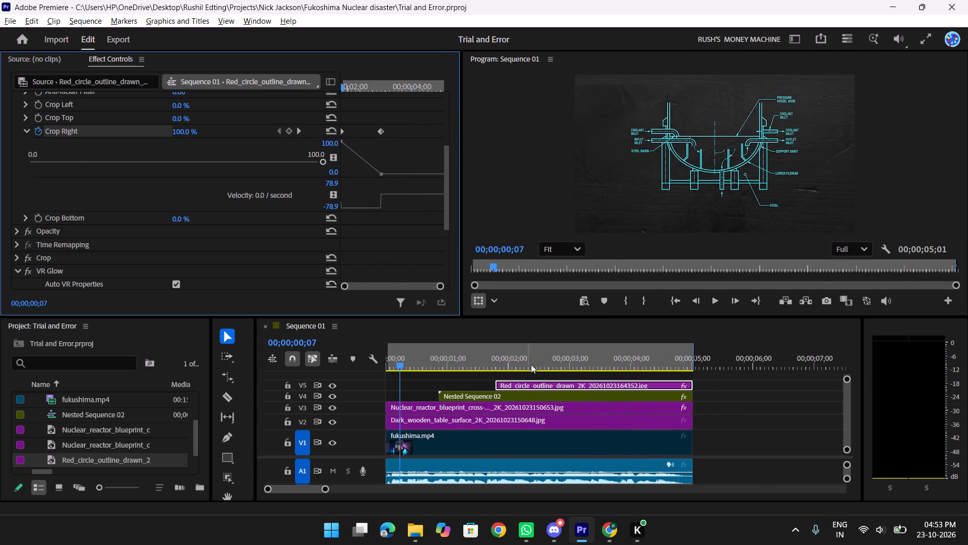
Play the sequence from its beginning until after the red circle reveal.
drag(528, 362, 351, 368)
key(space)
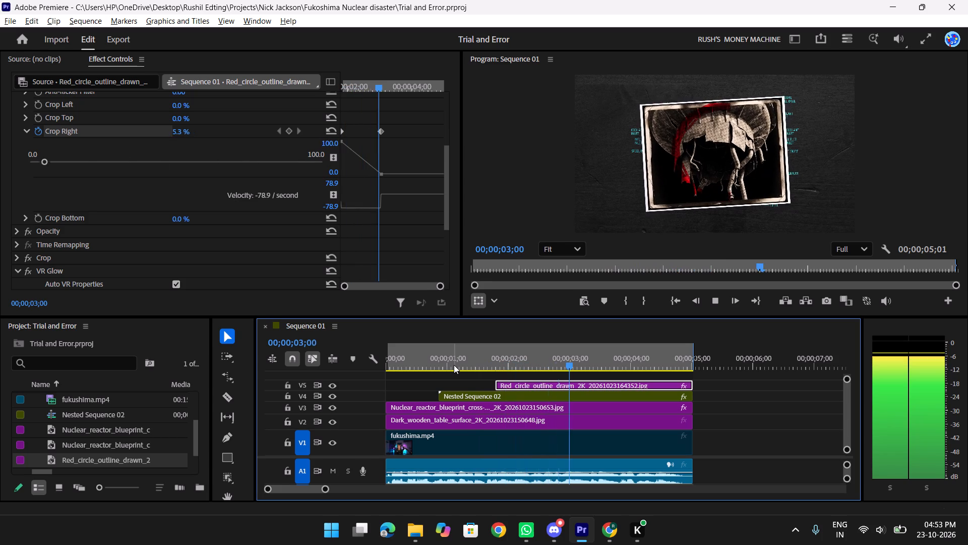
key(space)
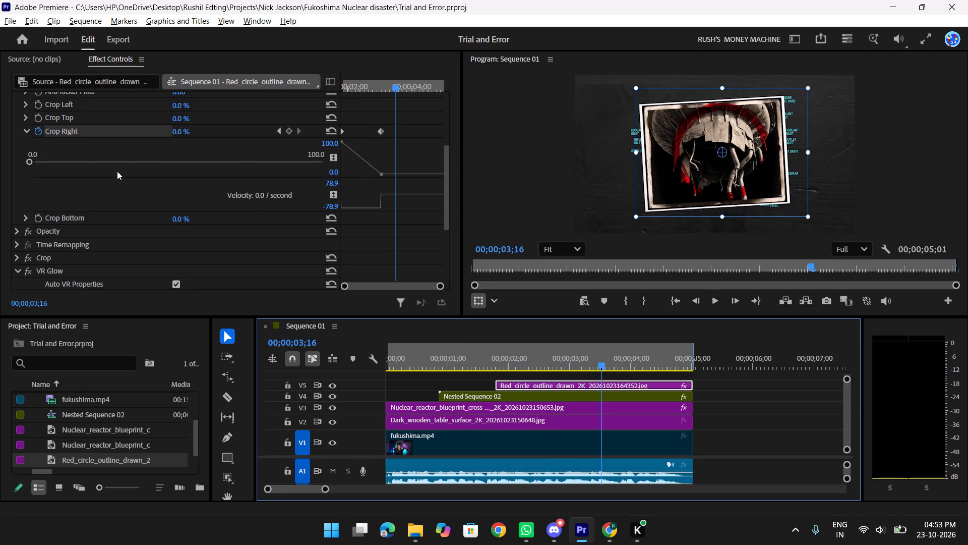
Examine the Transform settings and Position keyframes of the Nested Sequence 02 clip.
scroll(329, 227, down, 6)
click(505, 393)
scroll(505, 392, down, 1)
scroll(413, 168, down, 3)
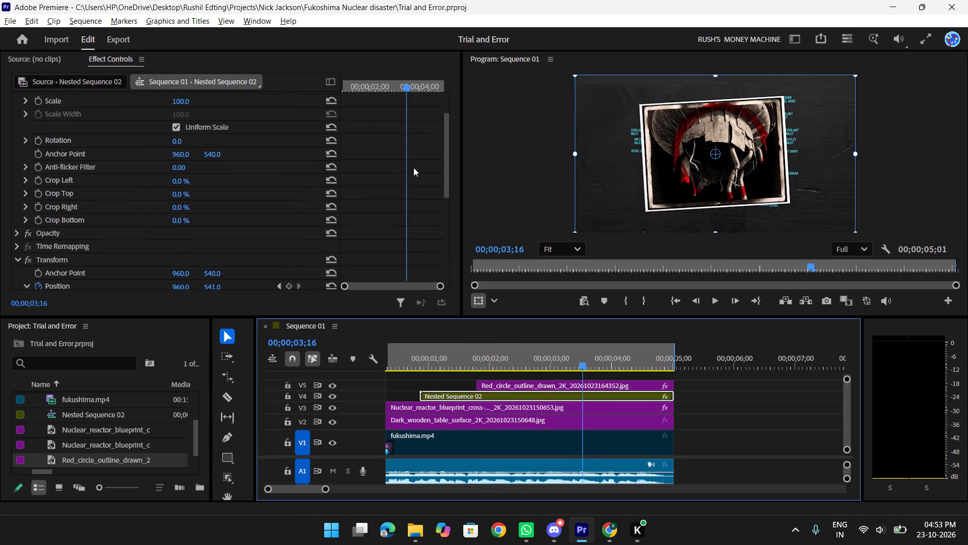
scroll(413, 168, down, 12)
scroll(412, 176, down, 15)
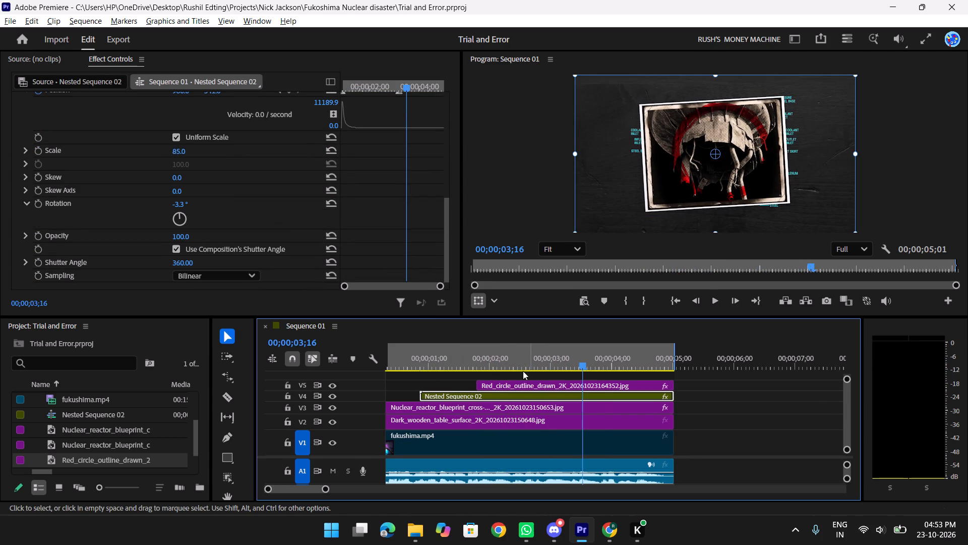
scroll(367, 201, down, 6)
scroll(370, 203, up, 10)
scroll(372, 203, down, 4)
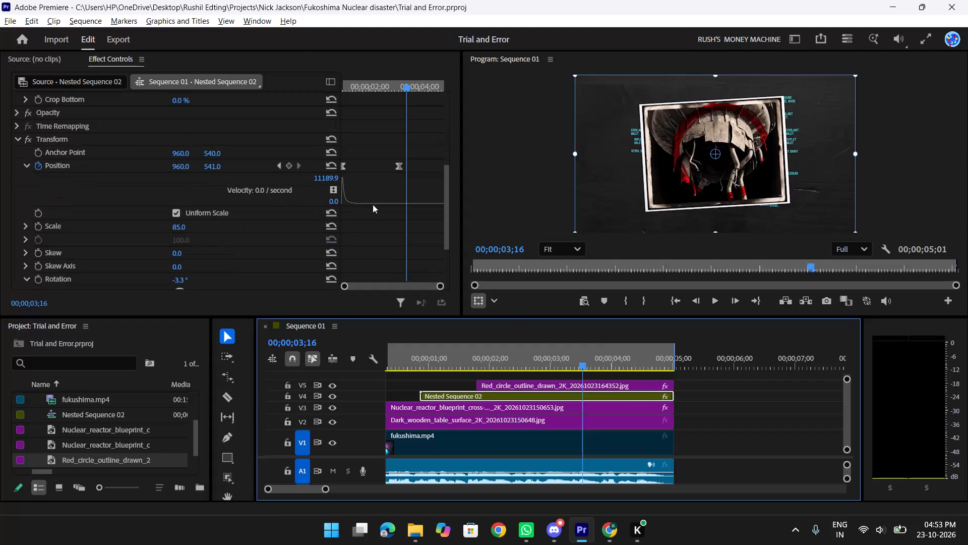
Replay the opening of the sequence in short stretches to check the circle reveal's timing against the photo's slide-in.
drag(588, 358, 406, 351)
key(space)
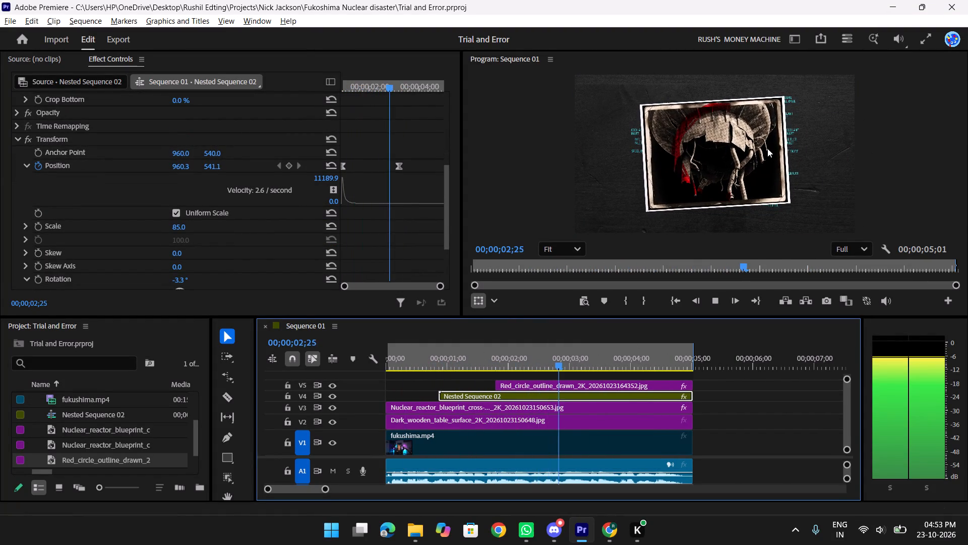
key(space)
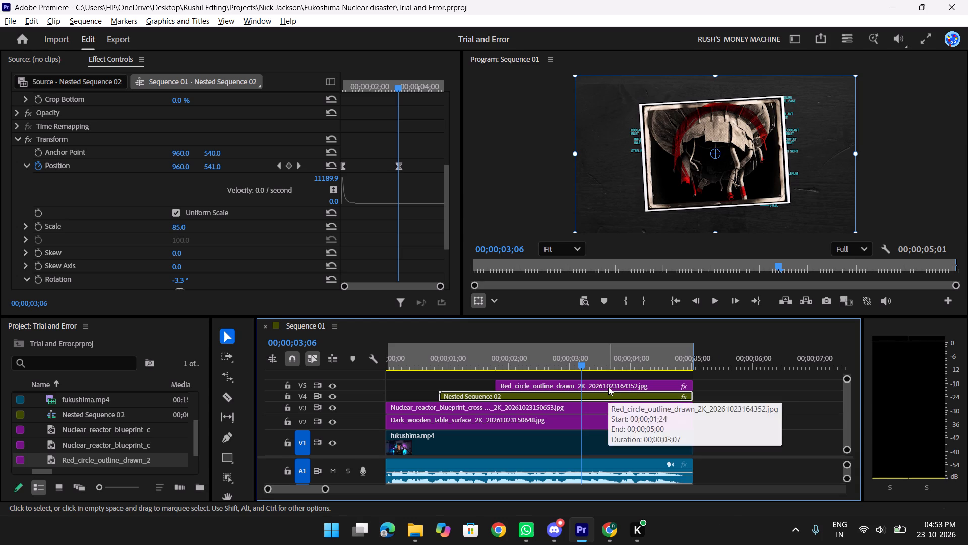
drag(573, 356, 440, 355)
key(space)
key(space)
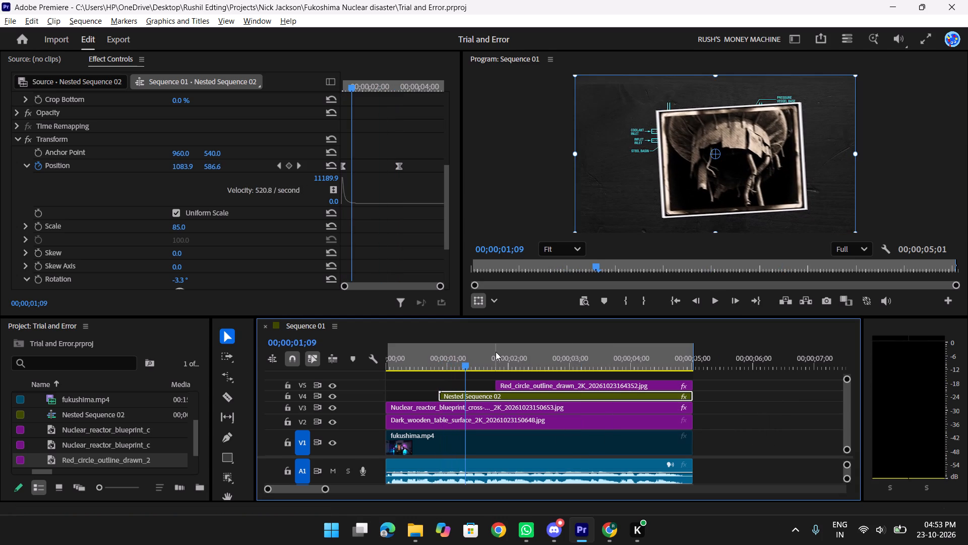
key(space)
key(space)
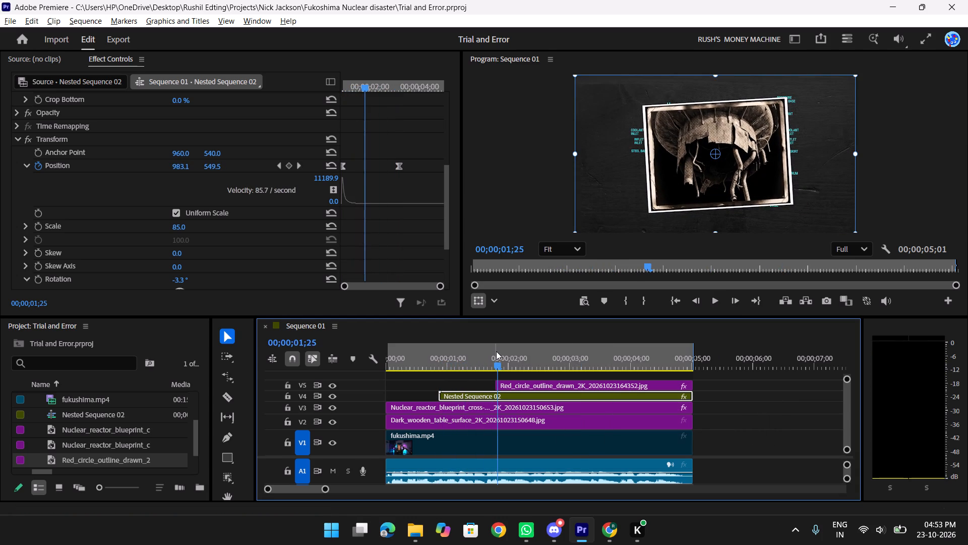
key(space)
key(space)
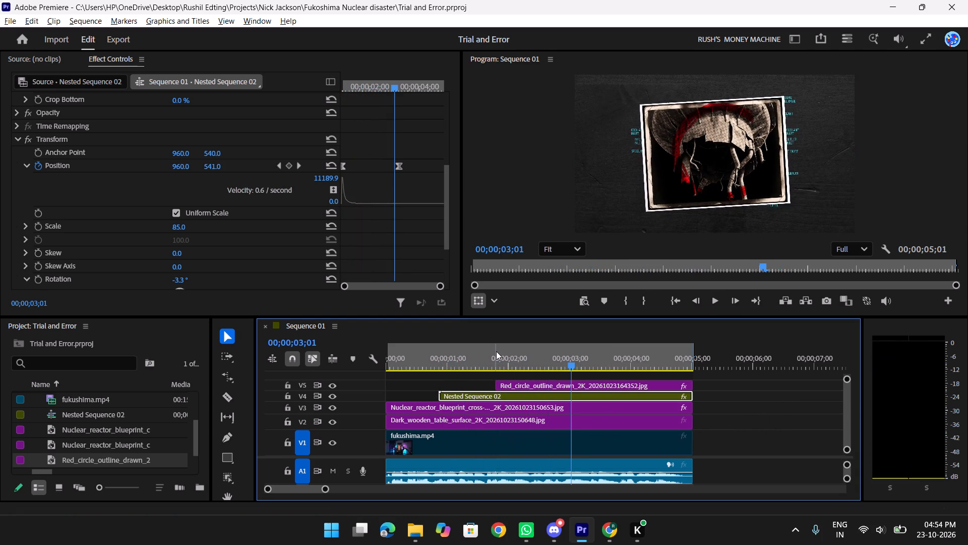
Move the red circle clip on V5 about half a second earlier.
scroll(401, 172, down, 3)
drag(607, 381, 579, 381)
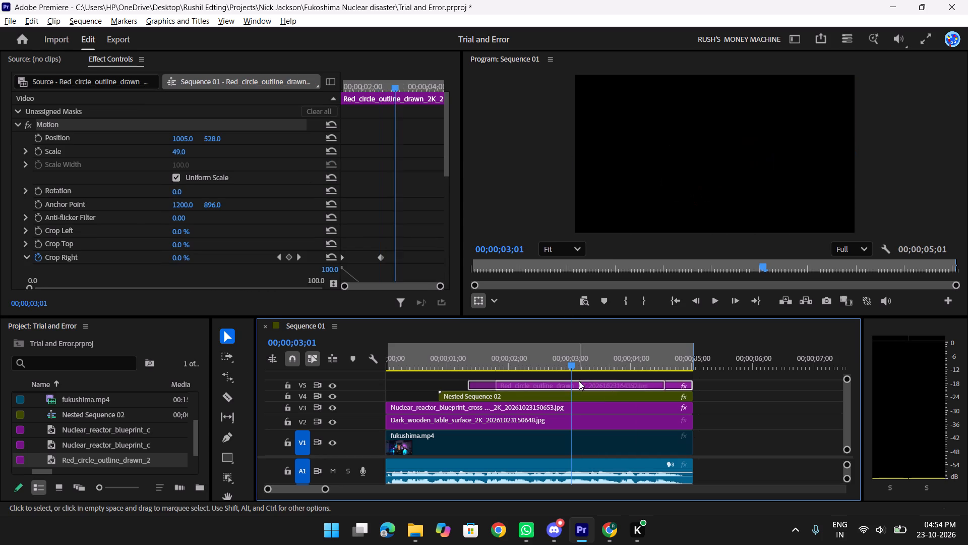
Play back the photo's slide-in and the repositioned red circle reveal.
drag(560, 354, 440, 354)
key(space)
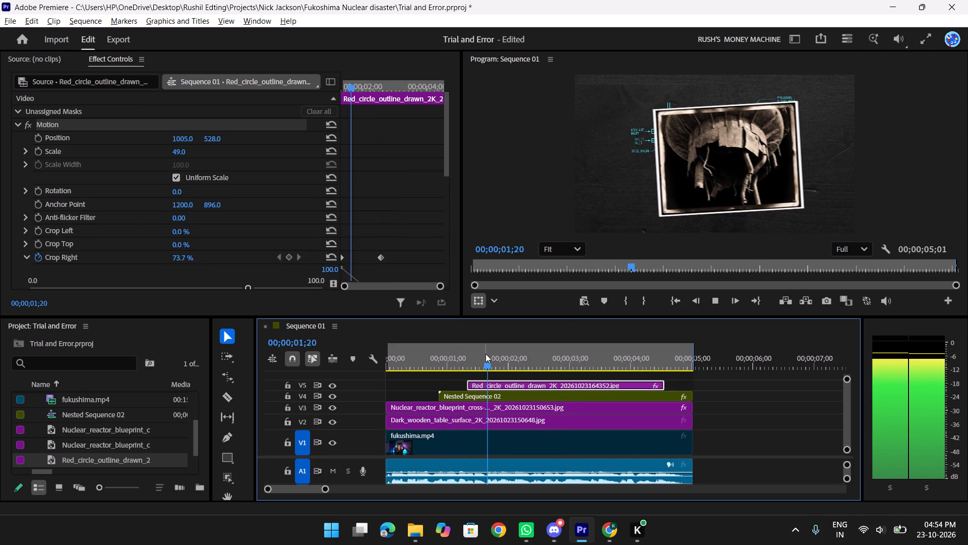
key(space)
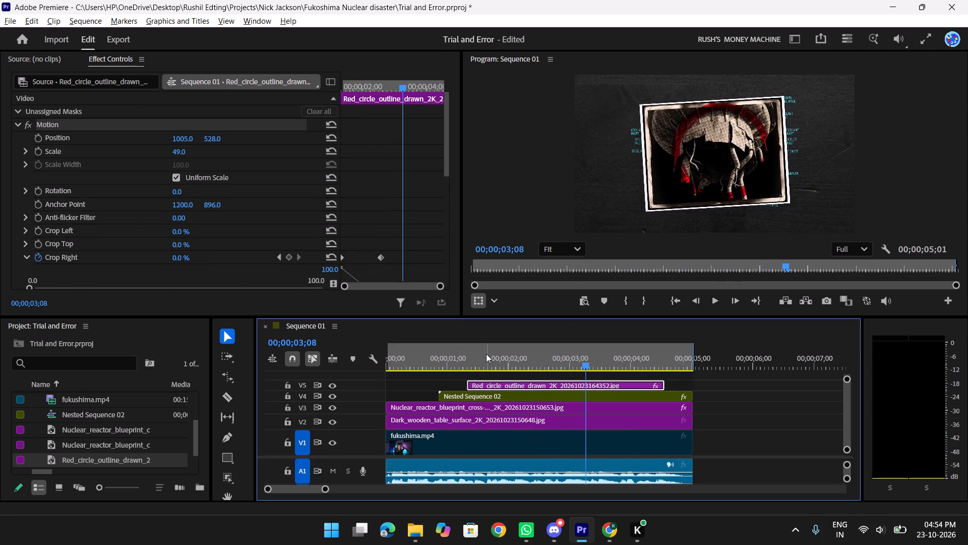
Save the project with the repositioned red circle clip.
key(ctrl+s)
key(ctrl+s)
Move the red circle clip's second Crop Right keyframe to 00;00;03;08 to slow the reveal.
scroll(402, 192, down, 9)
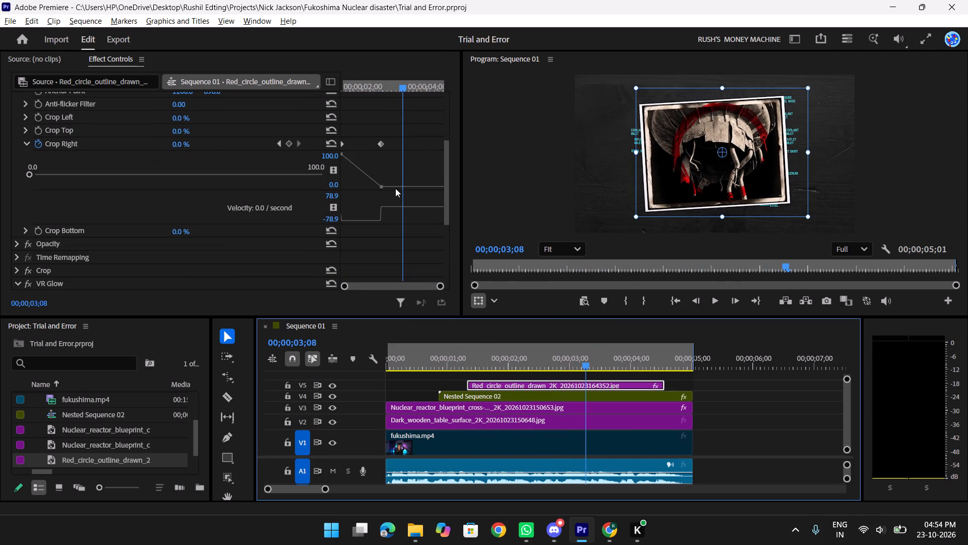
drag(380, 143, 430, 148)
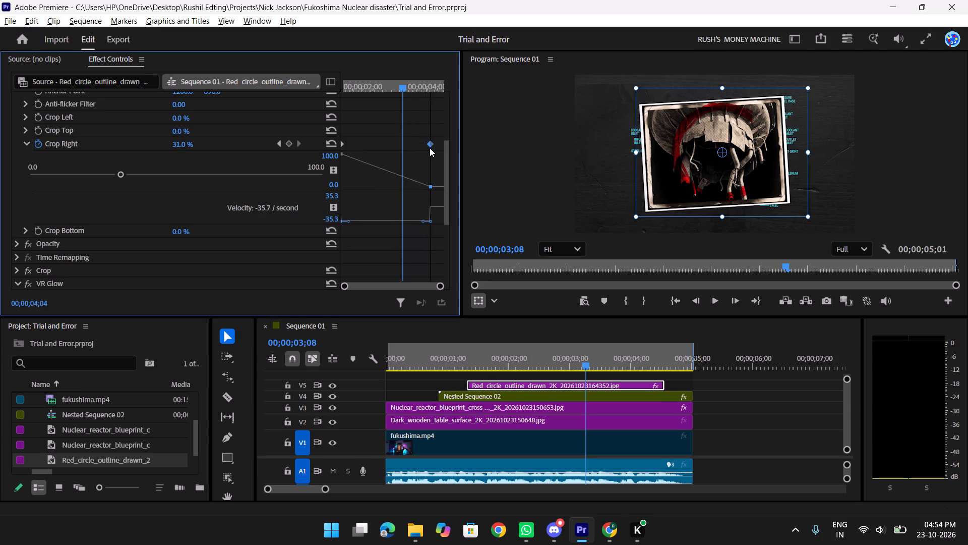
drag(430, 148, 387, 149)
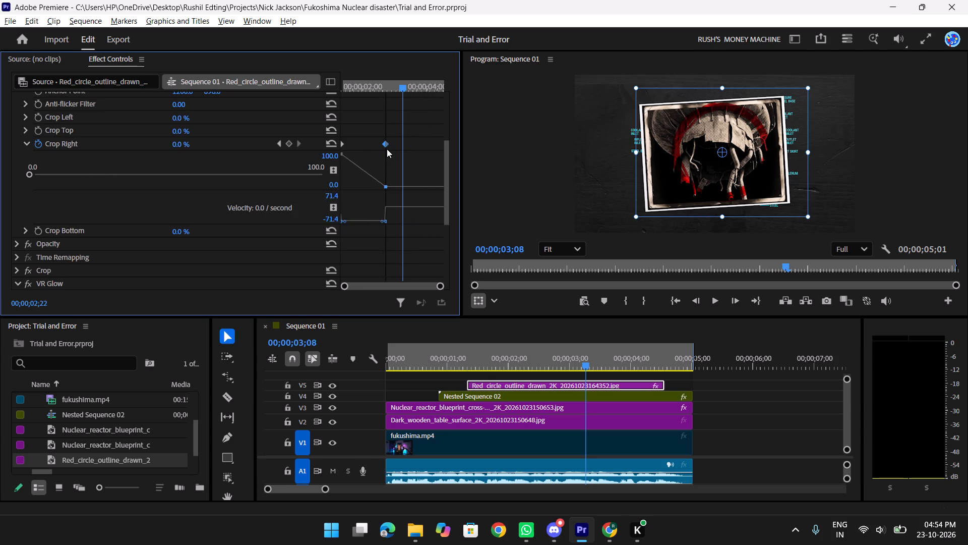
drag(387, 149, 404, 149)
Play back the slowed red circle reveal from the clip's start.
drag(400, 81, 359, 86)
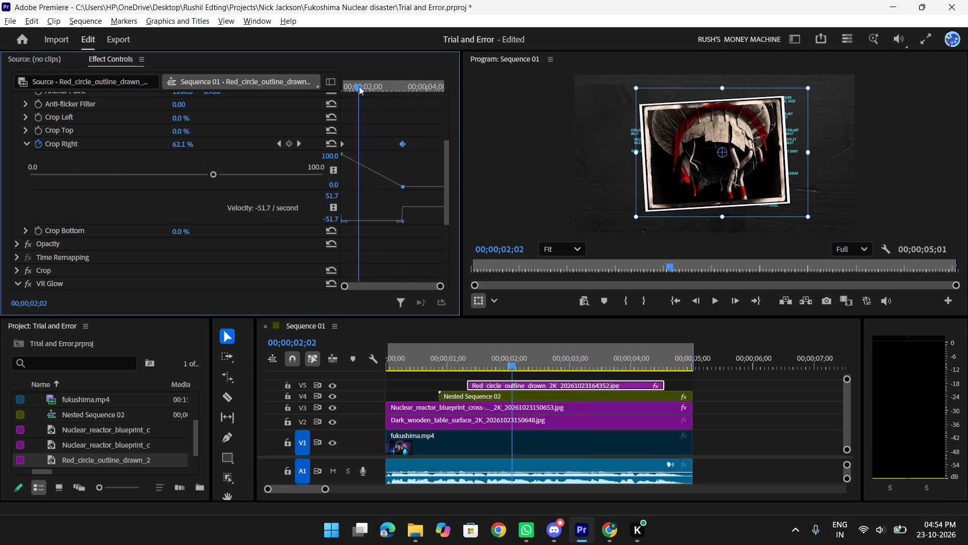
drag(359, 86, 289, 90)
key(space)
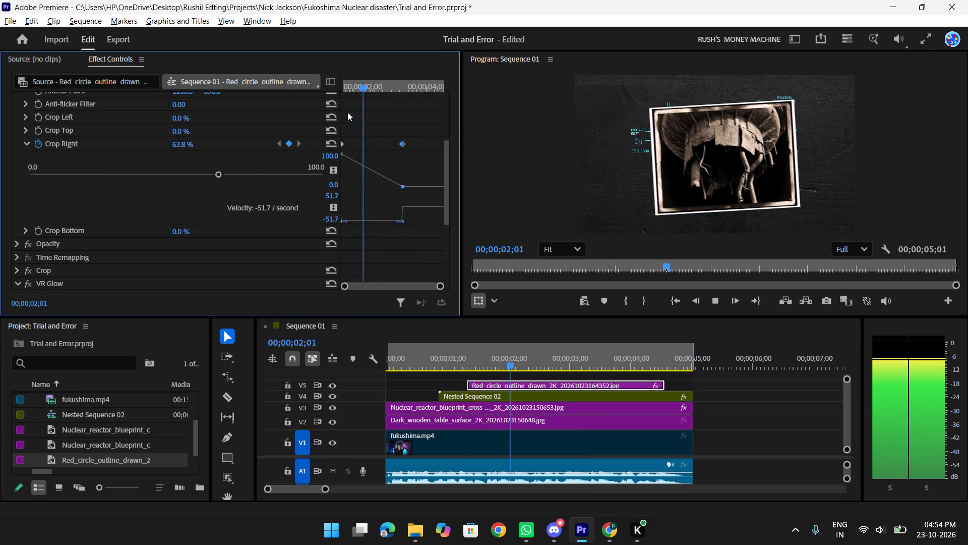
key(space)
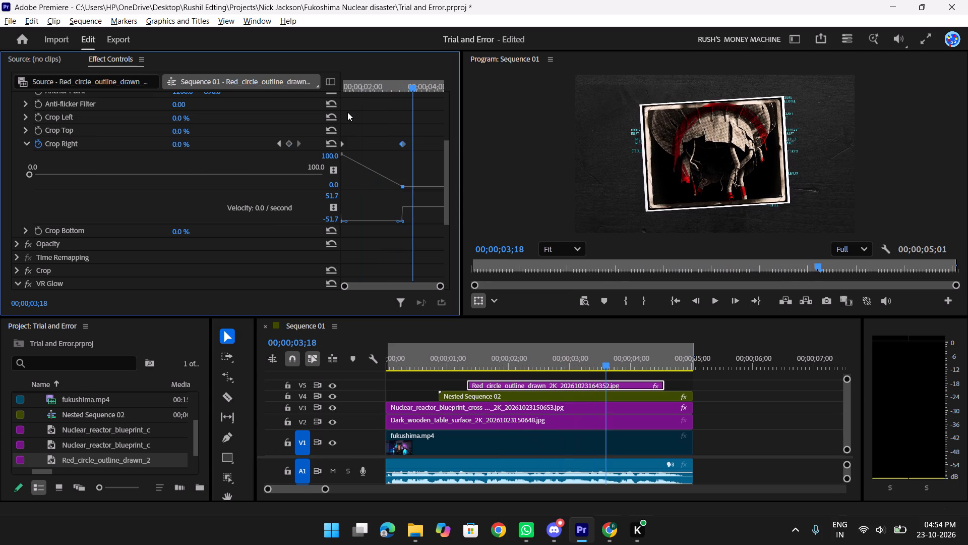
Save the project with the adjusted Crop Right keyframe.
key(ctrl+s)
key(ctrl+s)
key(ctrl+s)
key(ctrl+s)
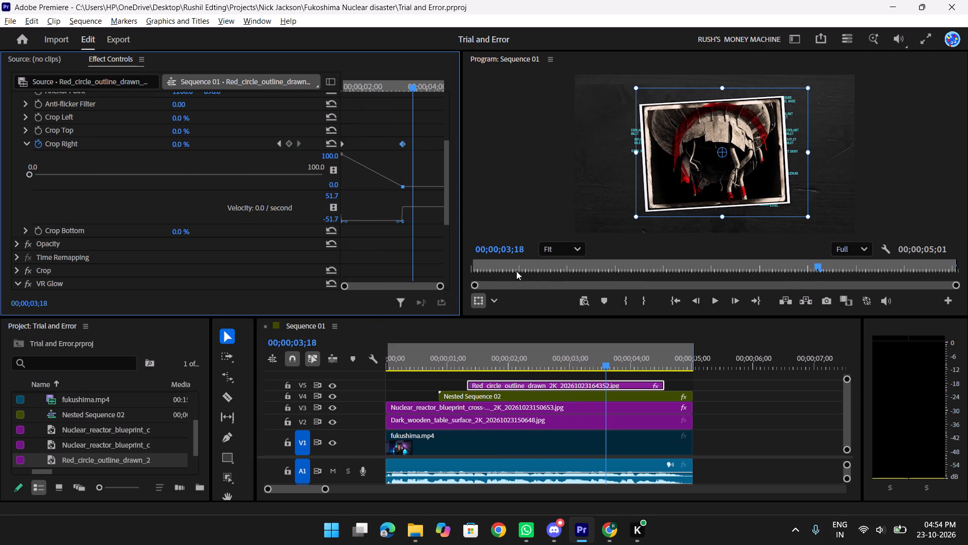
key(ctrl+s)
key(ctrl+s)
Play back Sequence 01 from its beginning to check the red circle reveal.
drag(610, 361, 682, 359)
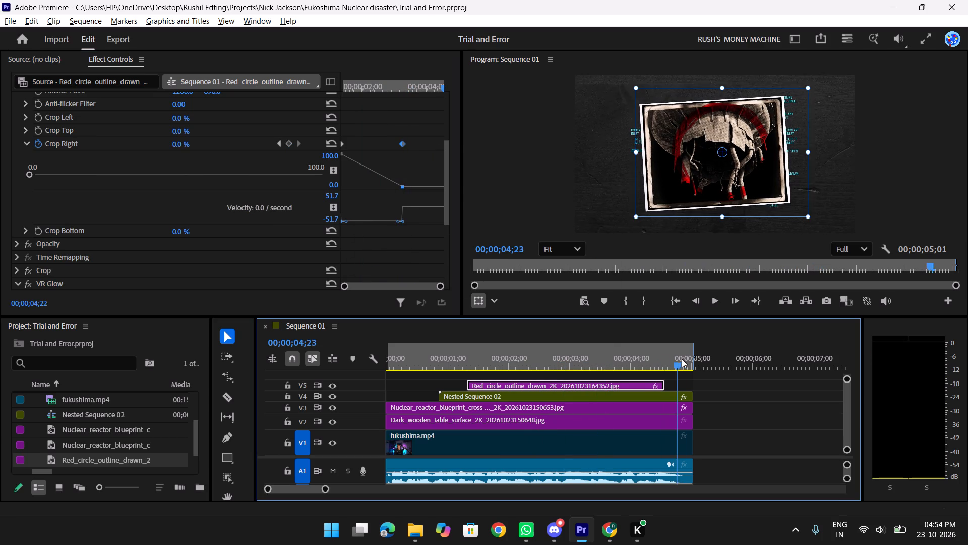
drag(682, 359, 697, 352)
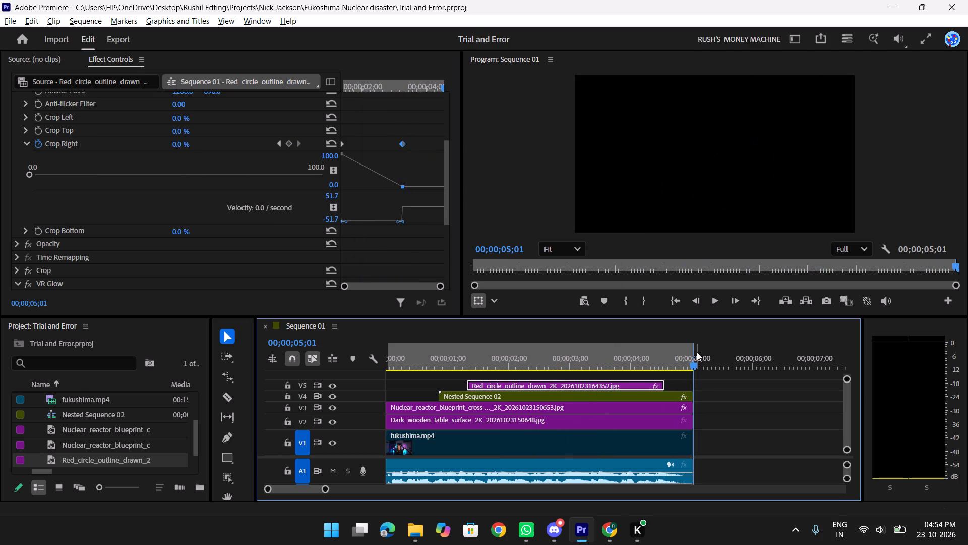
key(Return)
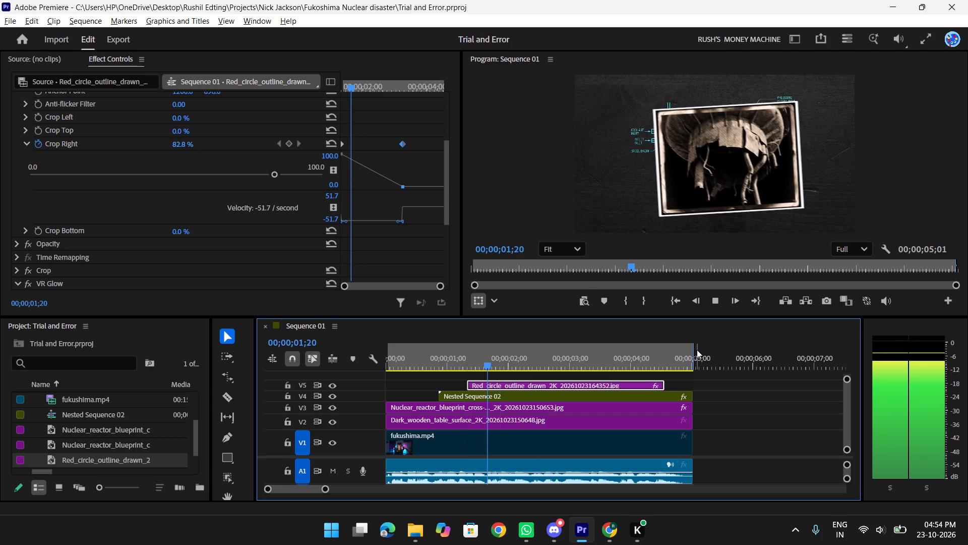
key(space)
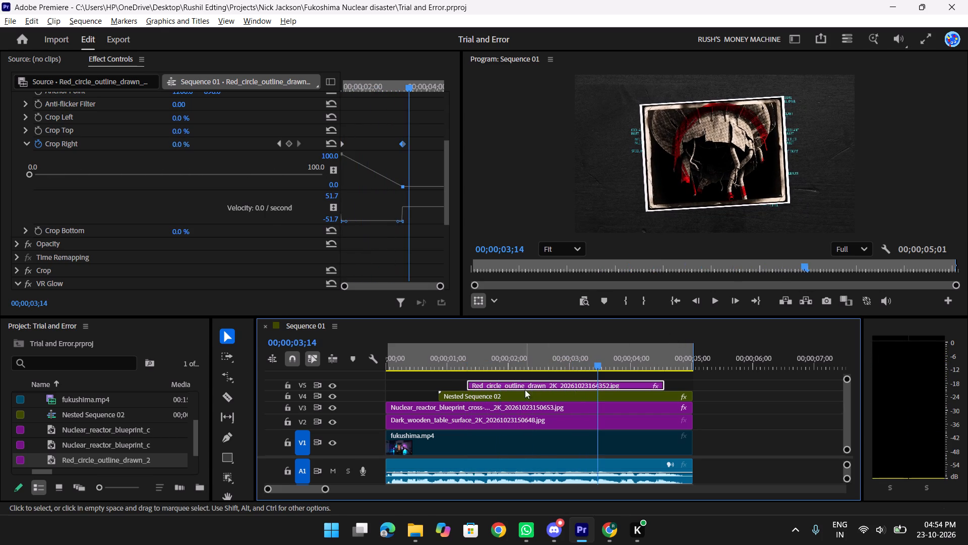
Review the red circle clip's Motion, crop and VR Glow settings.
click(534, 392)
click(539, 380)
scroll(385, 151, down, 5)
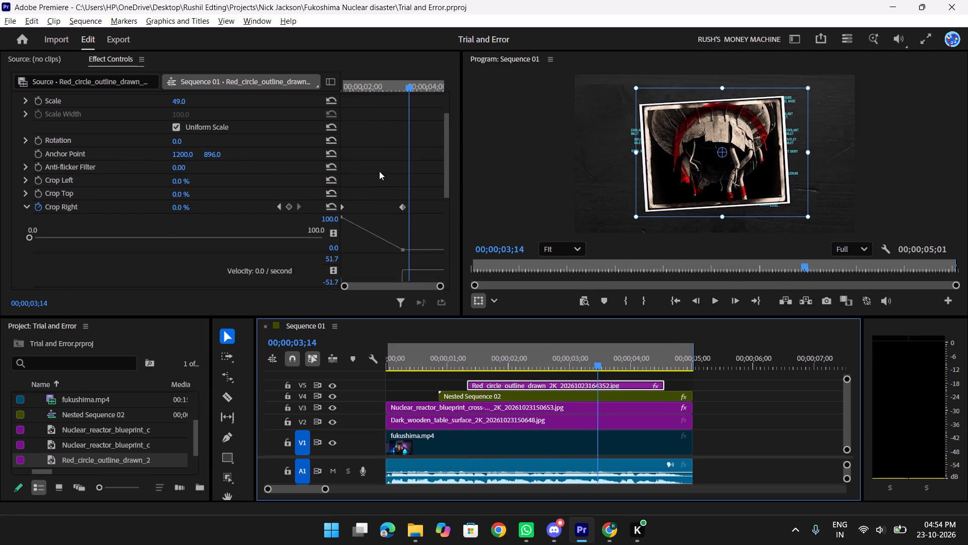
scroll(379, 171, down, 8)
scroll(375, 175, up, 5)
scroll(375, 175, down, 19)
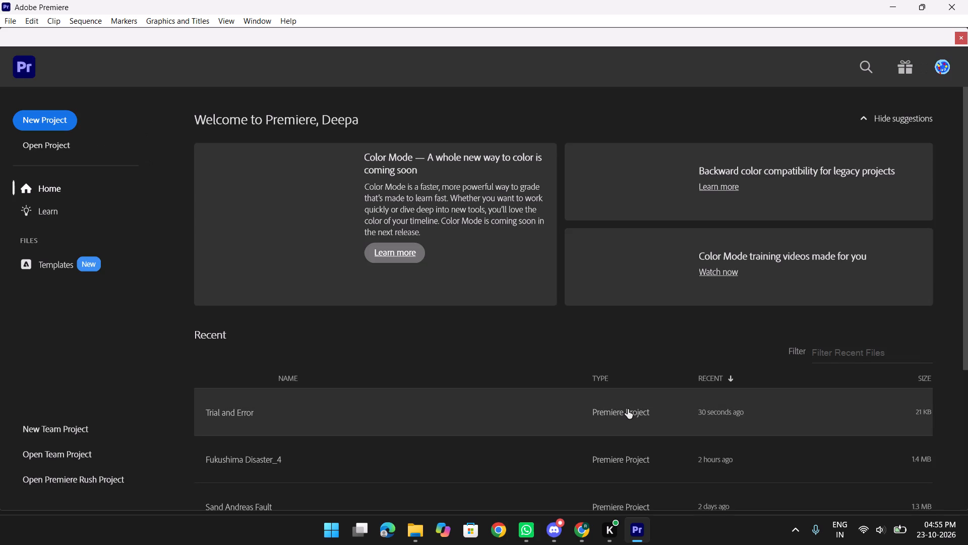
click(280, 410)
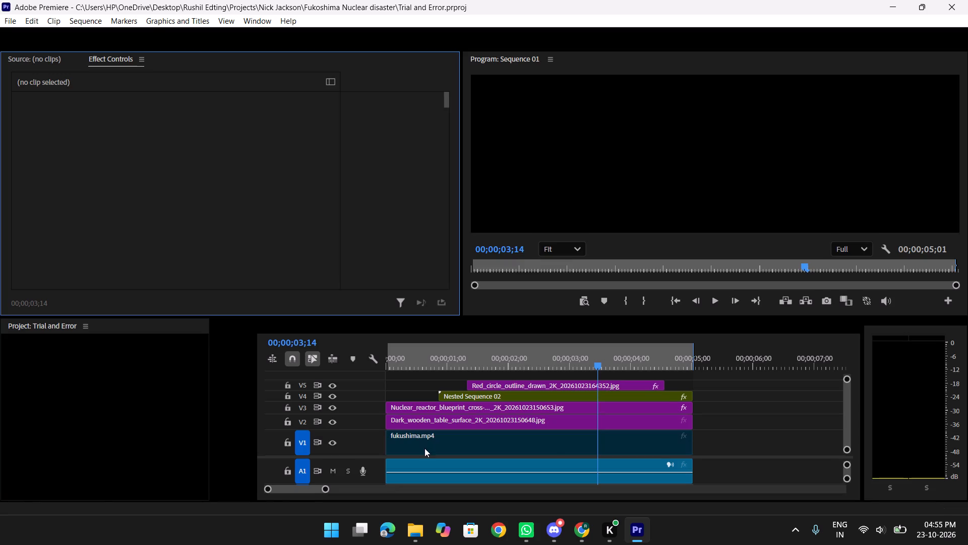
Play back the reopened sequence from 00;00;00;00.
drag(599, 354, 541, 360)
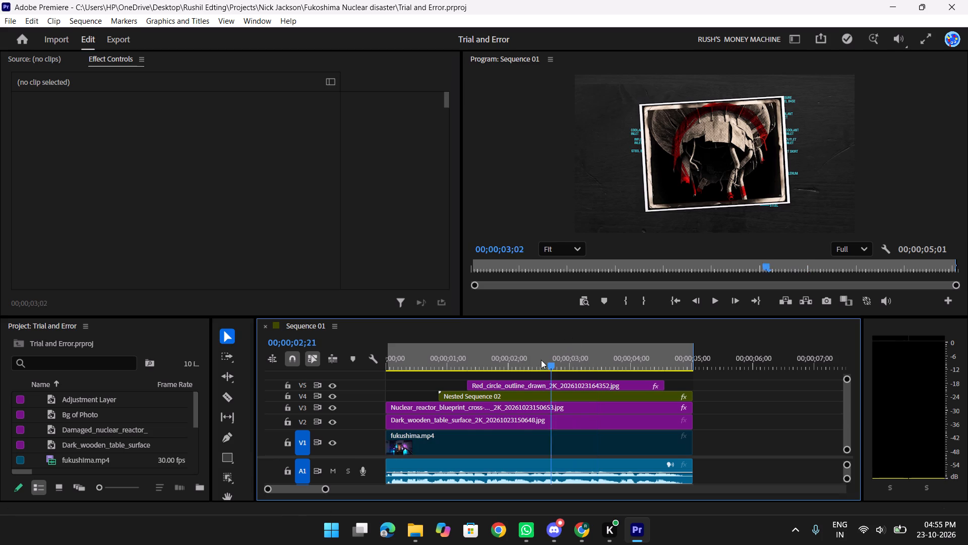
drag(541, 360, 324, 368)
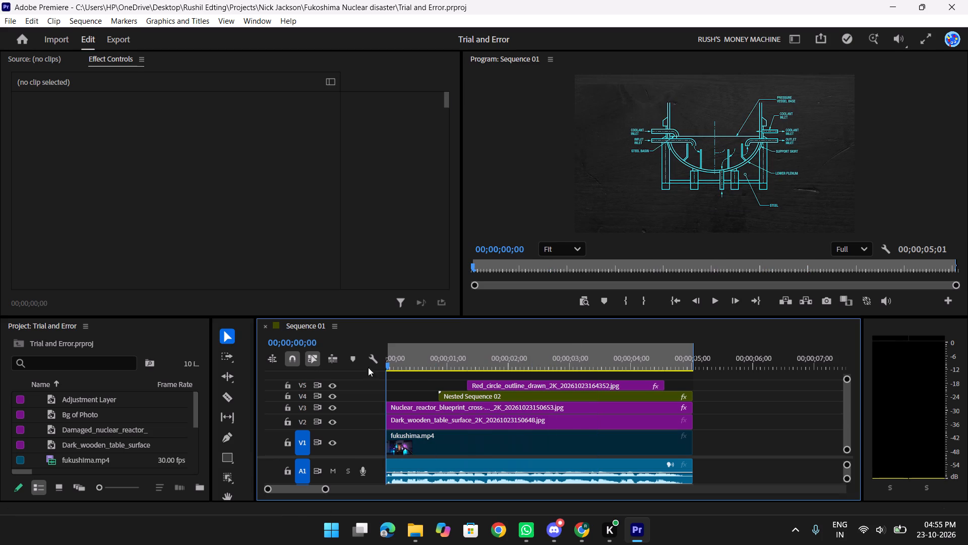
key(space)
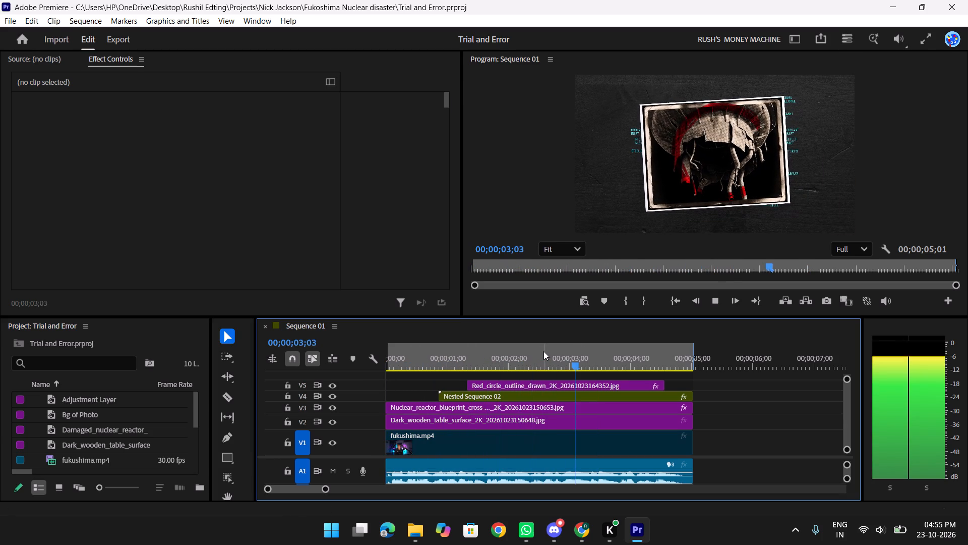
key(space)
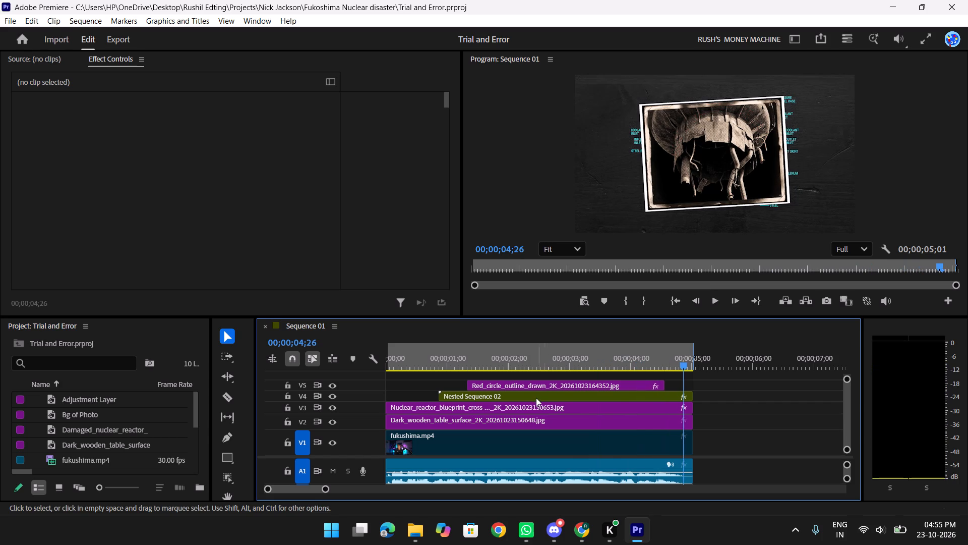
Extend the end of the red circle clip on V5 to line up with the end of Nested Sequence 02.
click(536, 396)
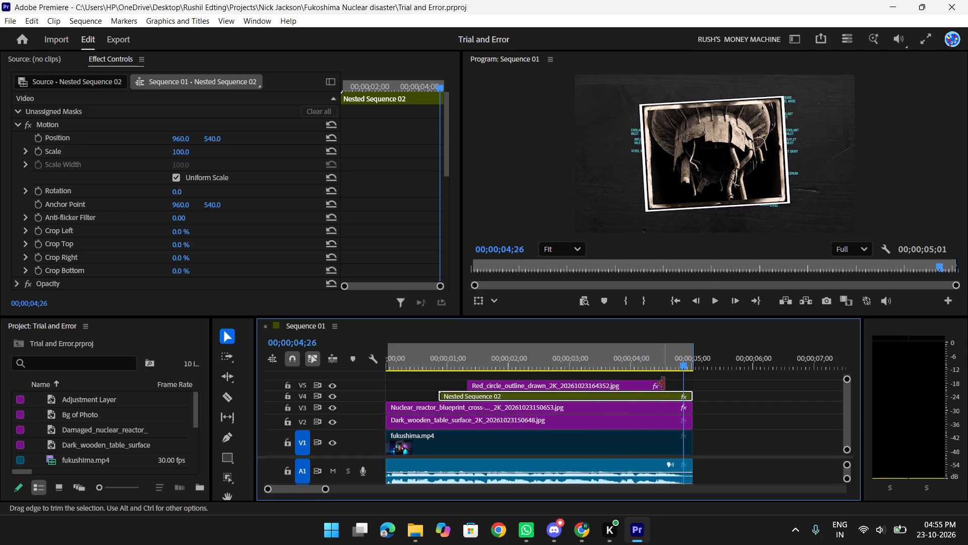
drag(662, 388, 692, 389)
Scrub back through the sequence and examine the Transform effect settings of Nested Sequence 02.
drag(666, 362, 455, 352)
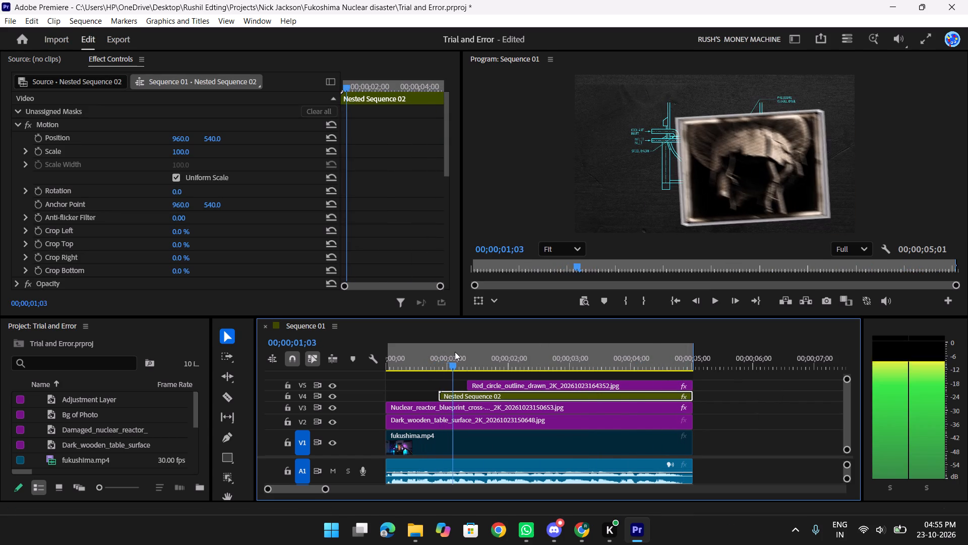
drag(455, 352, 407, 336)
scroll(410, 238, down, 3)
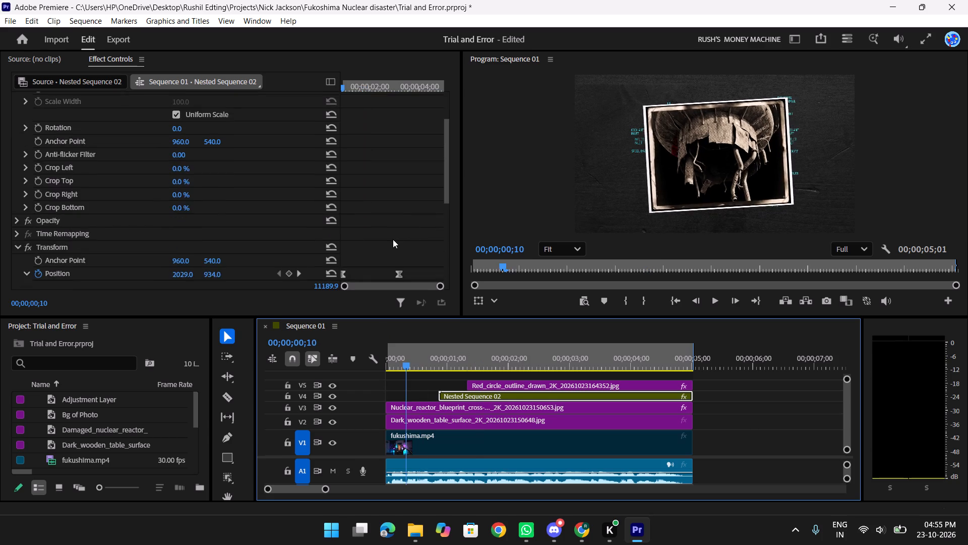
scroll(393, 239, down, 14)
scroll(374, 239, up, 4)
scroll(374, 239, down, 9)
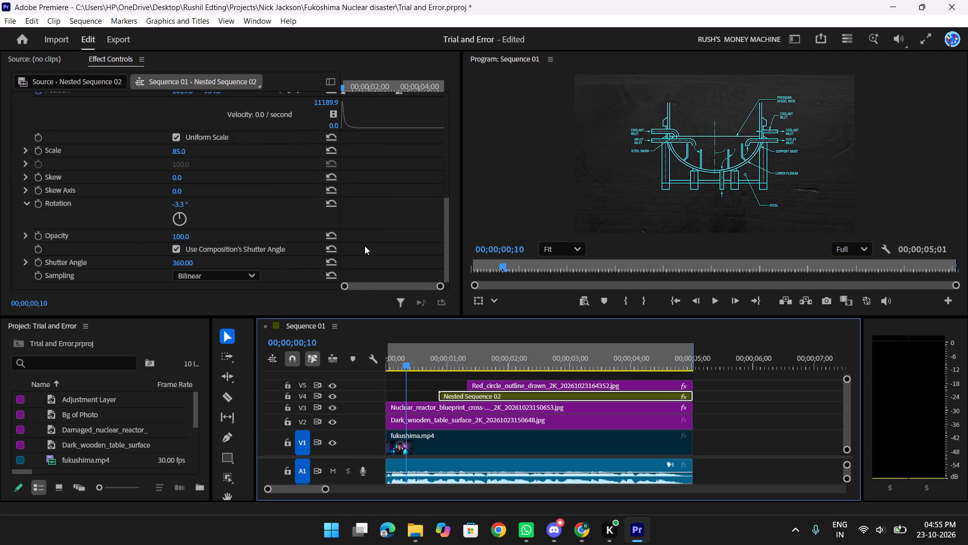
scroll(365, 246, down, 5)
Play back the sequence's opening up to the start of the red circle clip.
drag(398, 362, 338, 362)
key(space)
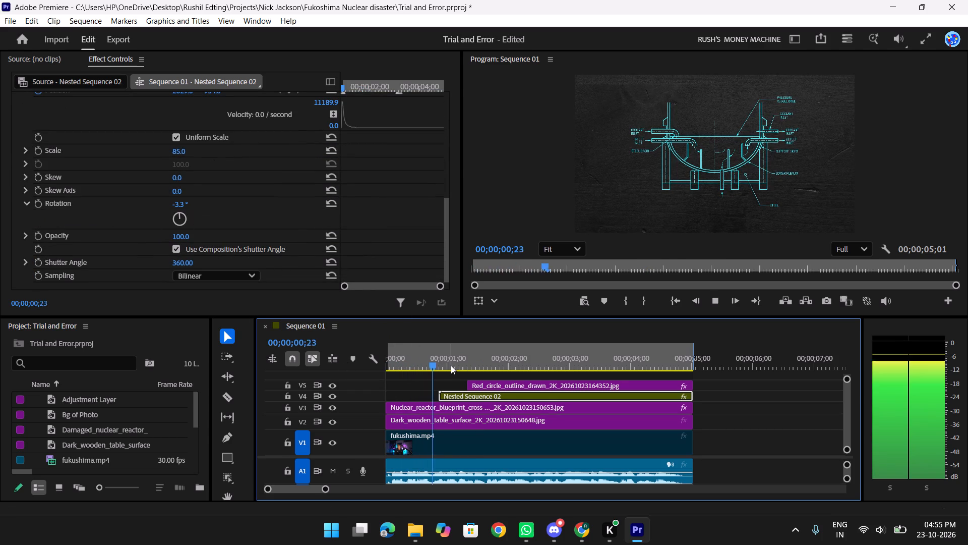
key(space)
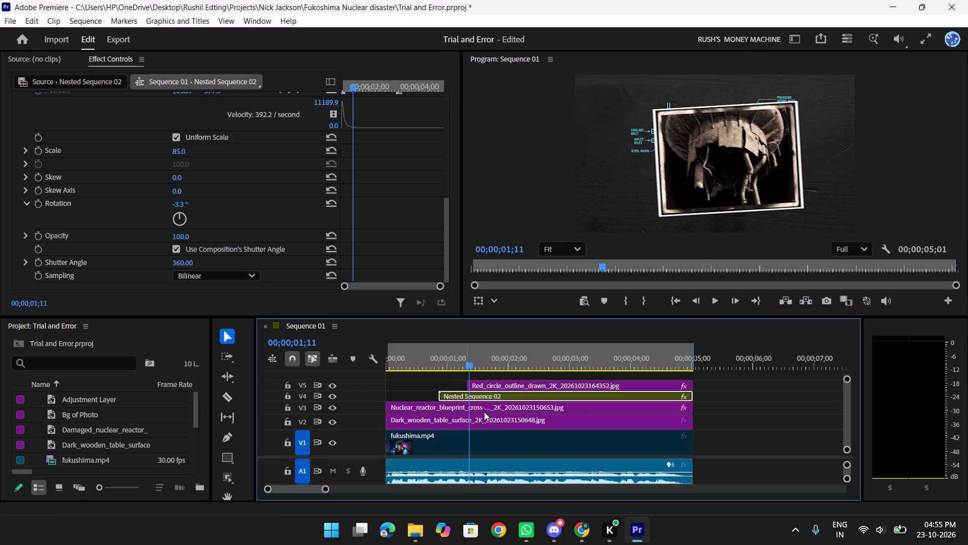
Remove the VR Glow effect from the red circle clip on V5.
click(535, 390)
scroll(267, 254, down, 9)
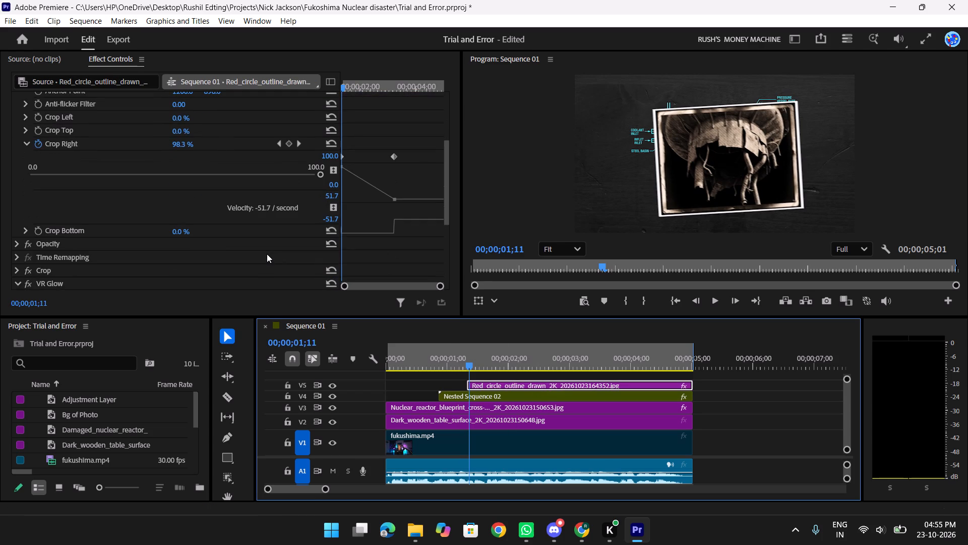
scroll(267, 254, up, 12)
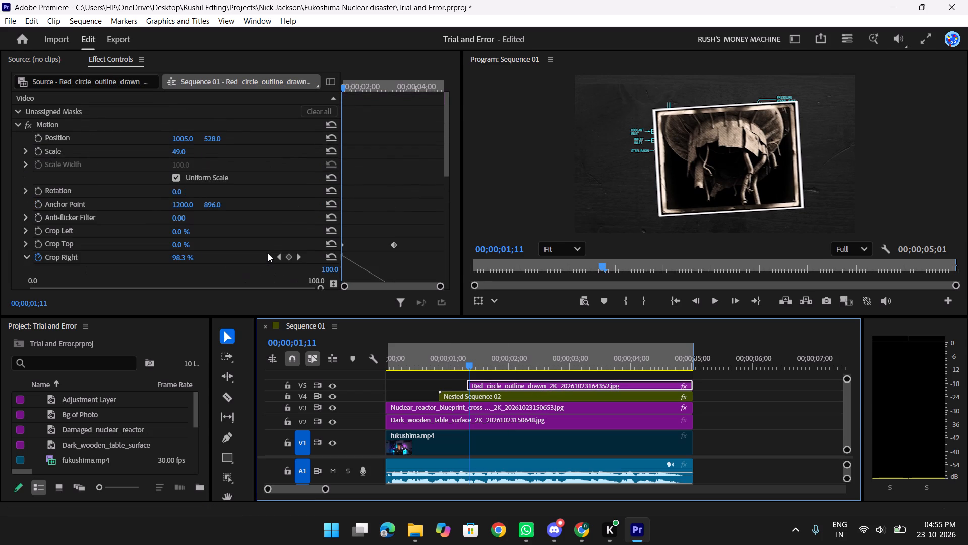
scroll(268, 253, up, 5)
scroll(248, 200, down, 20)
scroll(248, 200, down, 1)
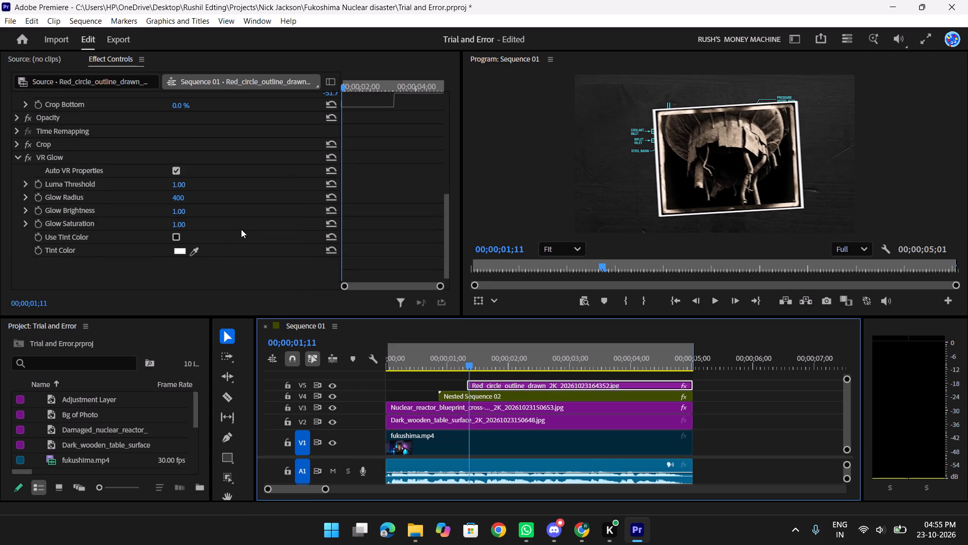
scroll(242, 215, up, 3)
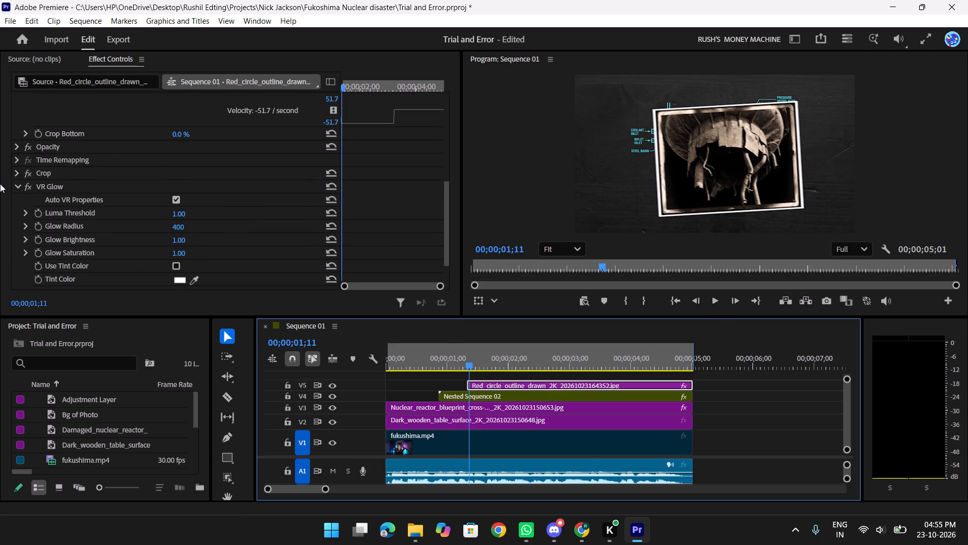
click(51, 187)
key(Delete)
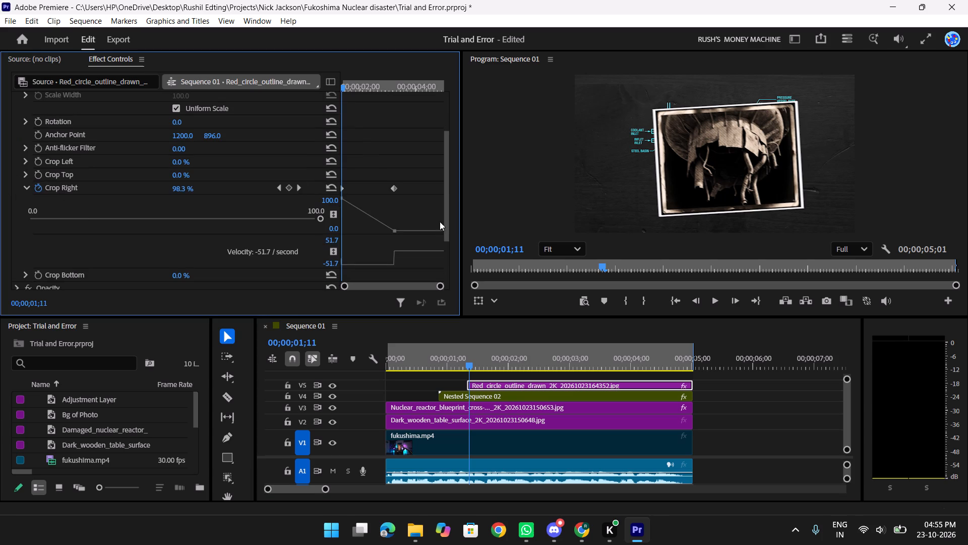
Play back the red circle reveal without the glow, first from the clip's start and again from the sequence start.
drag(343, 80, 307, 82)
key(space)
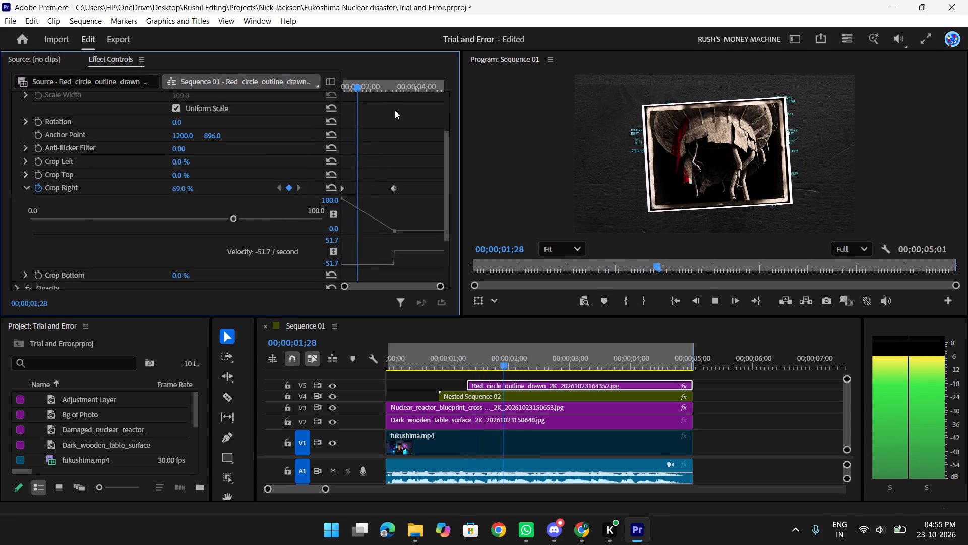
key(space)
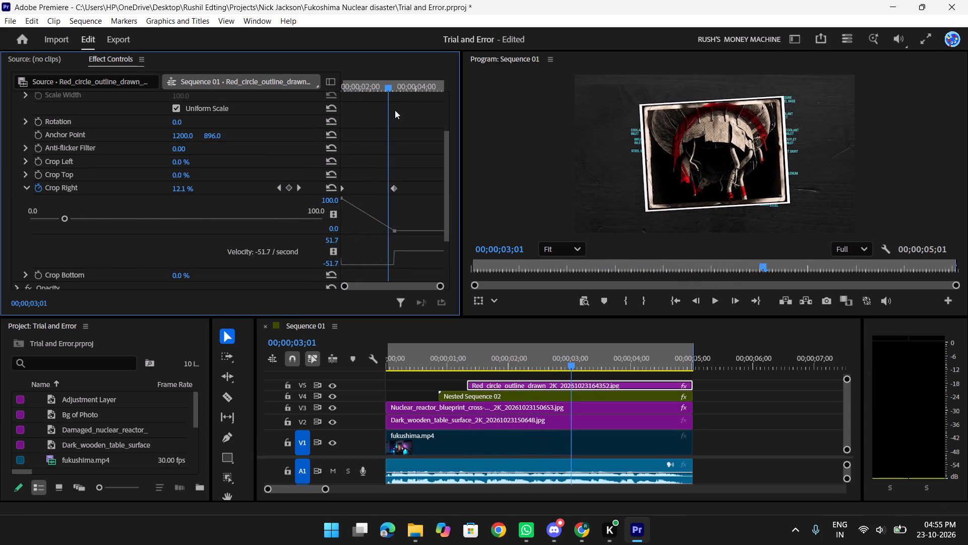
key(space)
key(space)
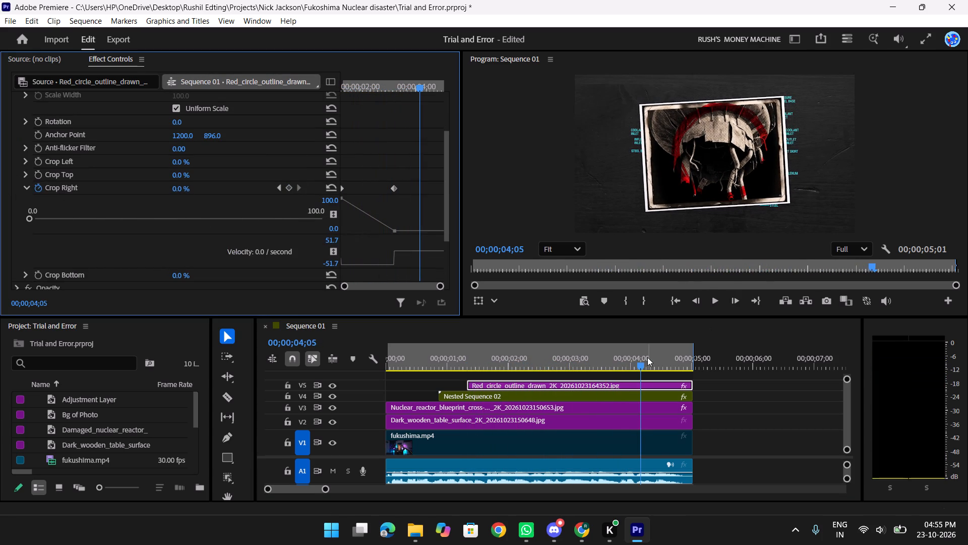
drag(636, 360, 361, 374)
key(space)
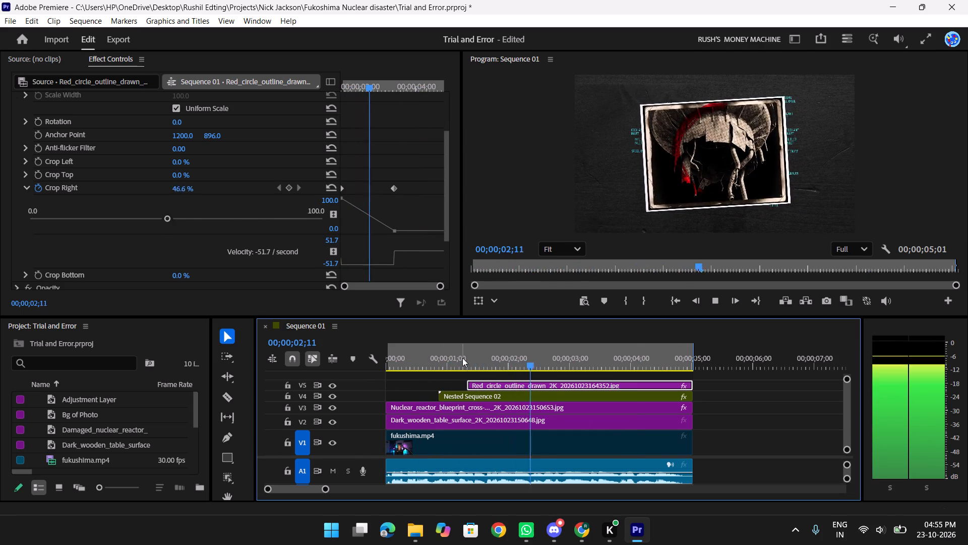
key(space)
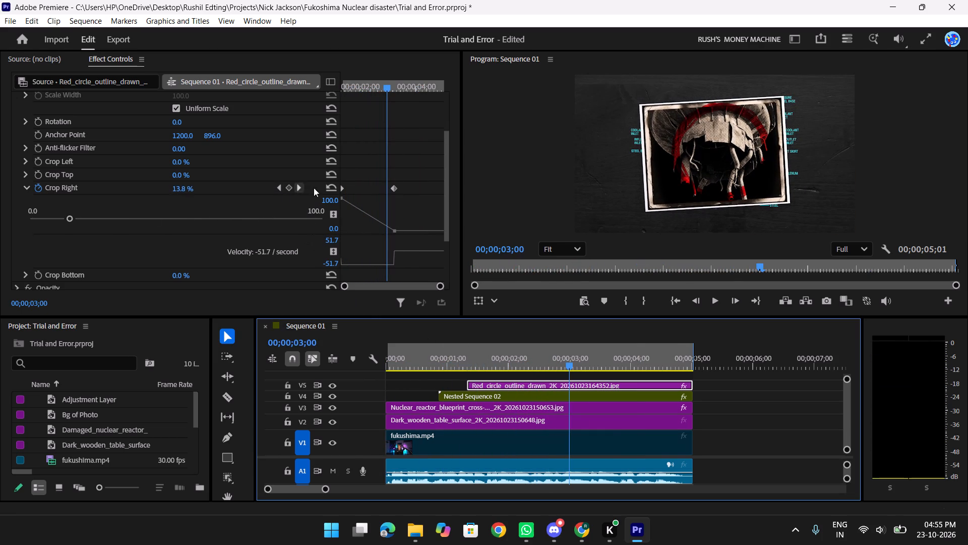
Ease into the red circle clip's second Crop Right keyframe with a long incoming velocity curve, so the reveal starts fast and slows down.
click(391, 188)
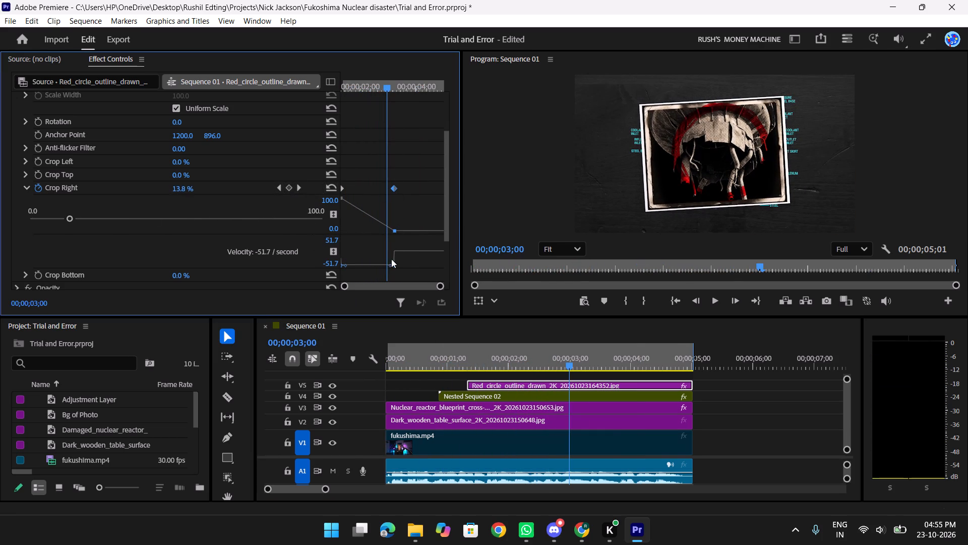
drag(391, 267, 370, 252)
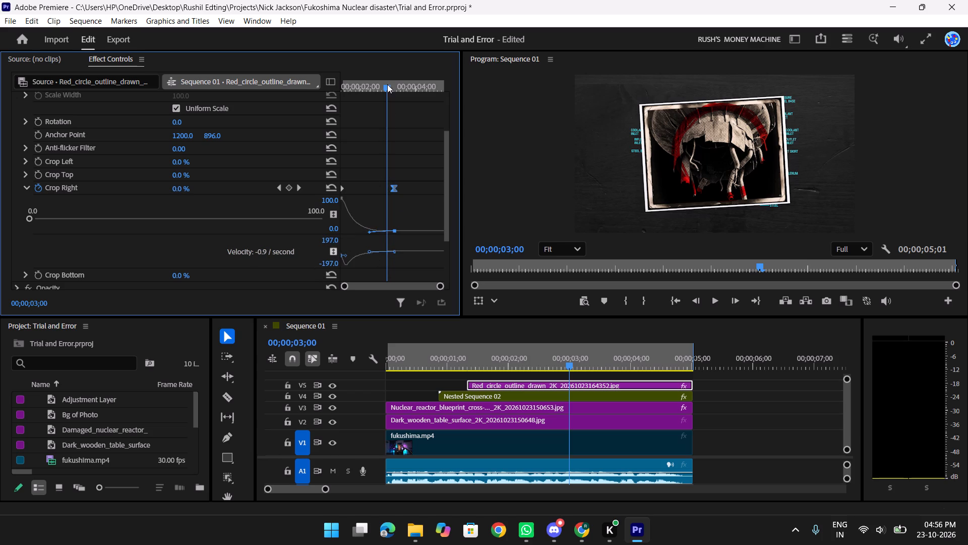
Play back the eased red circle reveal from the clip's start.
drag(387, 84, 276, 127)
key(space)
key(space)
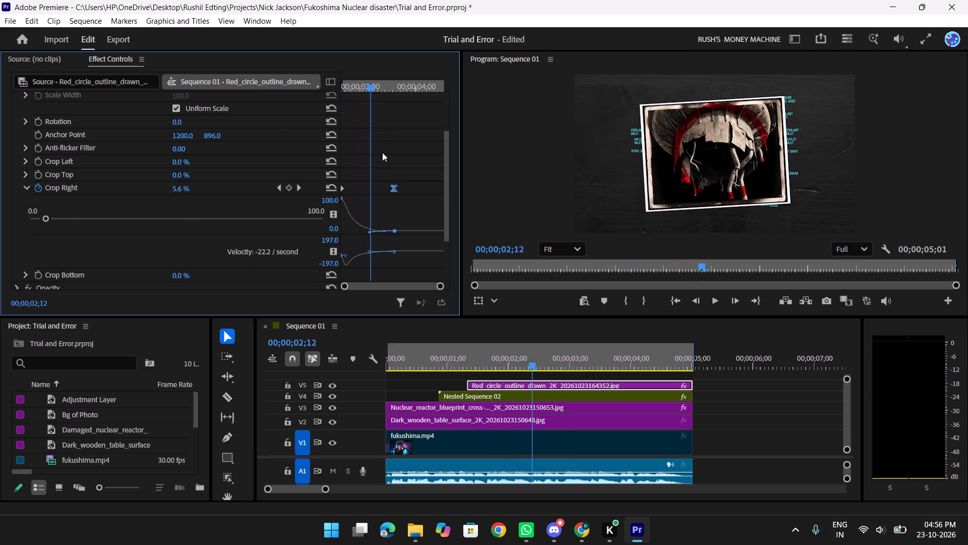
Play back the remainder of the eased red circle reveal.
key(space)
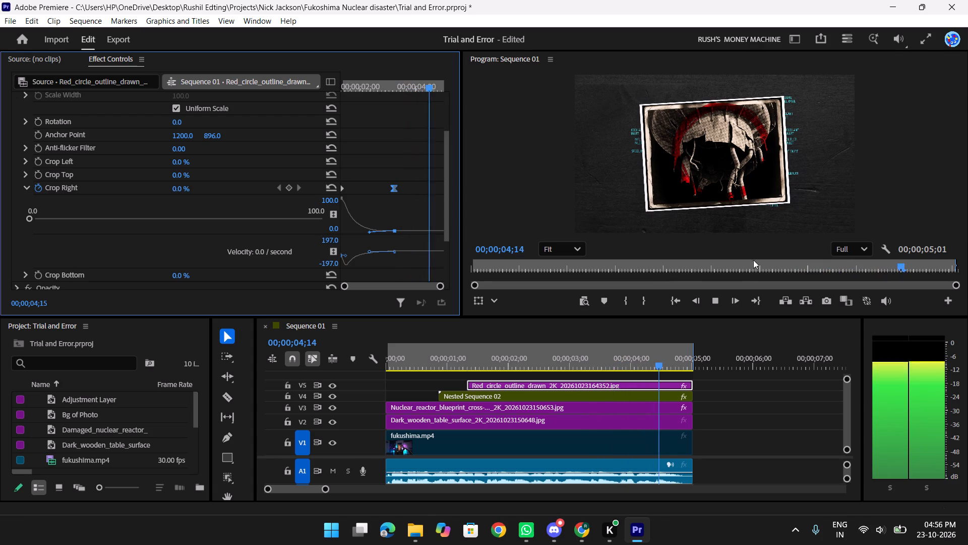
key(space)
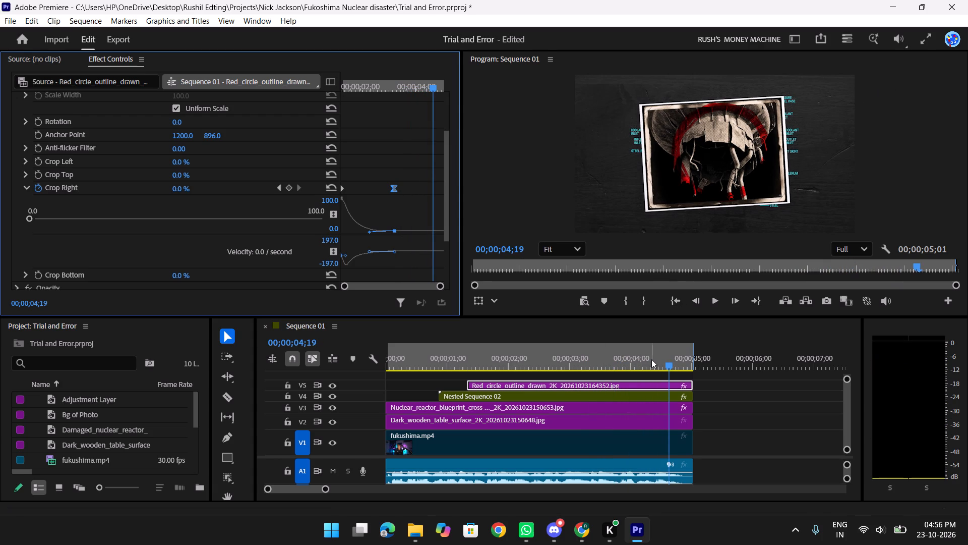
Open Nested Sequence 02 and shrink its lower video tracks so the clips on V1 and V2 are exposed, with the playhead at the start.
double_click(585, 393)
scroll(459, 419, up, 2)
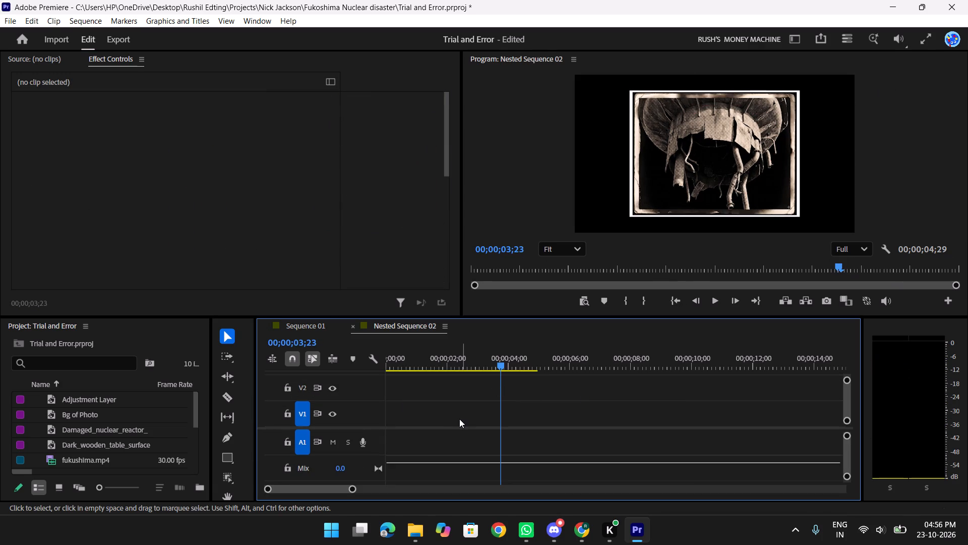
scroll(459, 419, up, 2)
drag(317, 484, 282, 491)
drag(294, 491, 355, 477)
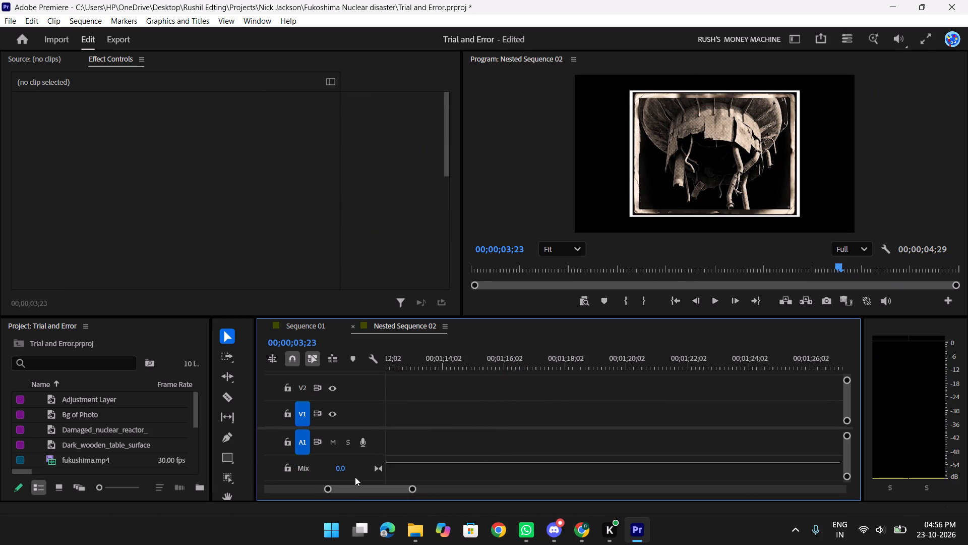
drag(355, 477, 193, 489)
drag(370, 401, 364, 425)
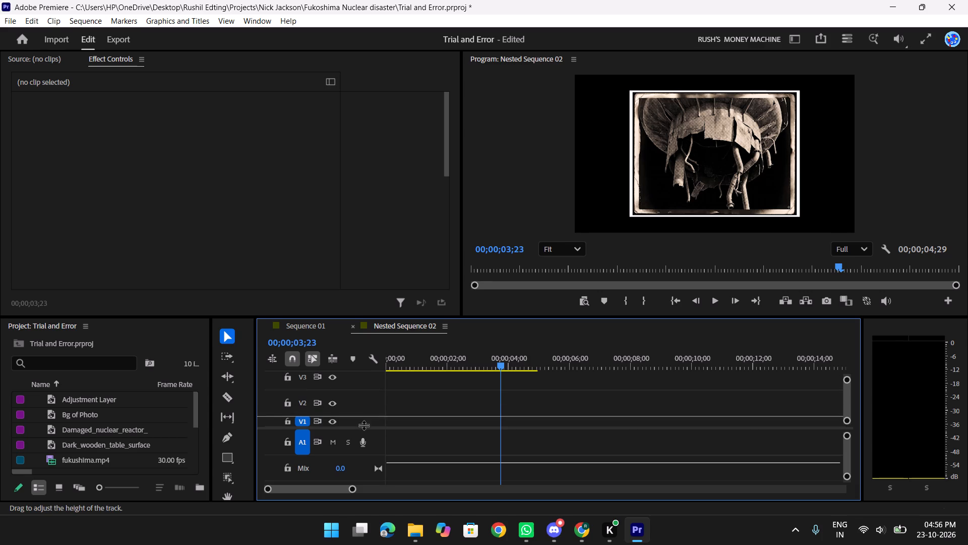
drag(364, 425, 365, 429)
drag(366, 392, 359, 429)
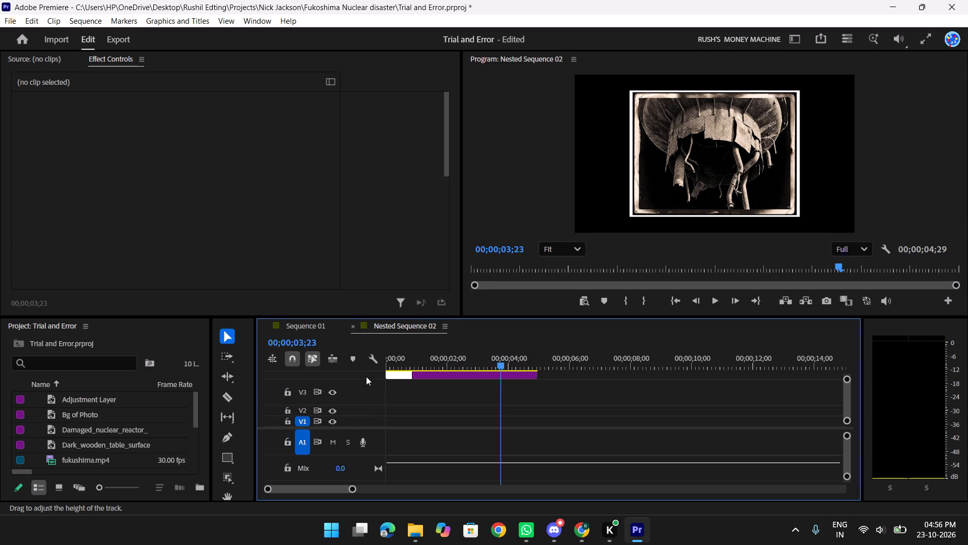
drag(358, 380, 344, 442)
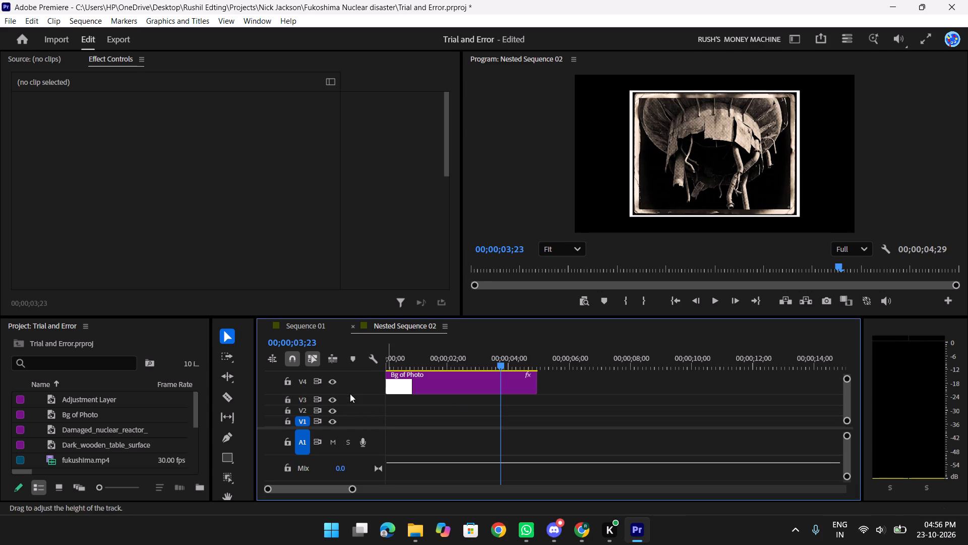
drag(510, 316, 552, 251)
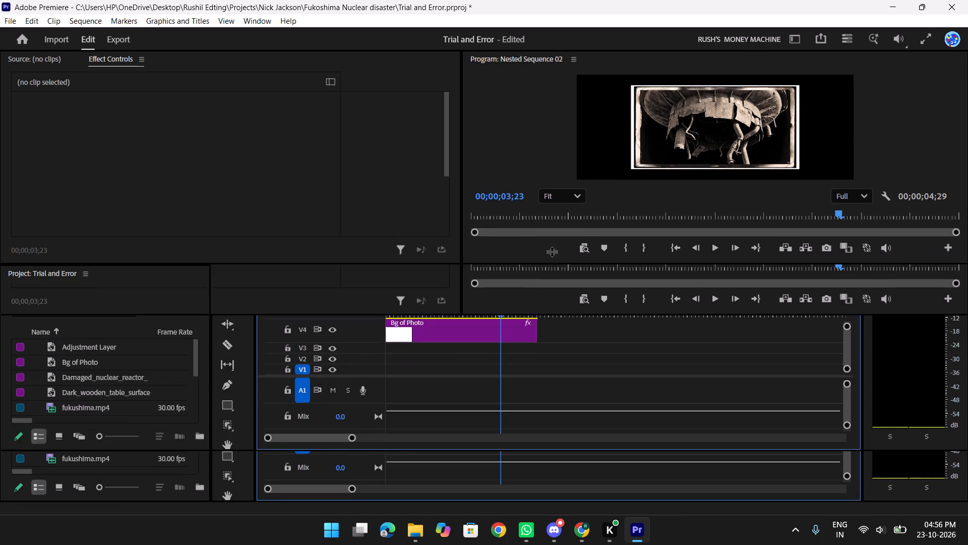
drag(552, 251, 566, 227)
drag(597, 362, 463, 303)
drag(483, 308, 450, 373)
drag(501, 270, 380, 292)
Save the project.
click(444, 373)
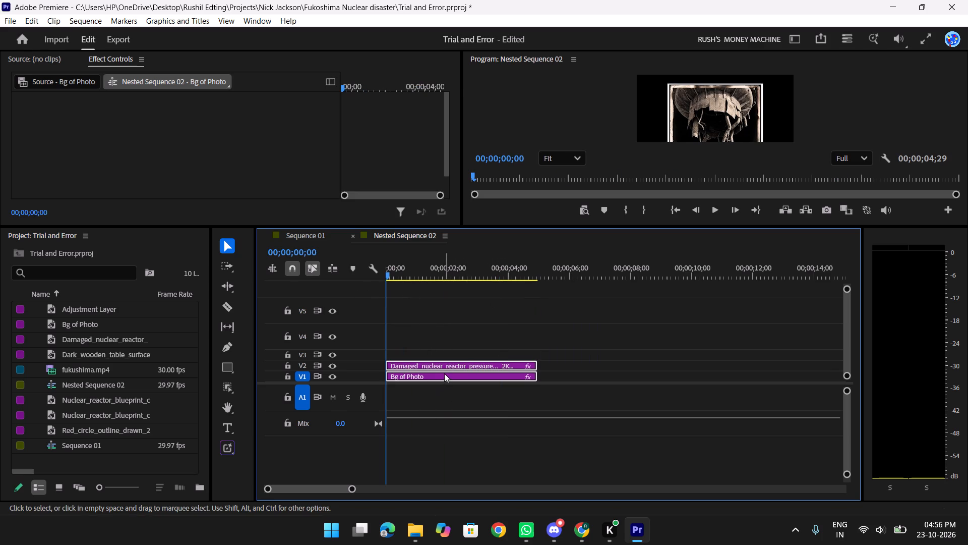
click(446, 363)
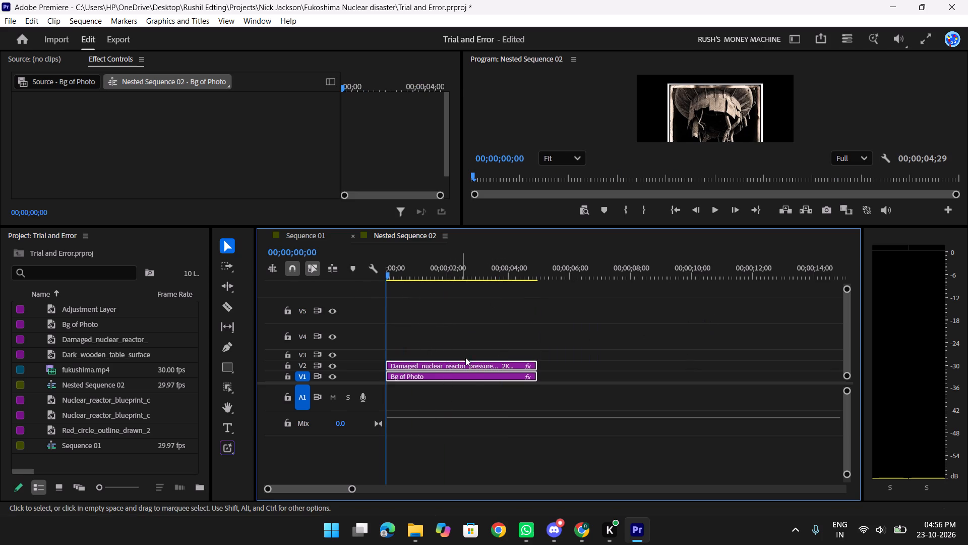
click(470, 364)
click(548, 424)
key(ctrl+s)
Examine the Motion, Crop and Opacity settings of the damaged reactor photo clip on V2, including its blend mode options.
click(506, 369)
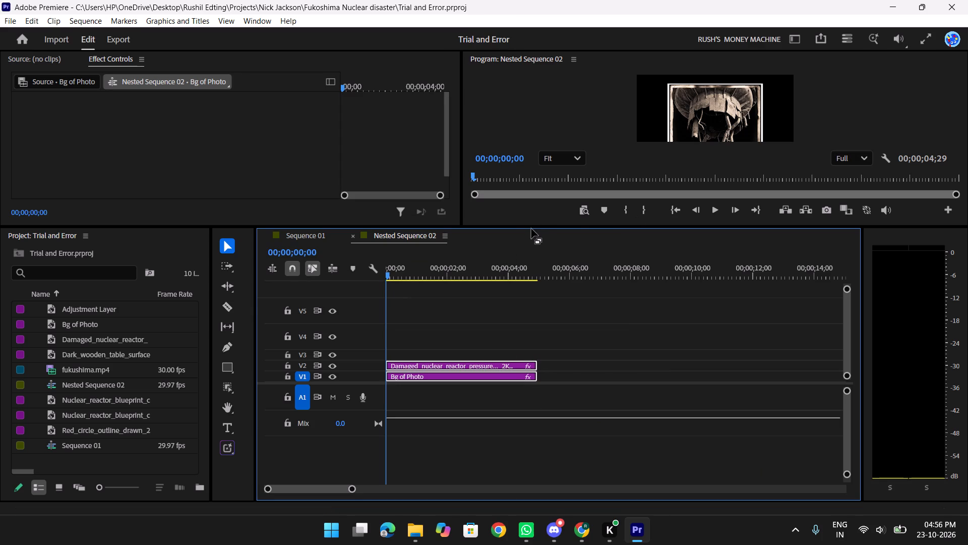
drag(538, 225, 539, 282)
click(603, 366)
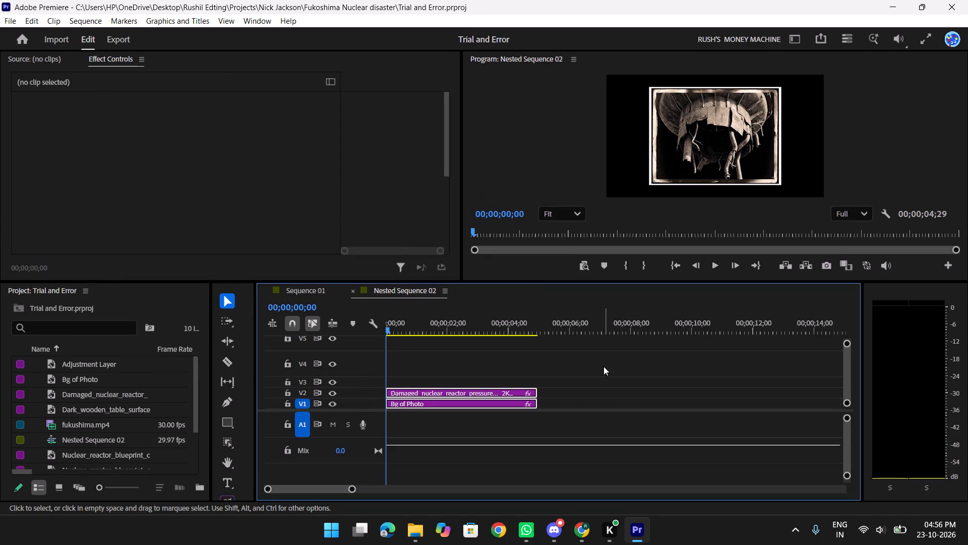
click(513, 392)
scroll(45, 195, down, 5)
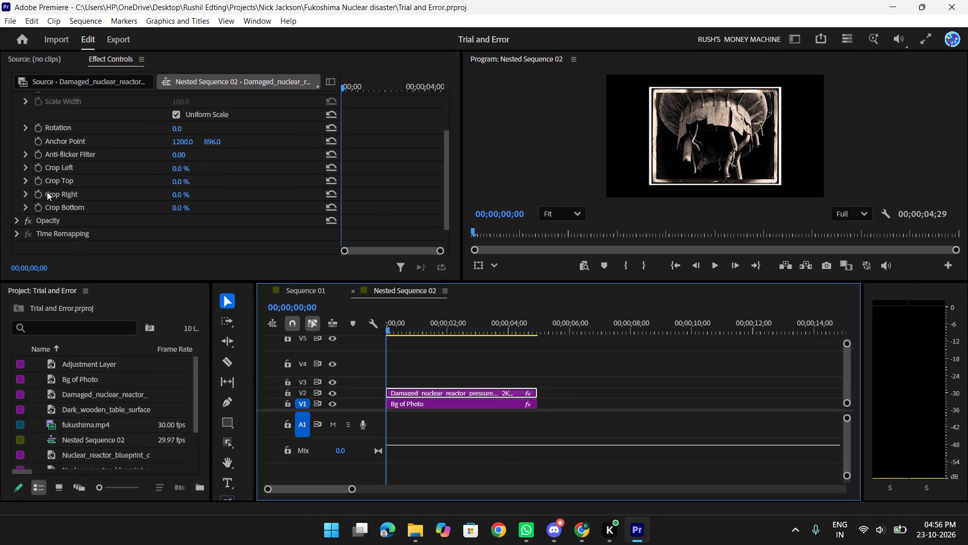
scroll(47, 192, down, 4)
scroll(102, 192, up, 11)
scroll(137, 186, down, 4)
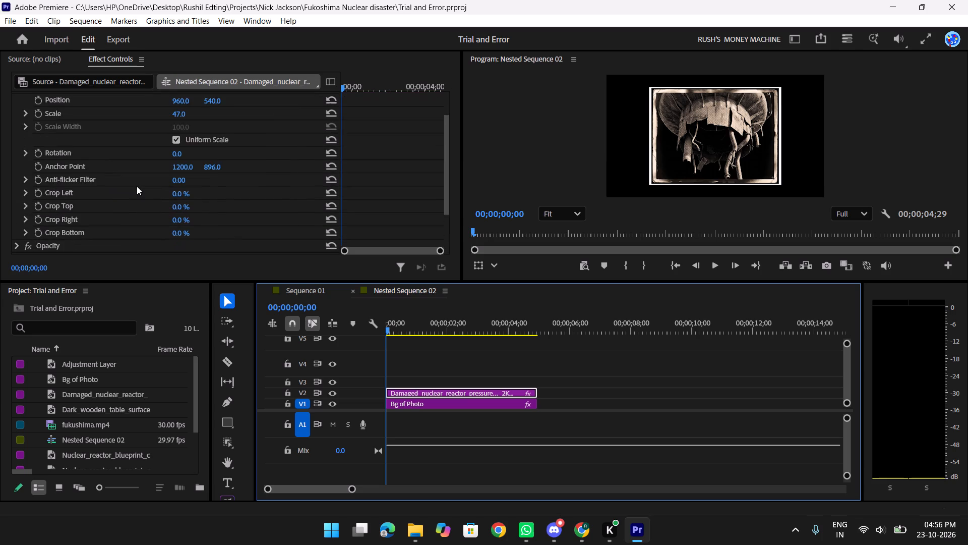
scroll(137, 186, down, 5)
scroll(167, 197, up, 4)
scroll(167, 195, down, 4)
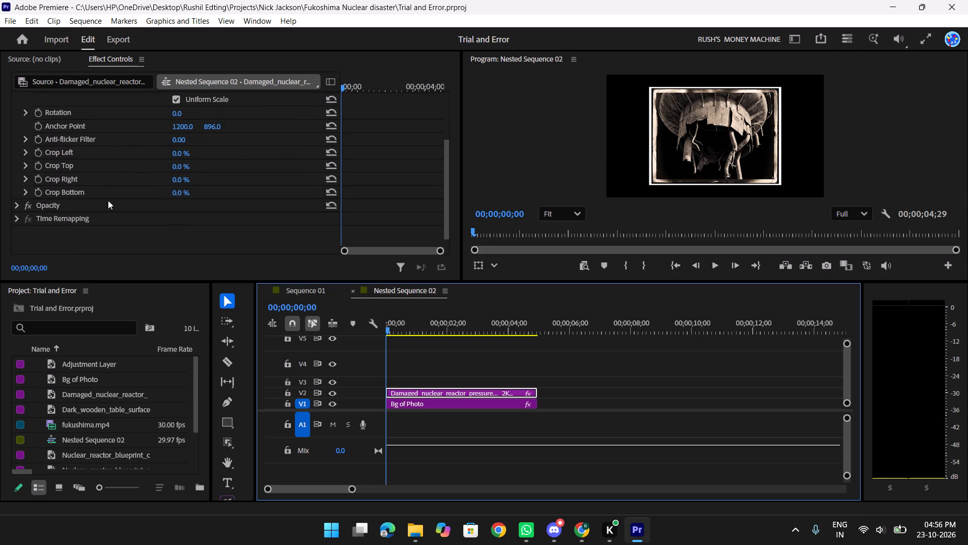
click(15, 194)
click(198, 221)
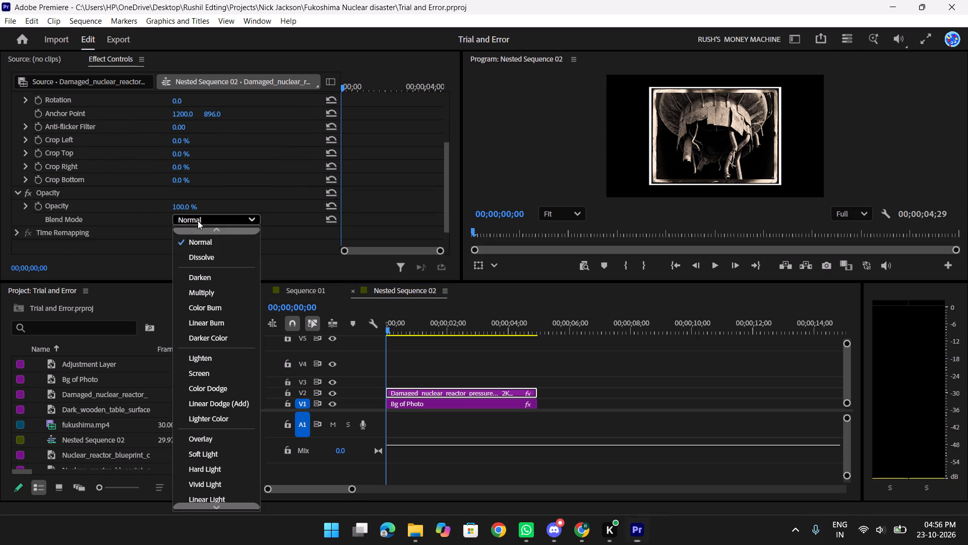
click(199, 241)
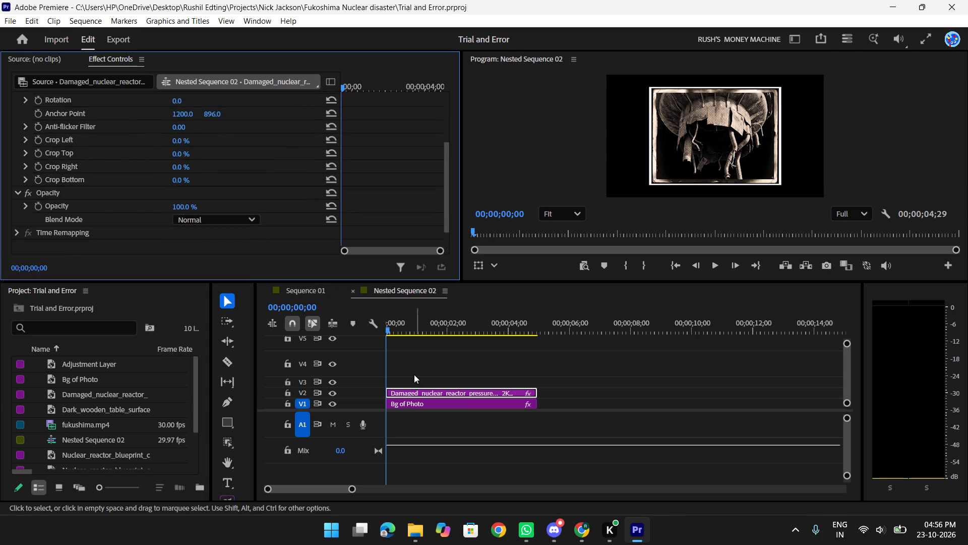
Close Nested Sequence 02 and examine the nested clip's Opacity and Transform settings in Sequence 01.
click(355, 294)
scroll(228, 188, down, 6)
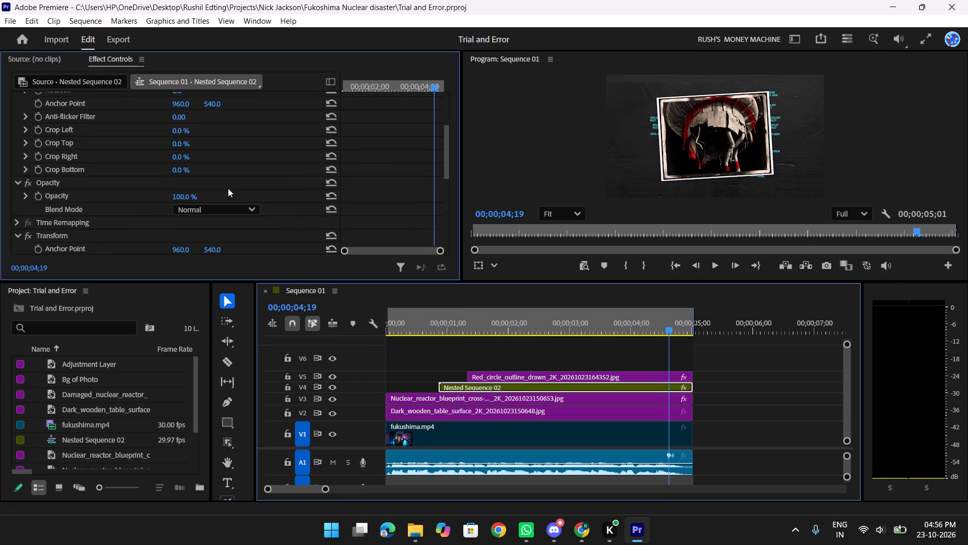
scroll(228, 188, down, 4)
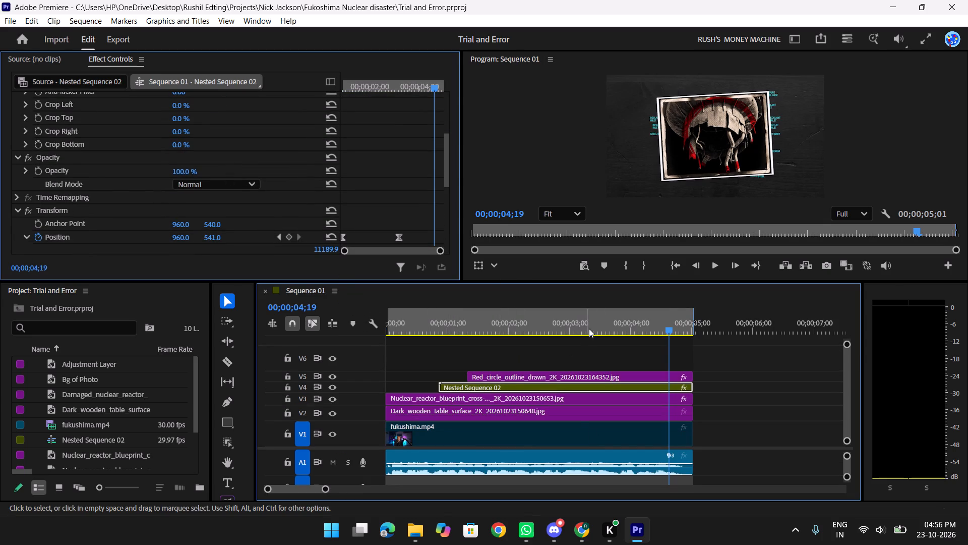
Play back Sequence 01 from just before the reactor photo enters through the red circle reveal.
drag(672, 326, 433, 307)
key(space)
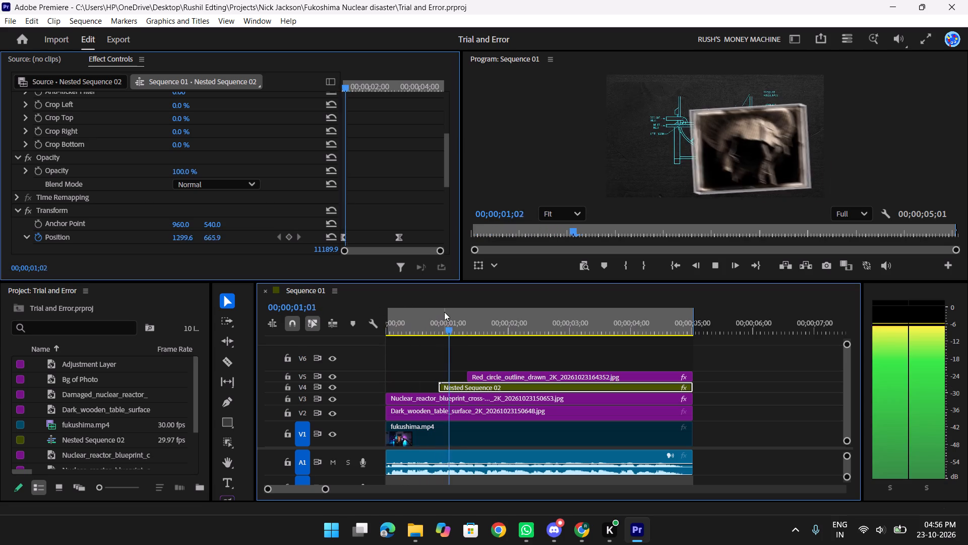
key(space)
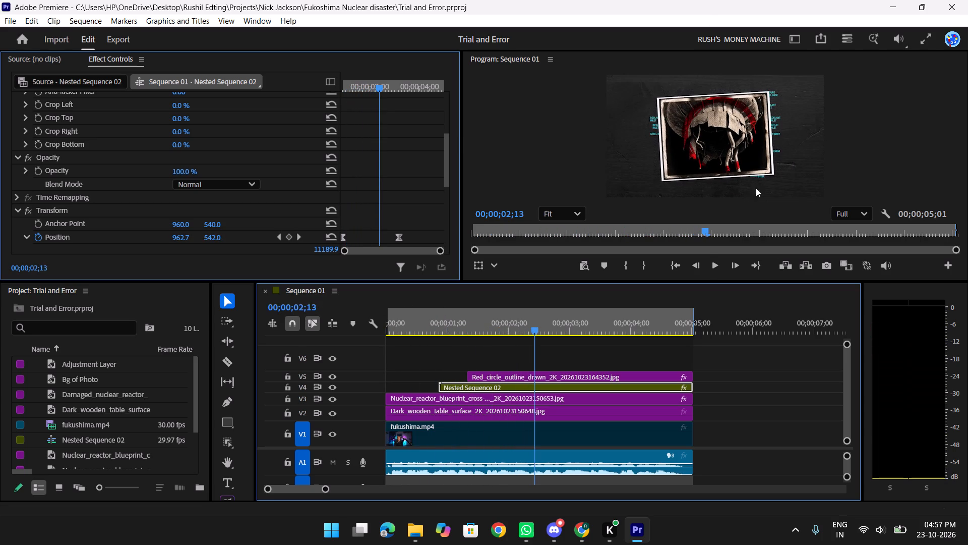
key(space)
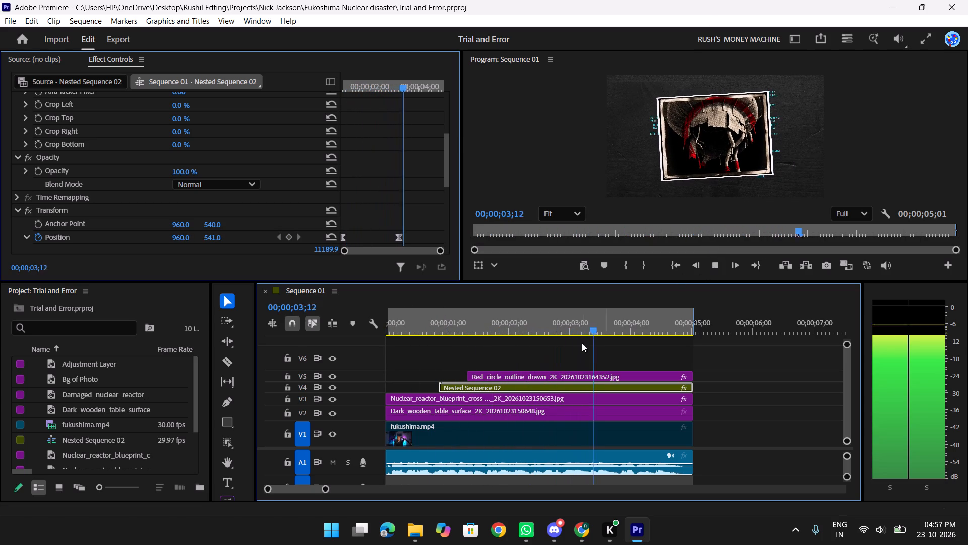
key(space)
Move the red circle clip on V5 later so that it starts at 00;00;01;16.
drag(592, 326, 479, 328)
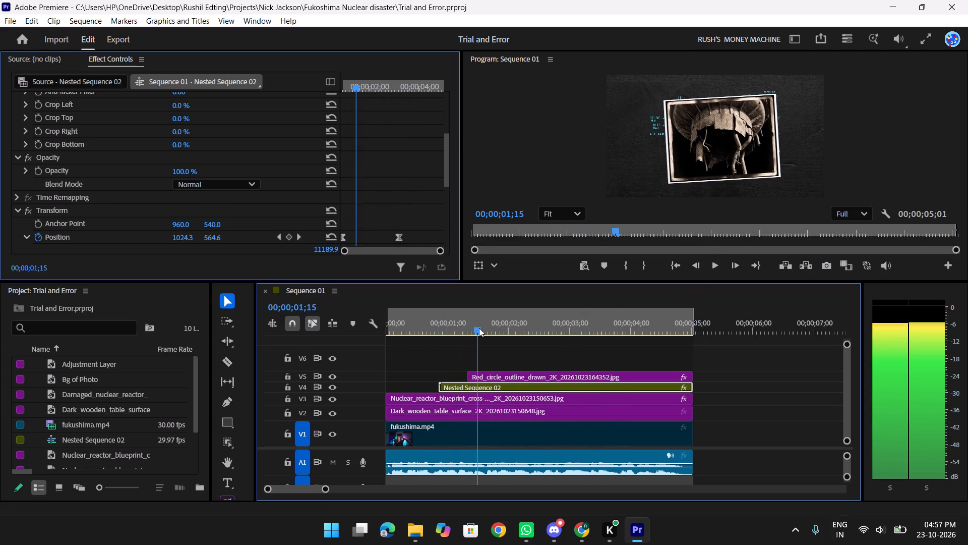
drag(479, 328, 481, 328)
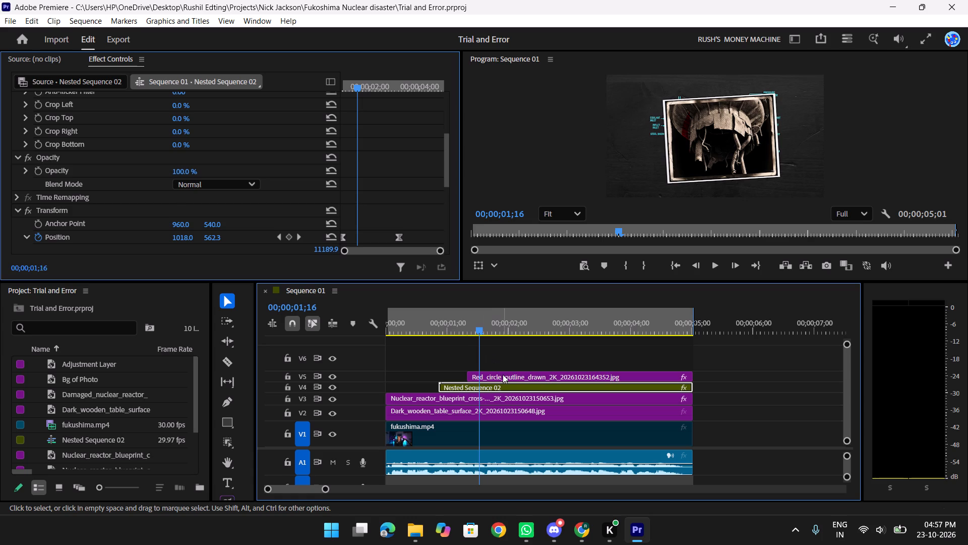
drag(503, 374, 520, 374)
Play back the photo entrance and the retimed red circle reveal, from before the nested clip to near the sequence end.
drag(474, 324, 442, 323)
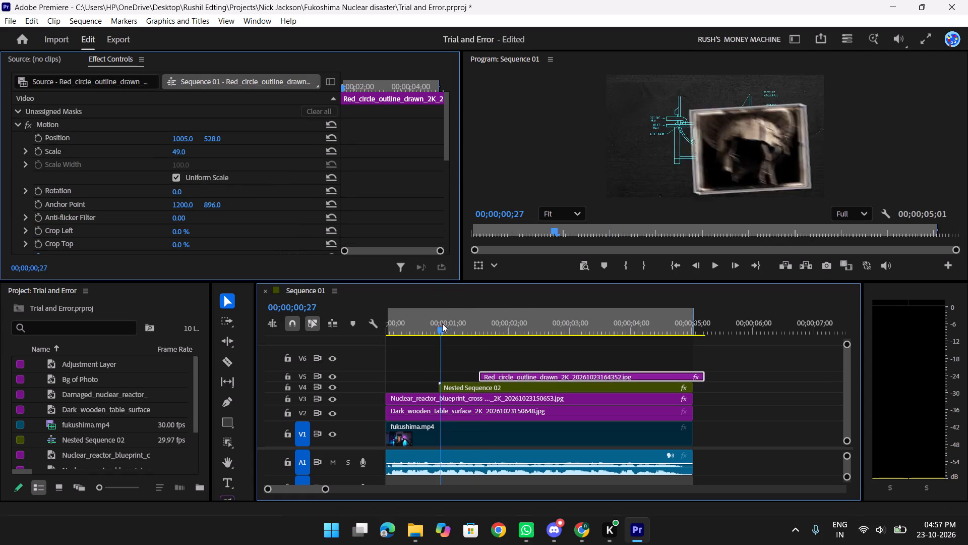
drag(442, 323, 428, 323)
key(space)
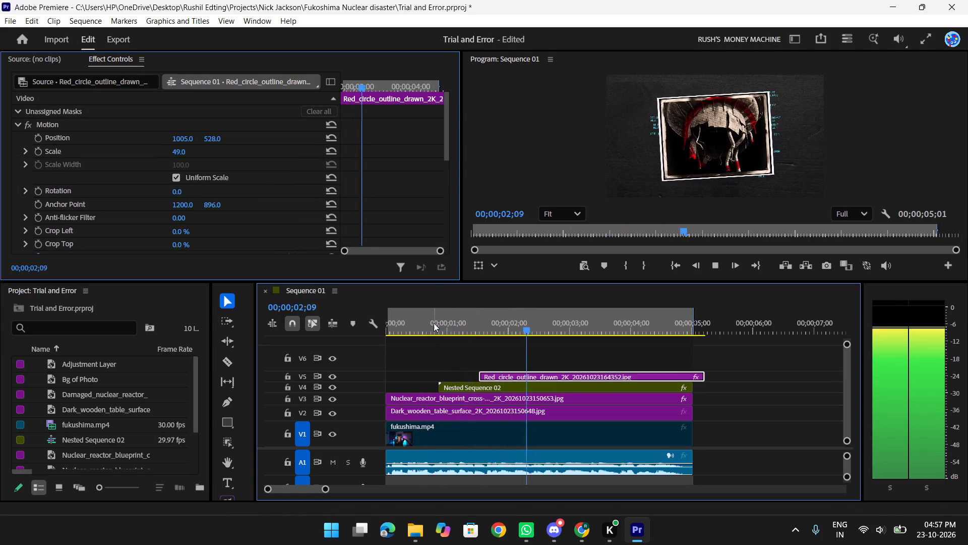
key(space)
key(space)
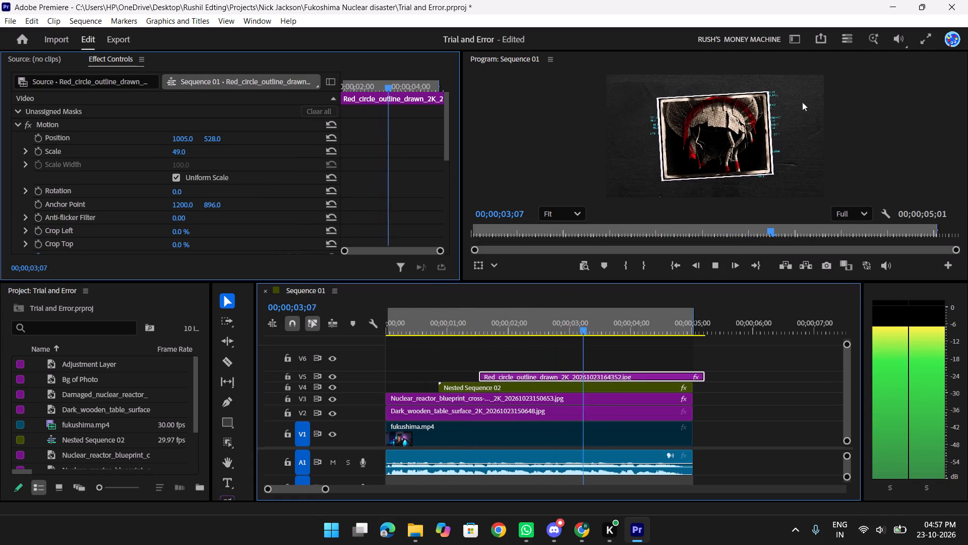
key(space)
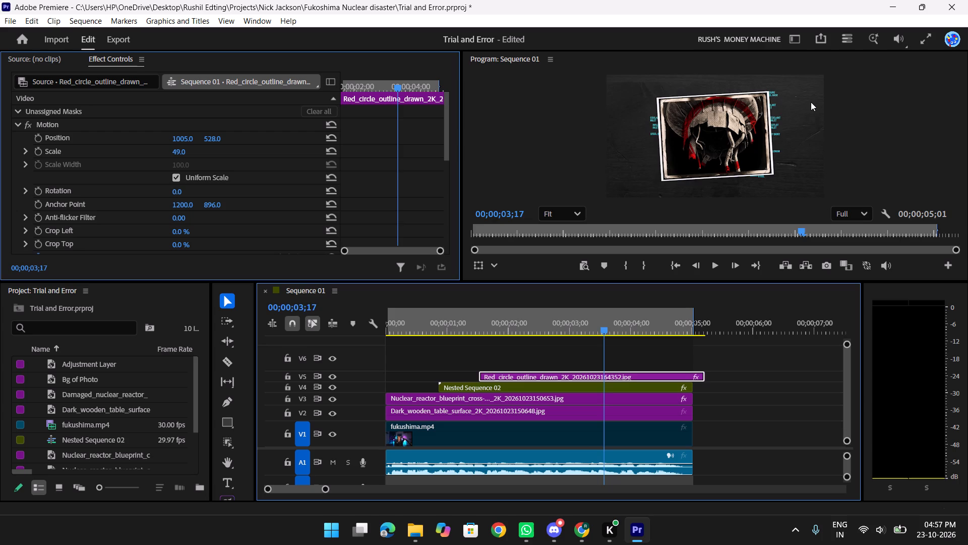
key(space)
key(space)
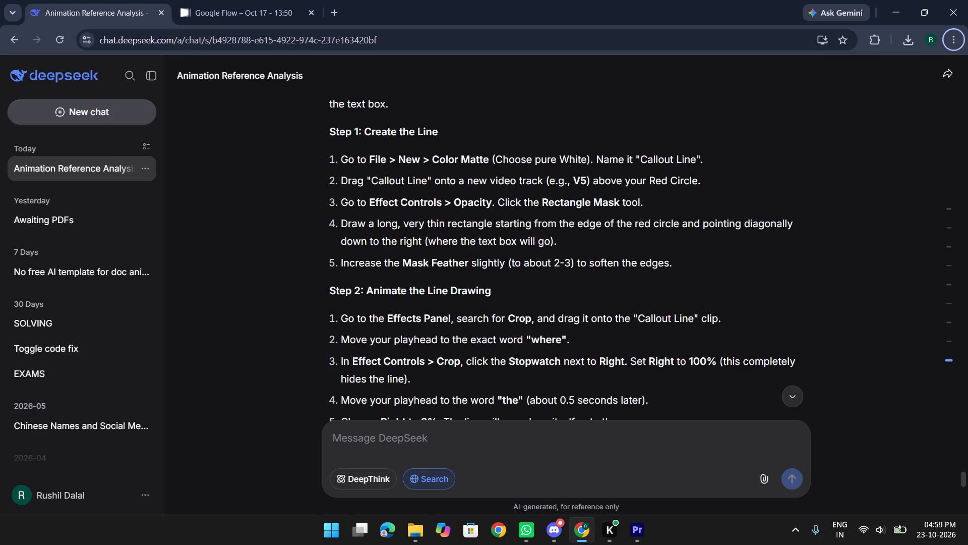
key(alt+Tab)
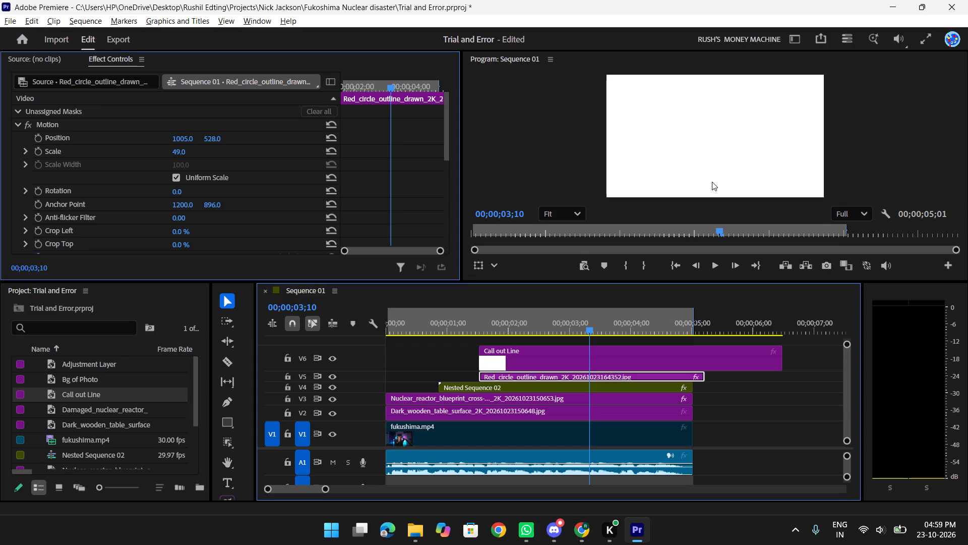
click(637, 335)
click(631, 356)
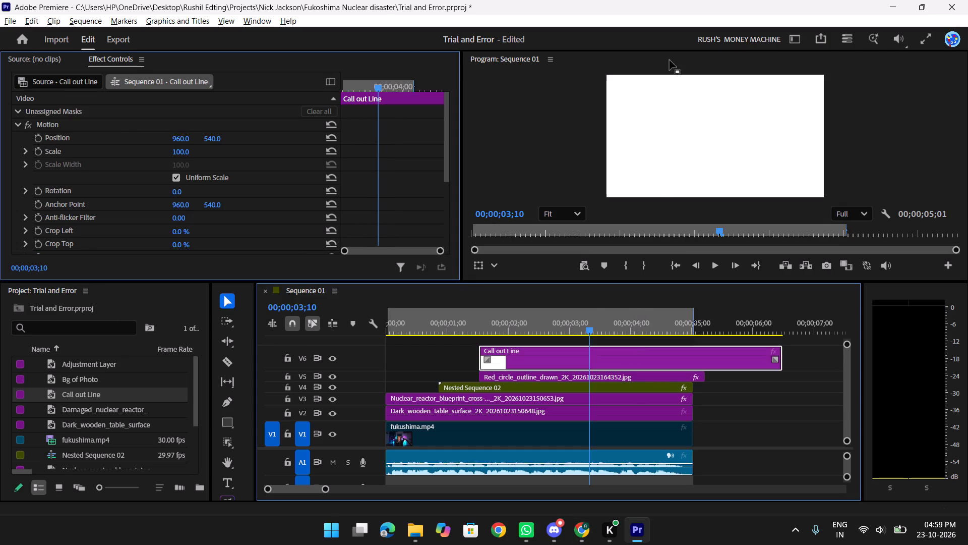
click(703, 76)
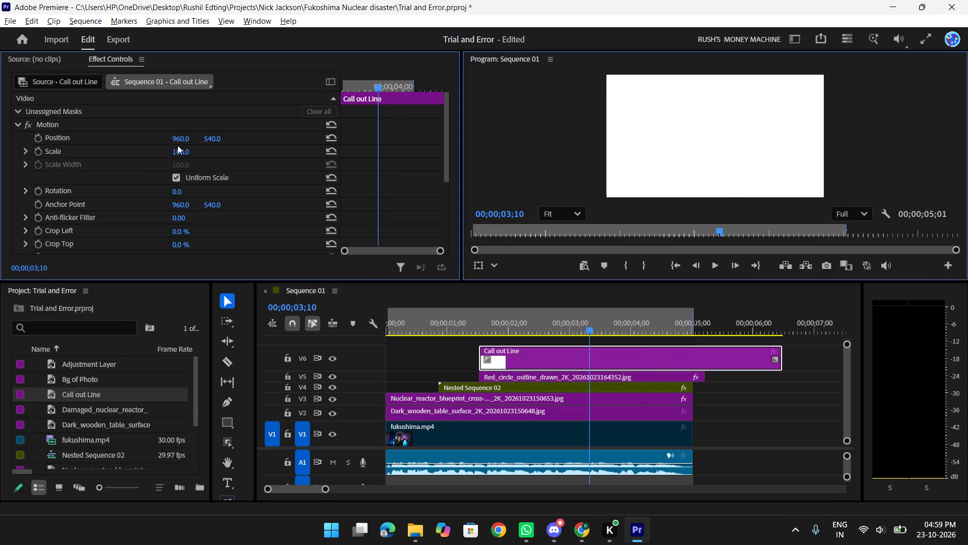
drag(180, 151, 129, 160)
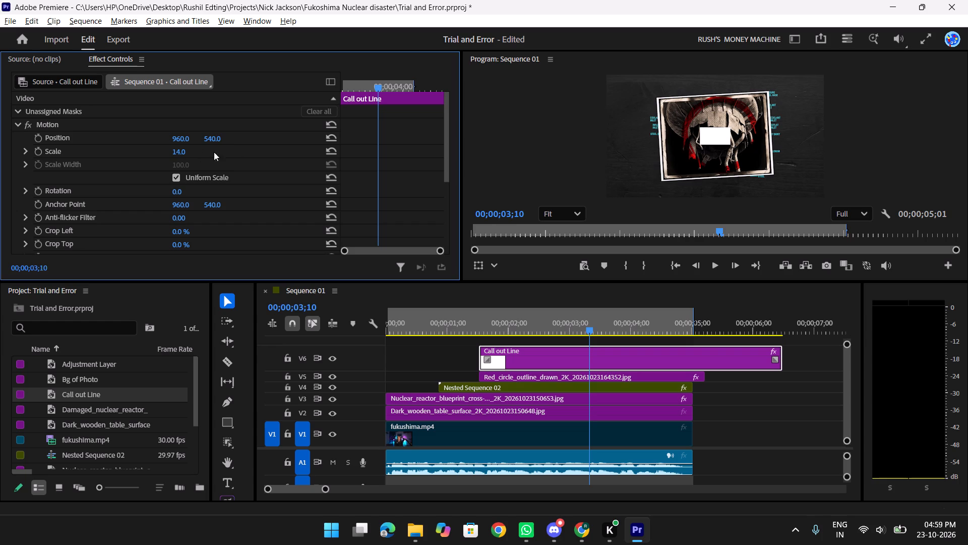
Rotate the Call out Line clip to 31° so it slants down across the reactor photo.
scroll(189, 195, down, 6)
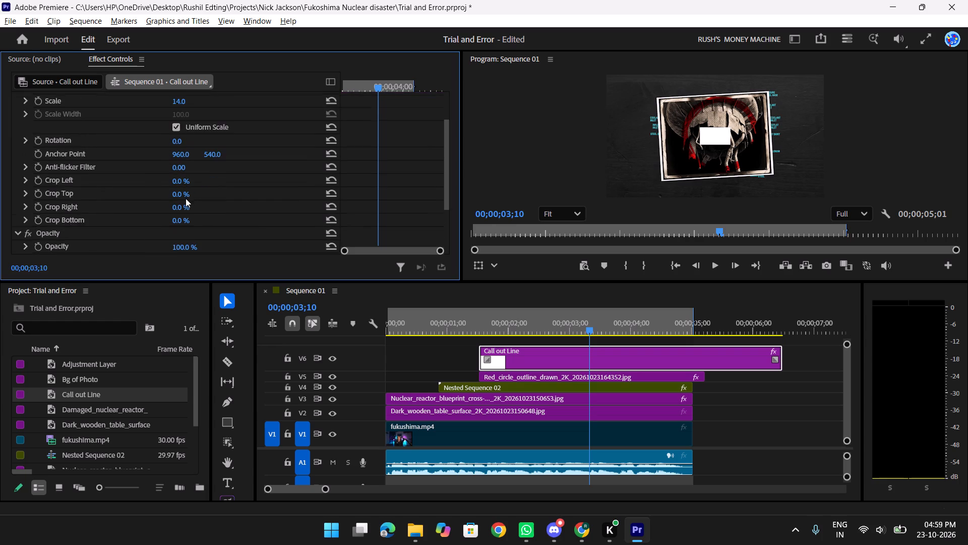
scroll(186, 198, down, 5)
scroll(184, 201, up, 3)
scroll(184, 201, down, 2)
scroll(181, 201, up, 2)
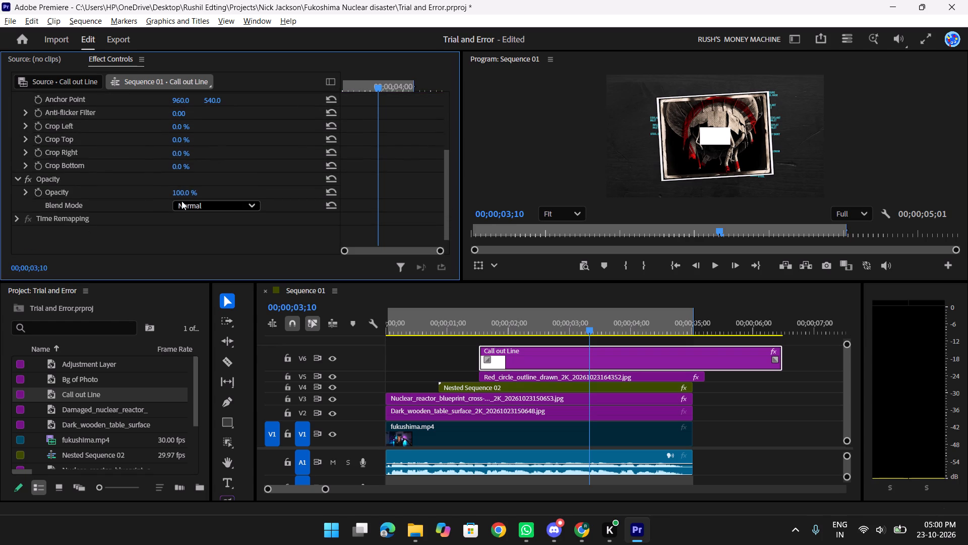
scroll(181, 201, up, 2)
scroll(229, 182, up, 4)
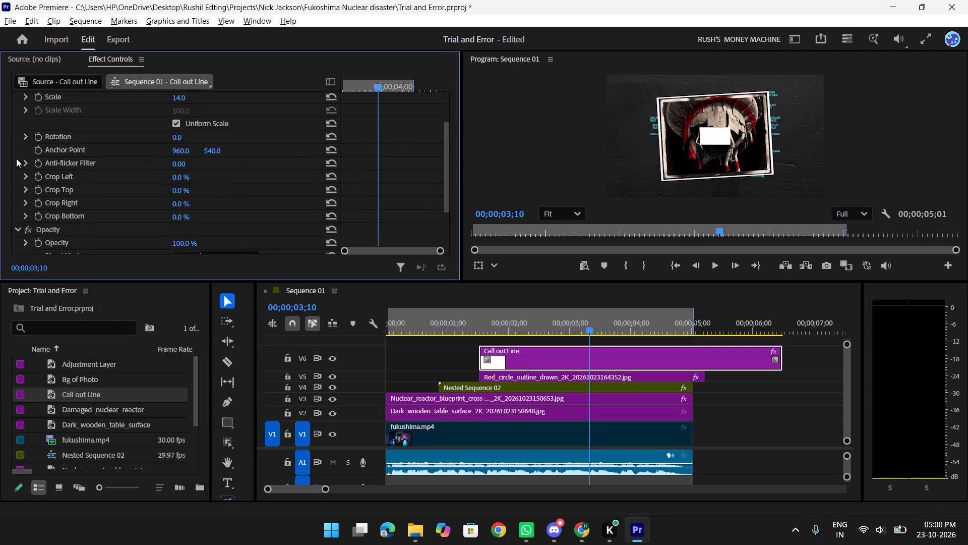
drag(178, 139, 200, 136)
drag(200, 136, 201, 142)
Crop the top of the Call out Line clip by 97% to turn the white block into a thin line.
scroll(194, 168, up, 7)
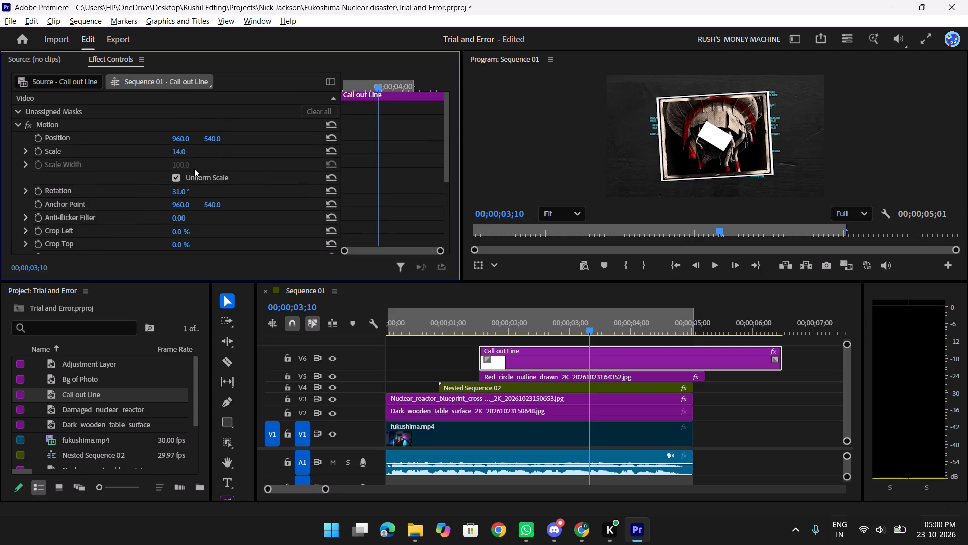
scroll(194, 168, down, 2)
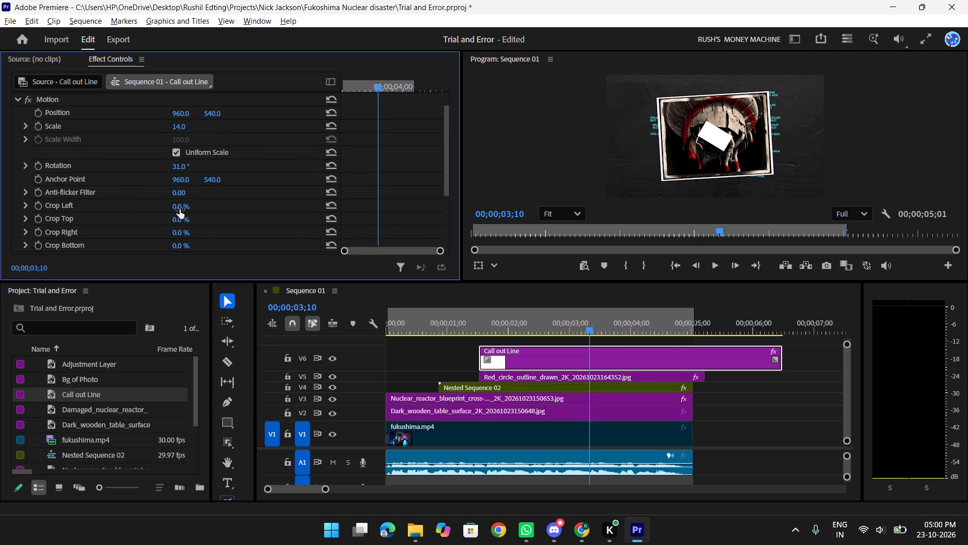
drag(178, 220, 200, 216)
drag(200, 216, 237, 216)
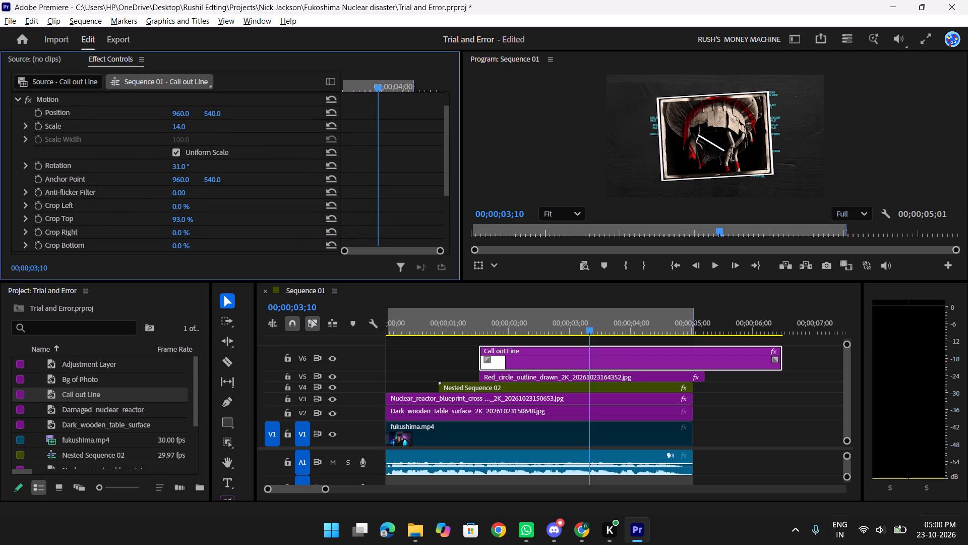
drag(237, 216, 240, 215)
drag(240, 215, 240, 215)
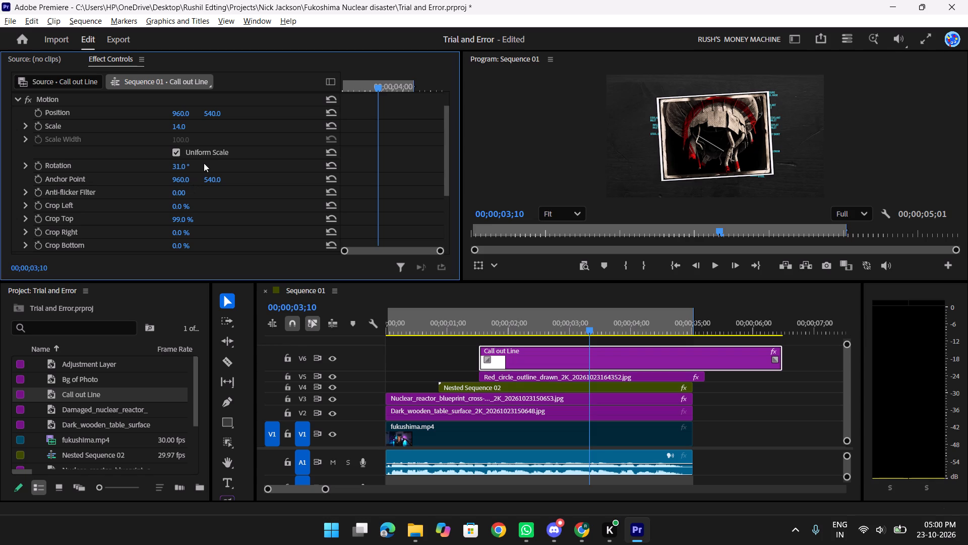
click(178, 220)
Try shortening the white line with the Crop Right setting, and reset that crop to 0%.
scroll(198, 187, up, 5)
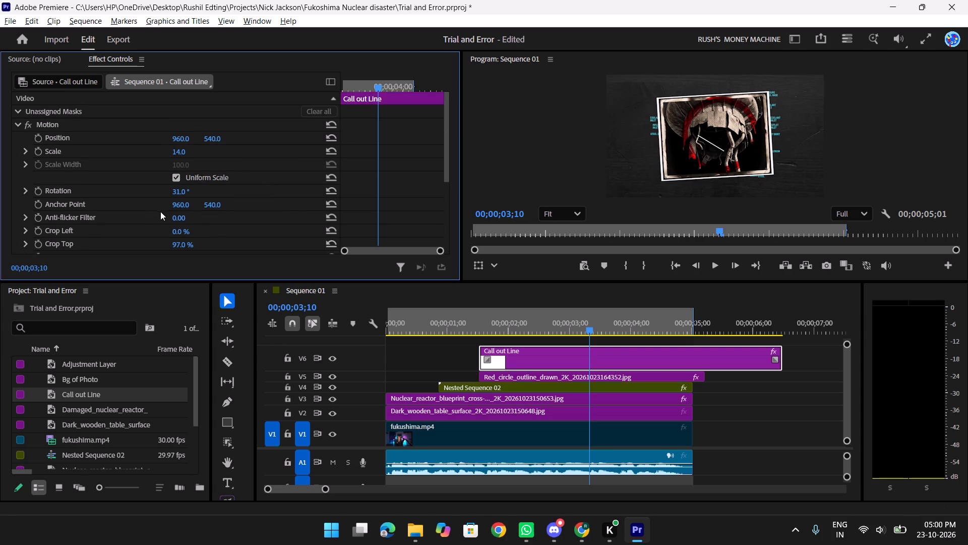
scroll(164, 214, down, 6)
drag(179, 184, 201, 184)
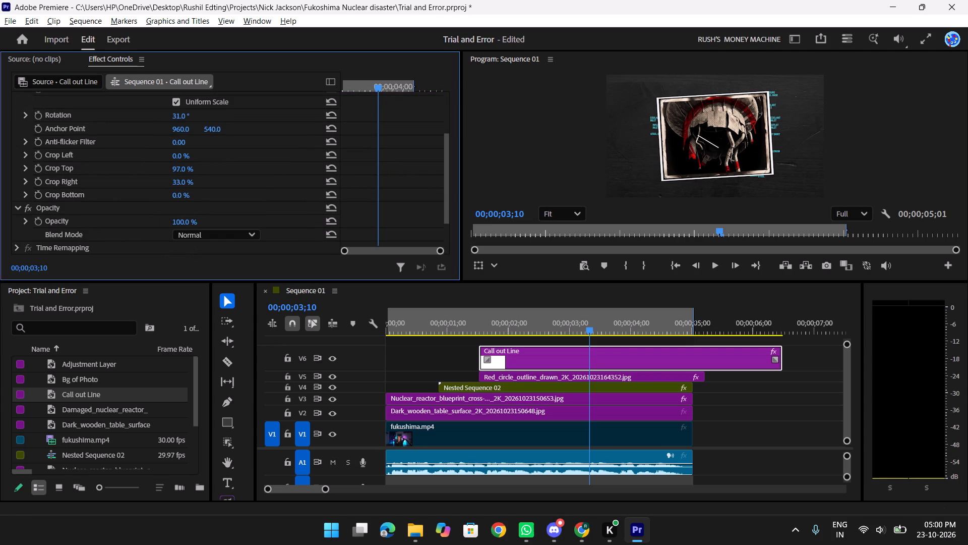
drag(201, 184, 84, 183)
Enlarge the Call out Line clip to scale 25 and move it to position 1412, 481, across the photo's right edge.
scroll(170, 180, up, 6)
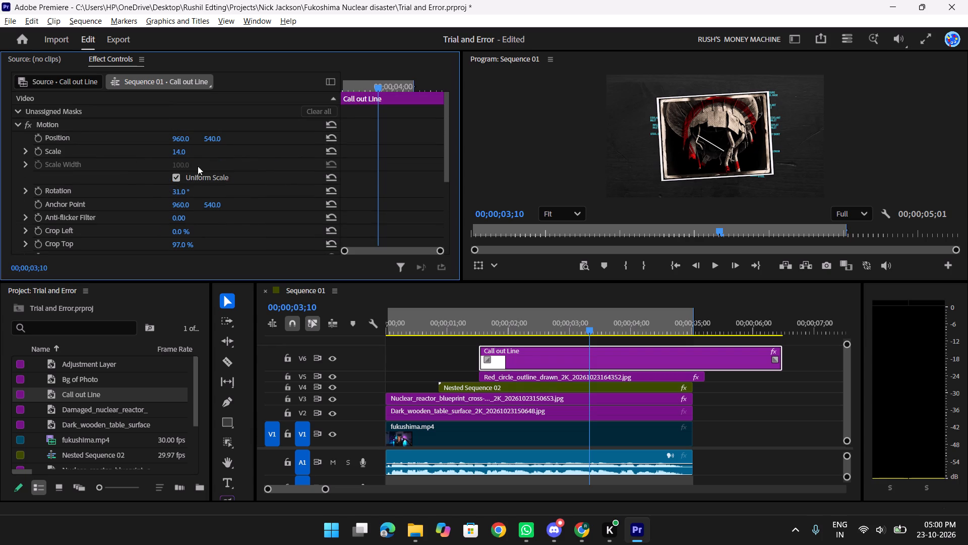
drag(176, 152, 185, 154)
drag(210, 140, 233, 142)
drag(187, 139, 472, 146)
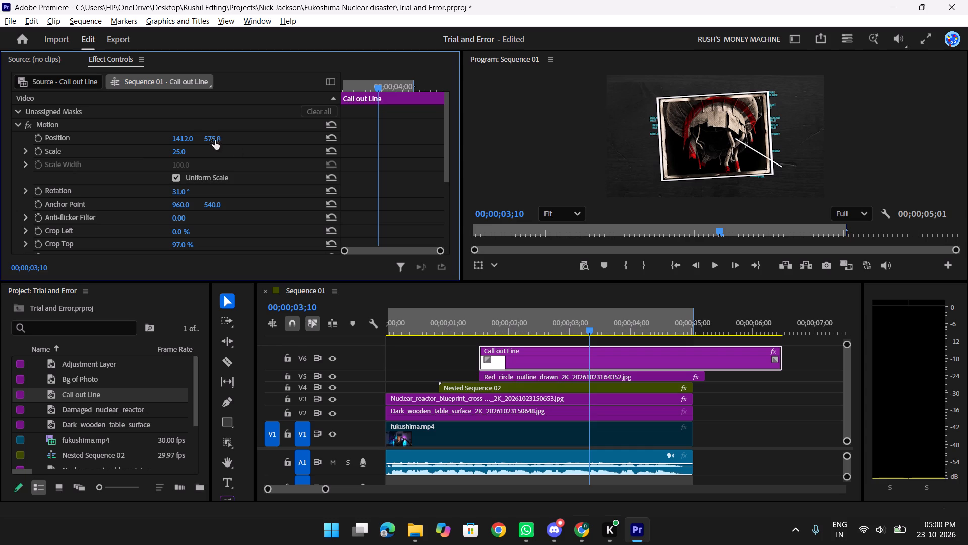
drag(215, 140, 156, 148)
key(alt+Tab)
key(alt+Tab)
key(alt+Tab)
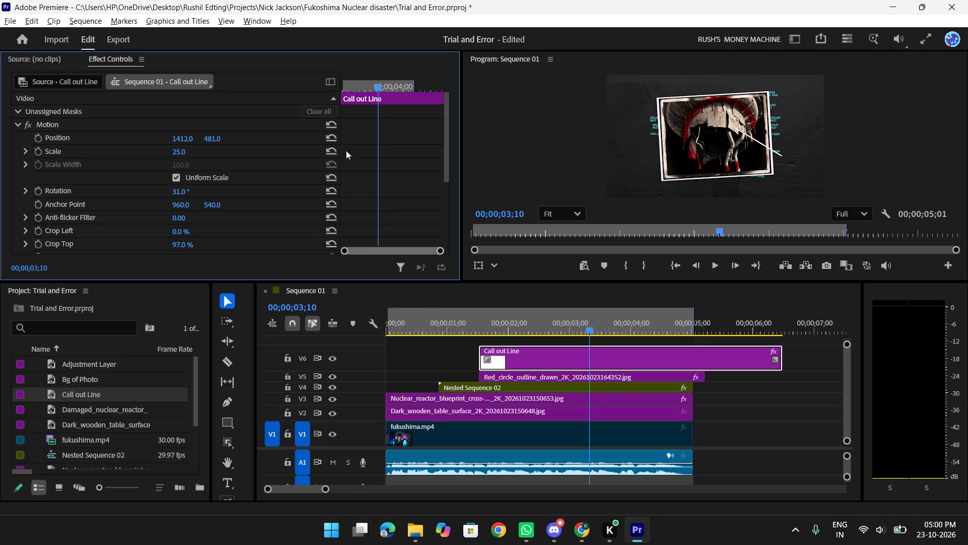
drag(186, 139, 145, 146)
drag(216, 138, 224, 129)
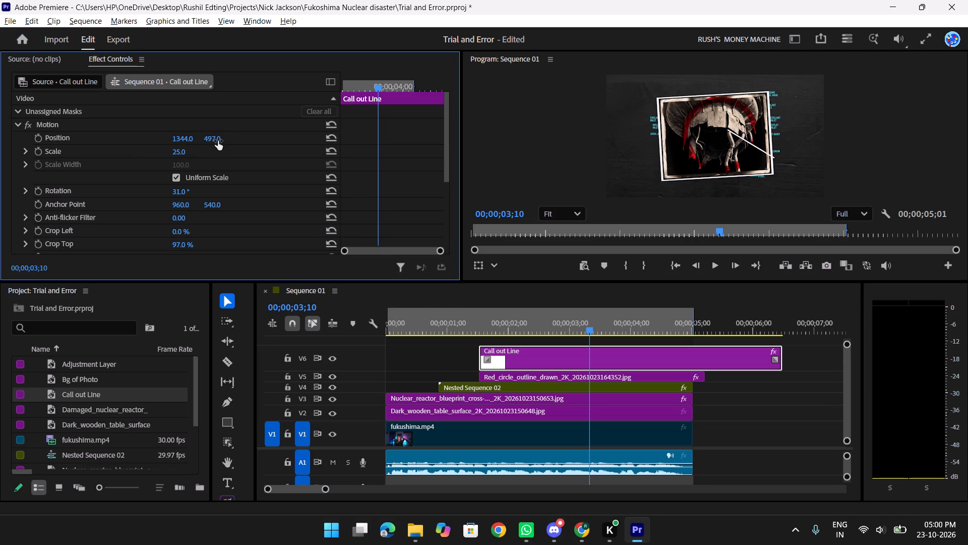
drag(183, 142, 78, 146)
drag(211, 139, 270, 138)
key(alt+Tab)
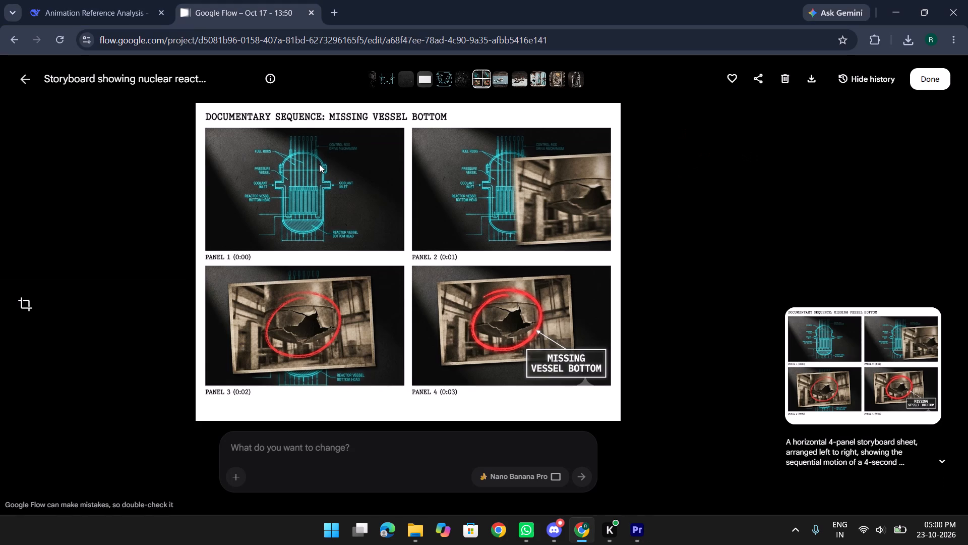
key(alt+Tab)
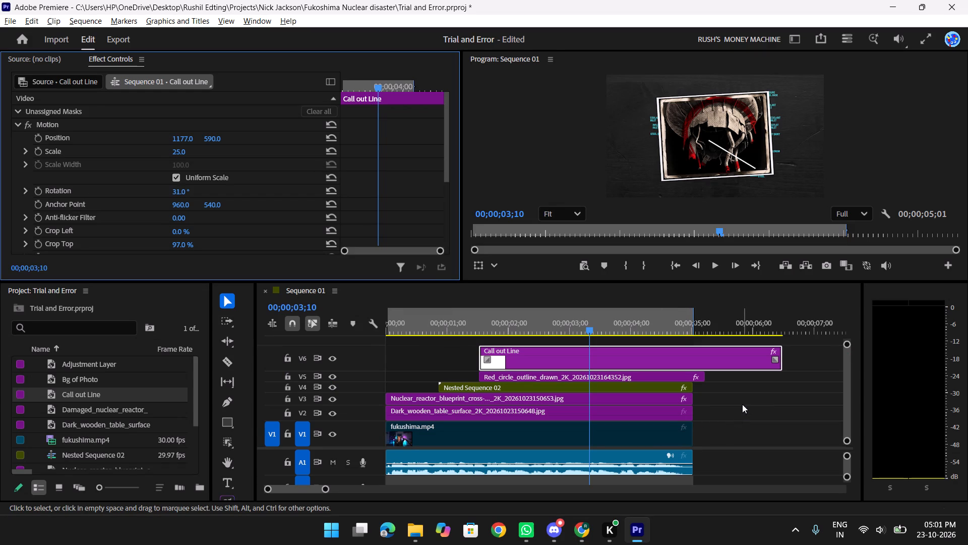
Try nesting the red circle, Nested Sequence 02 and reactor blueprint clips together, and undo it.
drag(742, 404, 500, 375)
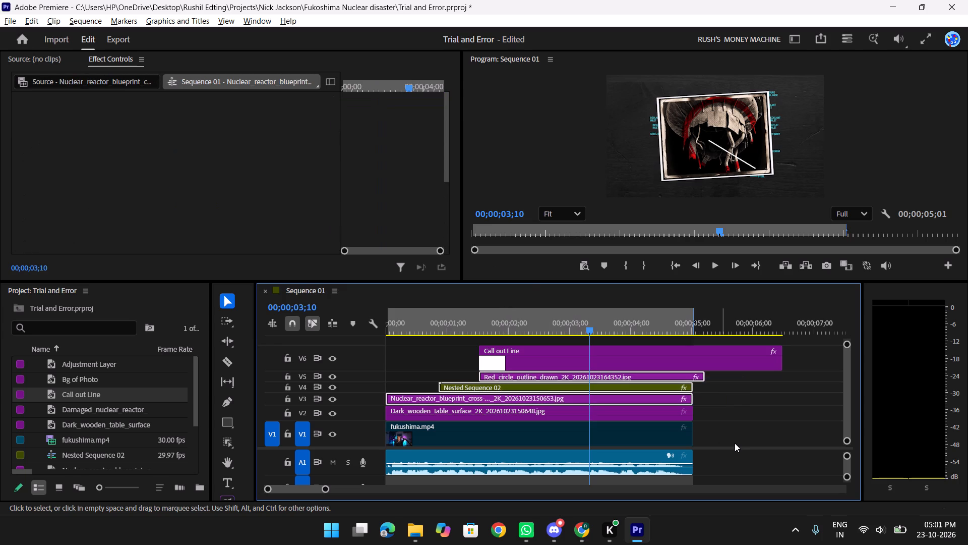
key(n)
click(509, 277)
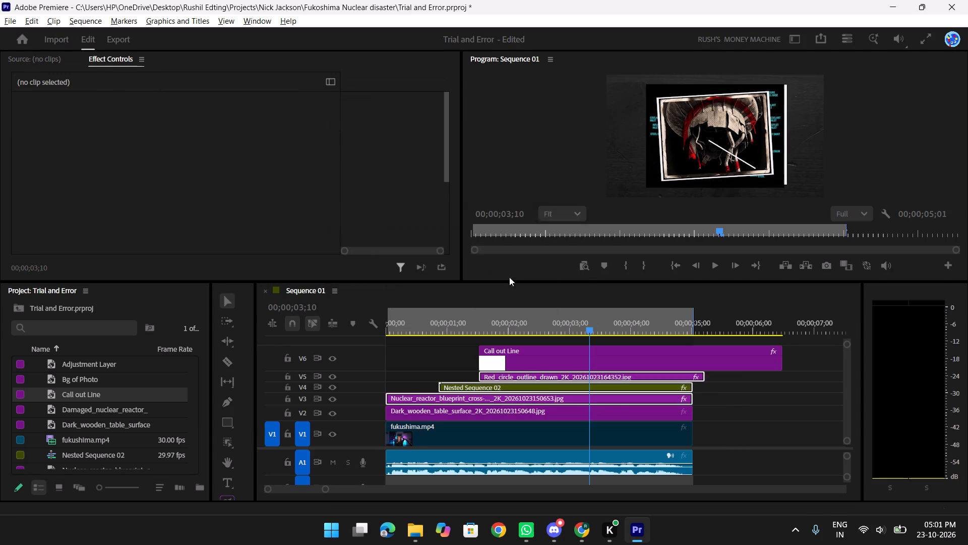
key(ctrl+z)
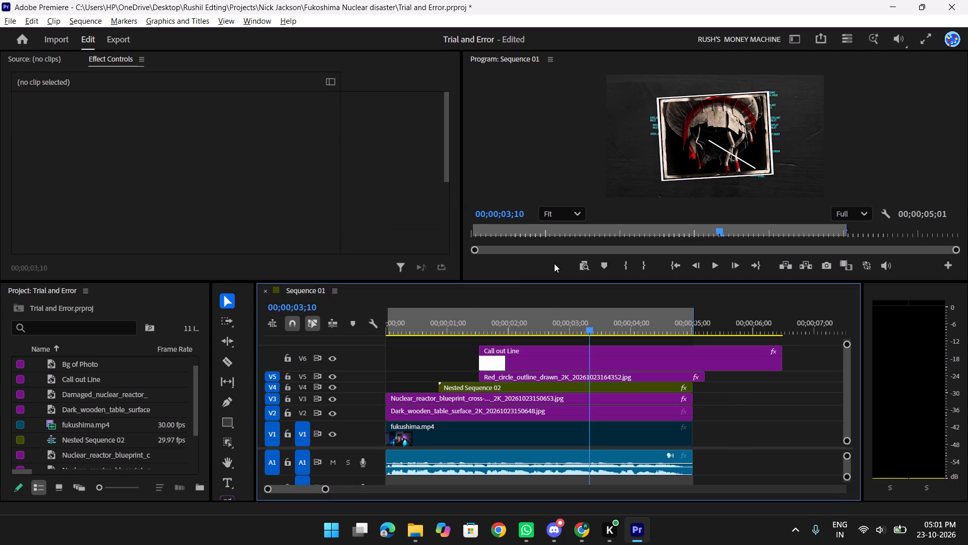
With the playhead at 00;00;02;00, reposition the Call out Line clip to 1307, 518 and preview the frame full screen.
drag(576, 322, 553, 322)
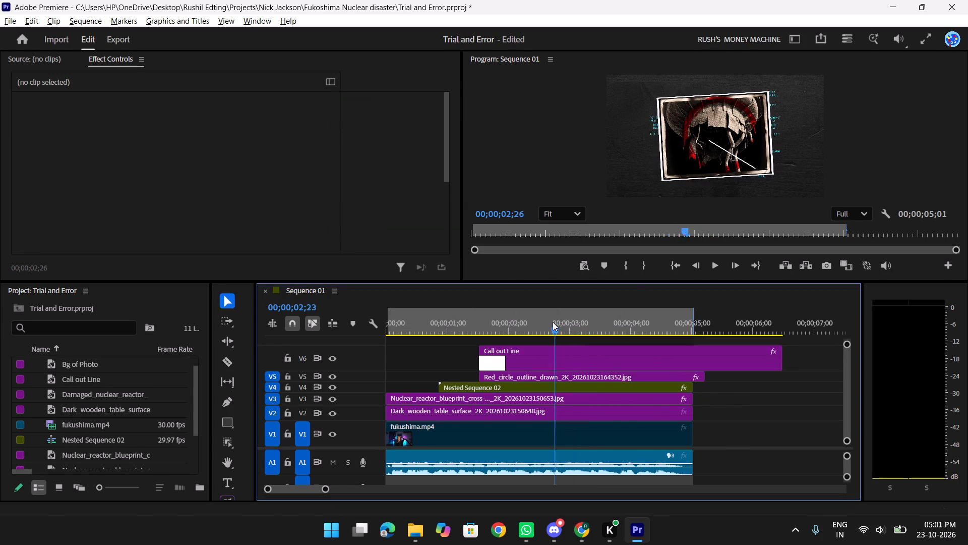
drag(553, 322, 569, 326)
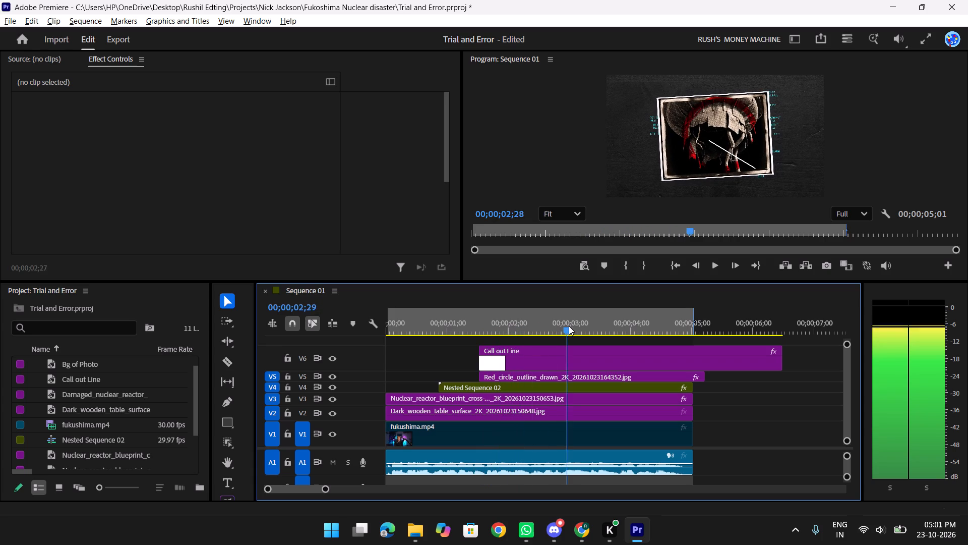
drag(569, 326, 584, 326)
drag(582, 323, 540, 328)
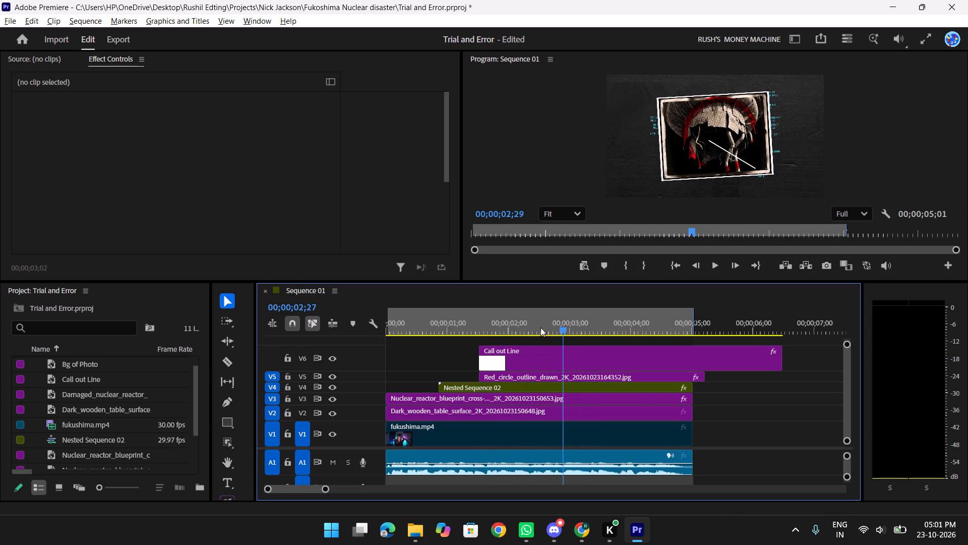
drag(540, 328, 509, 326)
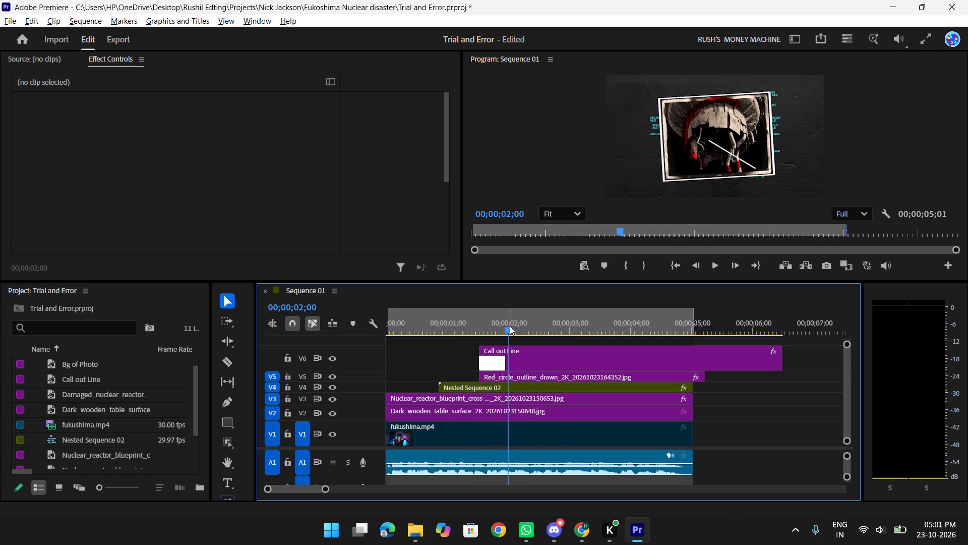
click(540, 359)
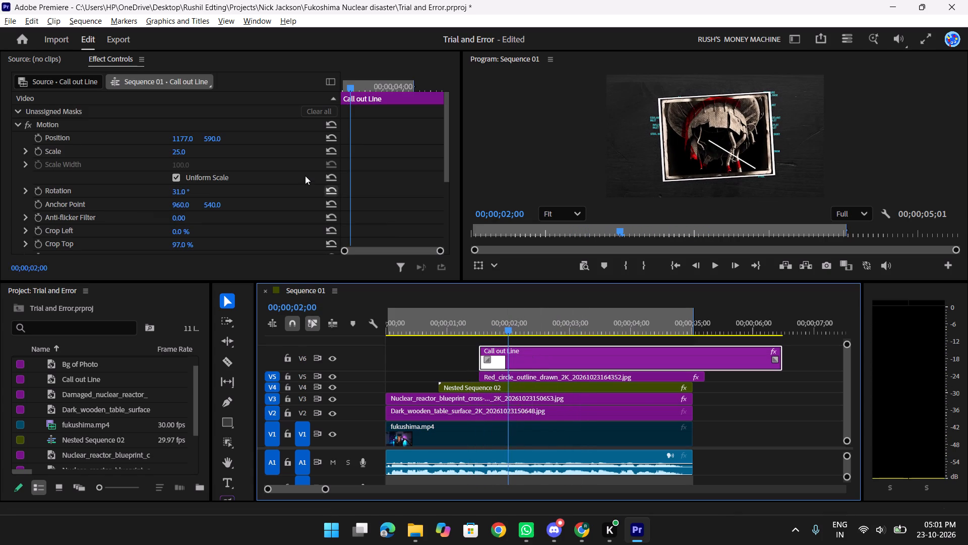
drag(210, 137, 259, 138)
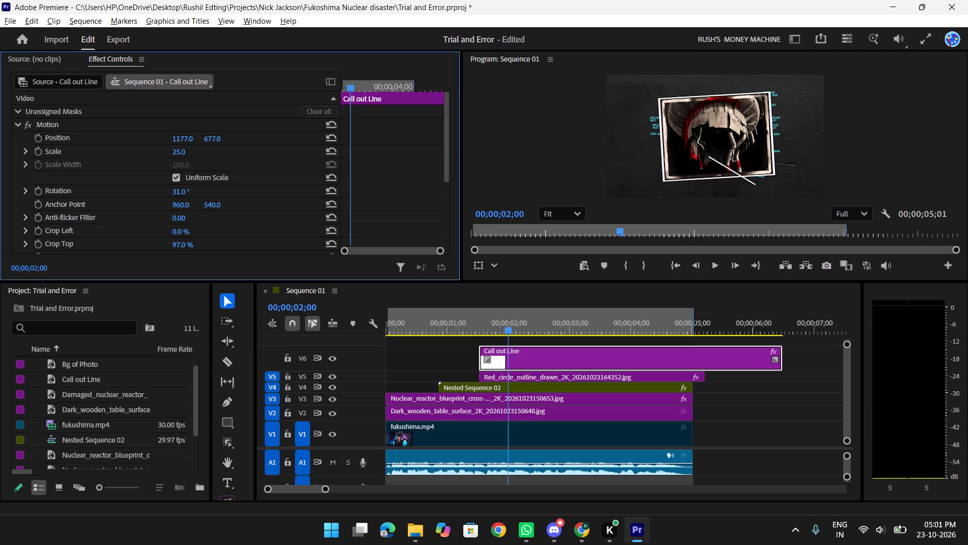
drag(259, 138, 259, 138)
drag(186, 137, 268, 134)
drag(213, 139, 118, 147)
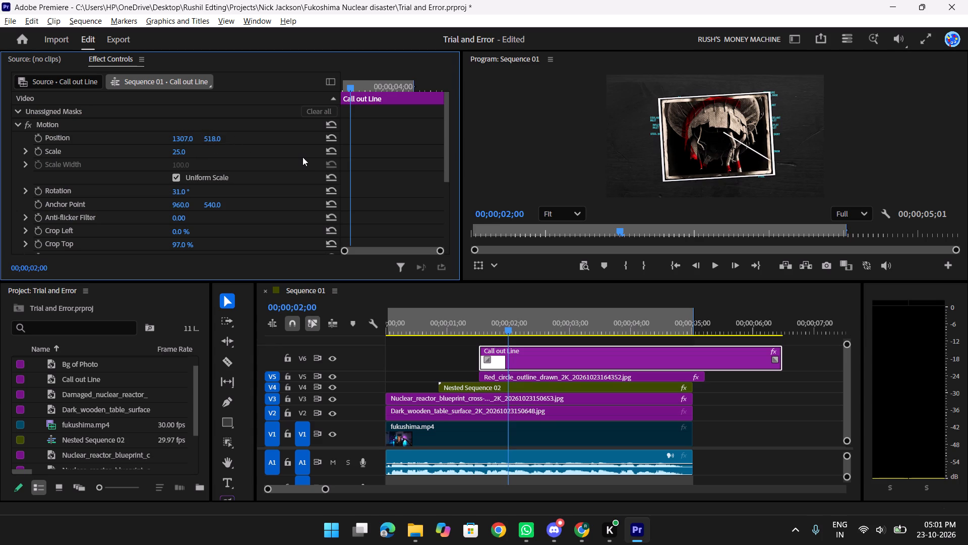
key(f)
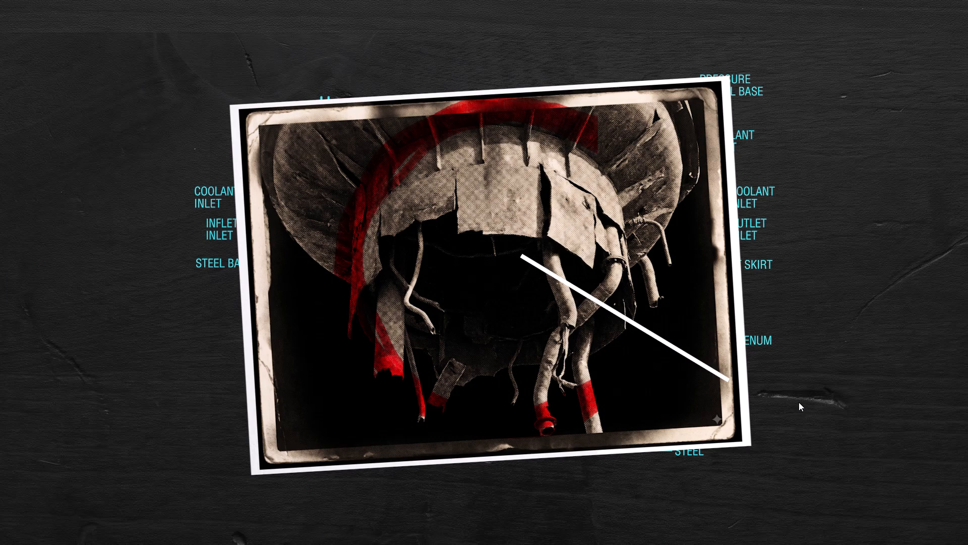
key(f)
Rotate the Call out Line clip to -29° so it slants upward toward the photo's right edge.
scroll(194, 190, down, 6)
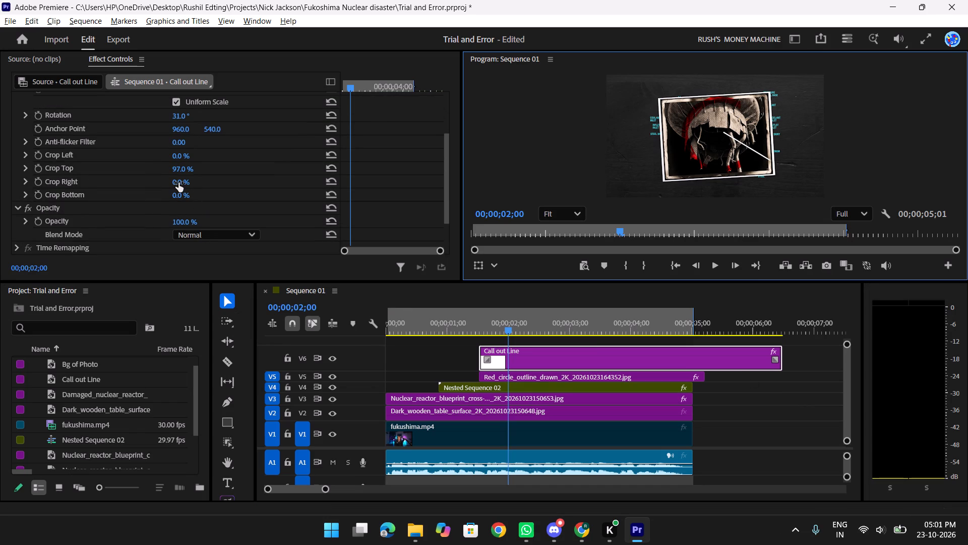
scroll(188, 213, down, 5)
scroll(185, 211, up, 2)
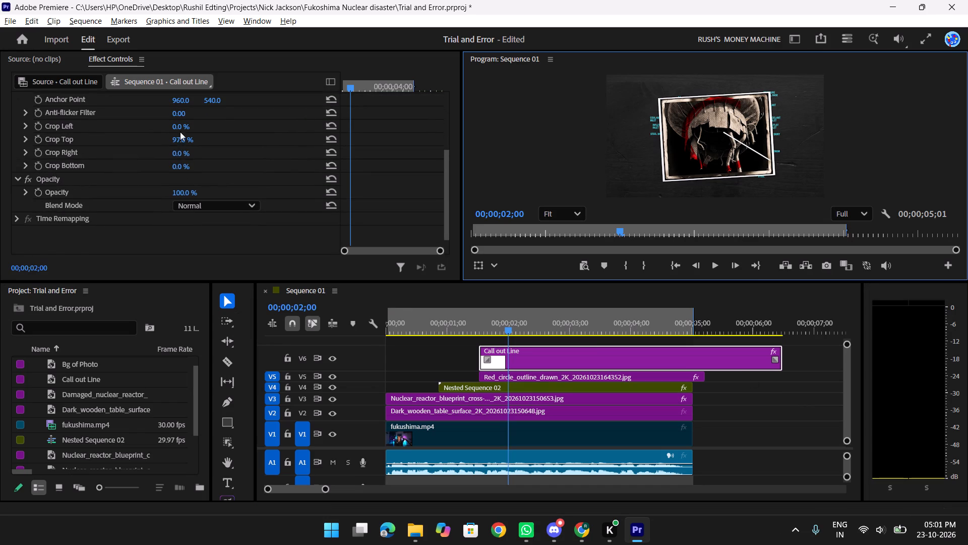
scroll(178, 142, up, 2)
drag(176, 125, 139, 138)
Set the Call out Line clip's anchor point to 887, 1566, shifting the line over the photo's upper right area.
drag(214, 138, 121, 154)
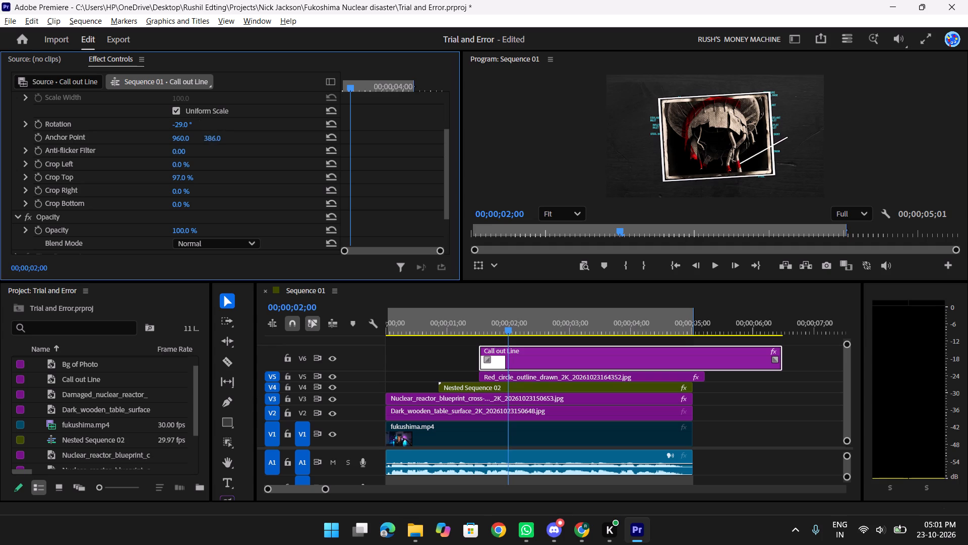
drag(121, 154, 642, 136)
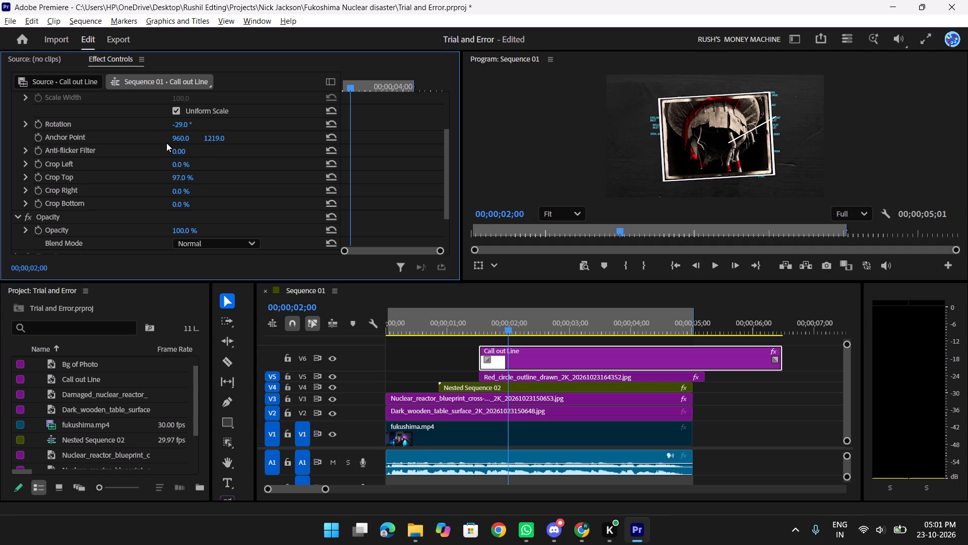
drag(184, 139, 138, 139)
drag(215, 136, 434, 144)
click(502, 328)
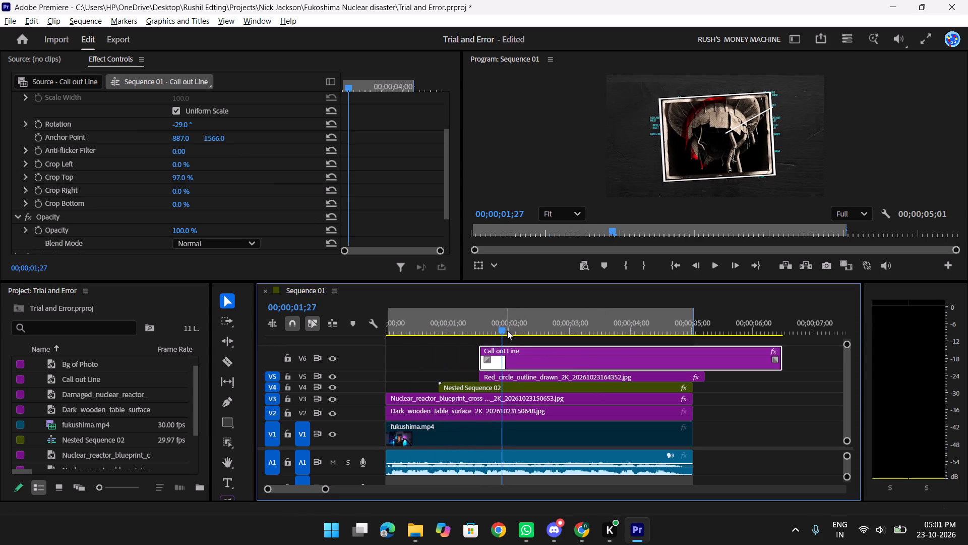
key(space)
key(space)
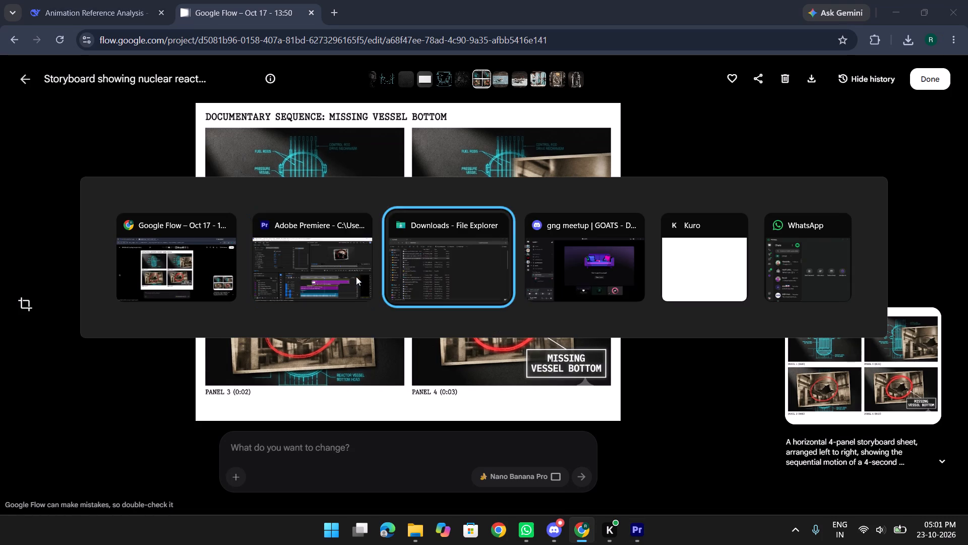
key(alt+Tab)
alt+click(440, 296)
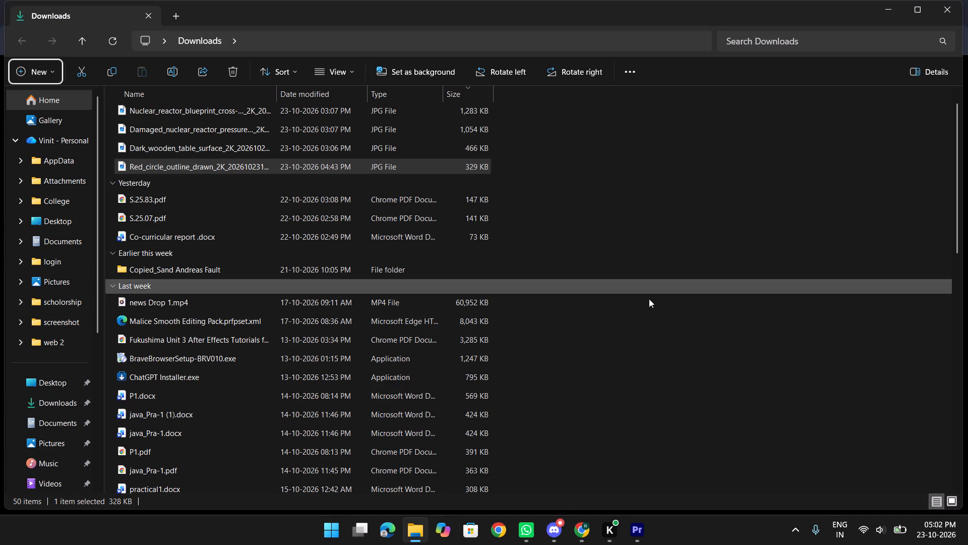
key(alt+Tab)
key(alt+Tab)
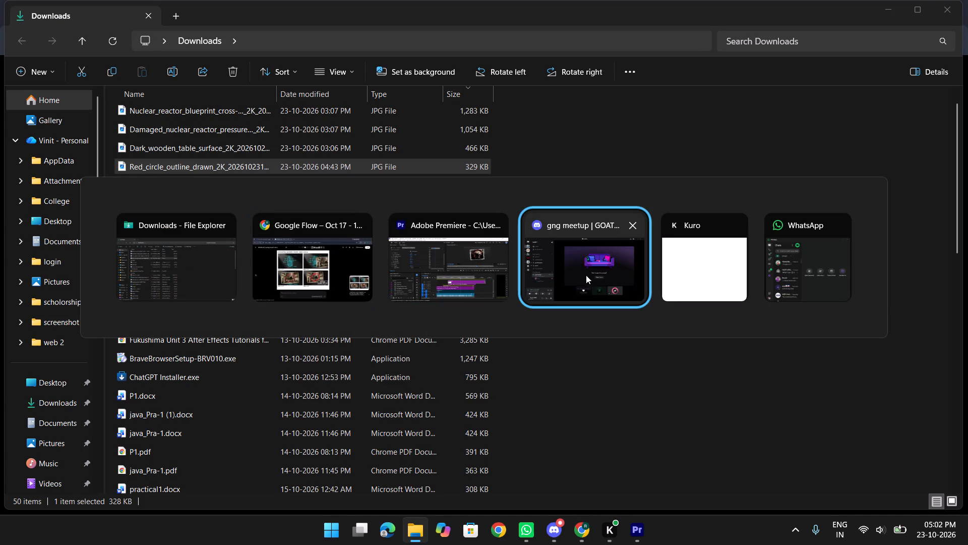
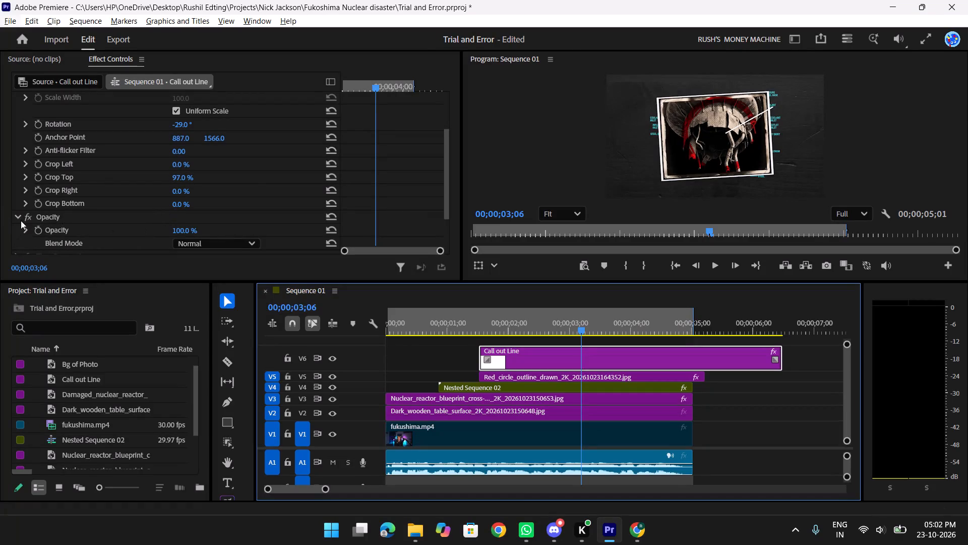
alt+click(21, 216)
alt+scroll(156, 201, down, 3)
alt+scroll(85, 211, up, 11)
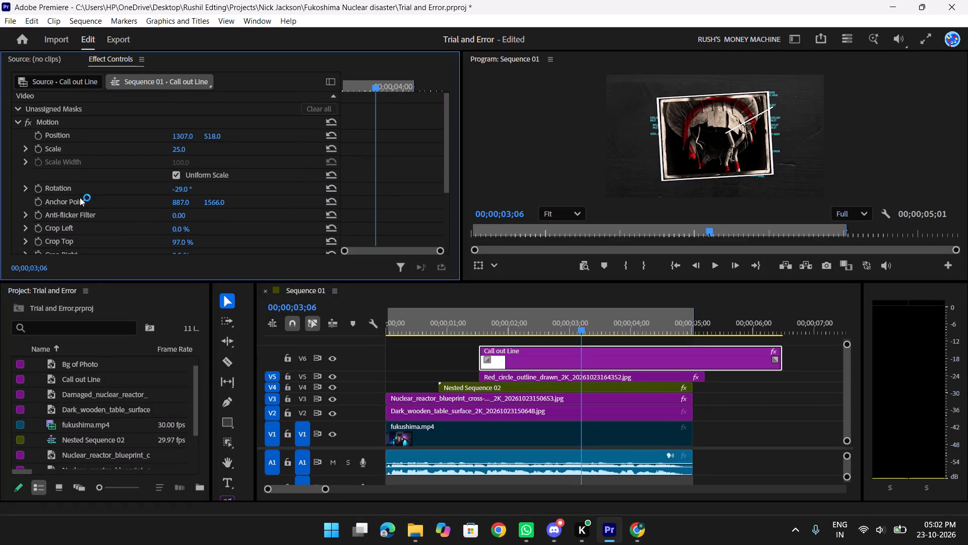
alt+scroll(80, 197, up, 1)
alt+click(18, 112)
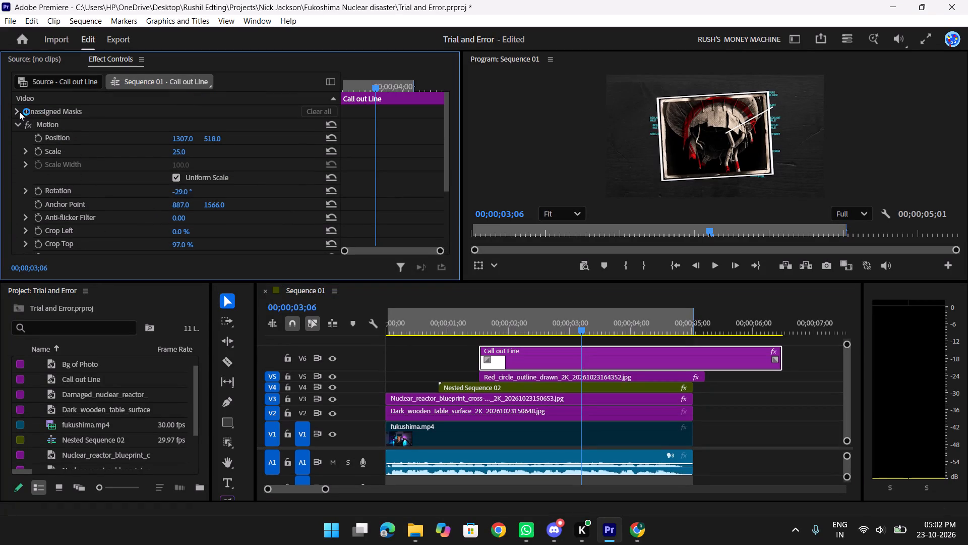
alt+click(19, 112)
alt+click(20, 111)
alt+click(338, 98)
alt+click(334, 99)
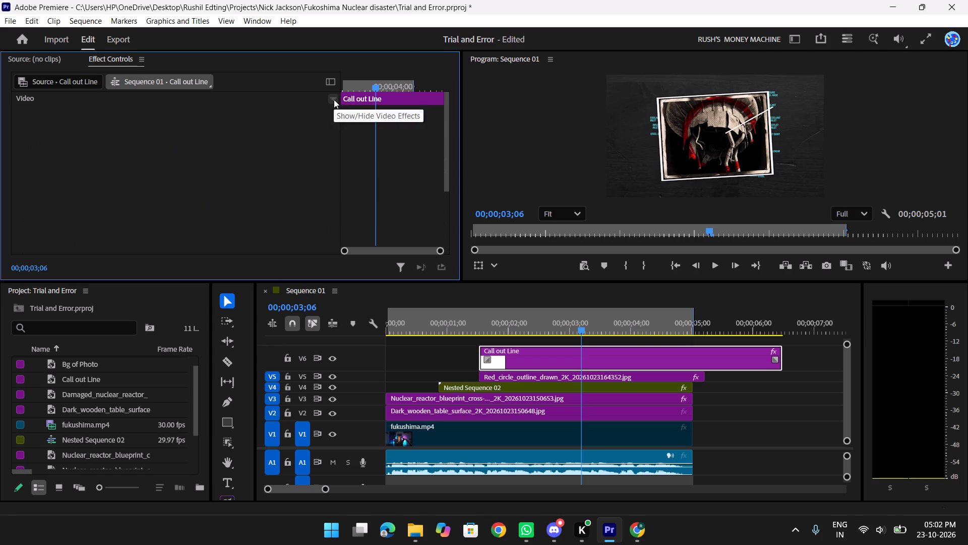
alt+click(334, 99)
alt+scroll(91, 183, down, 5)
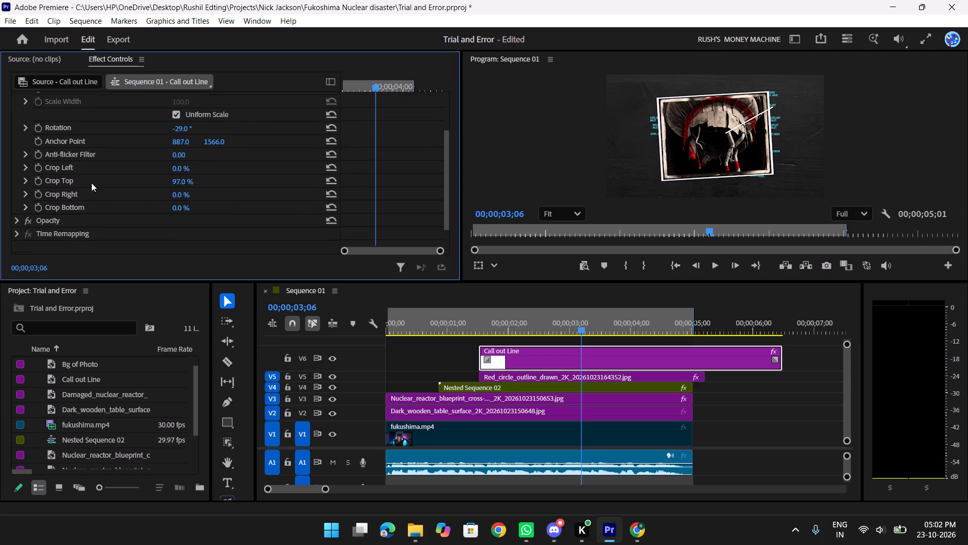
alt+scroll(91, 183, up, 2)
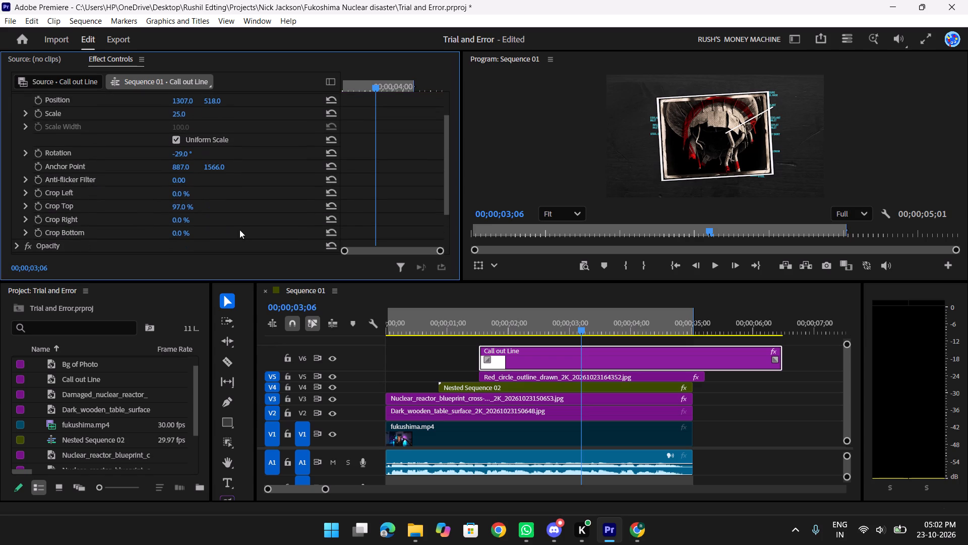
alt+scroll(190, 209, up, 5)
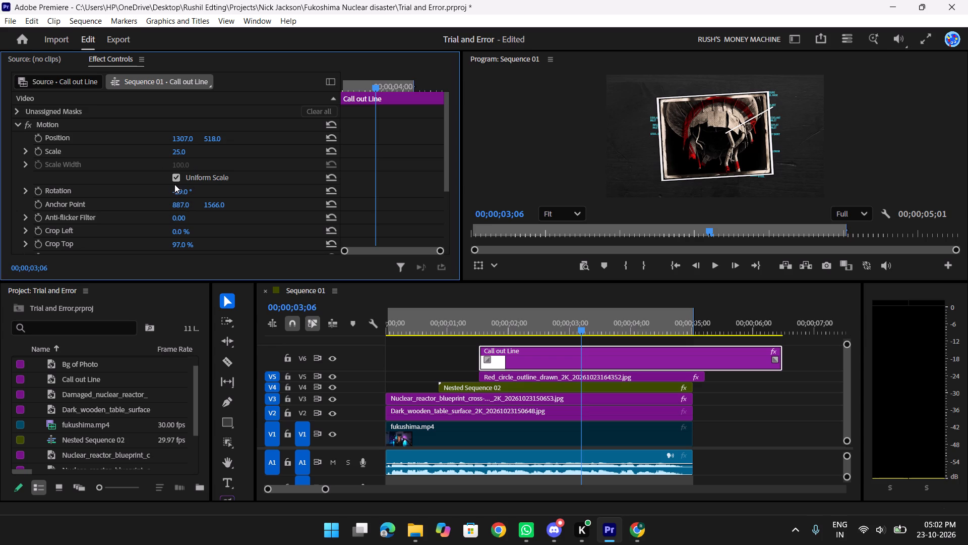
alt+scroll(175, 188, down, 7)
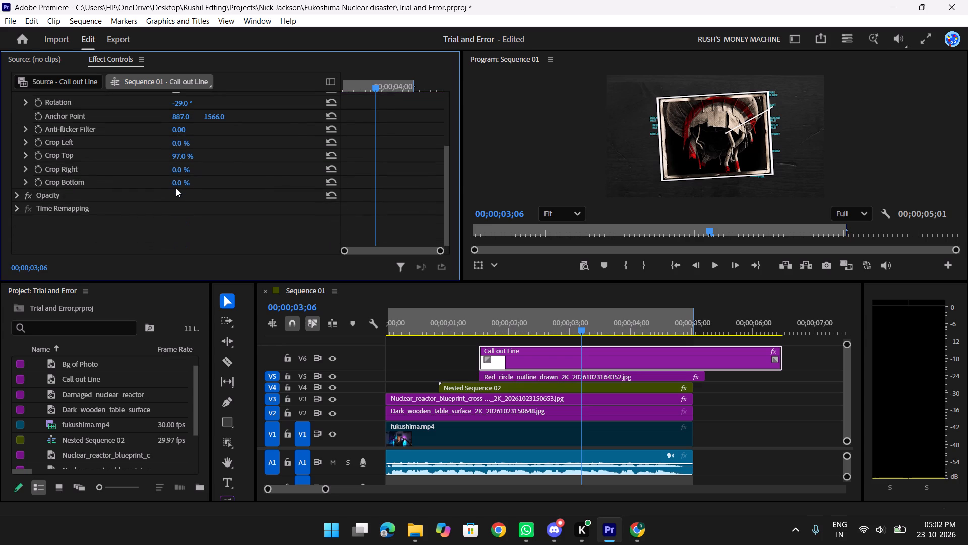
Turn off Uniform Scale for the Call out Line clip and set its Scale Width to 24.
alt+scroll(176, 188, up, 5)
alt+click(177, 149)
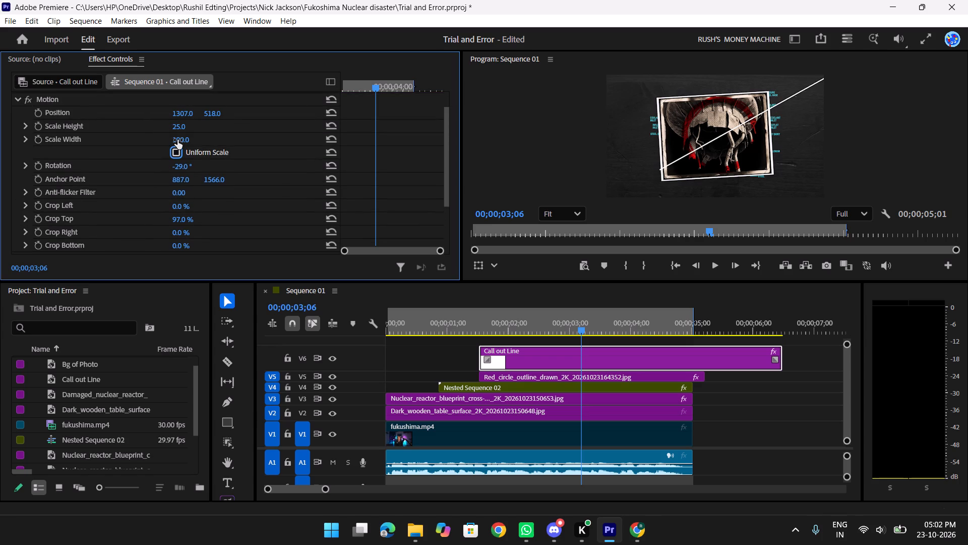
alt+drag(179, 140, 109, 153)
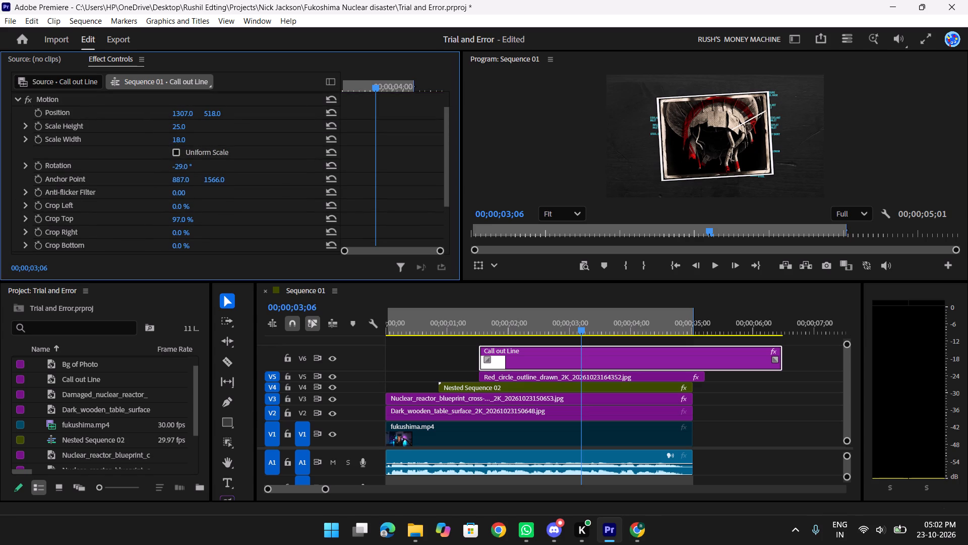
alt+drag(109, 153, 120, 153)
alt+drag(120, 153, 84, 161)
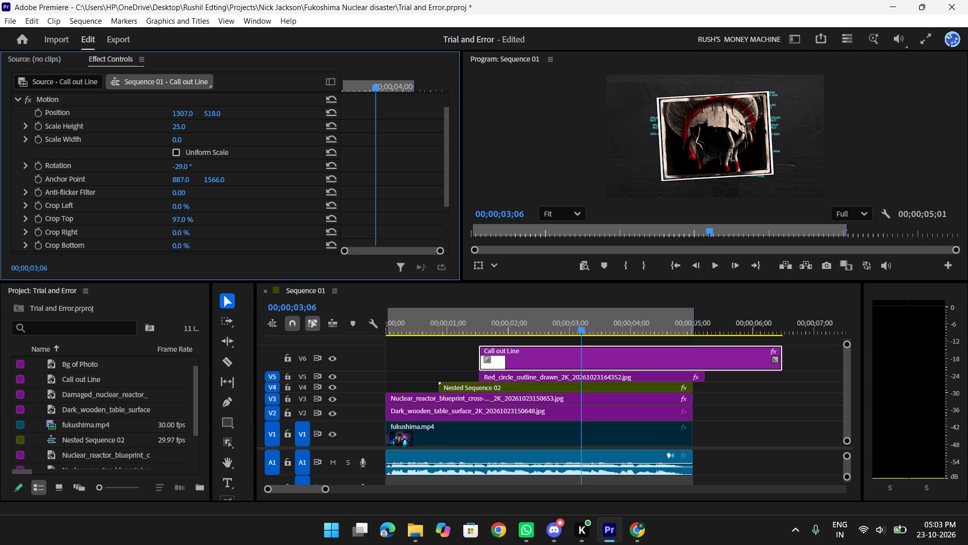
alt+drag(84, 161, 99, 160)
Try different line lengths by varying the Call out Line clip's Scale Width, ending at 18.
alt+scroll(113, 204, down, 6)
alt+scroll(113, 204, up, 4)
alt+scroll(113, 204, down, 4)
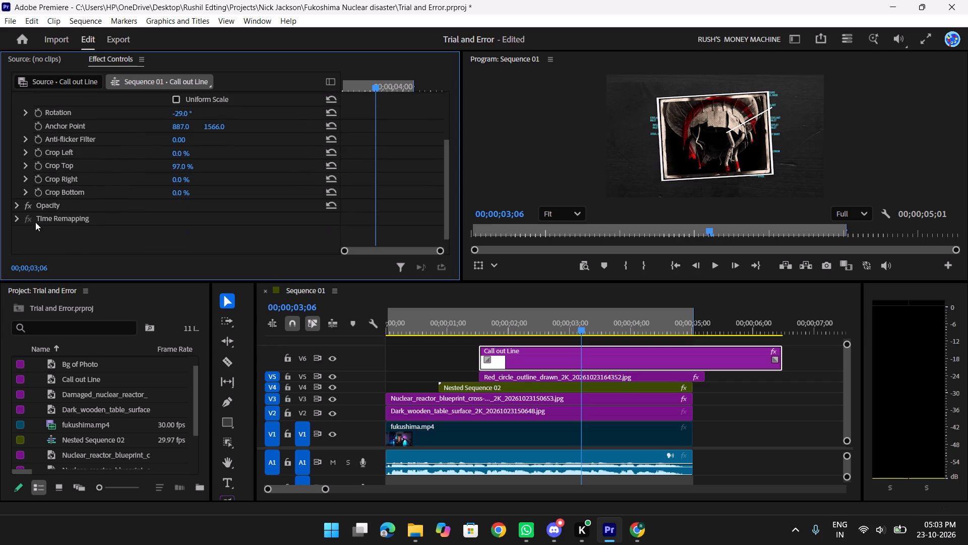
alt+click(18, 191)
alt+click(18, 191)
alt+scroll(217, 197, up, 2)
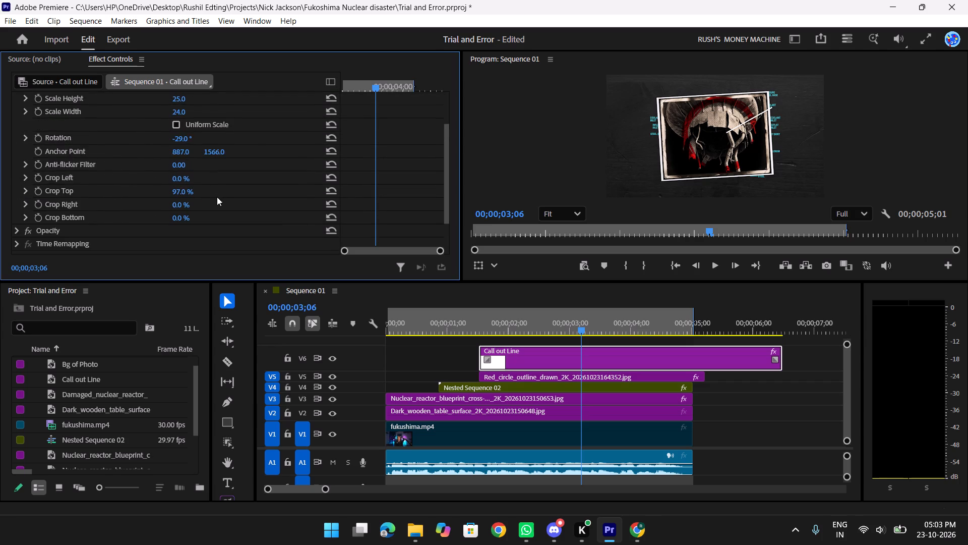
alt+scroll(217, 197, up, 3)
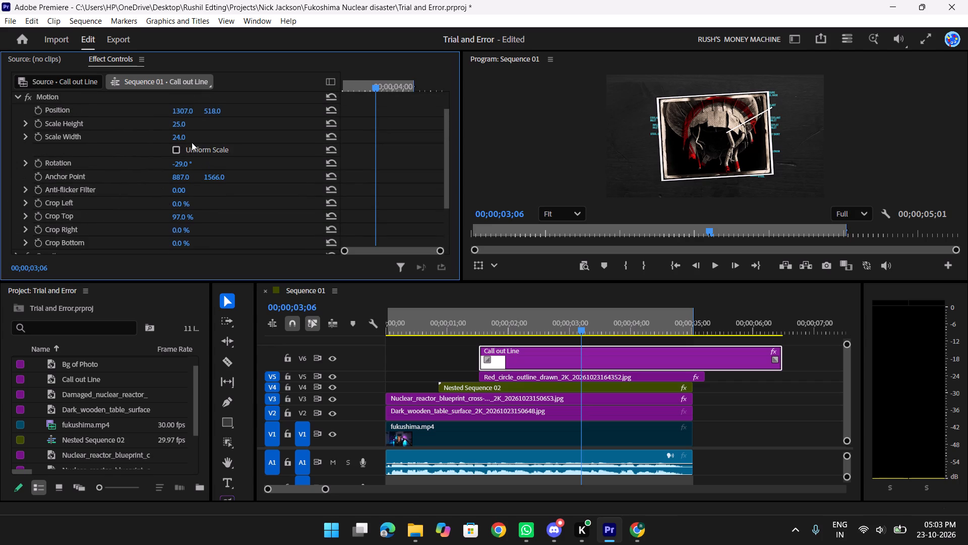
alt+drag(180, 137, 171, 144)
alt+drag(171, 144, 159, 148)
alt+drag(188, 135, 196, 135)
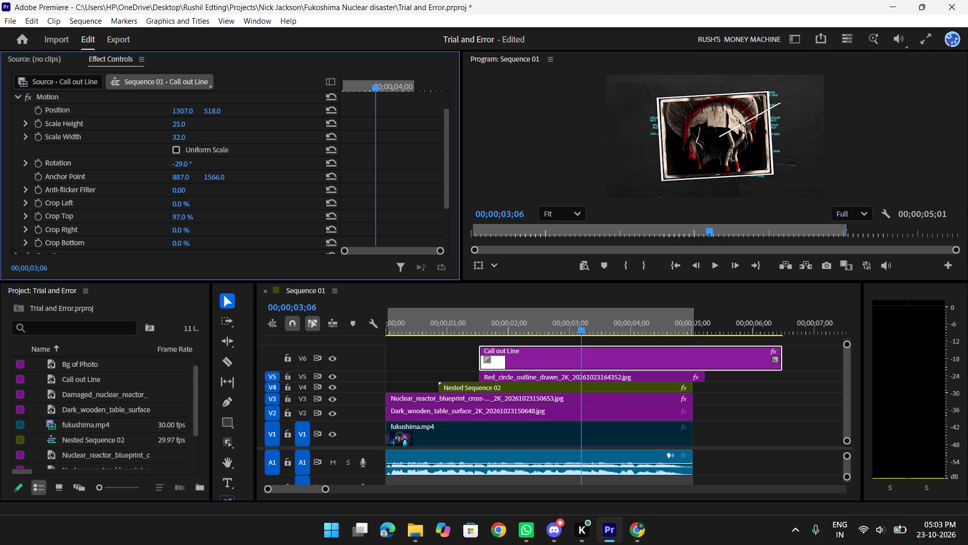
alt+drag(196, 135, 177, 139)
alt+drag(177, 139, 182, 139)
Set the Call out Line clip's horizontal position to 1164 and its Scale Height to 14 for a thinner line.
alt+scroll(192, 145, up, 3)
alt+click(187, 138)
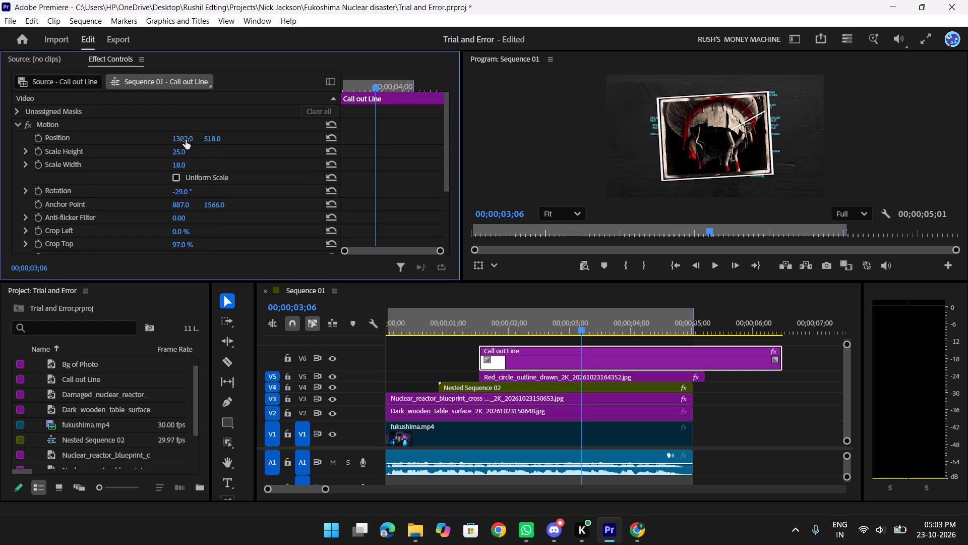
alt+drag(185, 140, 98, 149)
alt+drag(184, 152, 177, 152)
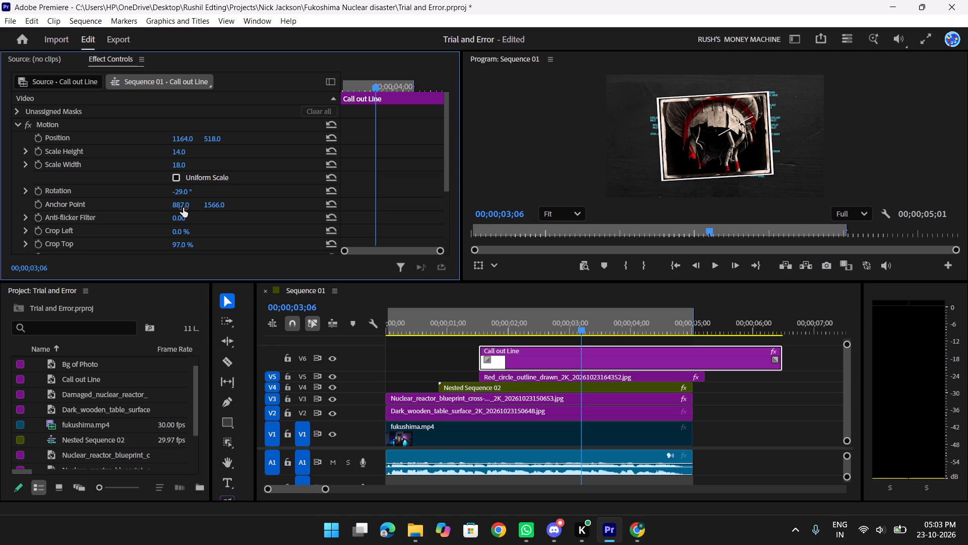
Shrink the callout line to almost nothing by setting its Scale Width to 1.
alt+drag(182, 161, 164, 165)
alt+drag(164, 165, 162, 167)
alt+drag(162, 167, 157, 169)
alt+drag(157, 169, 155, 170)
Add Scale Width keyframes to the Call out Line clip at its start, 00;00;01;16, and at 00;00;04;19.
alt+drag(375, 87, 144, 117)
alt+click(39, 166)
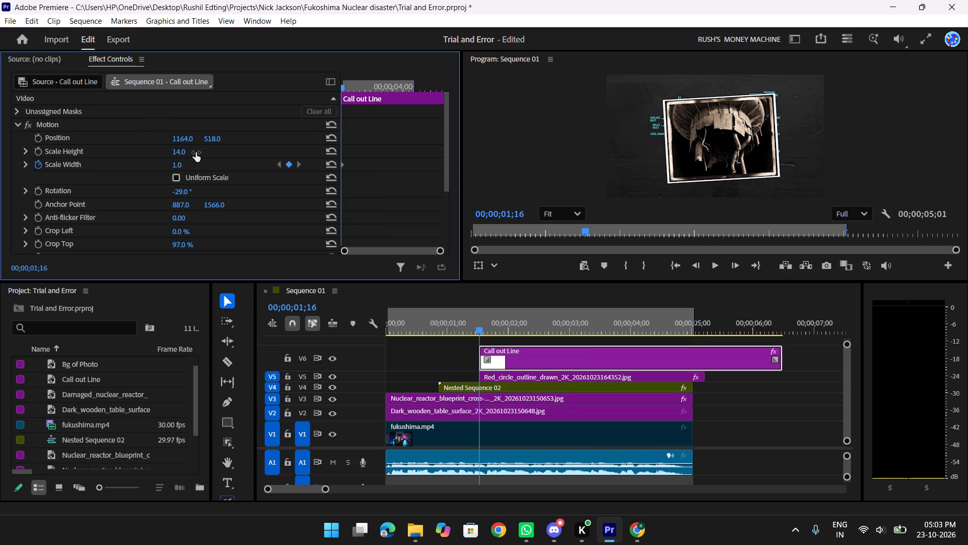
alt+drag(345, 88, 406, 88)
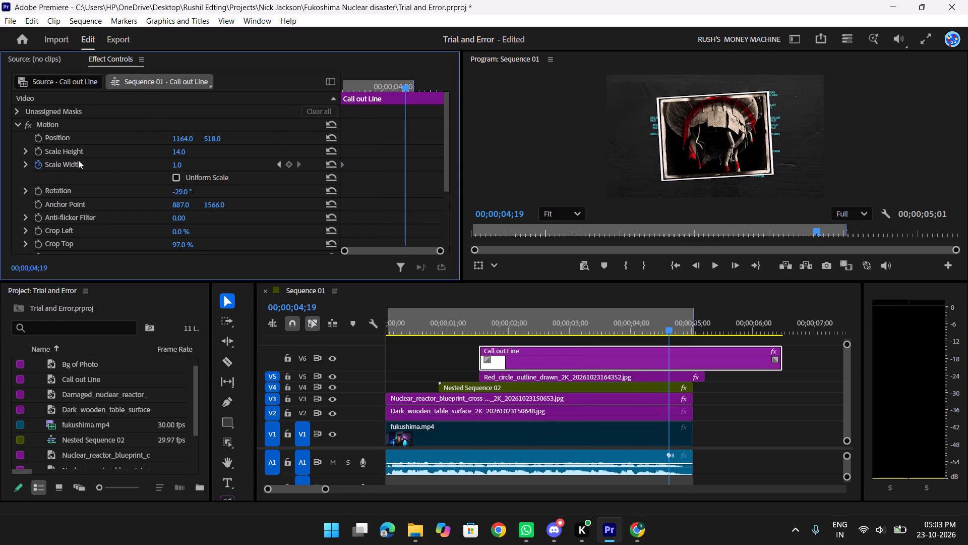
alt+click(290, 161)
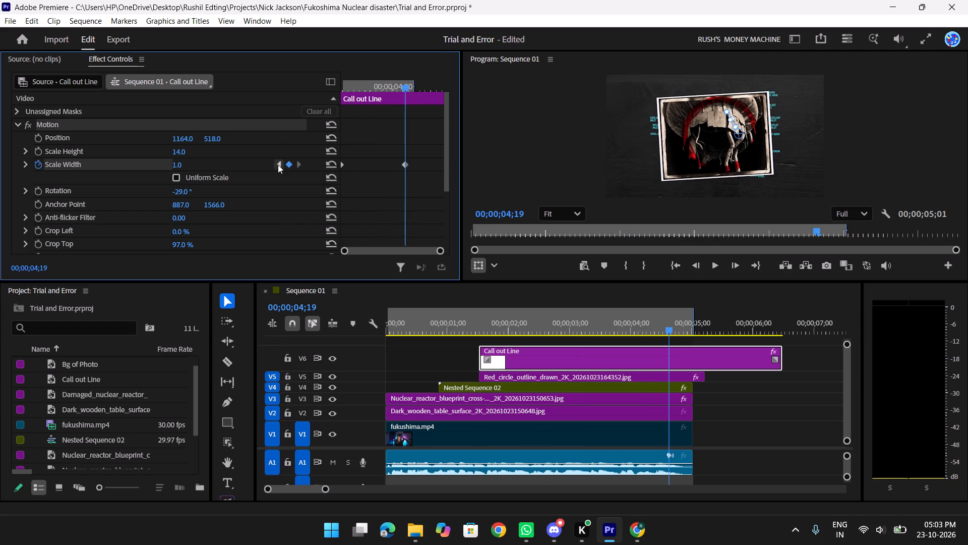
Set the Scale Width keyframes to 0 at 00;00;01;16 and 23 at 00;00;04;19 so the callout line grows.
alt+click(278, 165)
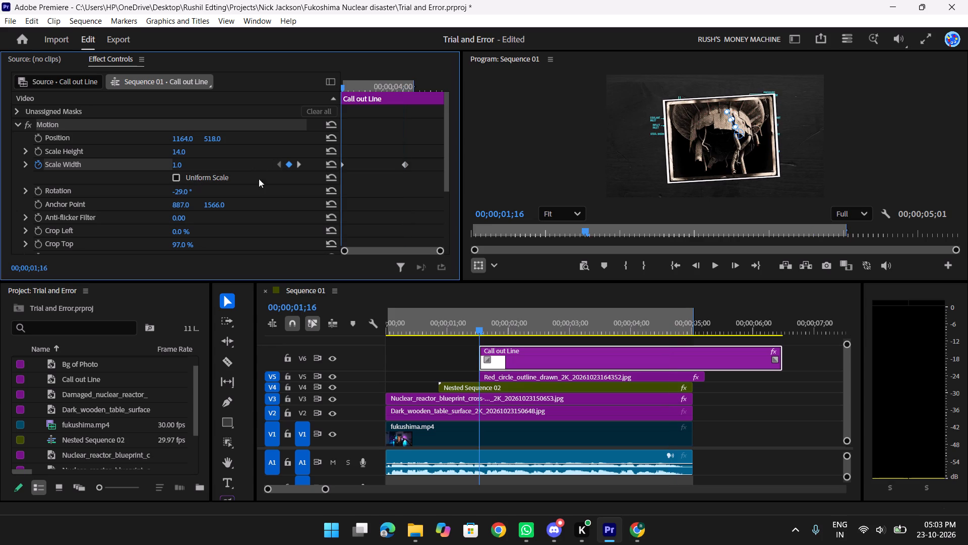
alt+drag(182, 164, 161, 168)
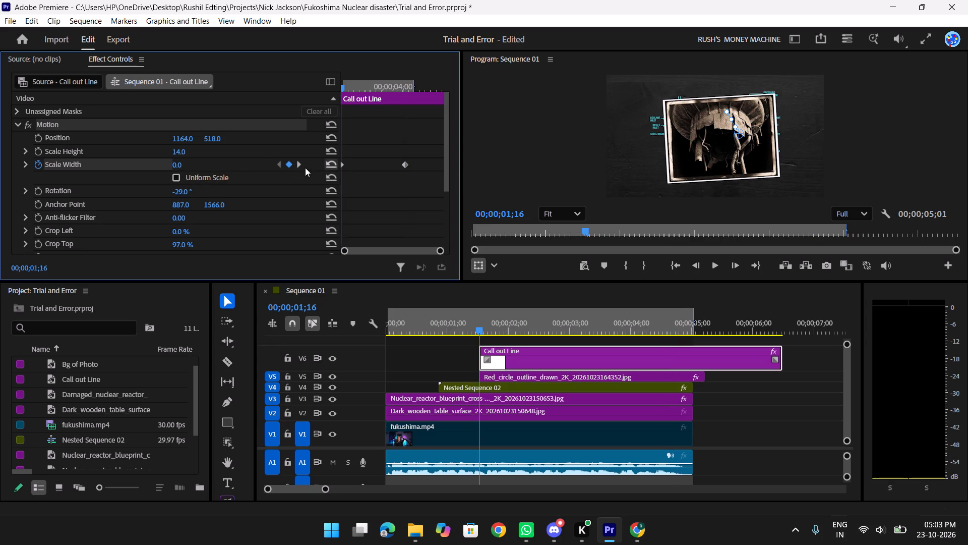
alt+click(304, 166)
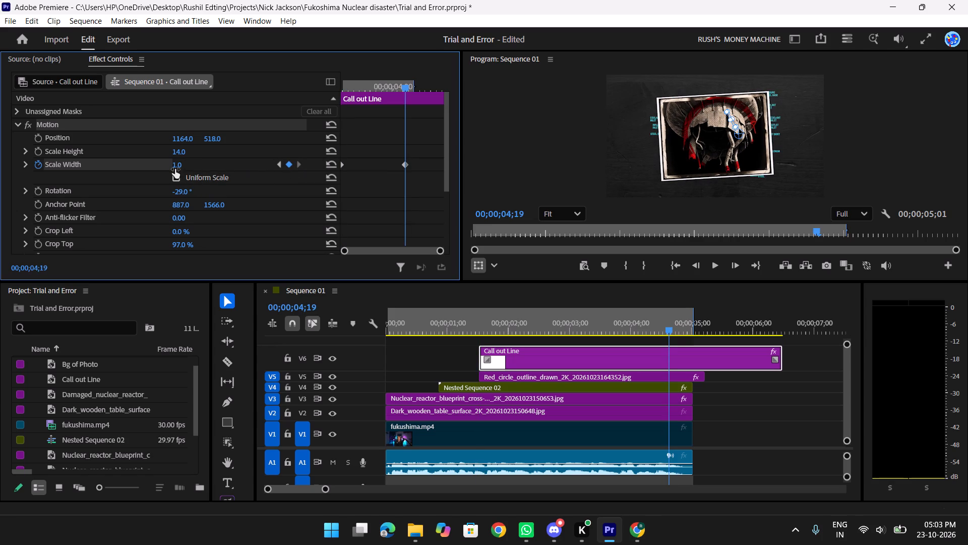
alt+drag(175, 169, 191, 170)
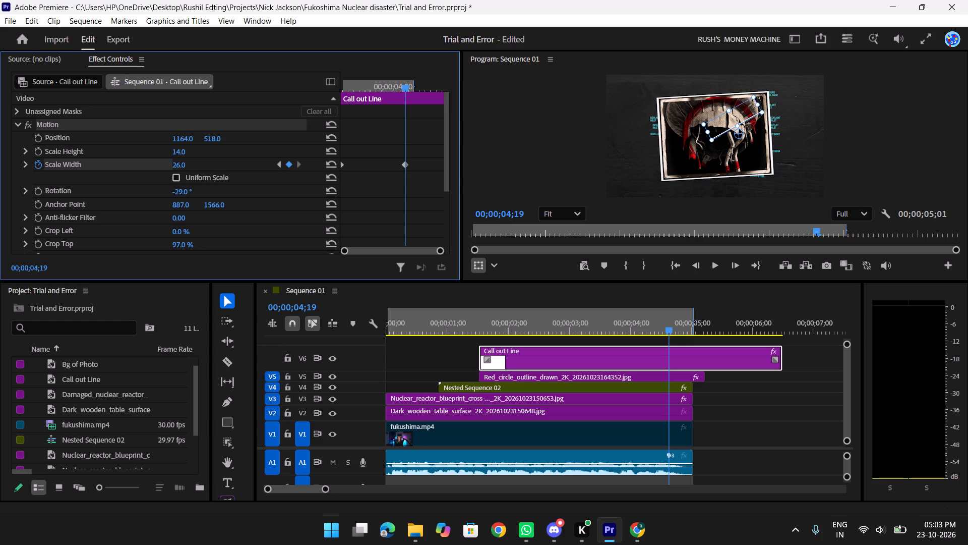
alt+drag(191, 170, 190, 171)
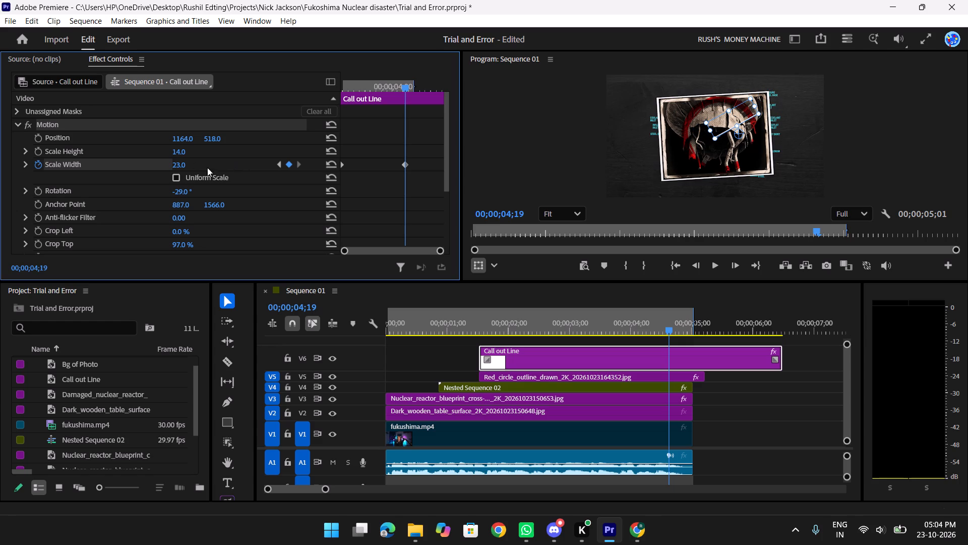
Set the Call out Line clip's Scale Width keyframe at 00;00;04;19 to 24 and play back the line's growth.
alt+click(189, 165)
alt+drag(661, 323, 518, 316)
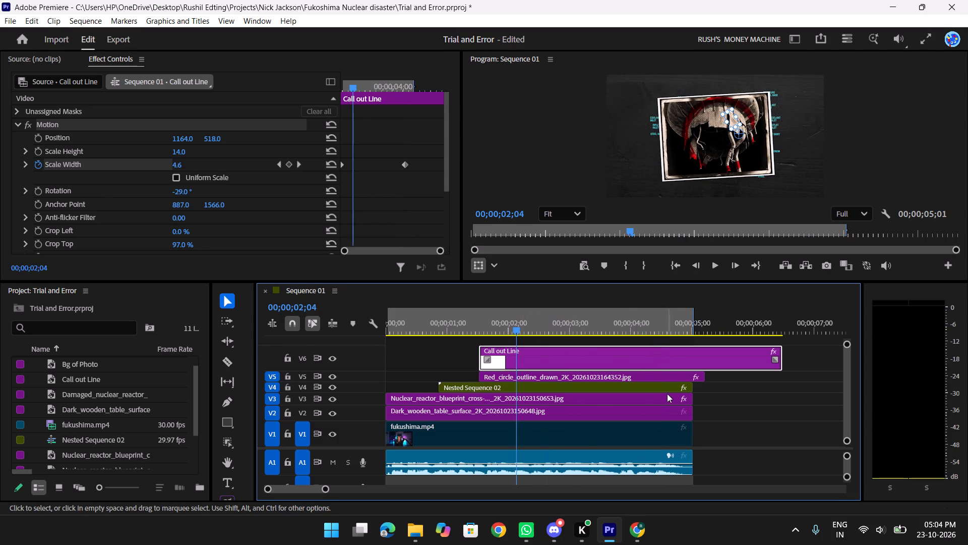
alt+click(778, 422)
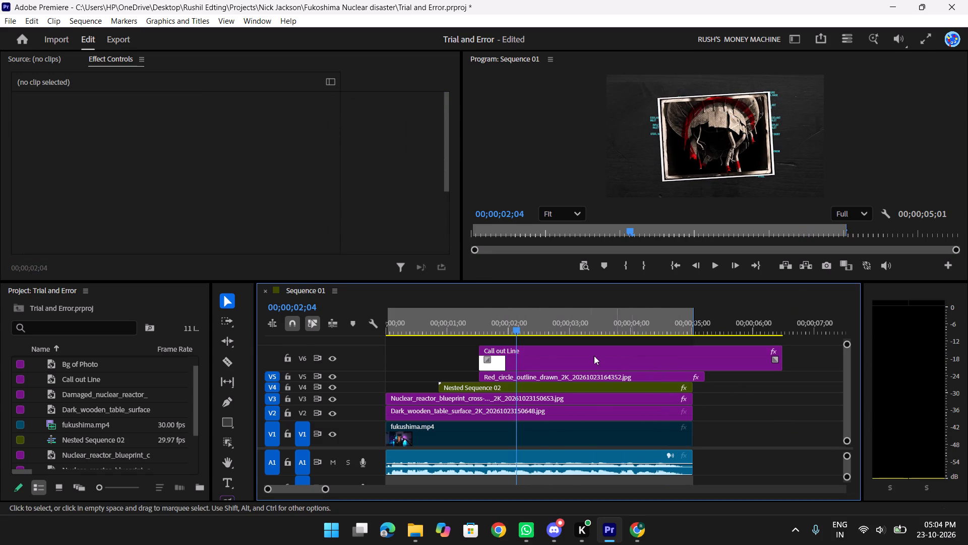
alt+drag(499, 325, 463, 322)
key(space)
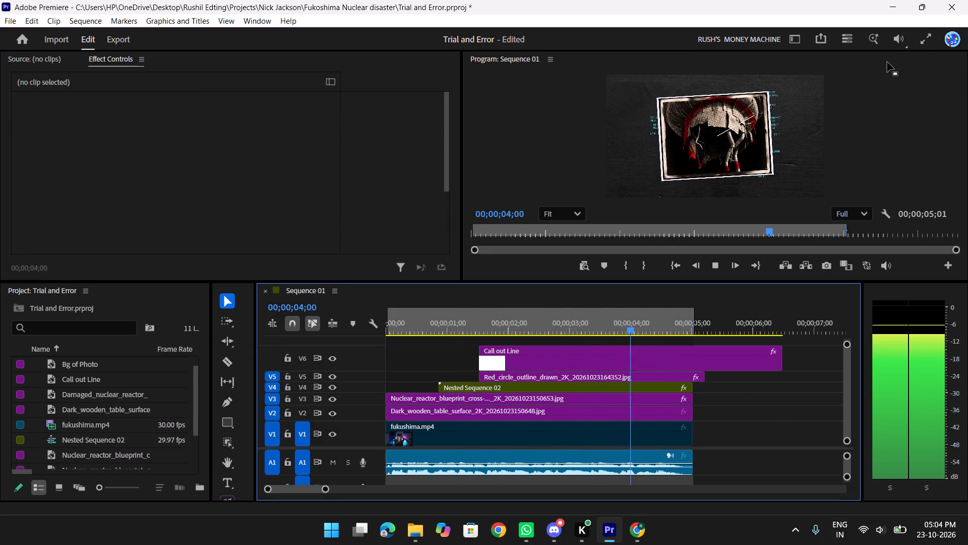
key(space)
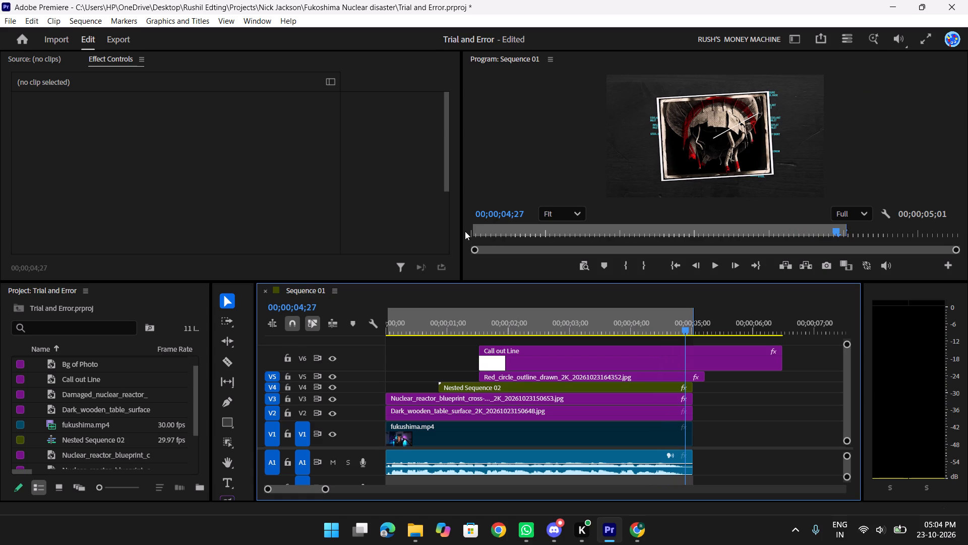
Select the Call out Line clip and reduce the height of its video track V6.
alt+click(541, 351)
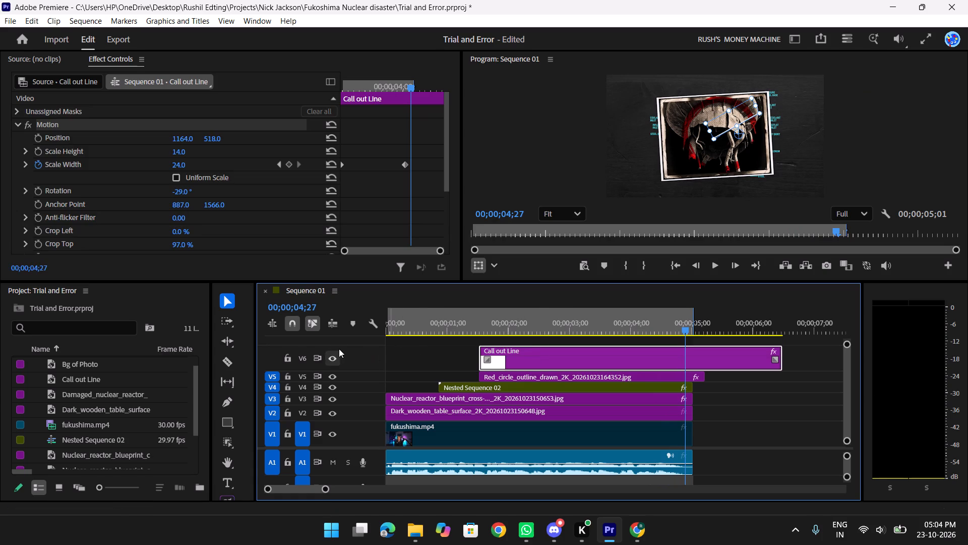
alt+drag(344, 348, 344, 358)
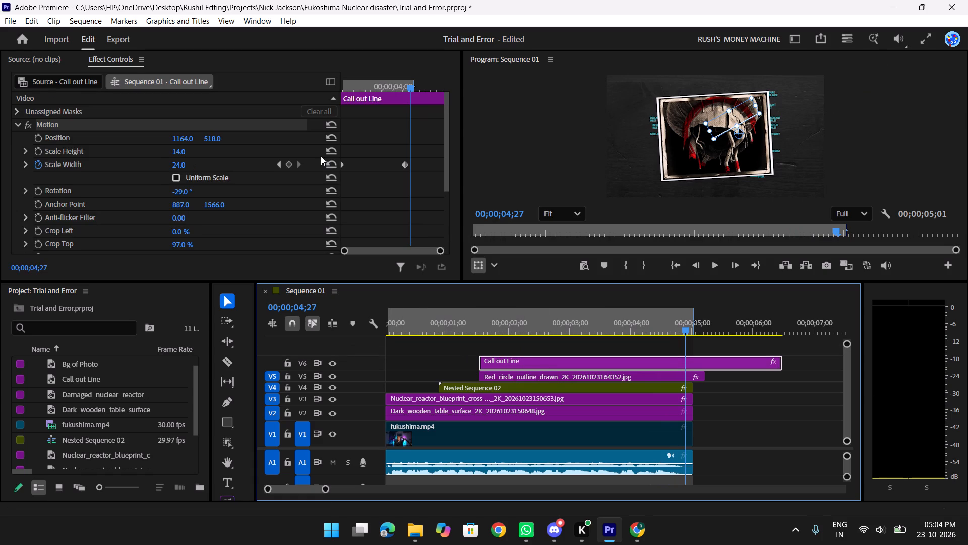
Apply Ease In and Ease Out to both Scale Width keyframes of the Call out Line clip.
alt+scroll(321, 156, down, 2)
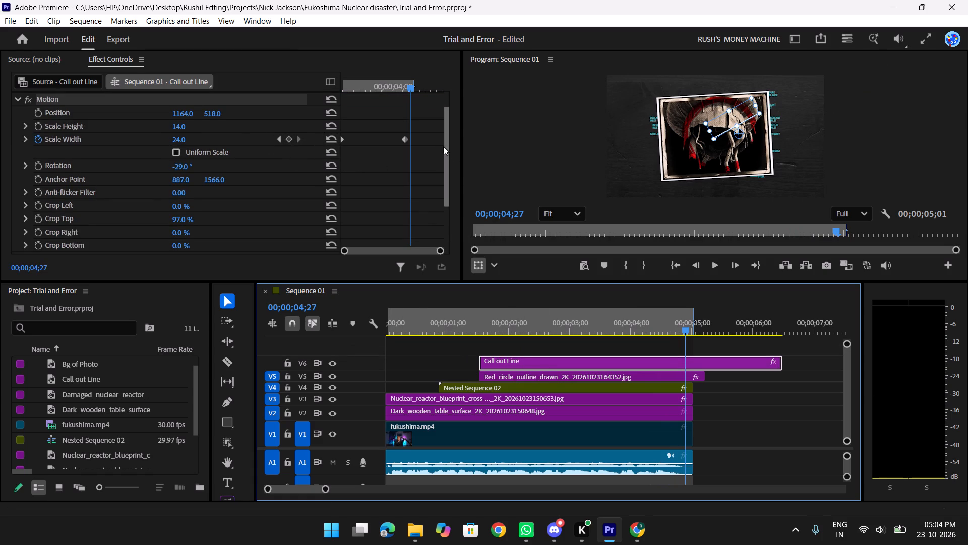
alt+drag(443, 146, 331, 145)
alt+right_click(408, 139)
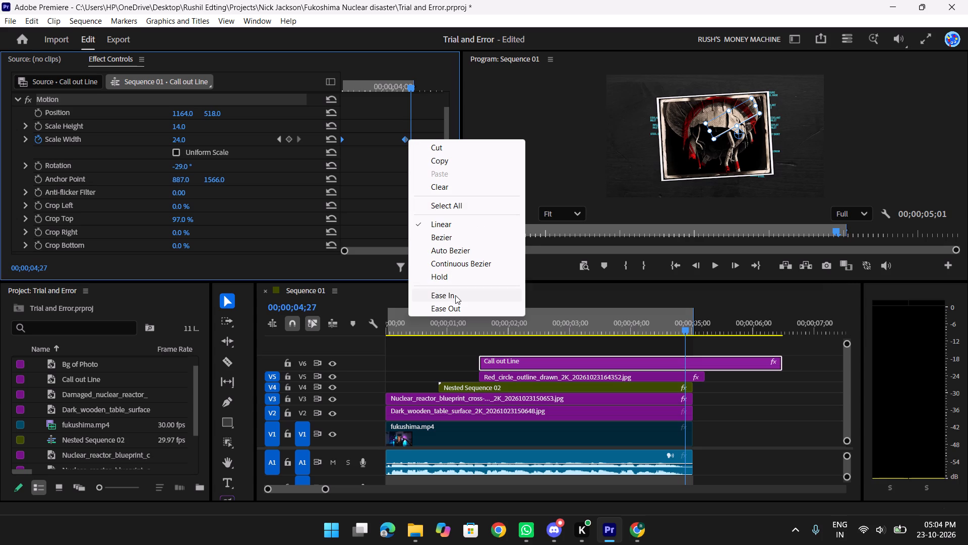
alt+click(455, 296)
alt+right_click(409, 142)
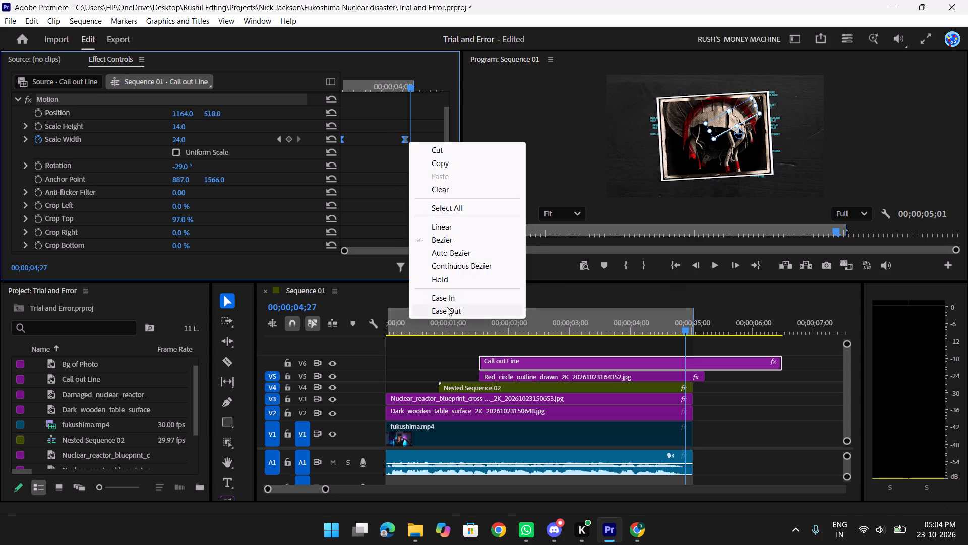
alt+click(447, 307)
Reshape the Scale Width velocity curve with a long ease into the last keyframe and a shorter one at the first, then preview it.
alt+click(26, 140)
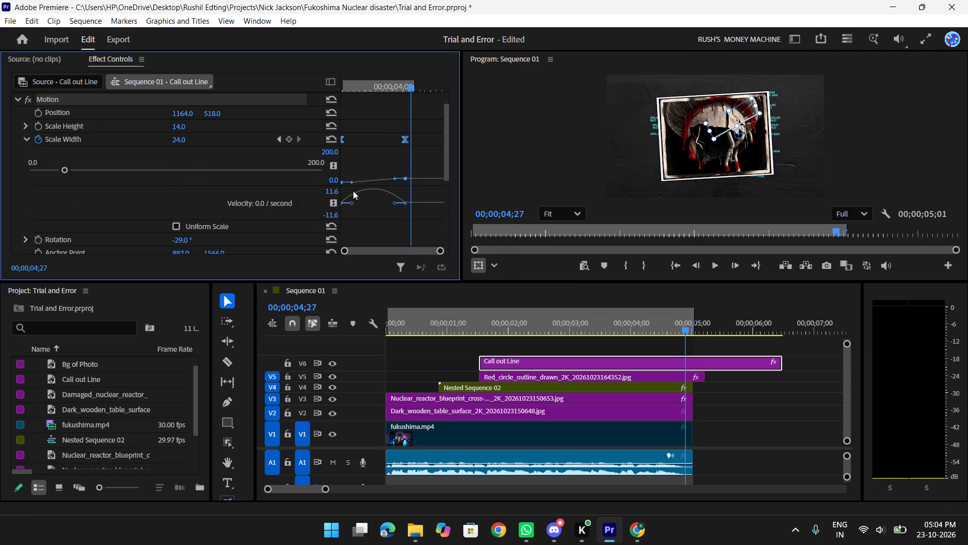
alt+drag(393, 203, 337, 202)
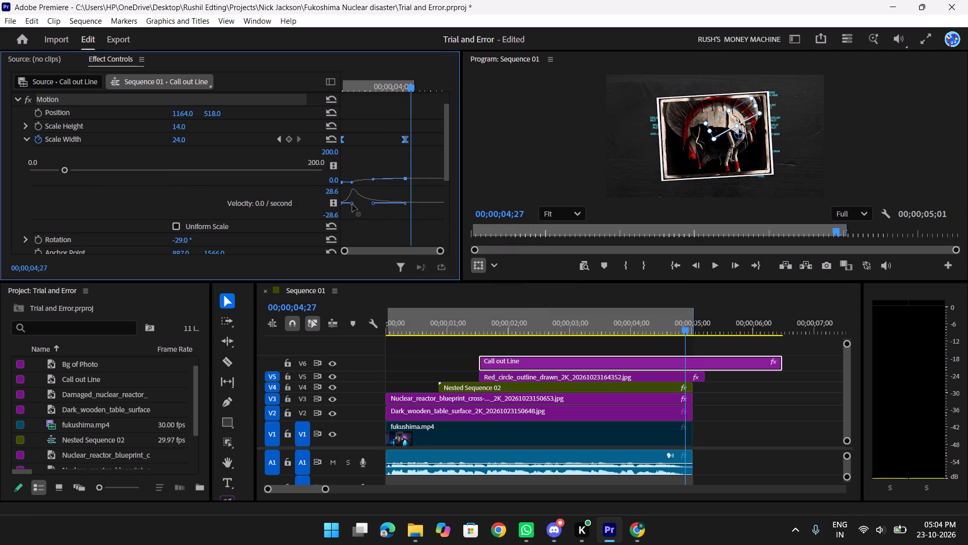
alt+click(352, 204)
alt+click(348, 202)
alt+drag(411, 81, 266, 95)
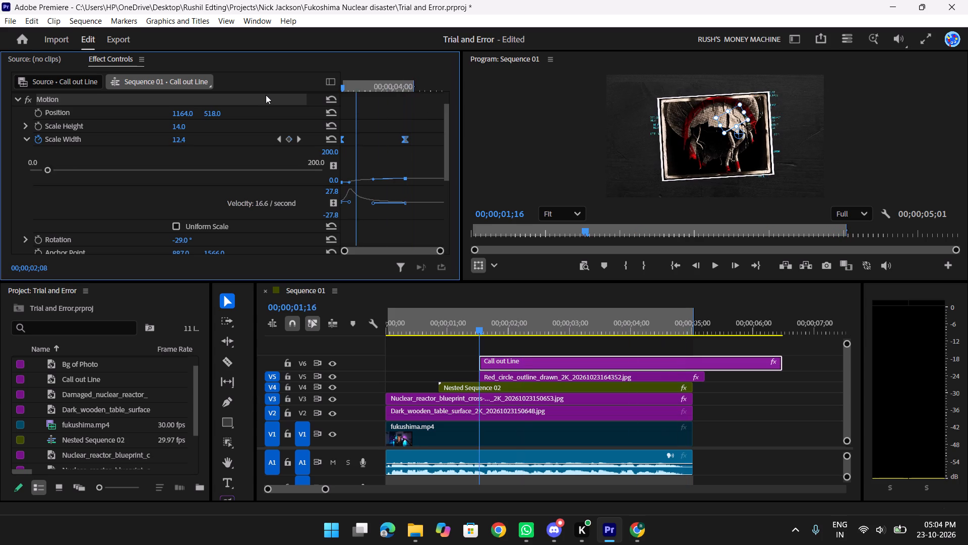
key(space)
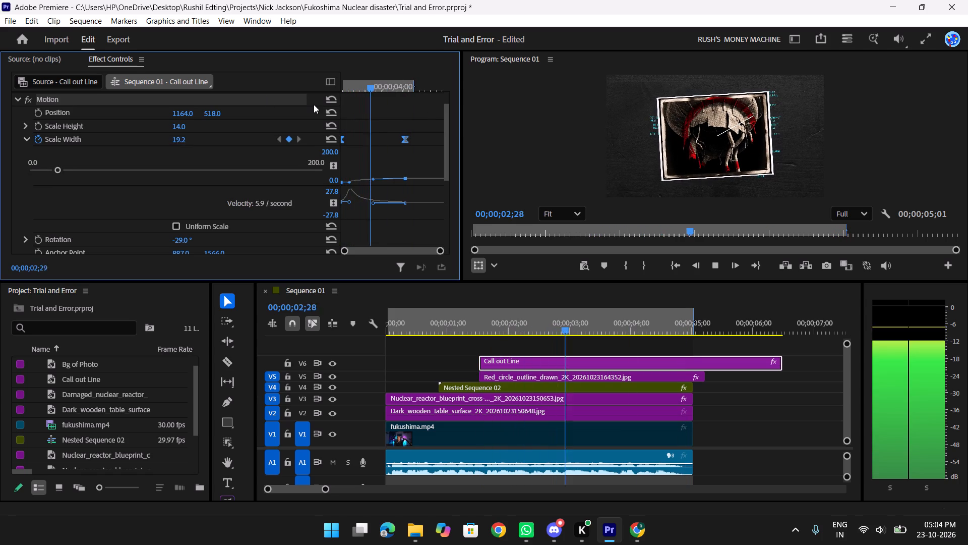
key(space)
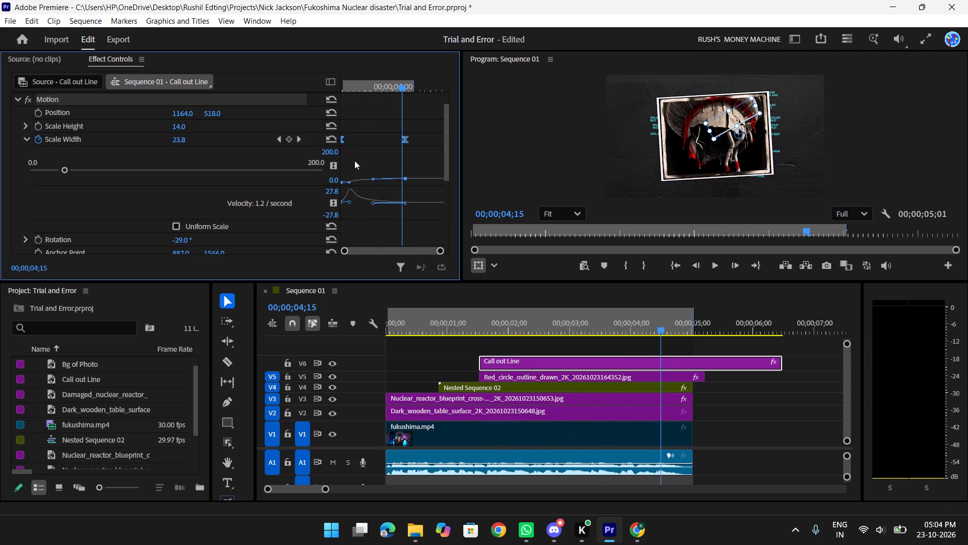
Raise the Scale Width velocity at the first keyframe to about 73 per second for a fast start, and preview the growth.
alt+drag(349, 203, 355, 163)
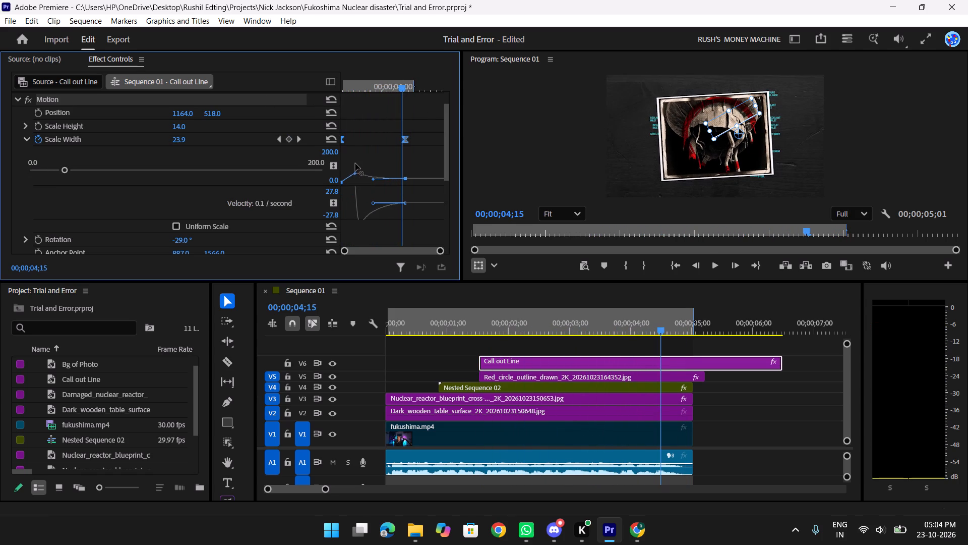
alt+drag(355, 163, 341, 187)
alt+drag(341, 187, 330, 168)
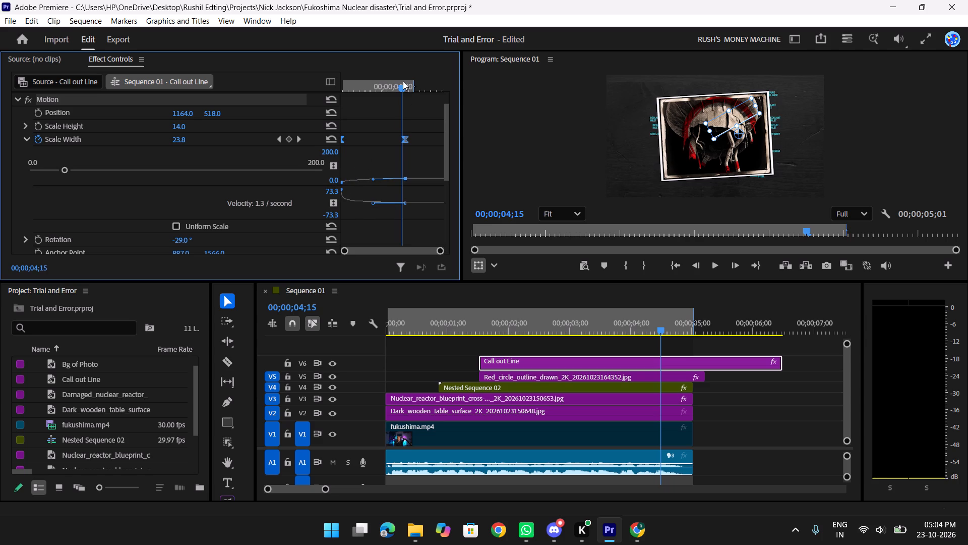
alt+drag(399, 81, 298, 80)
key(space)
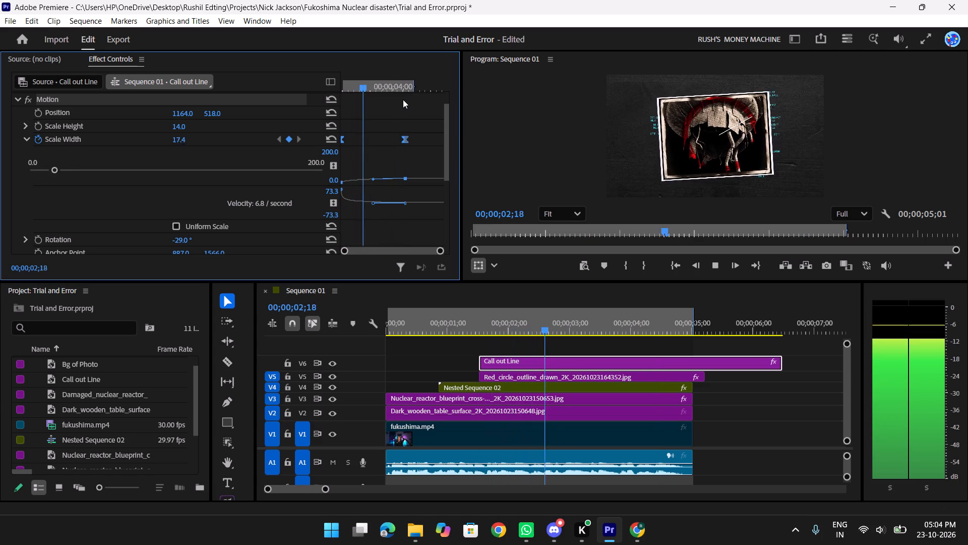
key(space)
Move the last Scale Width keyframe earlier, to about 00;00;03;18, and play back the faster line growth from the clip's start.
alt+drag(411, 151, 372, 145)
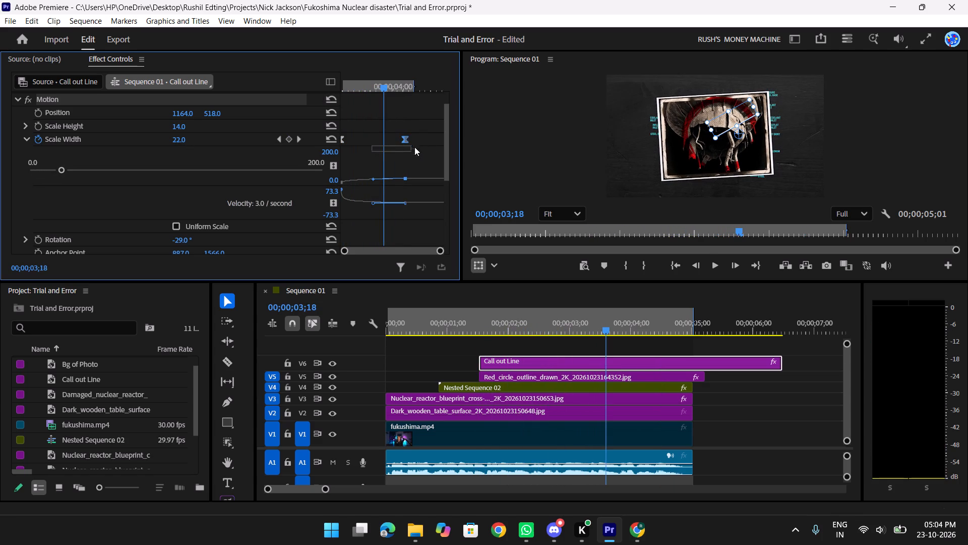
alt+drag(408, 138, 380, 137)
alt+drag(375, 78, 272, 90)
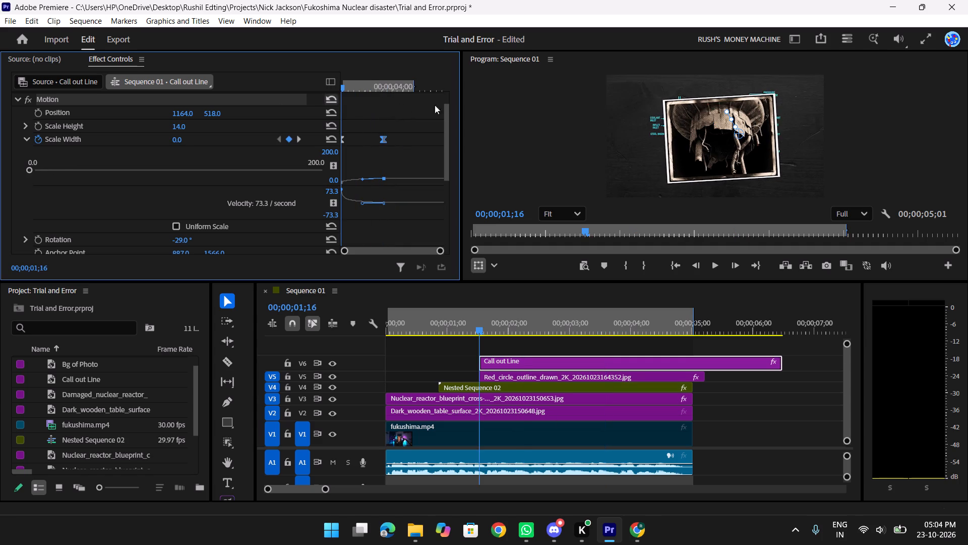
key(space)
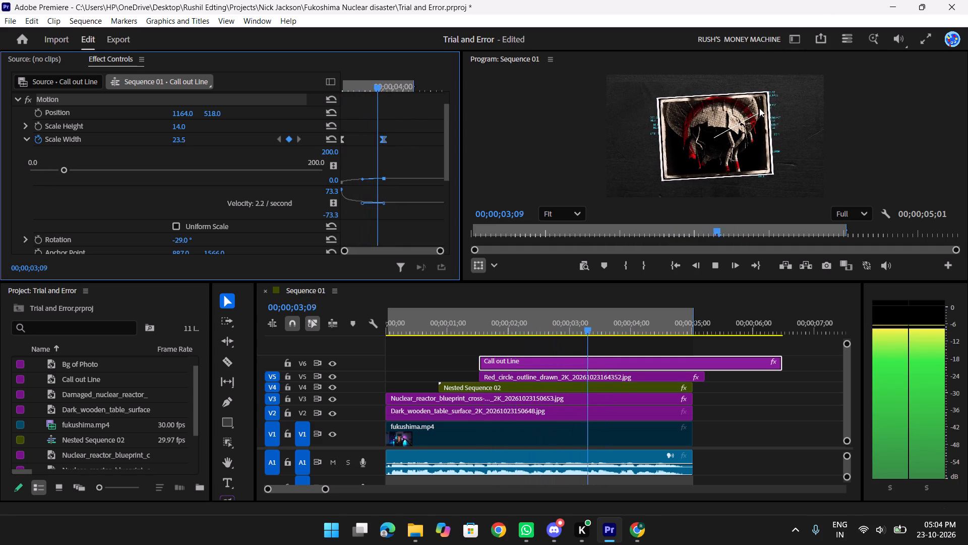
key(space)
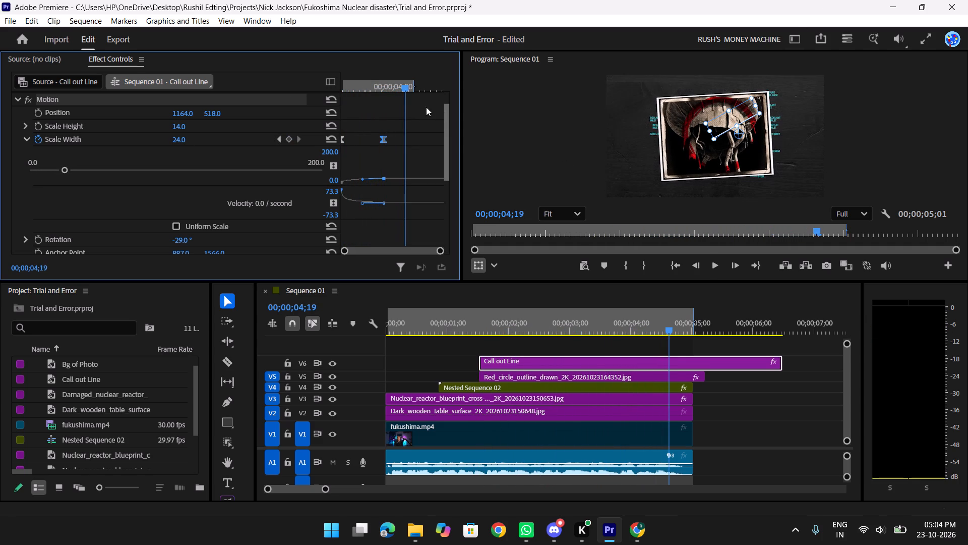
alt+drag(402, 84, 227, 114)
key(space)
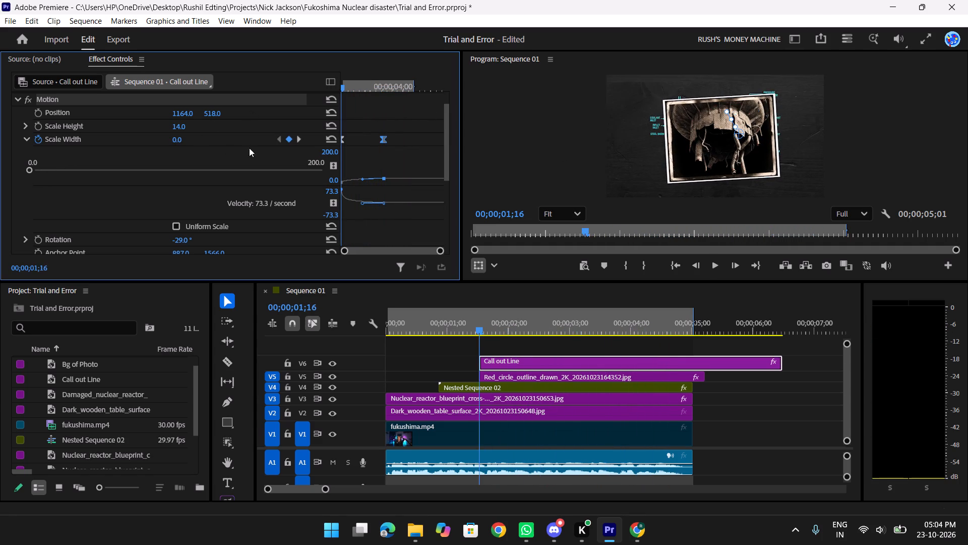
key(space)
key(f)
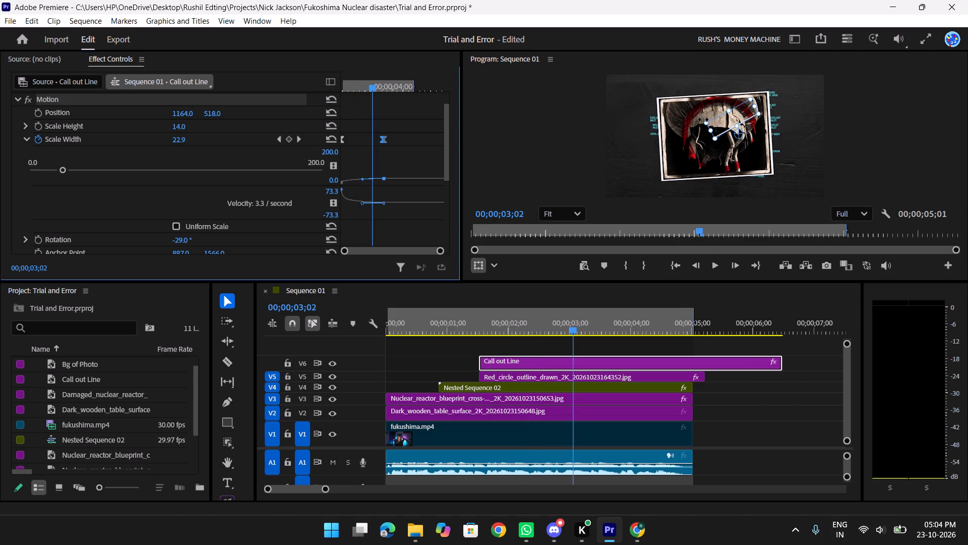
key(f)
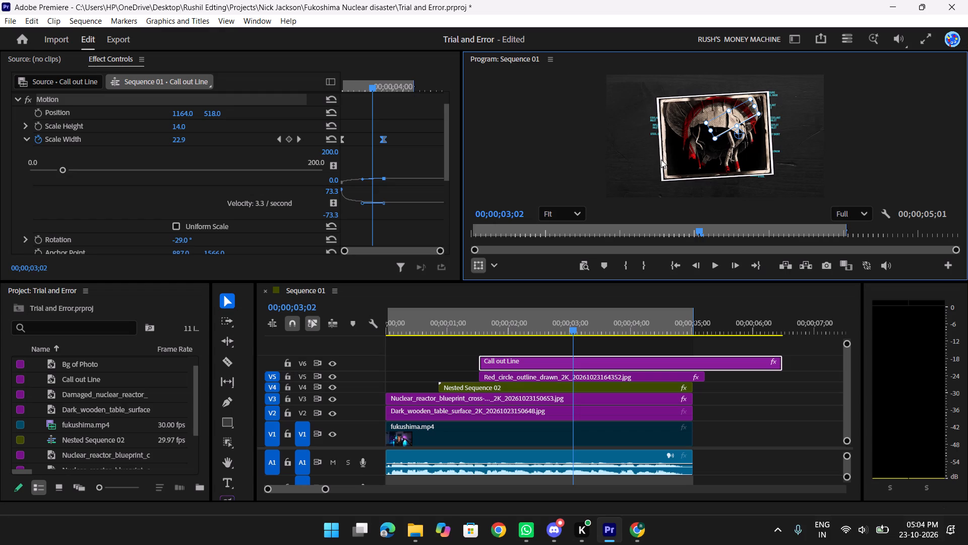
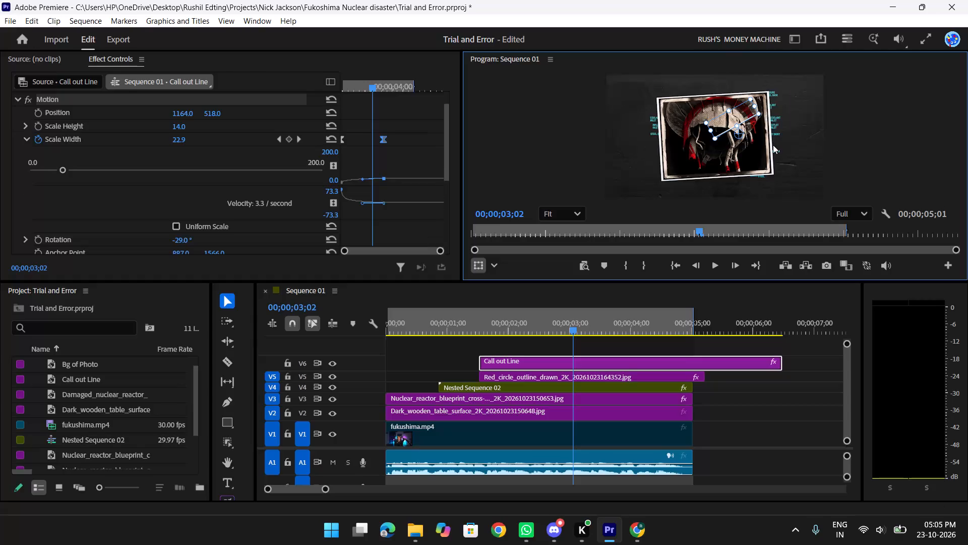
Draw a rectangle shape over the photo's upper-right corner at the end of the callout line, starting at 00;00;03;02.
click(863, 141)
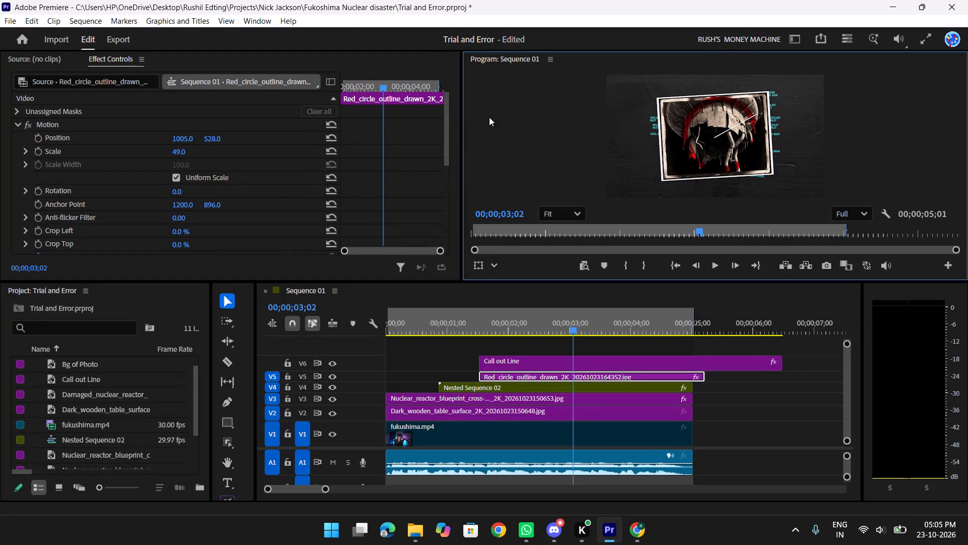
click(230, 419)
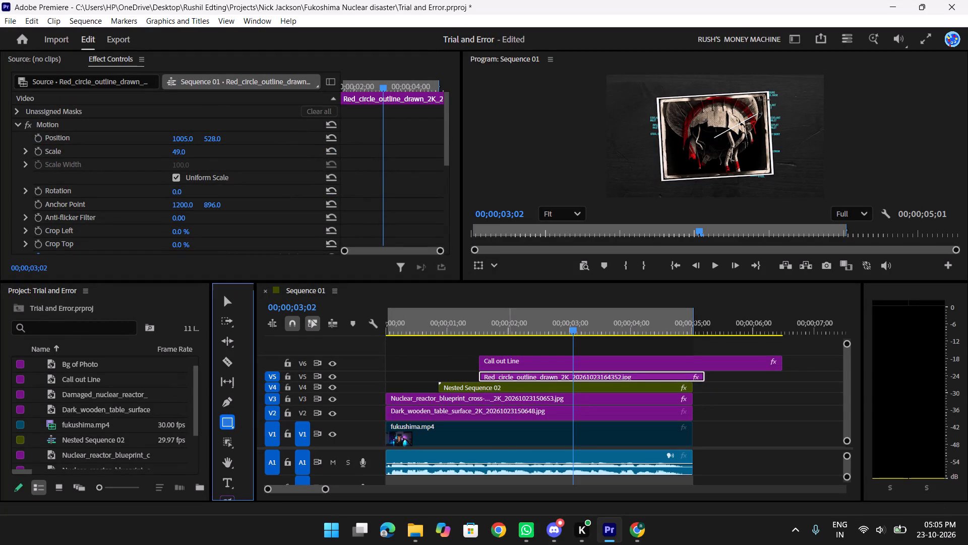
drag(742, 86, 808, 110)
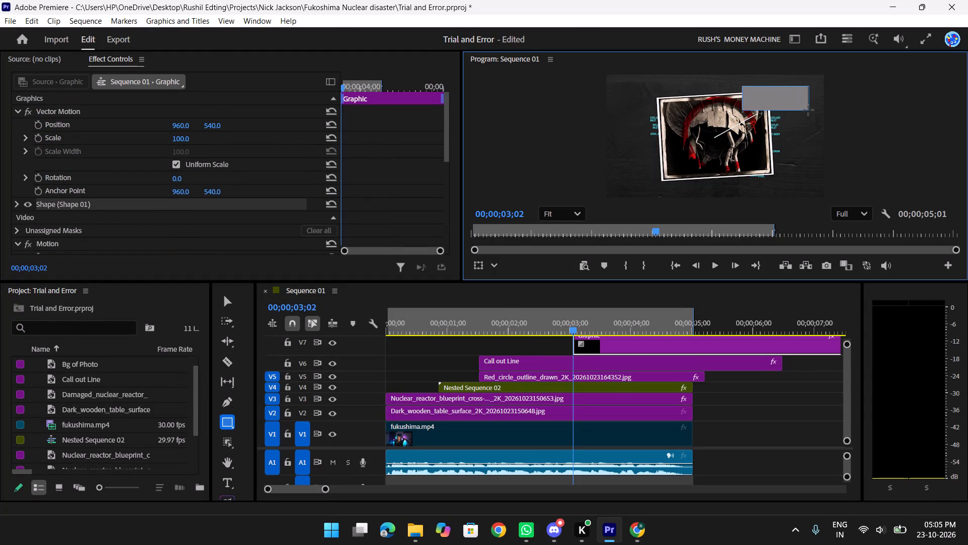
drag(808, 110, 810, 112)
click(872, 151)
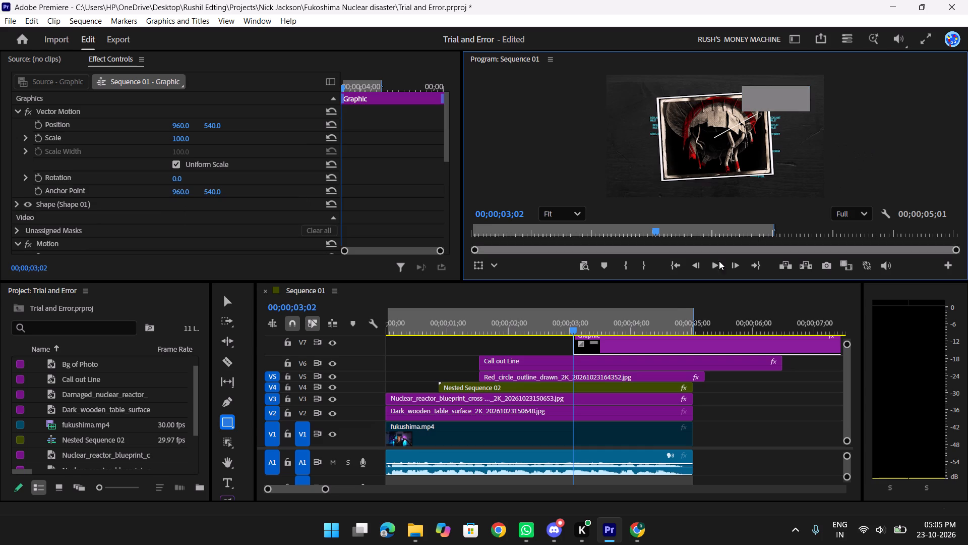
click(677, 345)
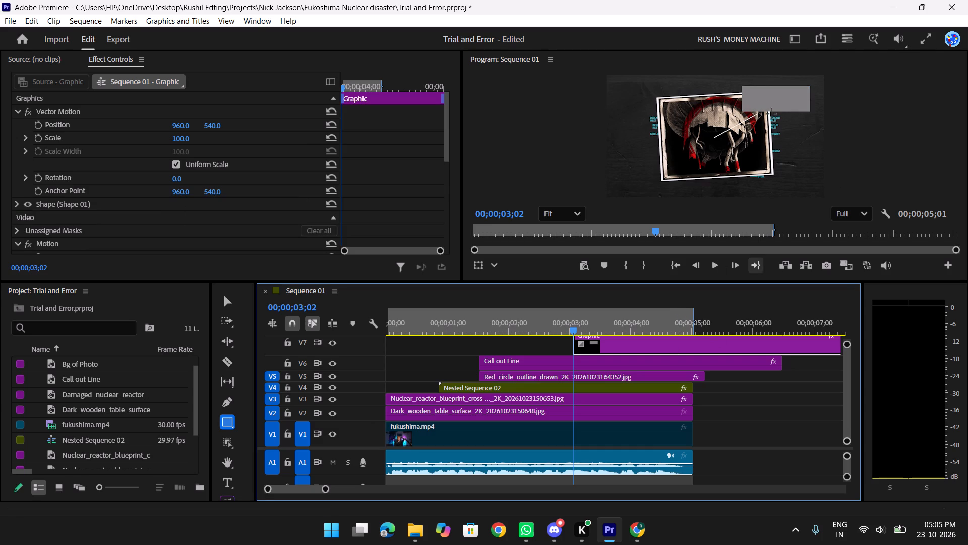
Set the rectangle shape's fill colour to white, FFFFFF.
key(v)
click(774, 100)
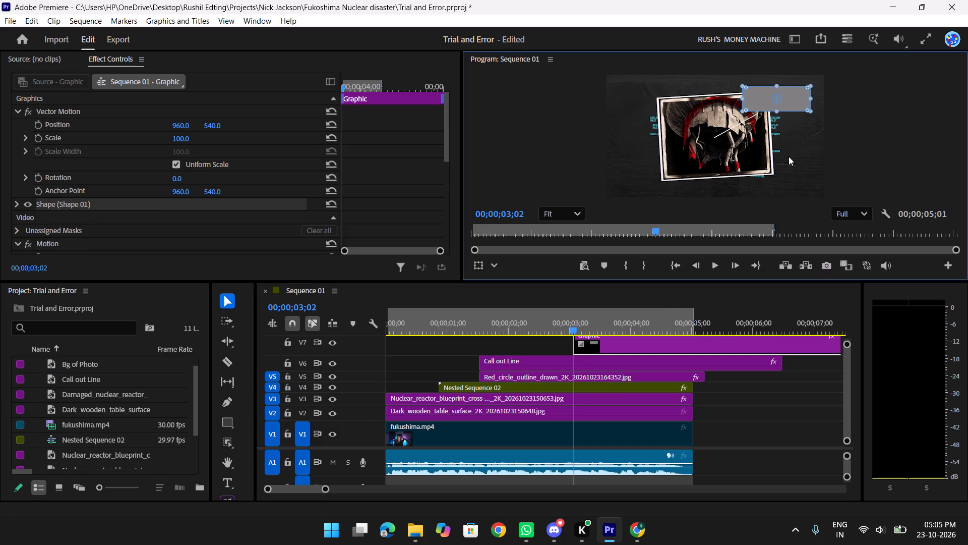
key(shift+s)
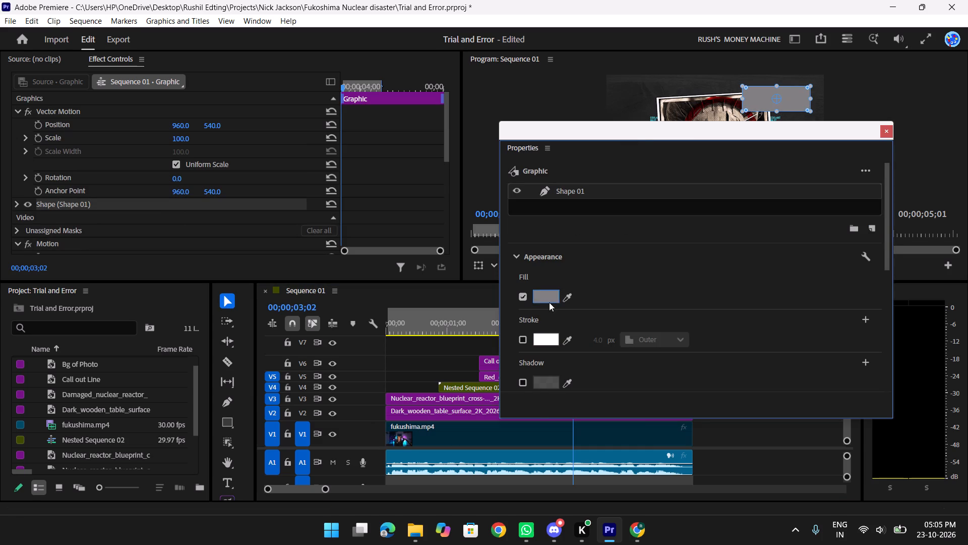
click(551, 295)
drag(442, 204, 241, 370)
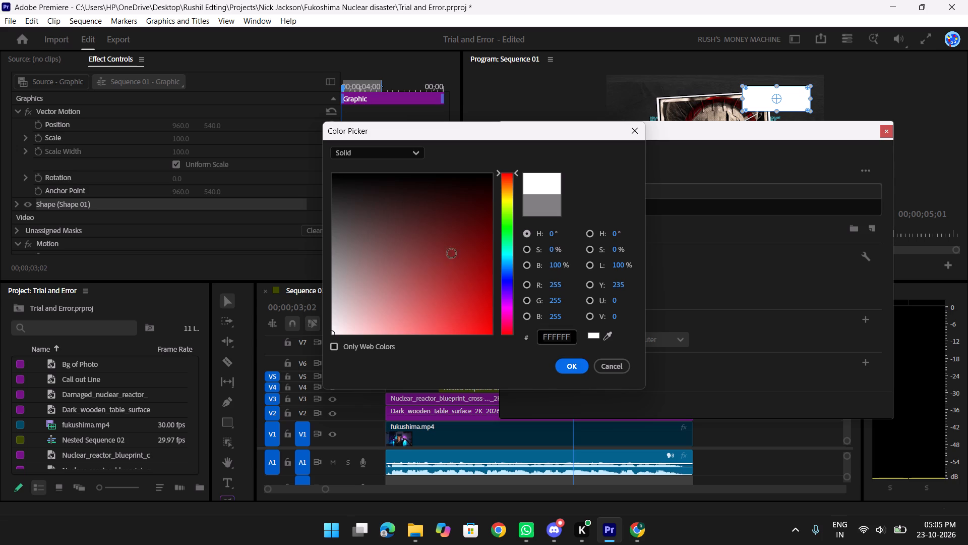
click(576, 363)
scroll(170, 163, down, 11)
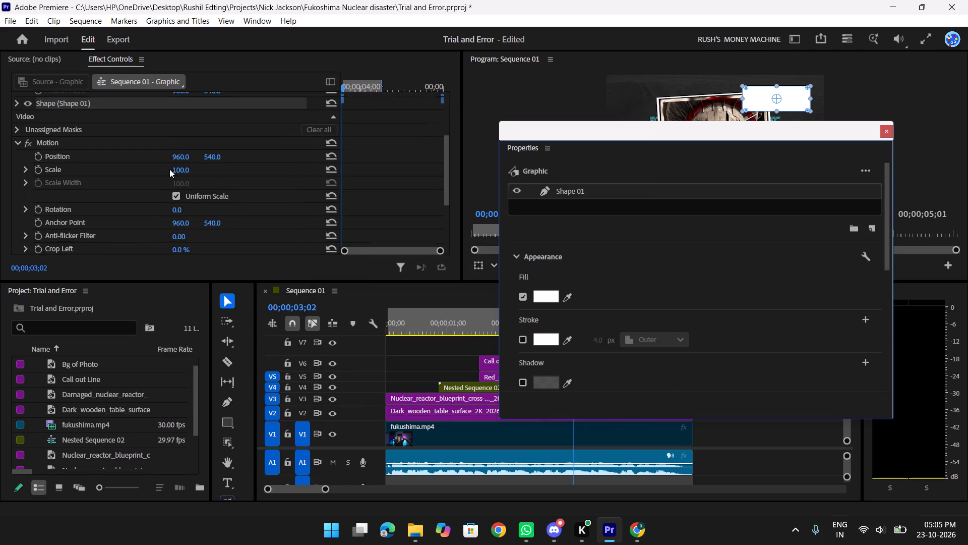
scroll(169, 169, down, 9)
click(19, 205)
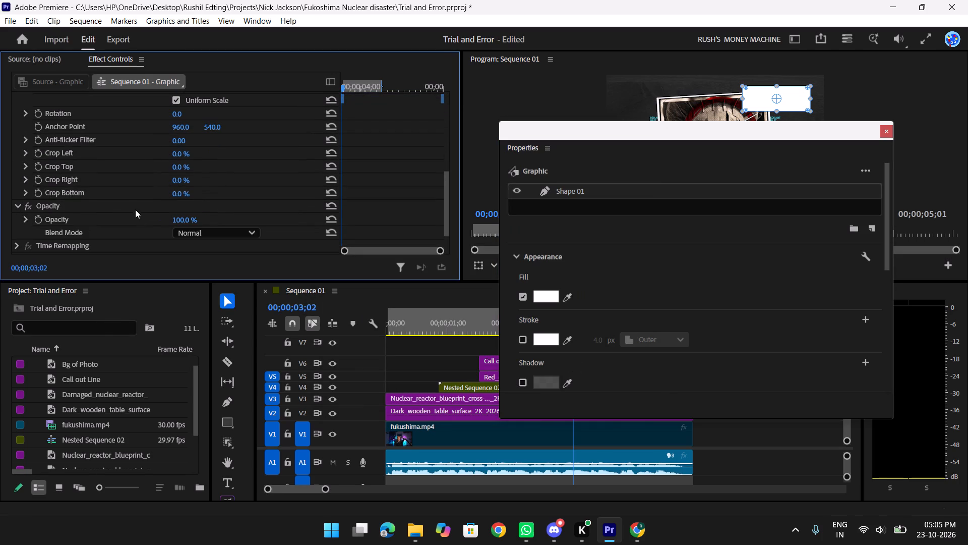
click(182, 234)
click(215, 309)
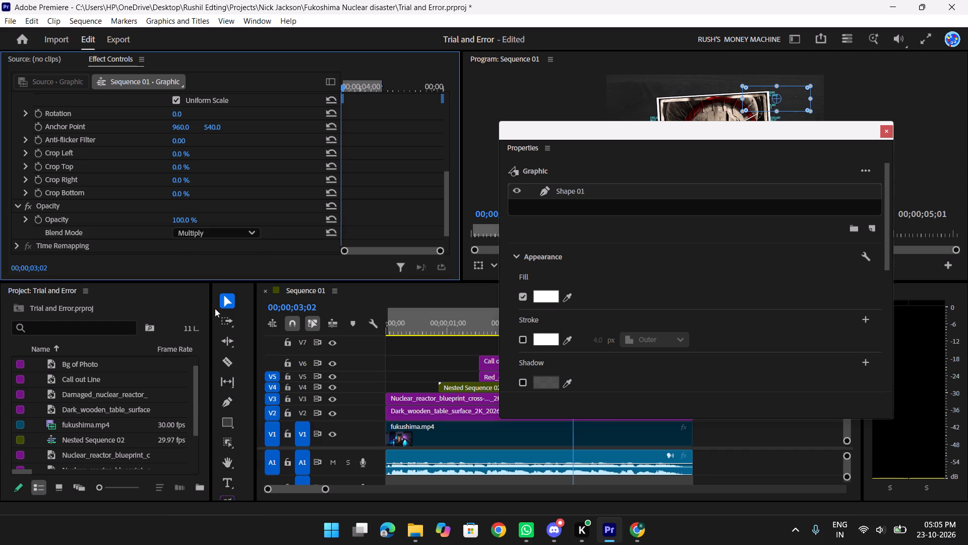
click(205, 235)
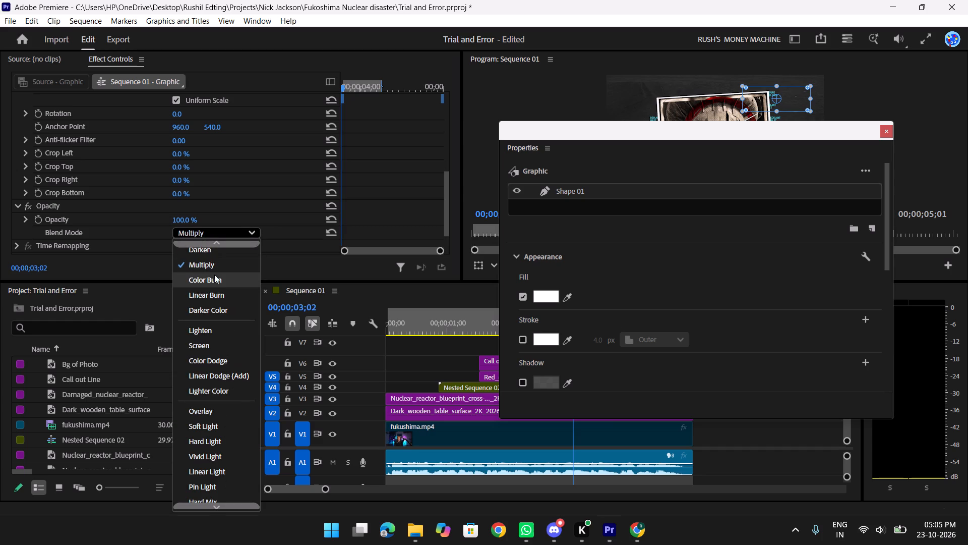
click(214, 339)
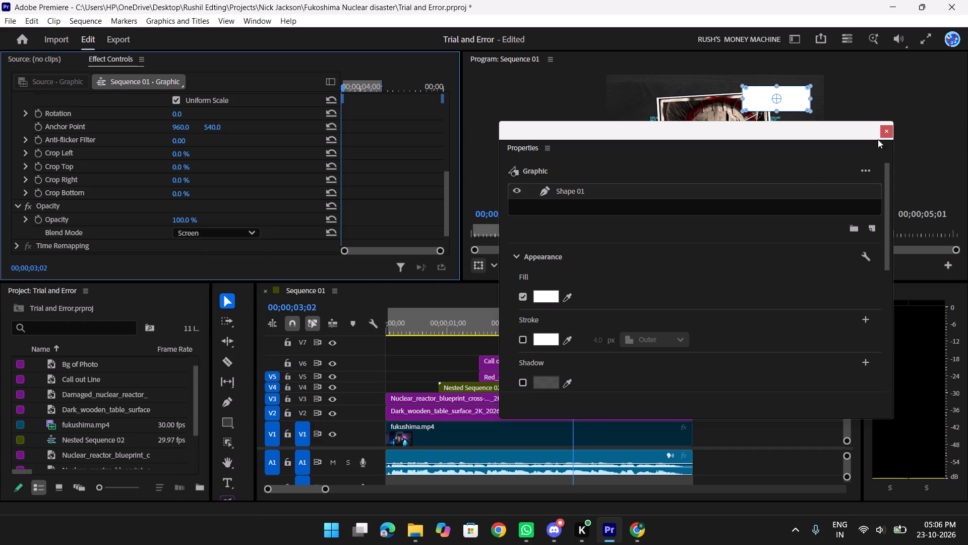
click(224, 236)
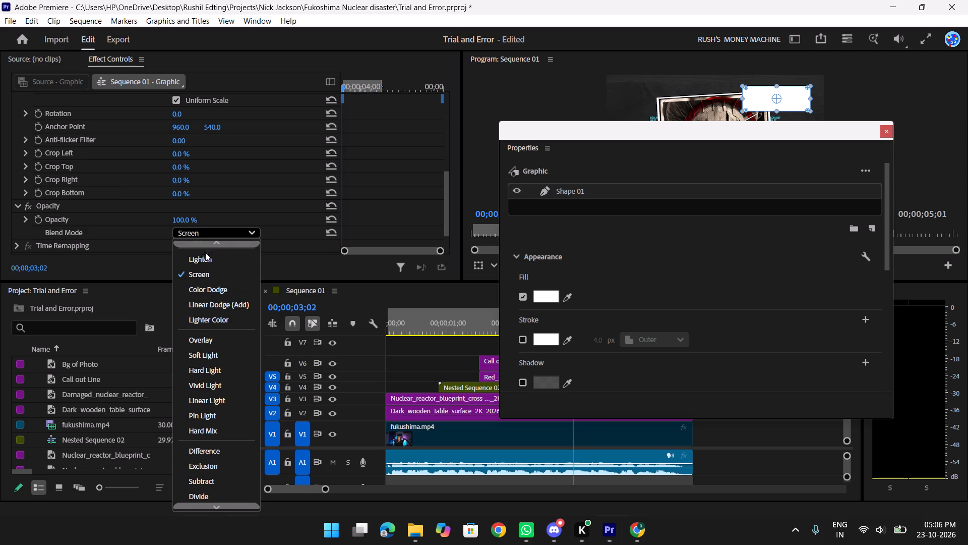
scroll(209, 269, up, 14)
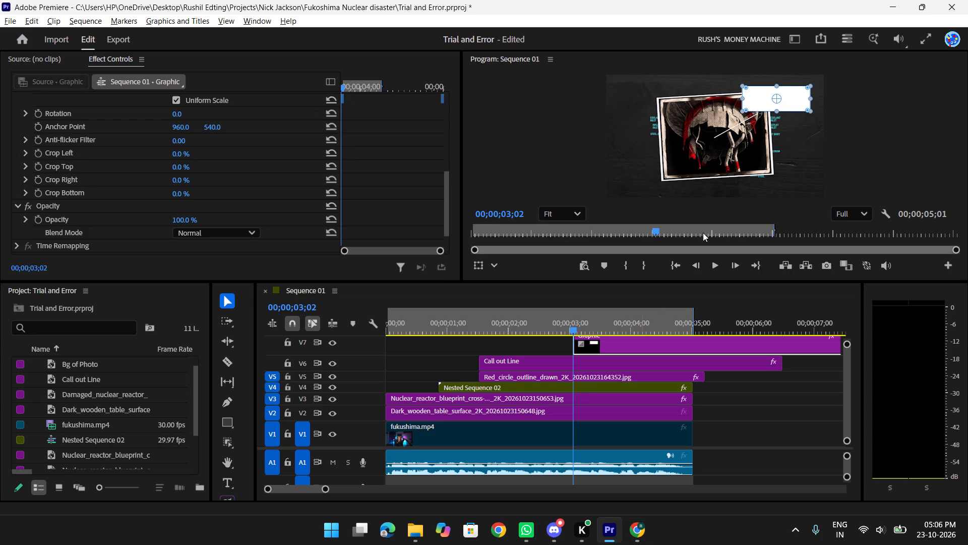
Turn off the rectangle's fill and enable its white 4 px outer stroke.
key(shift+s)
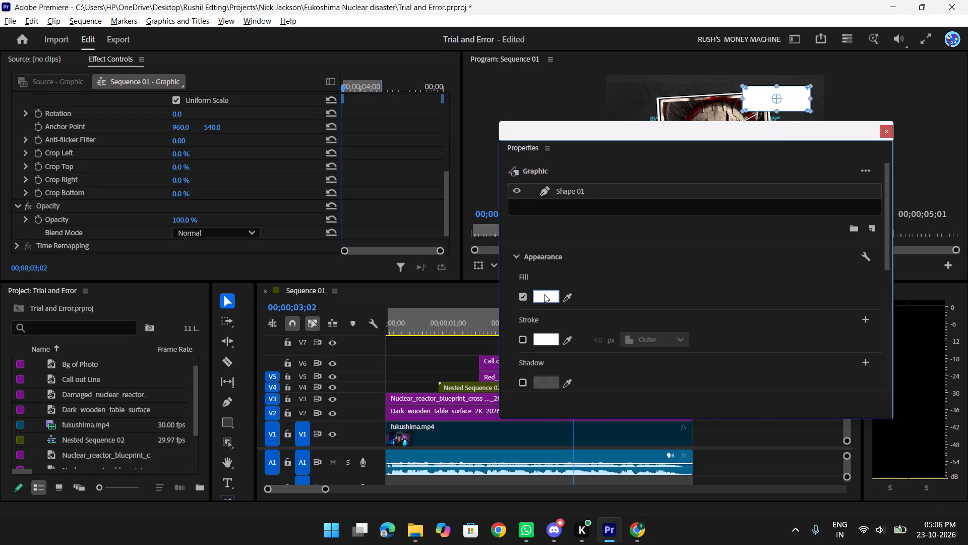
click(523, 295)
click(523, 345)
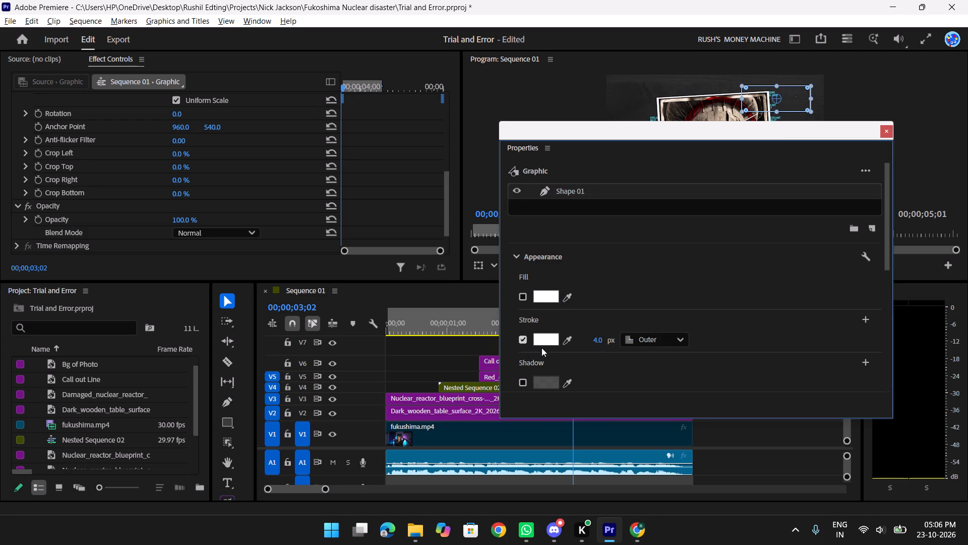
click(891, 132)
click(771, 403)
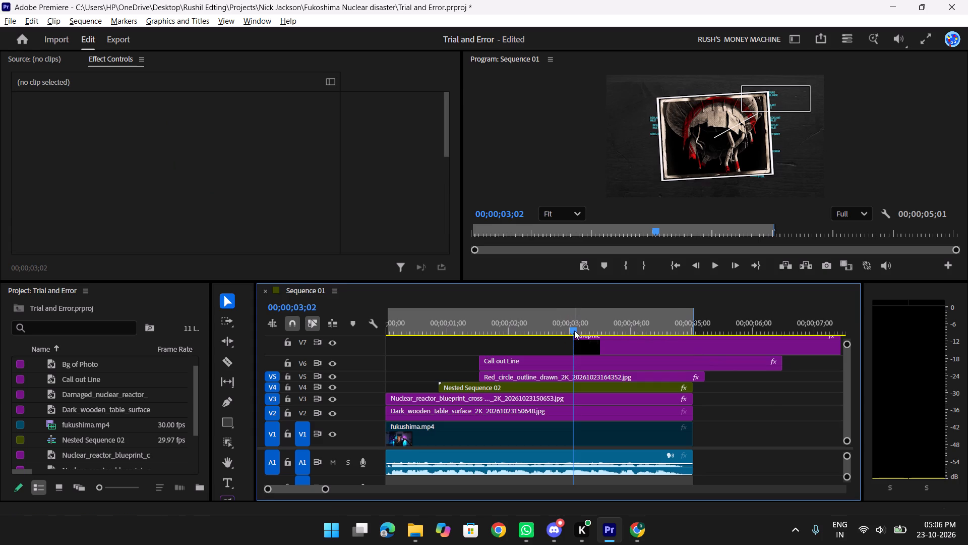
Play the sequence to find the label's cue, move the V7 Graphic clip to start at 00;00;02;25, and preview it.
drag(569, 326, 405, 332)
key(space)
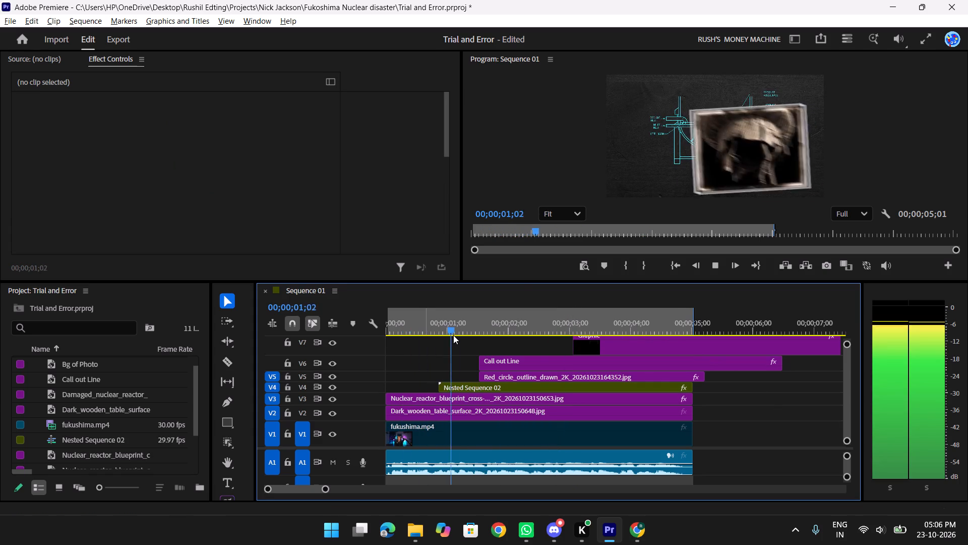
key(space)
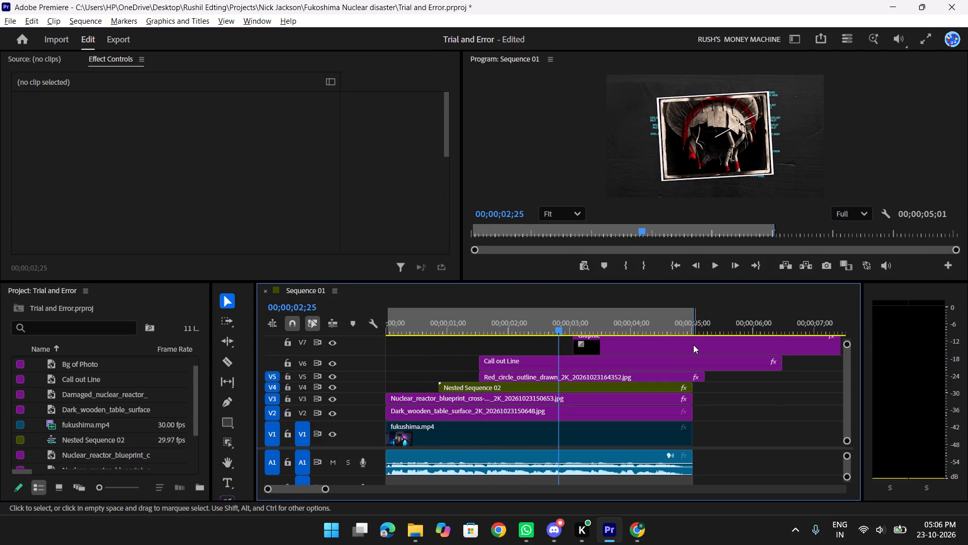
drag(693, 345, 684, 345)
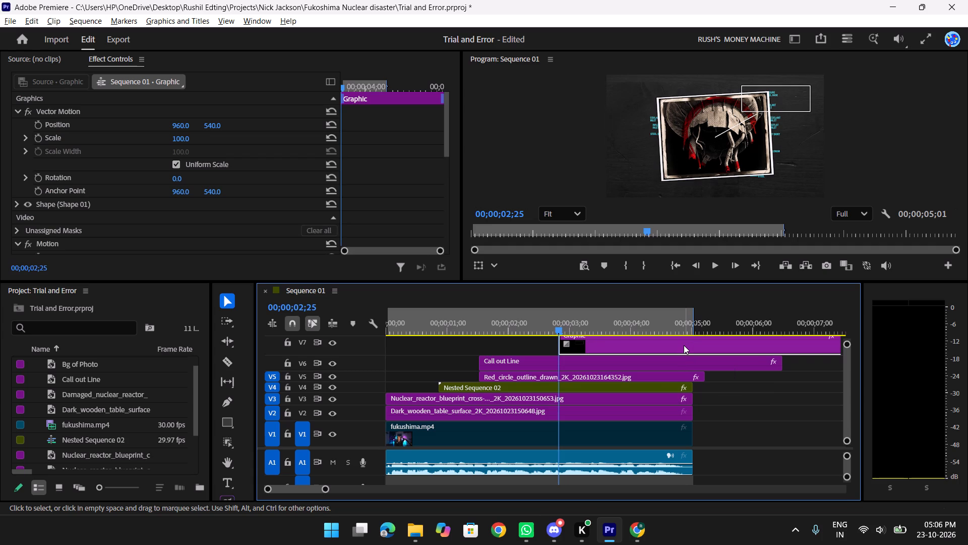
key(space)
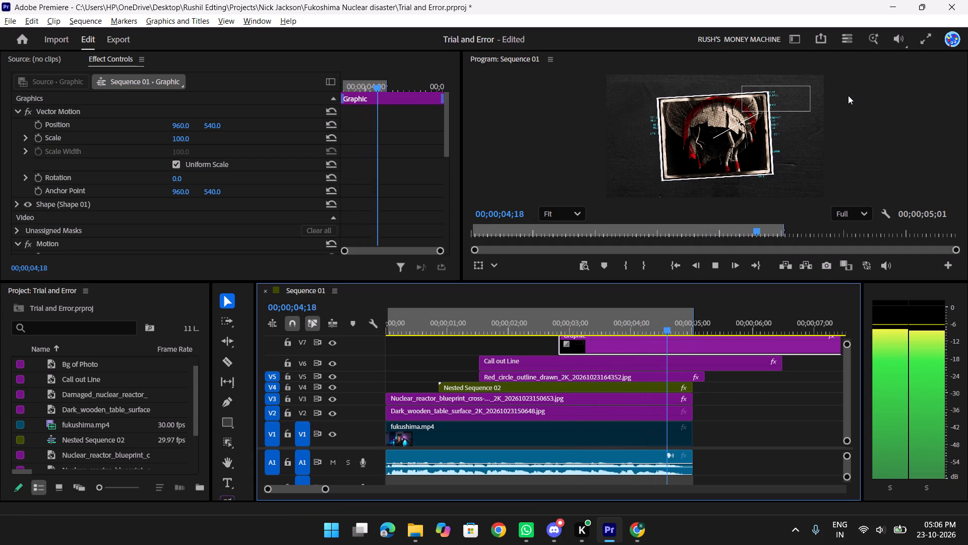
key(space)
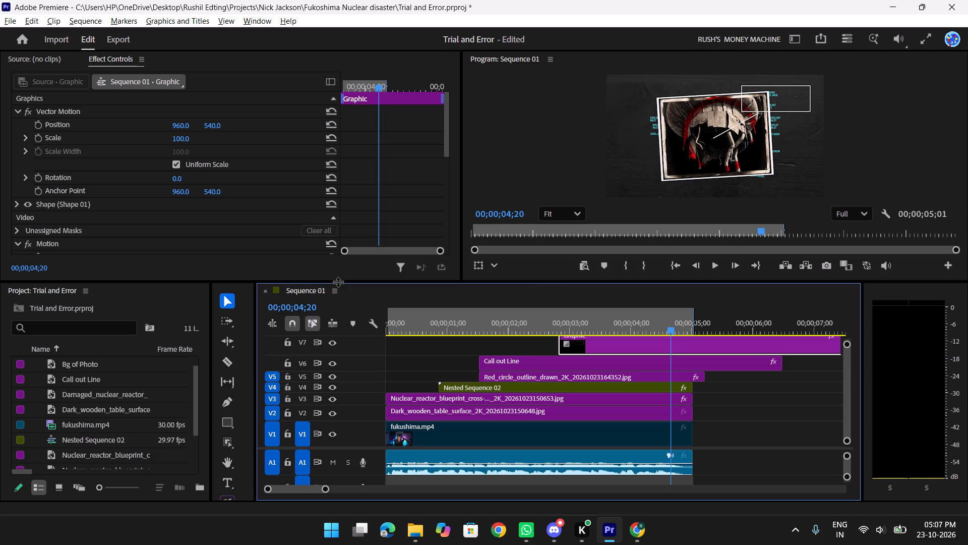
Enlarge the timeline area and add two video tracks after Video 7.
drag(338, 282, 408, 204)
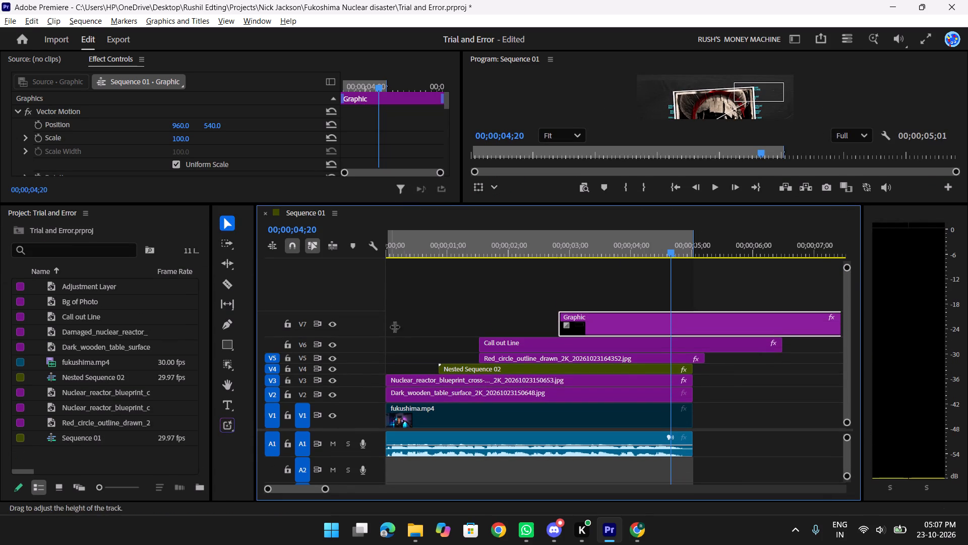
right_click(499, 289)
right_click(495, 281)
right_click(345, 298)
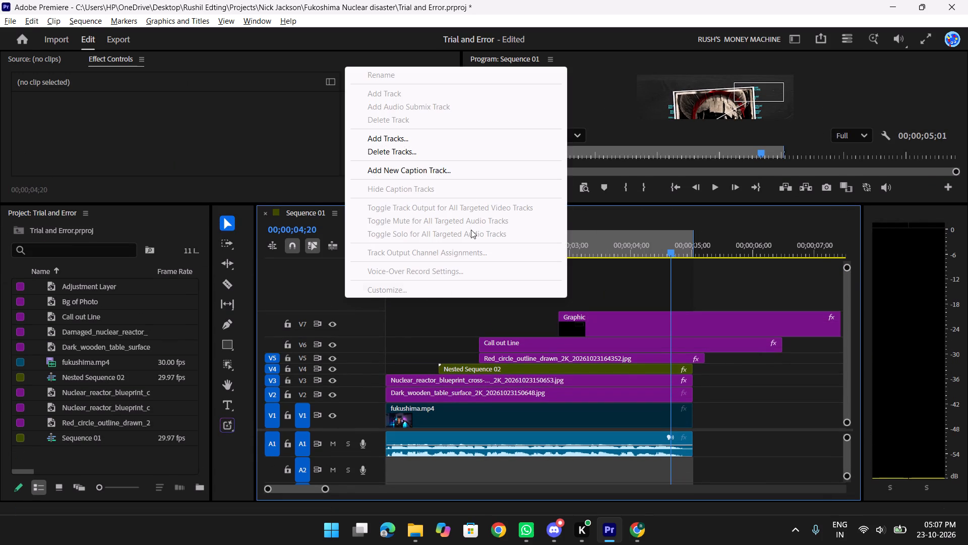
click(402, 138)
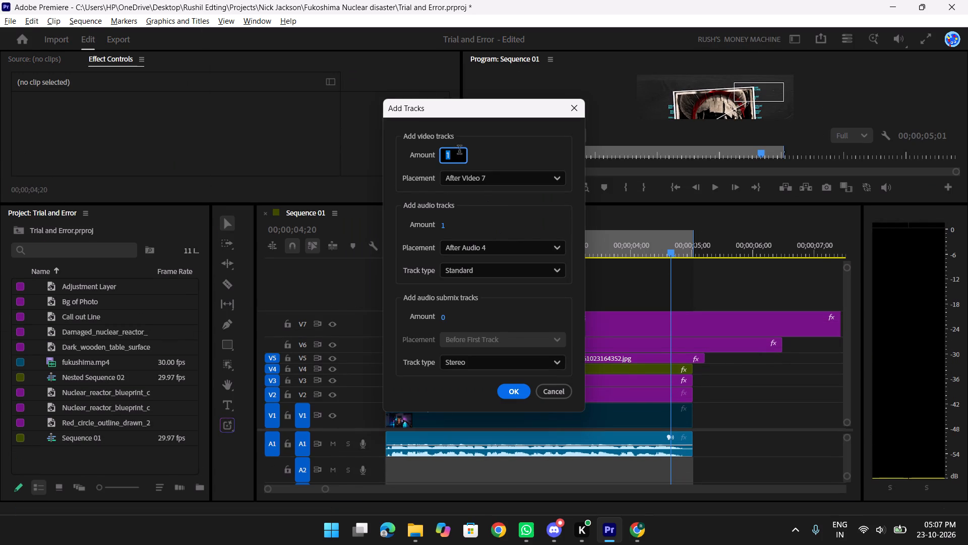
key(Down)
key(BackSpace)
key(BackSpace)
key(Down)
key(Down)
key(2)
key(Return)
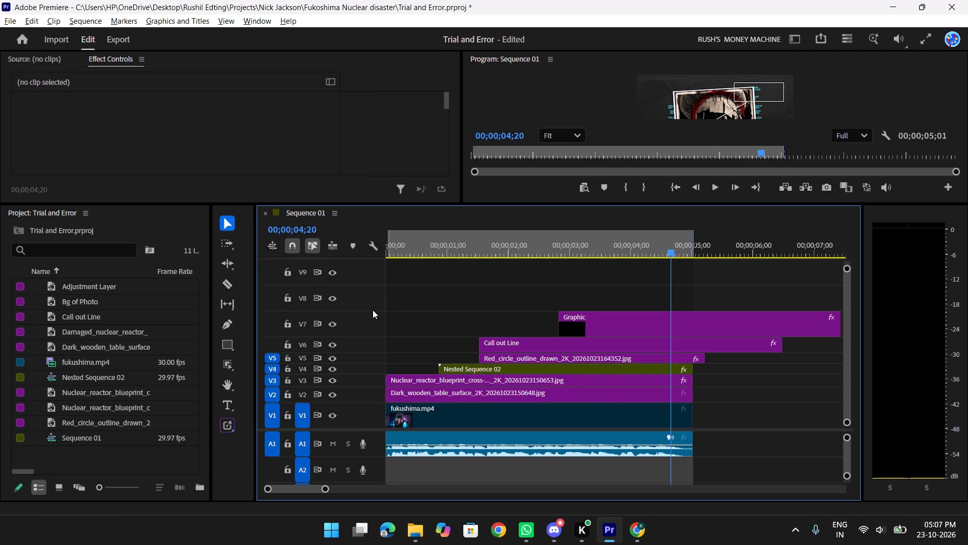
Reduce the heights of tracks V7, V8 and V9, and move the playhead back to 00;00;00;21.
drag(374, 313, 376, 331)
drag(660, 251, 520, 260)
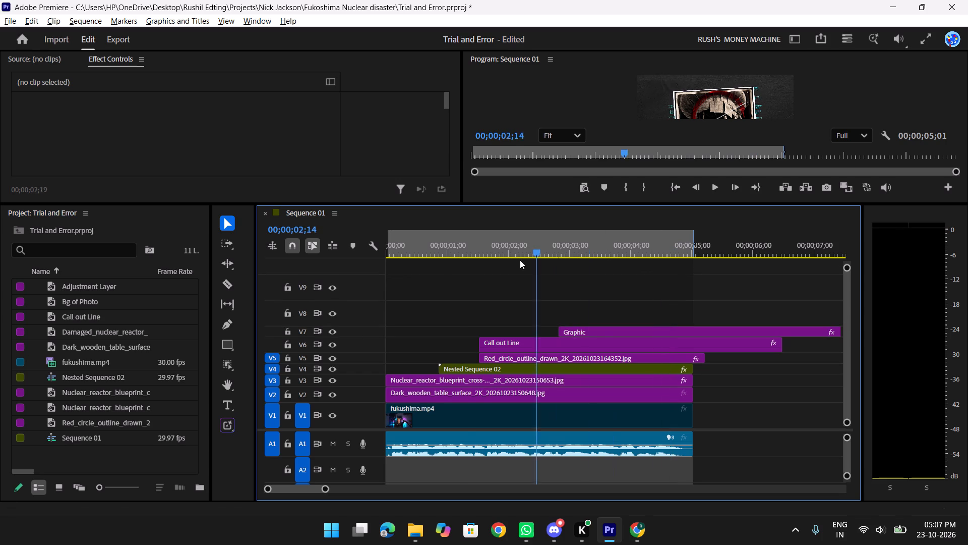
drag(520, 260, 430, 261)
drag(366, 302, 366, 317)
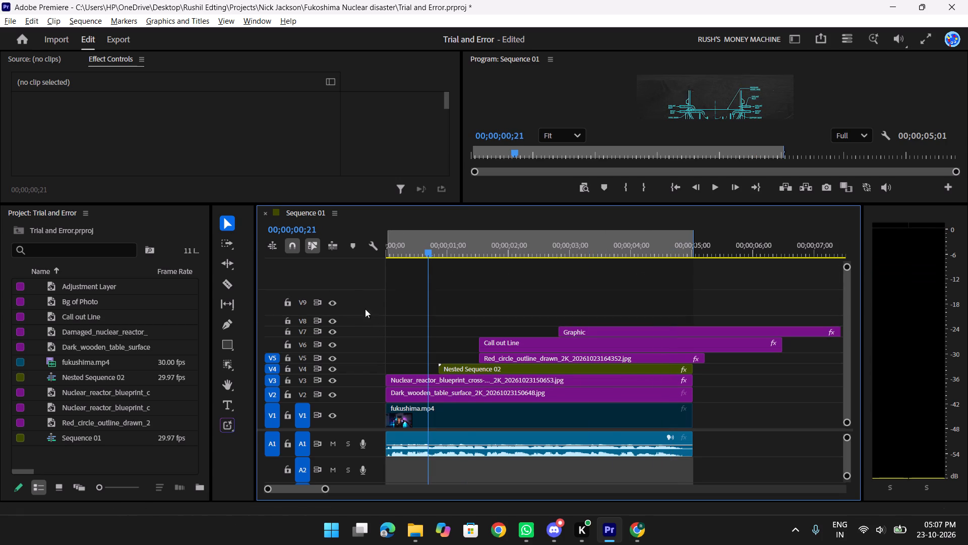
drag(370, 290, 369, 303)
Play the sequence from 00;00;00;21 to preview the rectangle's timing, and select the V7 Graphic clip.
key(space)
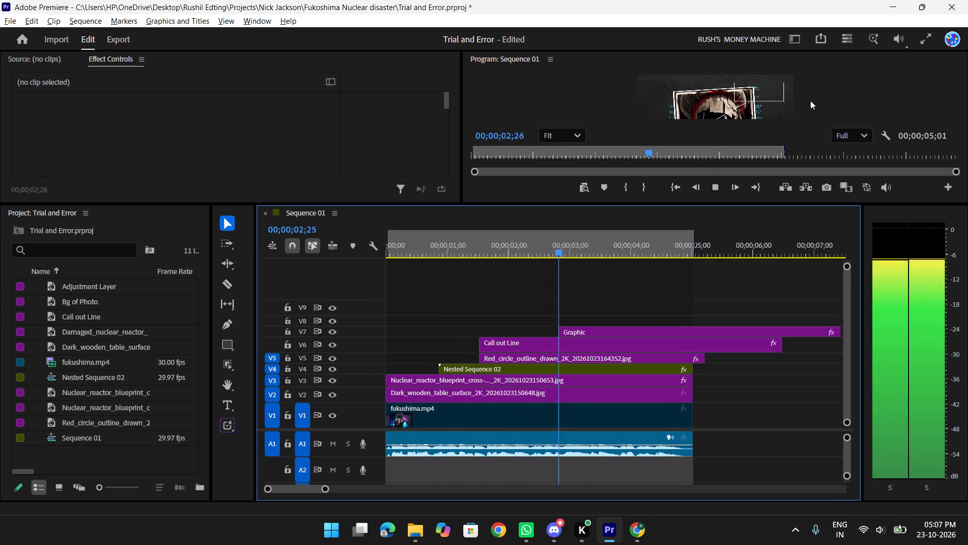
key(space)
key(space)
key(space)
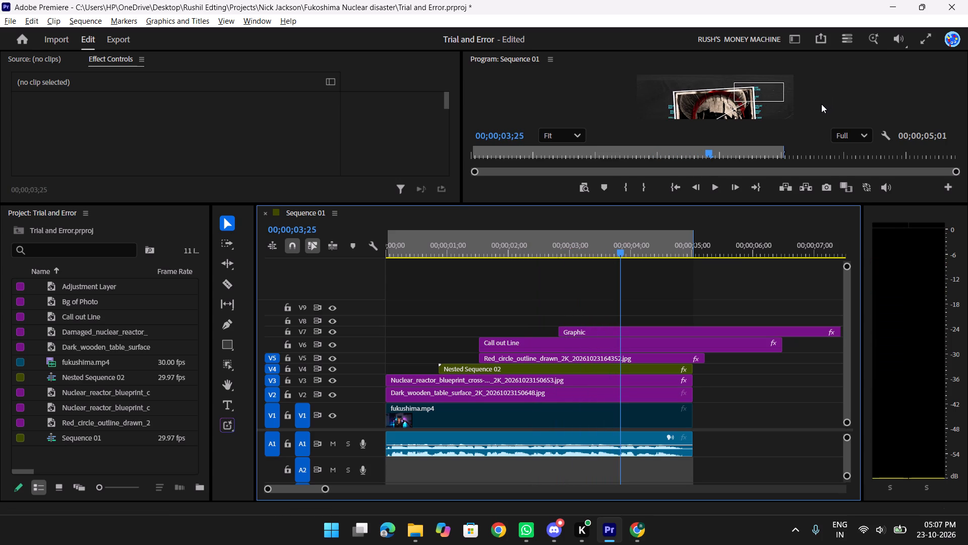
click(680, 333)
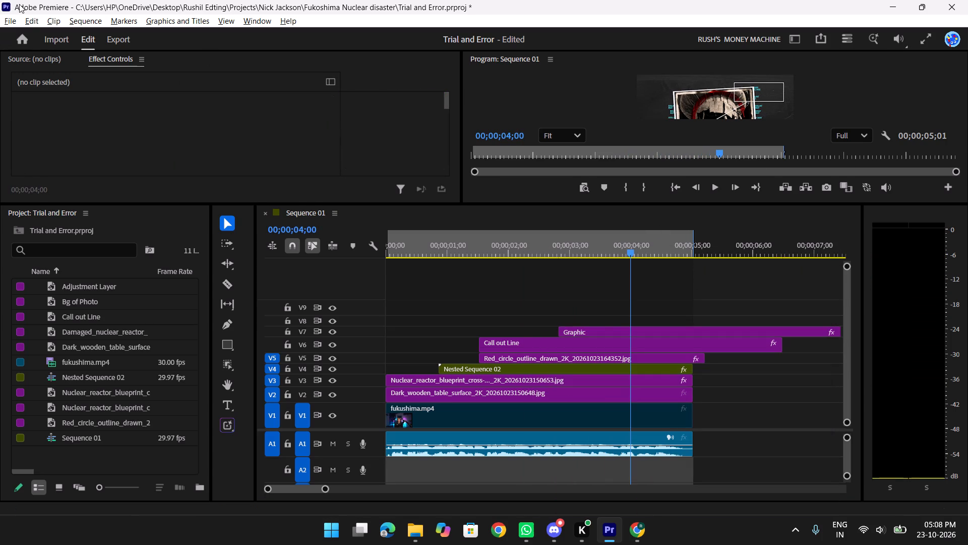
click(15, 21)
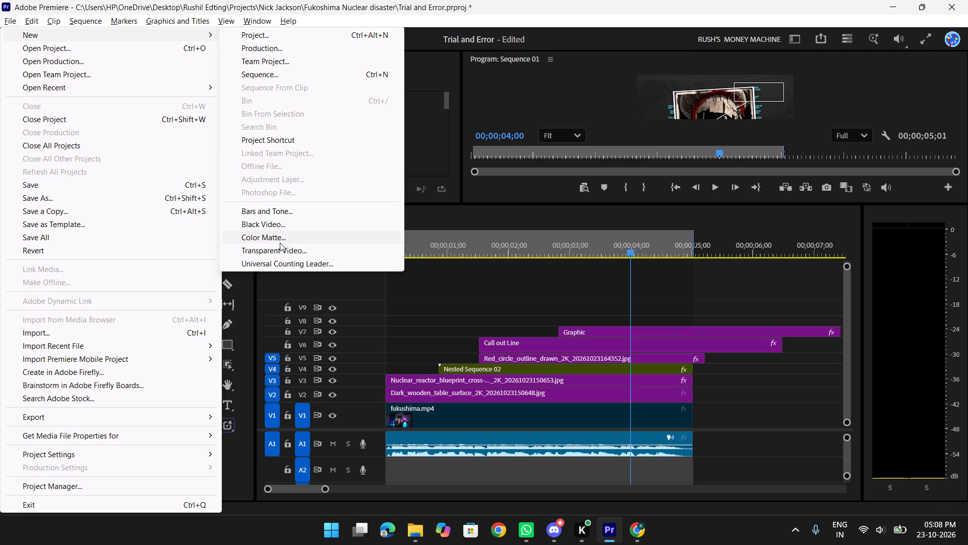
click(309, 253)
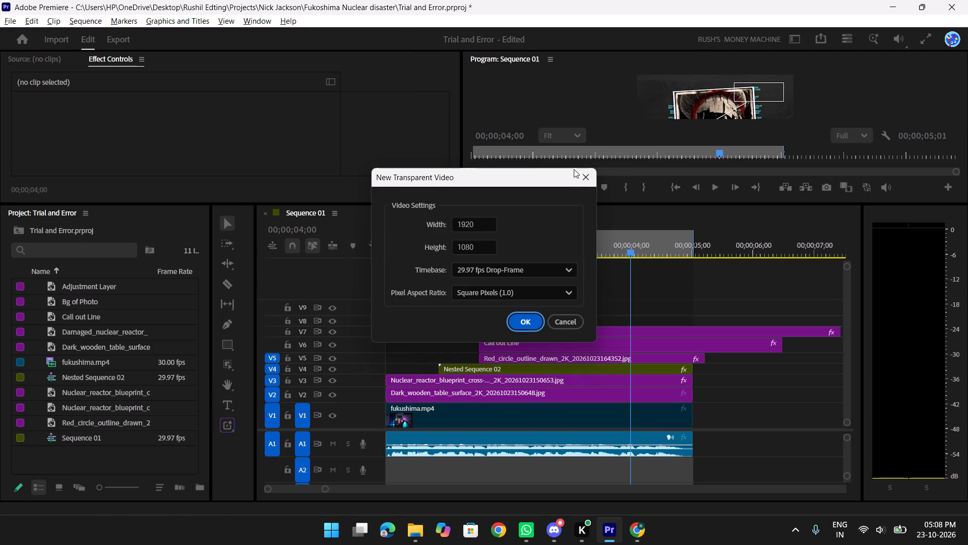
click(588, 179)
Add a text layer on V8 at 00;00;04;00 and replace its placeholder text with "Missing Lower".
click(649, 317)
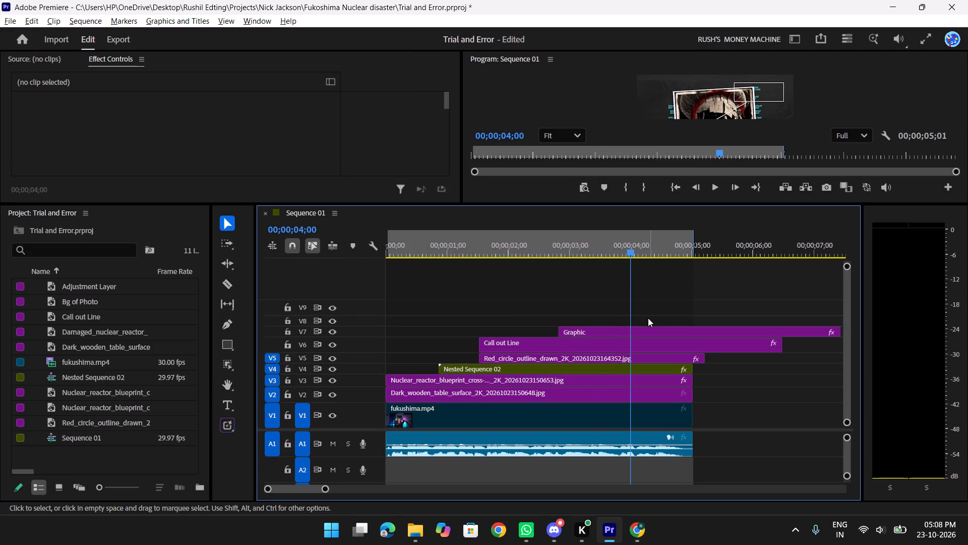
key(ctrl+t)
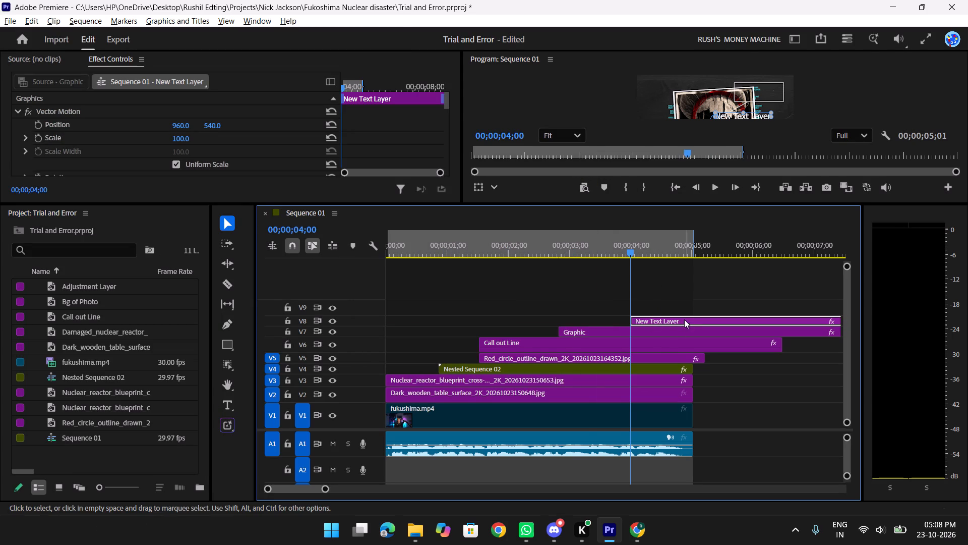
click(669, 316)
double_click(753, 114)
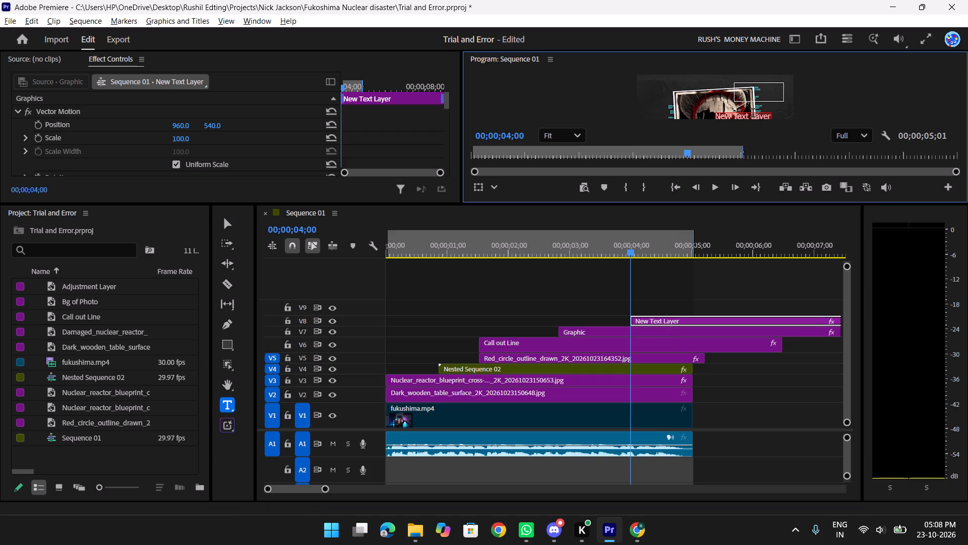
key(BackSpace)
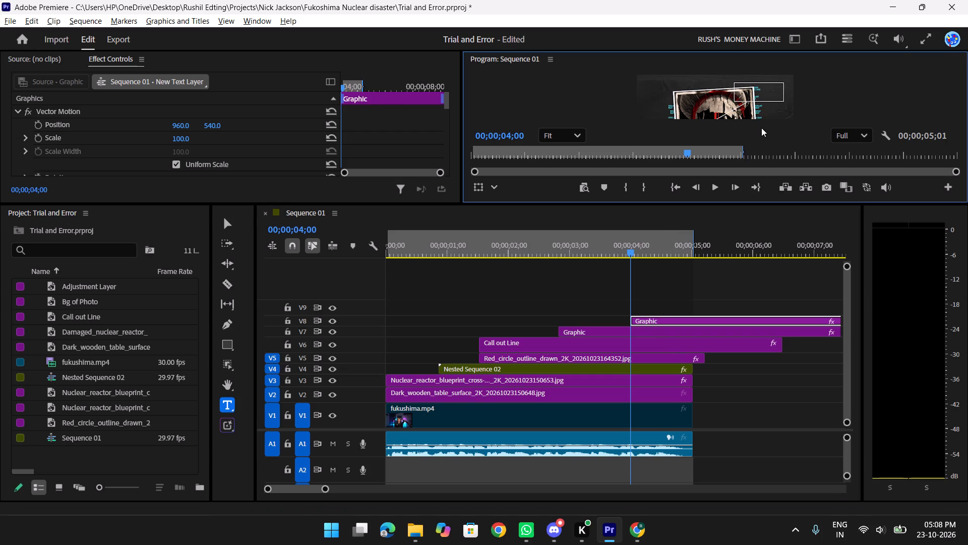
text(Miss)
key(BackSpace)
key(BackSpace)
key(BackSpace)
key(BackSpace)
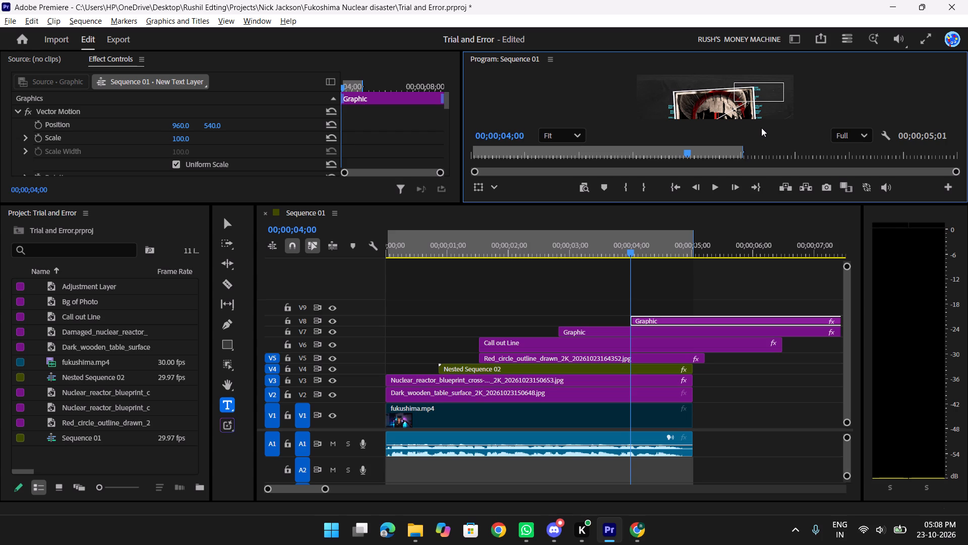
text(Miss)
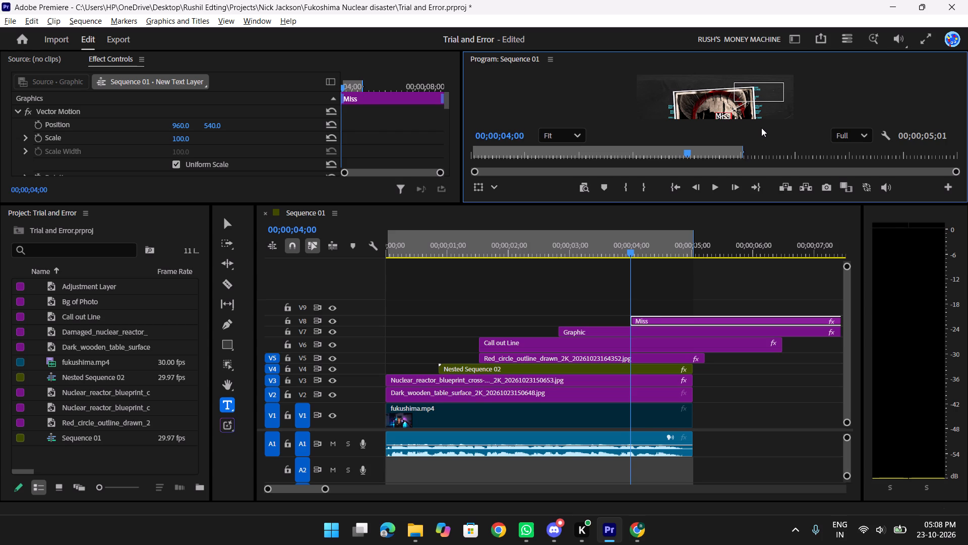
text(ing)
key(space)
text(Lower)
key(space)
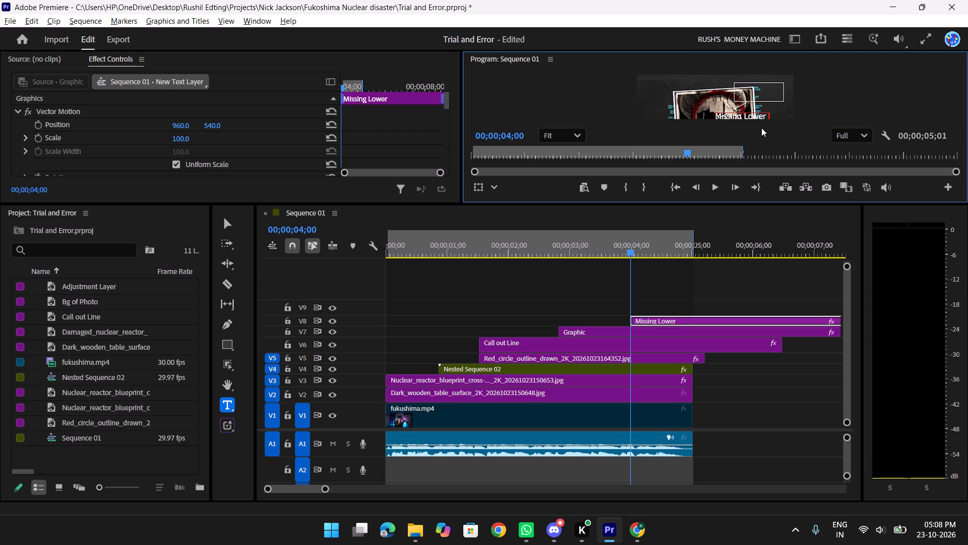
Switch from Premiere to the Downloads folder in File Explorer.
key(alt+Tab)
key(alt+Tab)
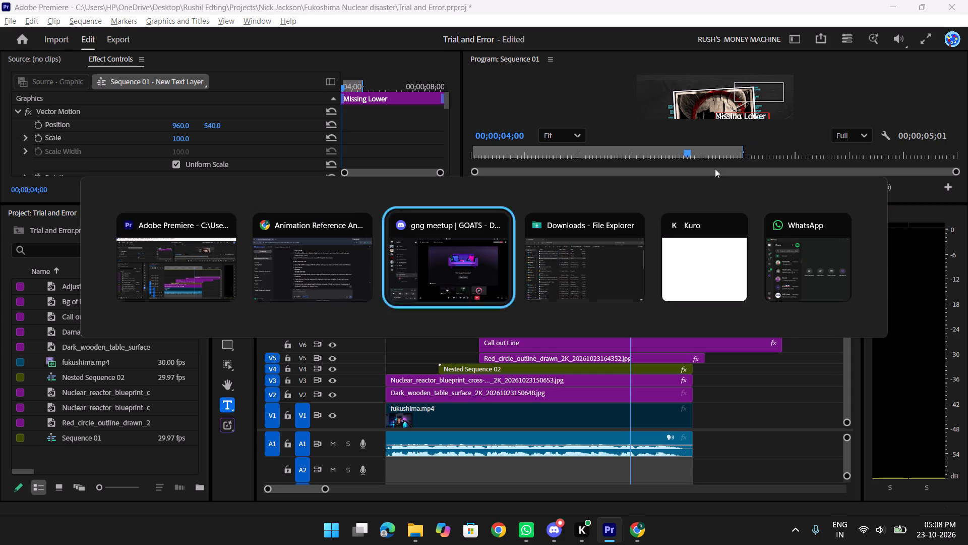
key(alt+Tab)
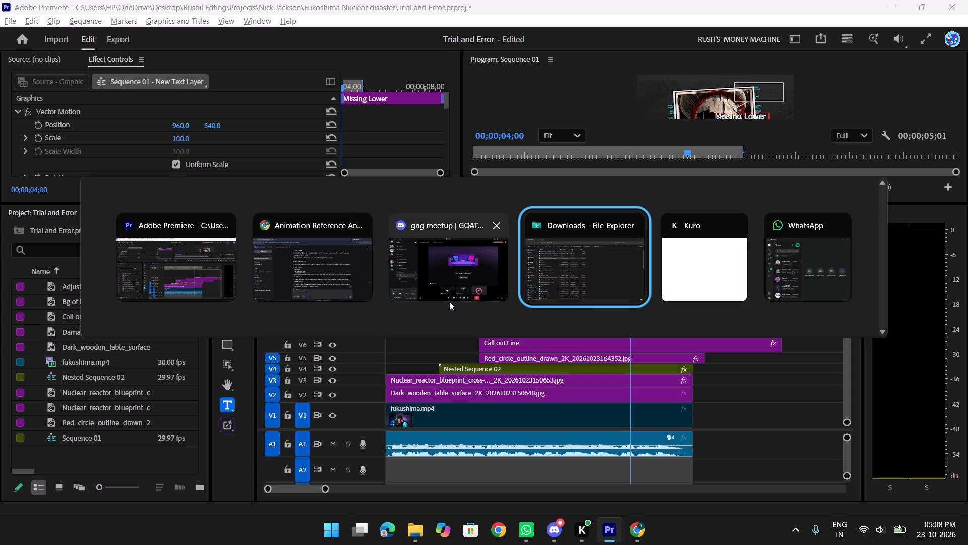
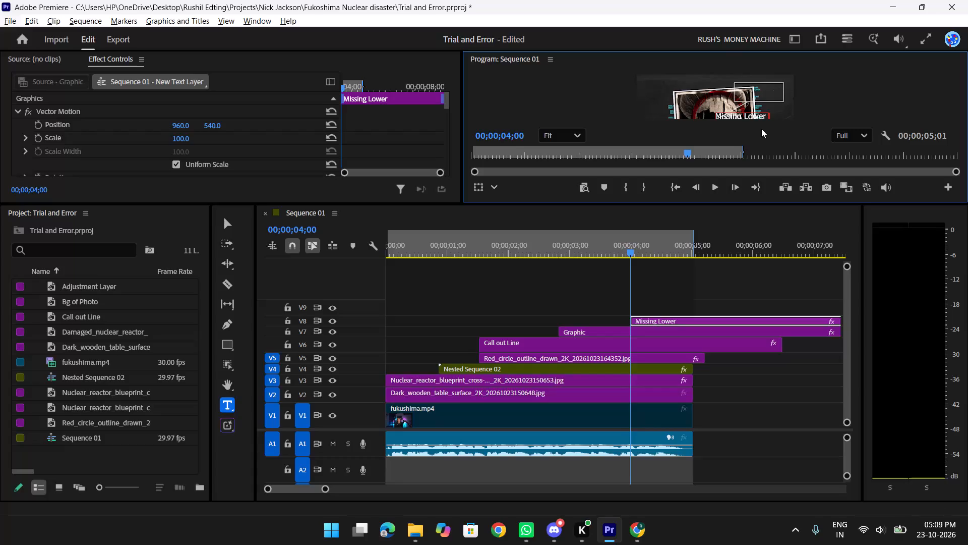
In the title on V8, replace "Lower" with "Vessel" and add a second line reading "Bottotm".
key(BackSpace)
key(BackSpace)
key(BackSpace)
key(BackSpace)
key(BackSpace)
key(BackSpace)
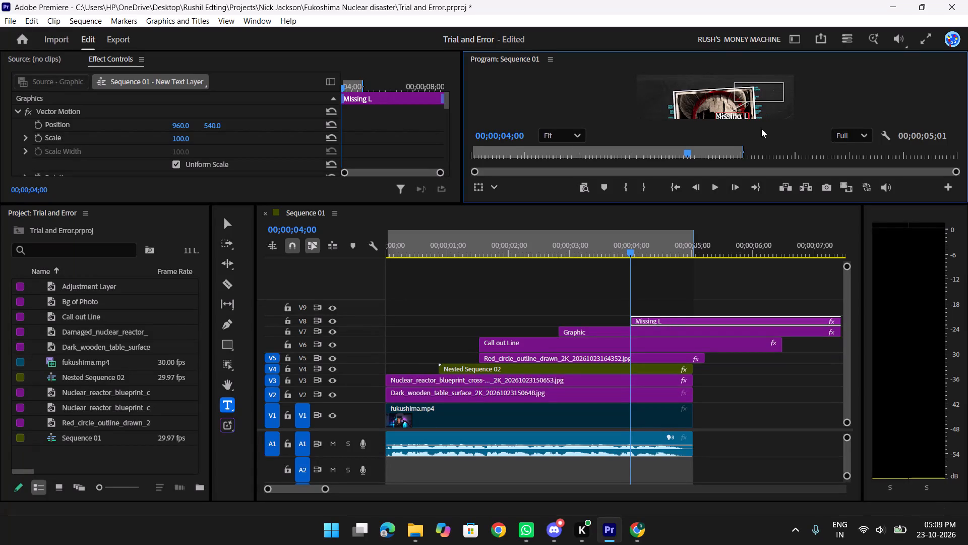
key(BackSpace)
key(shift+v)
text(essel)
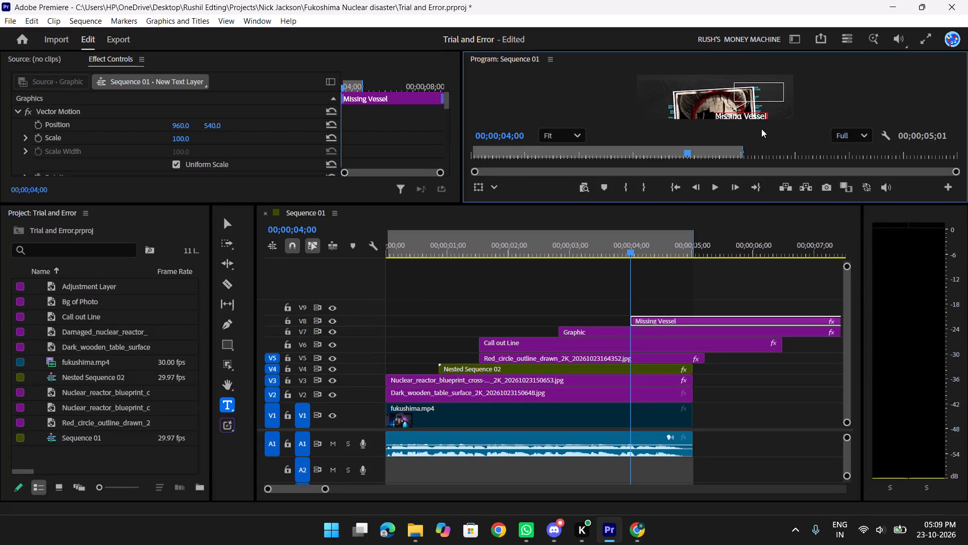
key(space)
key(Return)
text(Bottot)
key(m)
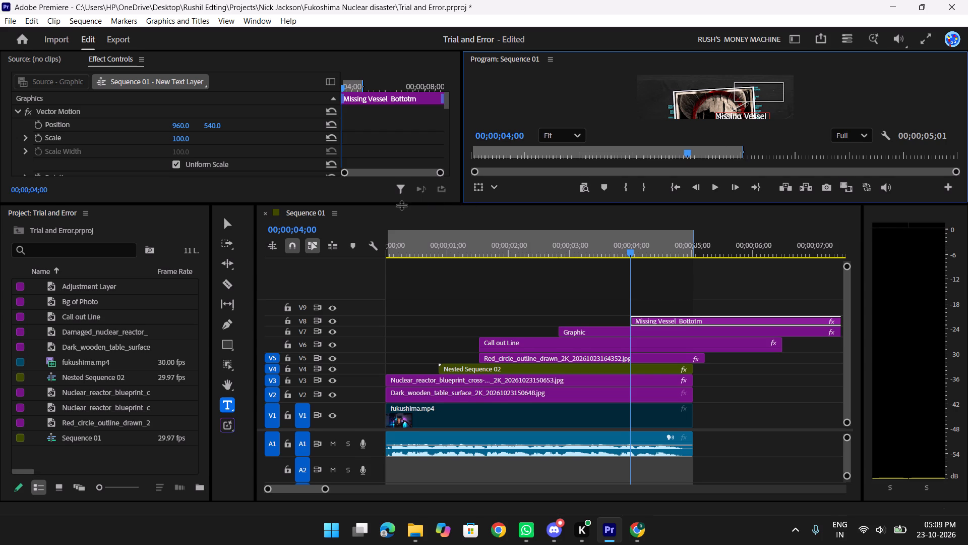
Center-align the two lines of the "Missing Vessel" title text.
drag(401, 205, 408, 280)
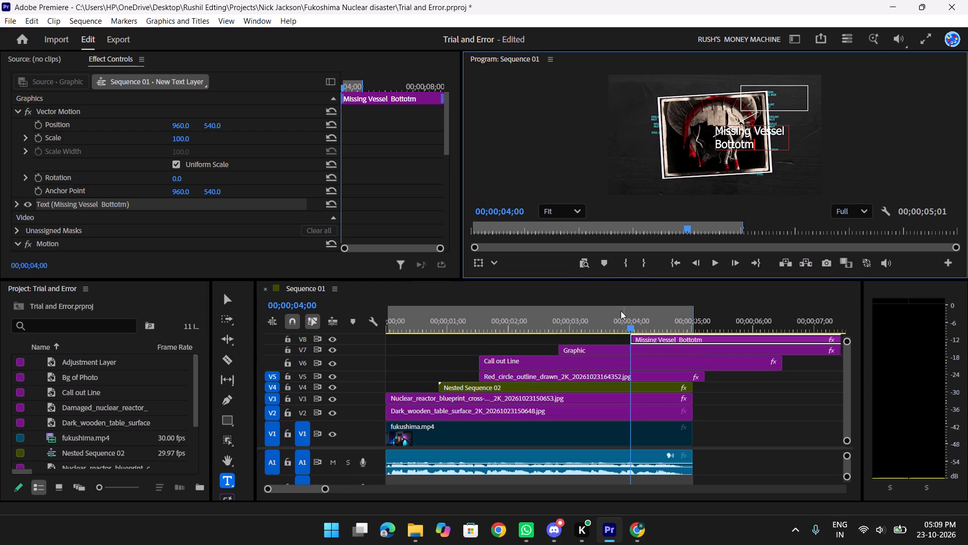
click(691, 336)
key(shift+s)
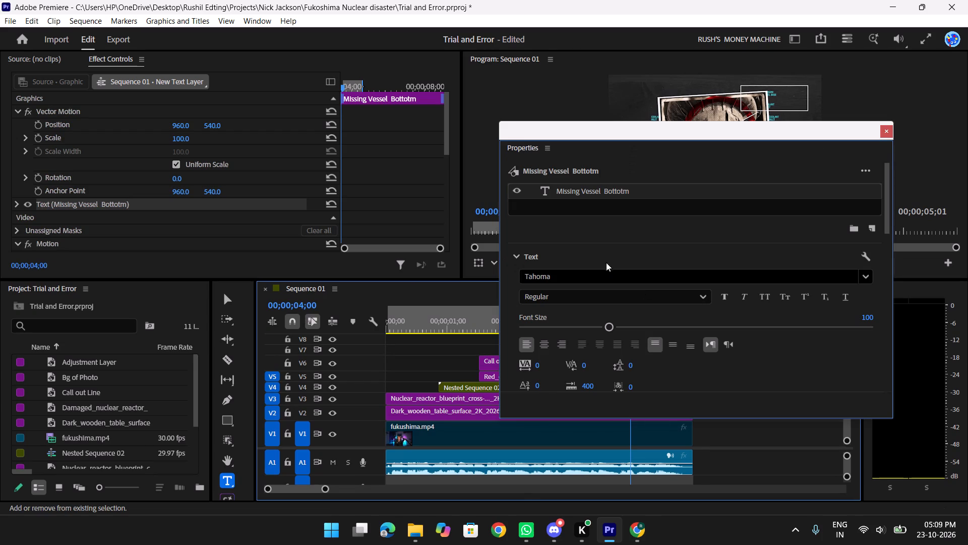
scroll(633, 276, down, 3)
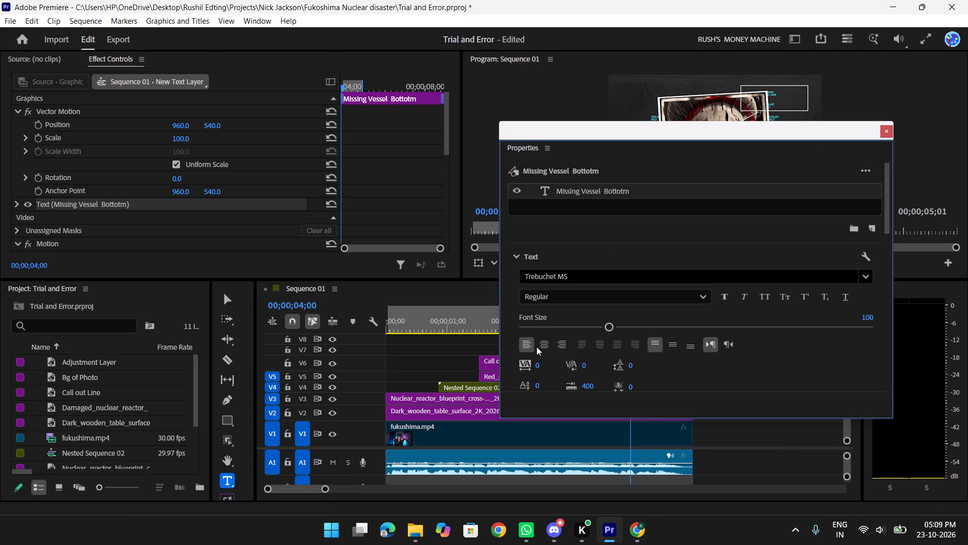
click(542, 346)
drag(756, 130, 755, 242)
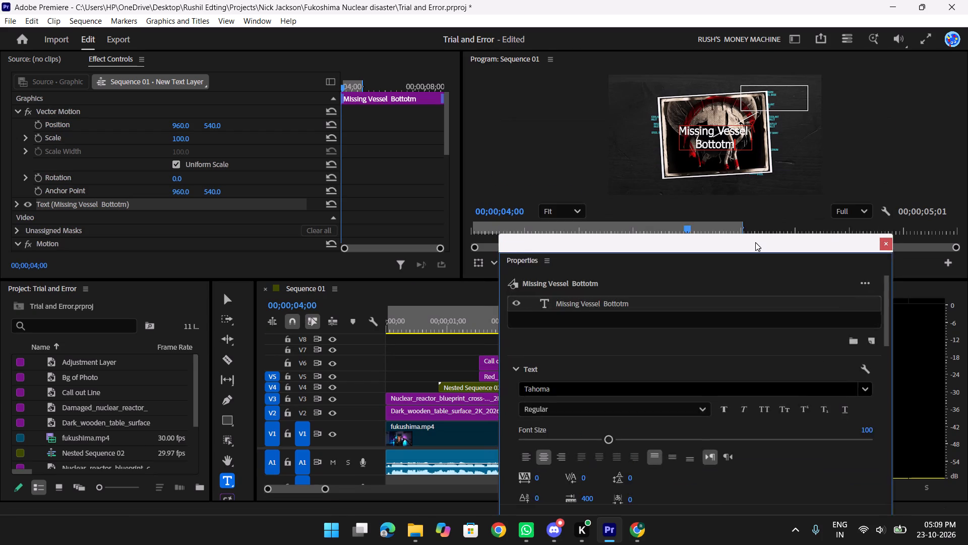
drag(755, 242, 769, 199)
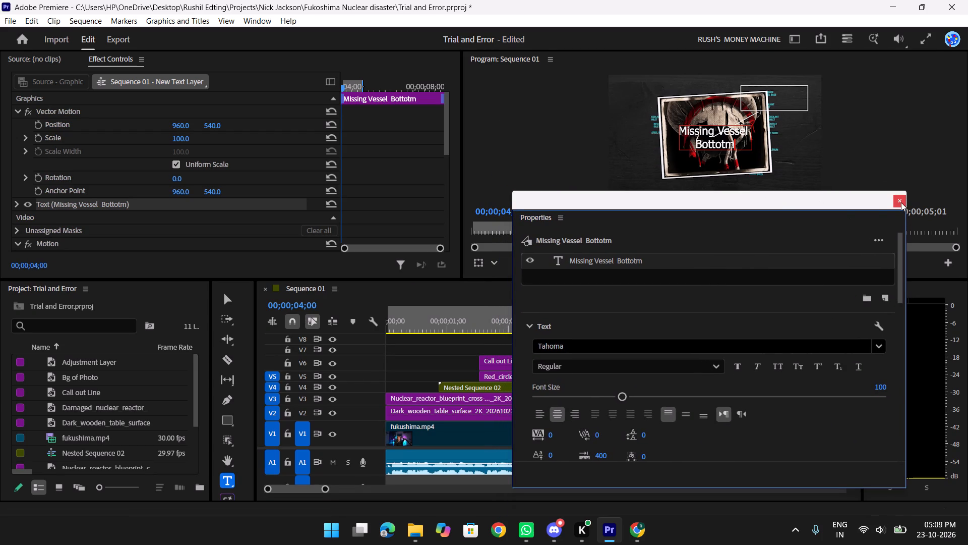
scroll(694, 305, down, 5)
scroll(743, 282, up, 2)
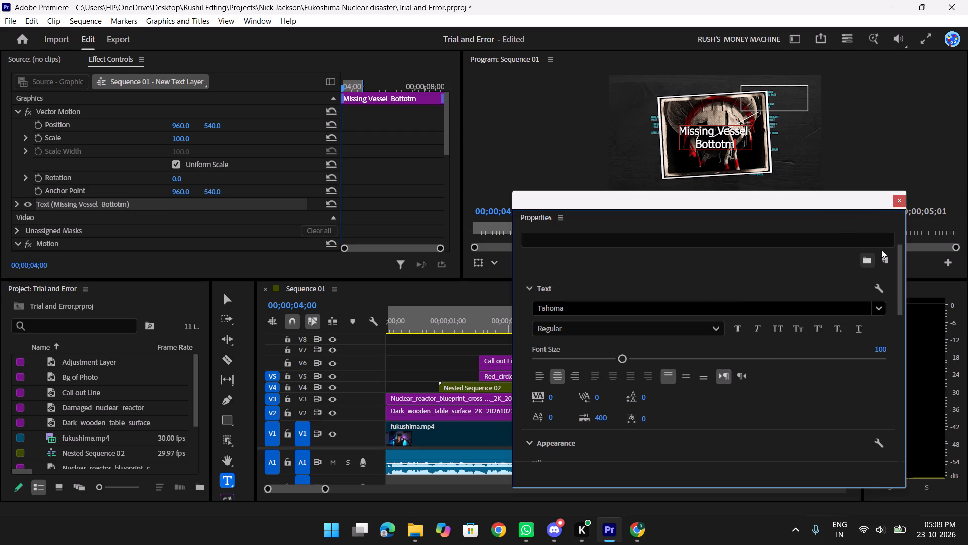
click(903, 200)
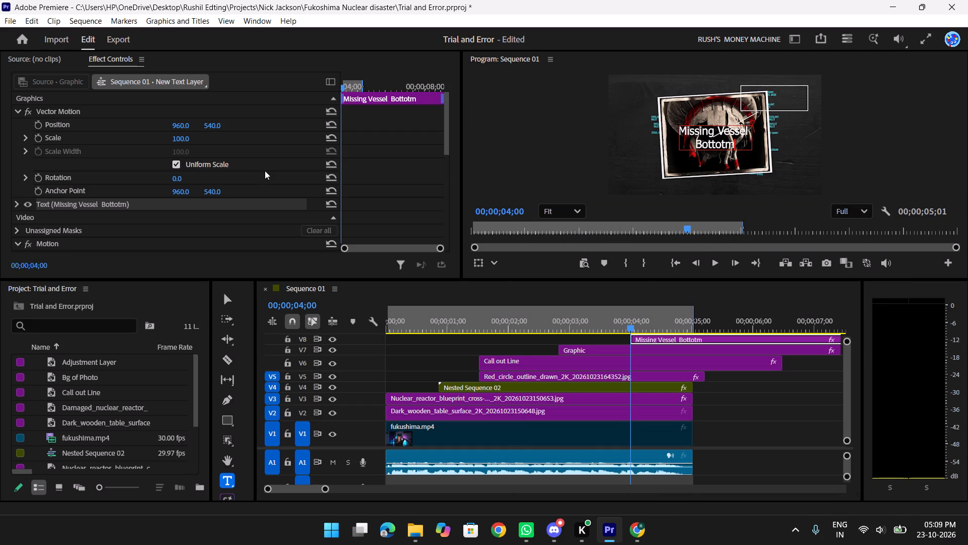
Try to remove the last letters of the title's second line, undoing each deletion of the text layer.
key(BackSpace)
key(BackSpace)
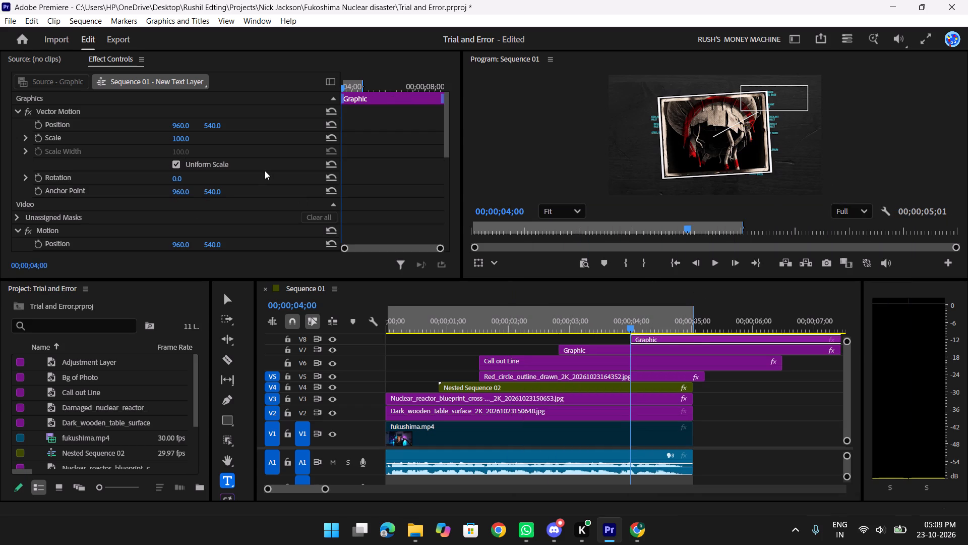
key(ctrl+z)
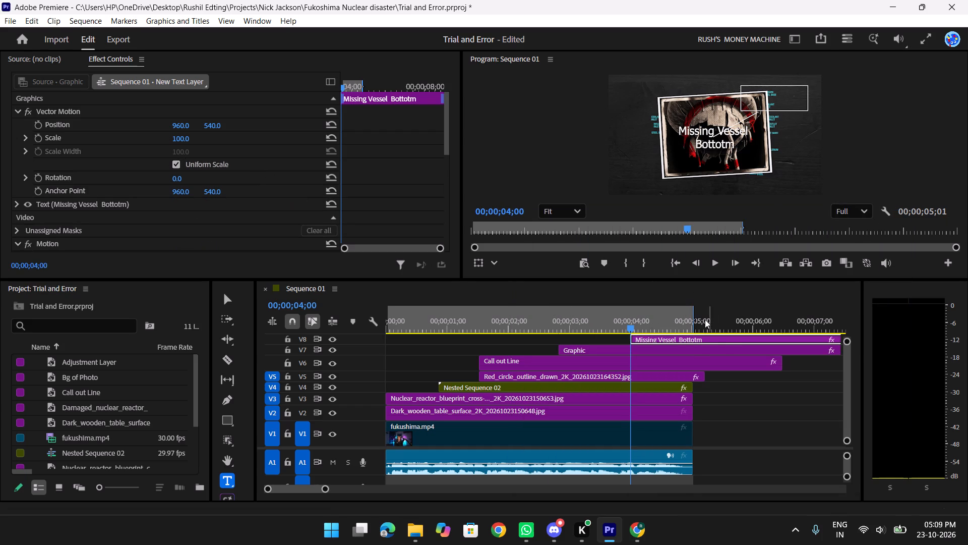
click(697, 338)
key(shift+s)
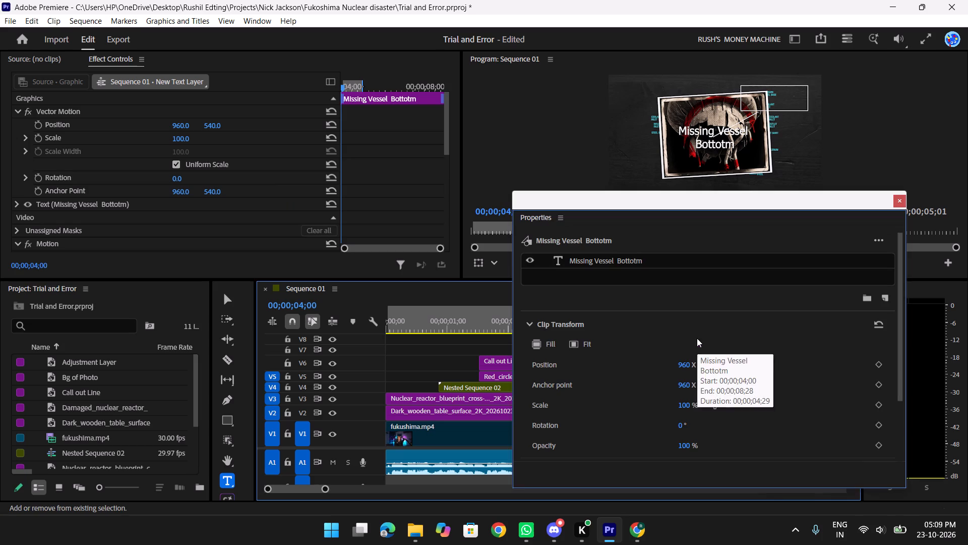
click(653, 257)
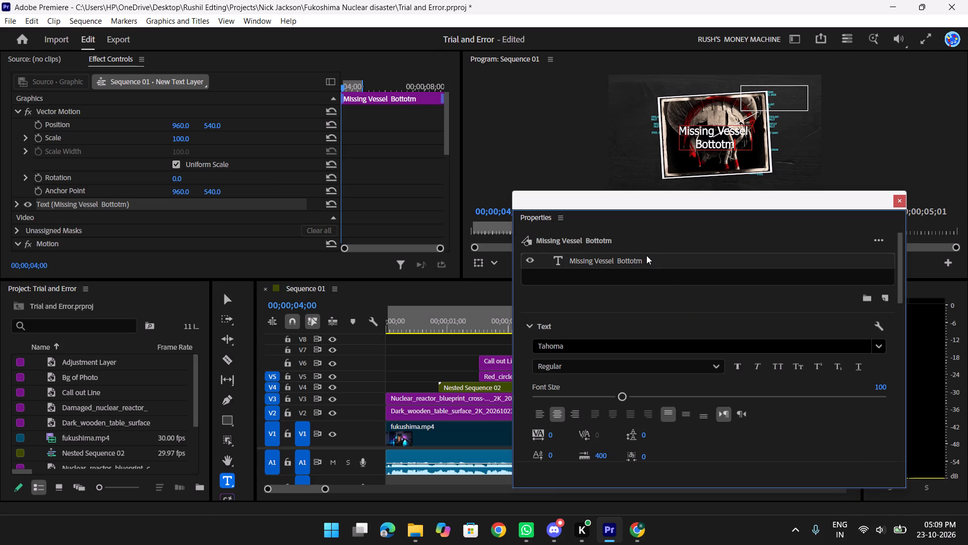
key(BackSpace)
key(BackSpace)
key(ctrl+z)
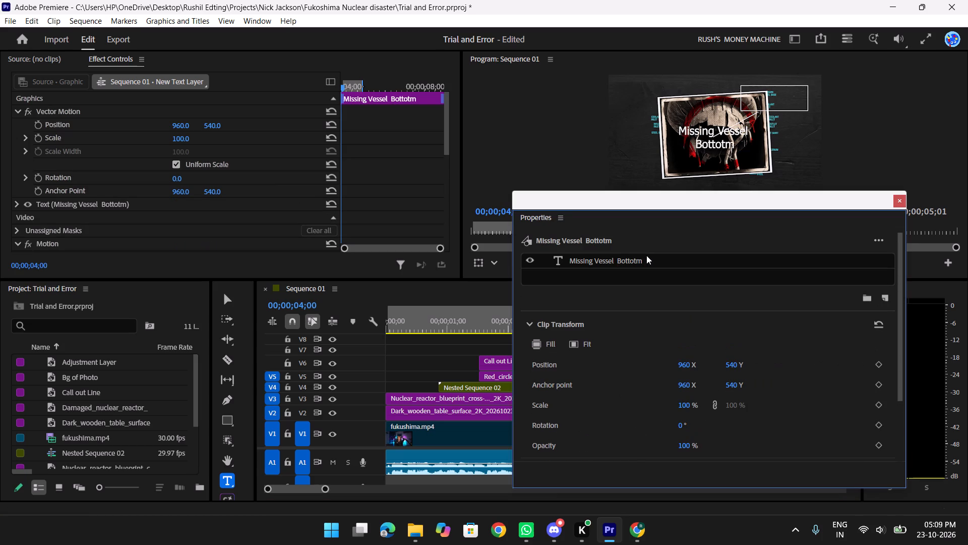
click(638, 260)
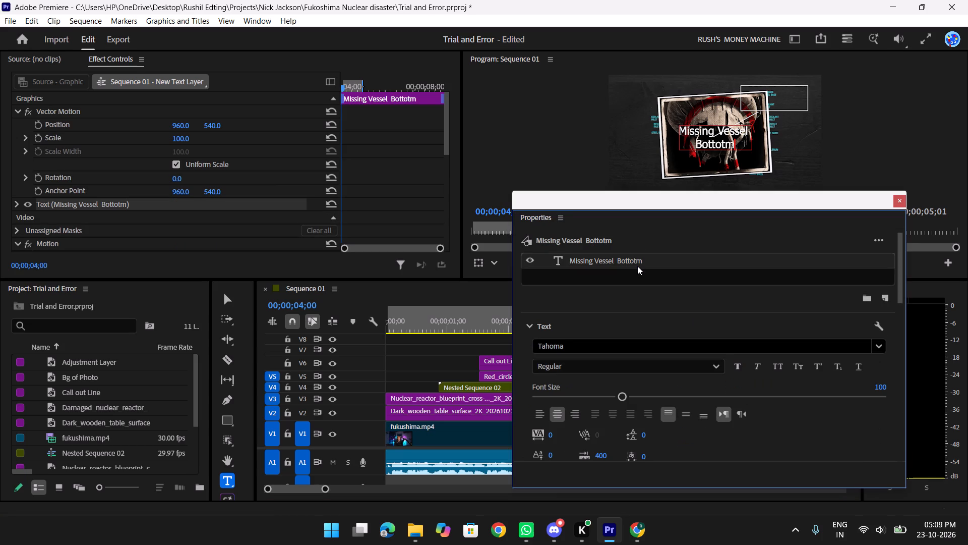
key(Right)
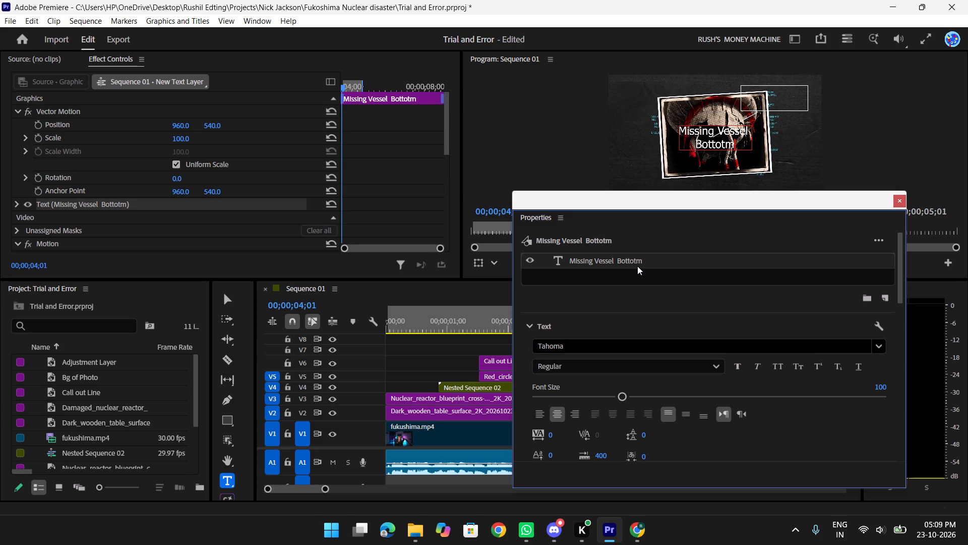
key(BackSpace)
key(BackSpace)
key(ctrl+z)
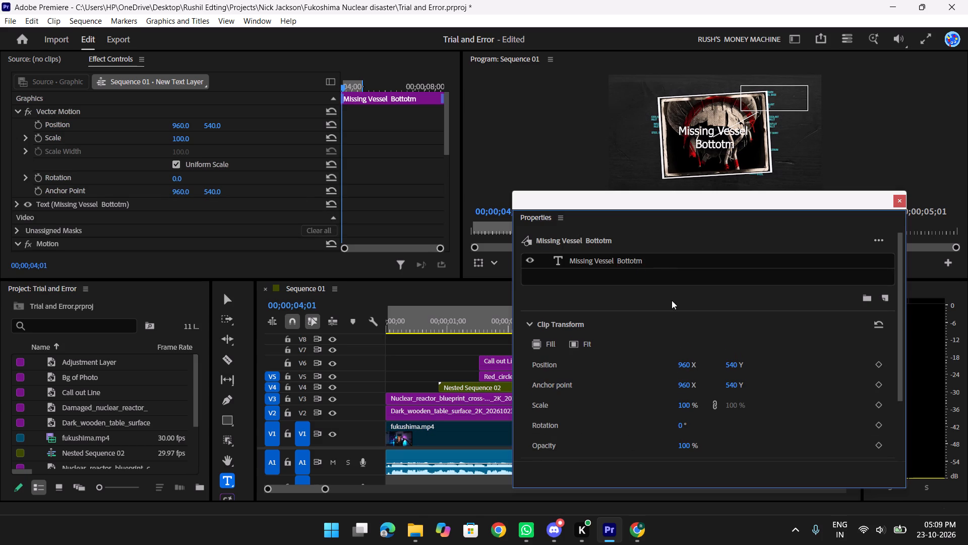
Edit the title text so its second line reads "Bottom".
double_click(642, 260)
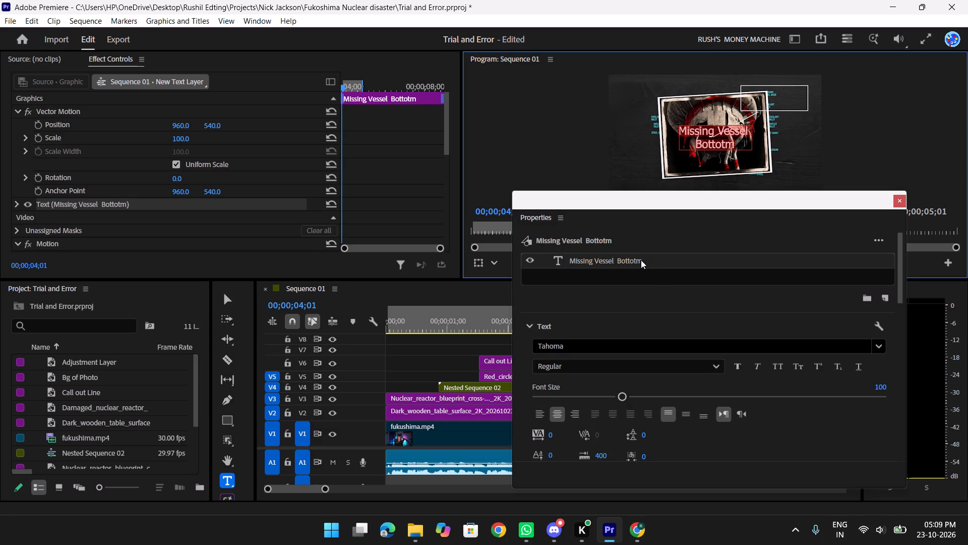
key(Right)
key(BackSpace)
key(BackSpace)
key(BackSpace)
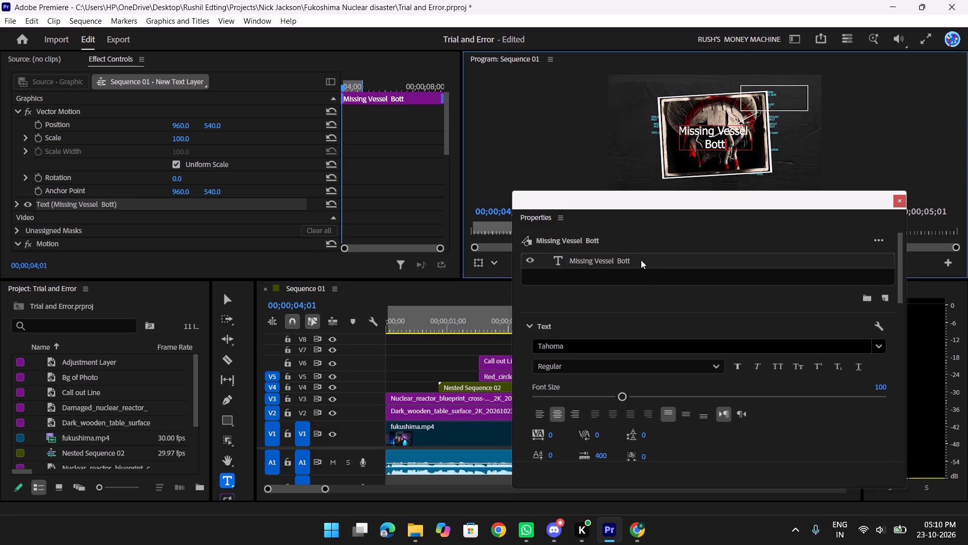
text(om)
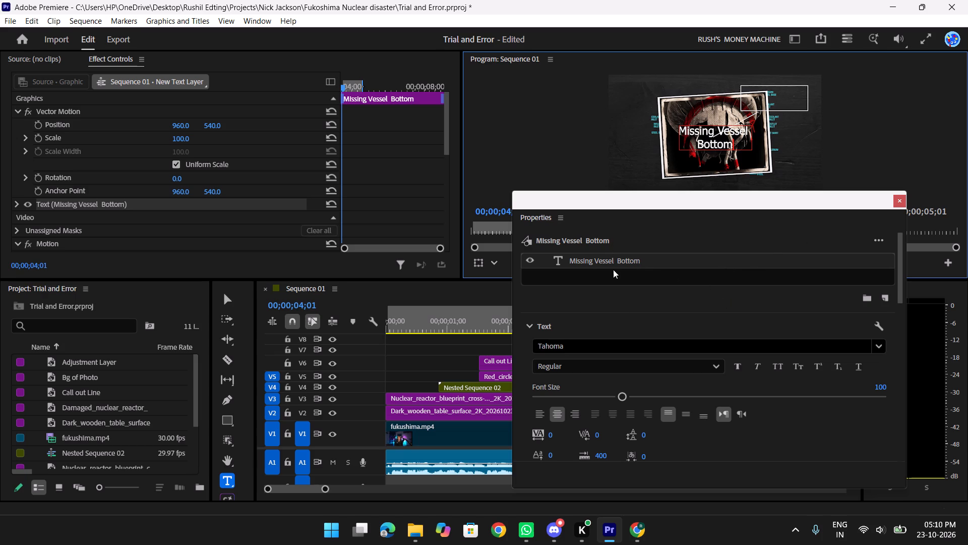
key(Left)
key(Left)
key(Left)
key(Left)
click(900, 198)
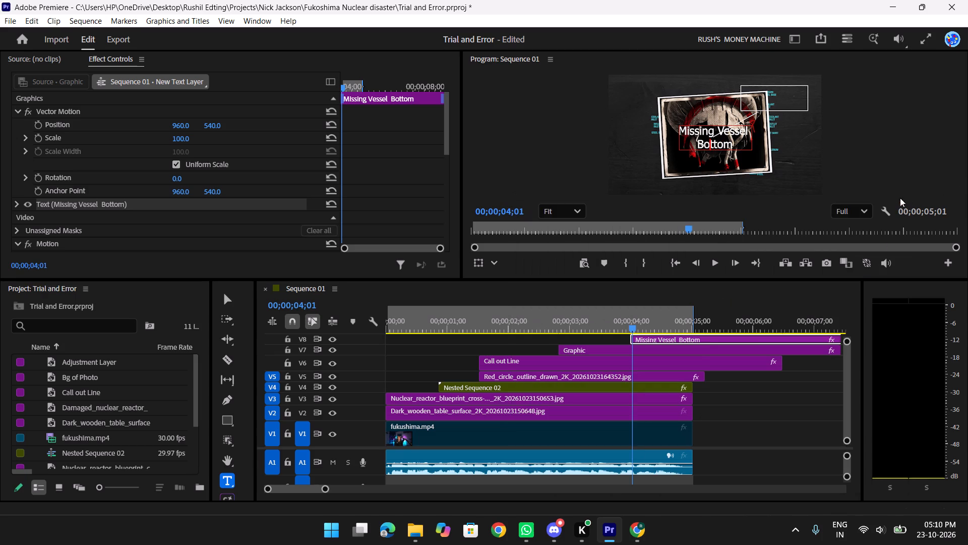
key(shift+z)
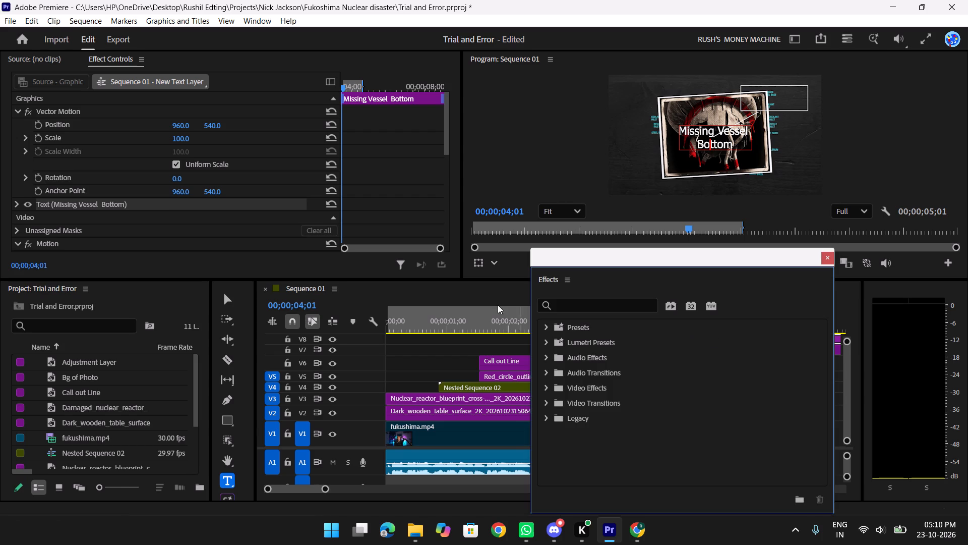
click(832, 259)
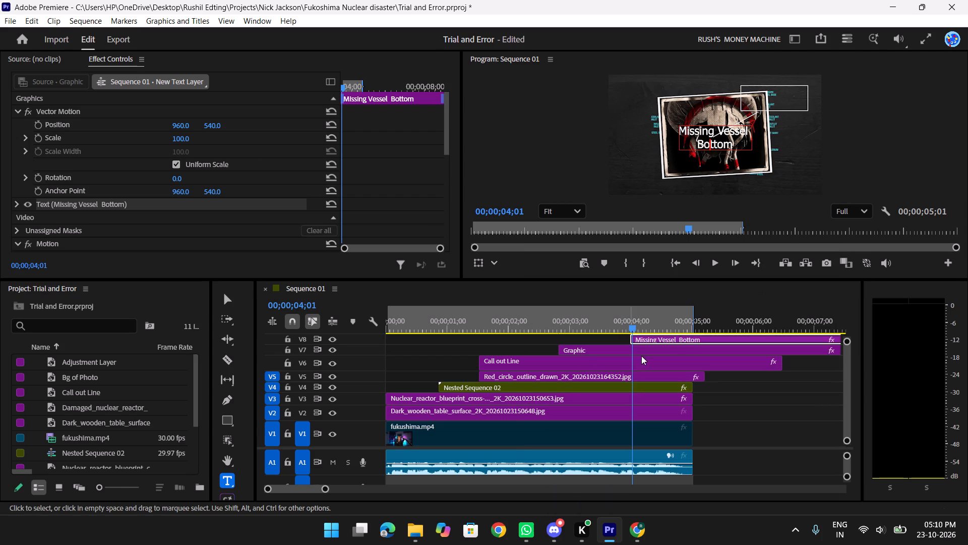
Move the "Missing Vessel Bottom" title onto the callout box by setting its Vector Motion position to about 1516, 191.
click(689, 335)
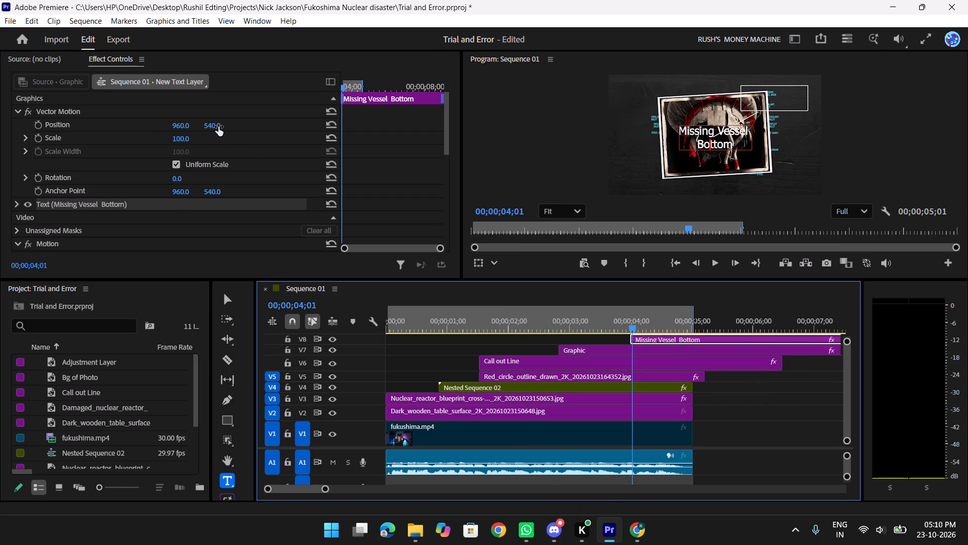
drag(218, 126, 38, 167)
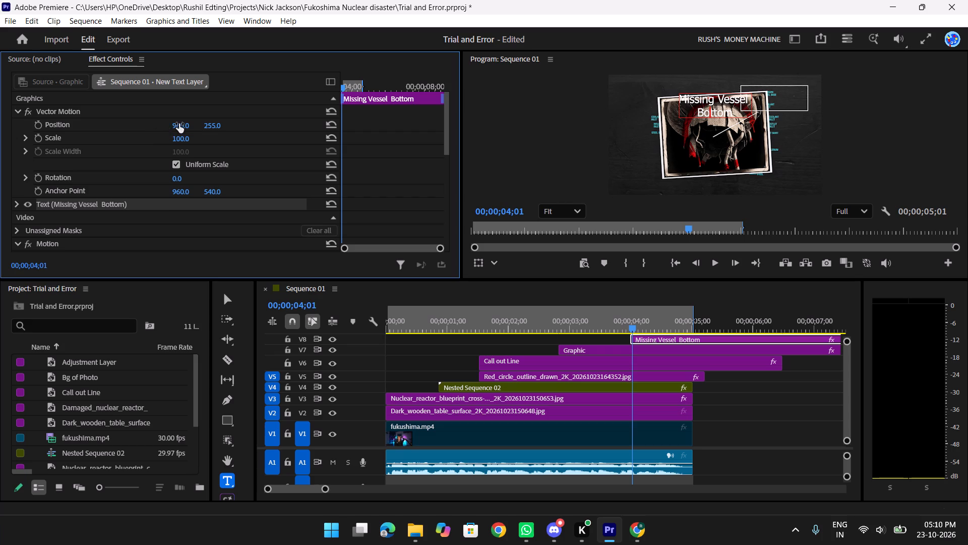
drag(179, 124, 437, 121)
drag(213, 123, 175, 135)
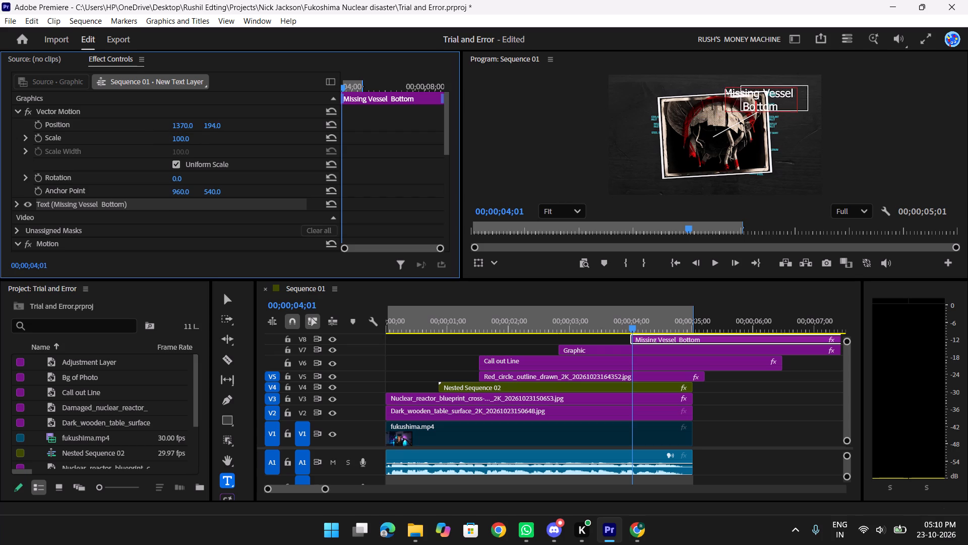
drag(175, 135, 173, 136)
drag(174, 121, 269, 130)
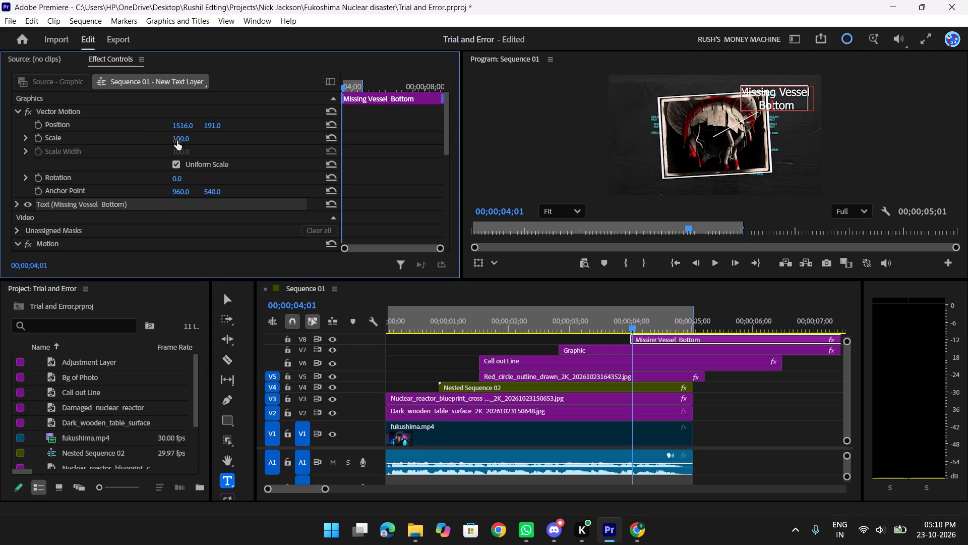
Scale the title down to 82 in Vector Motion so it fits inside the callout box, and deselect the clip.
drag(177, 141, 165, 142)
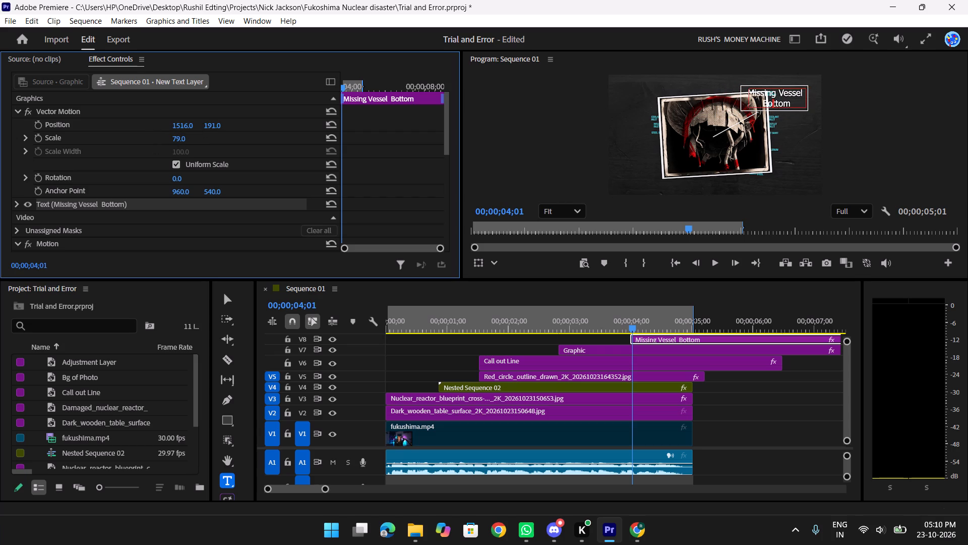
drag(165, 142, 167, 143)
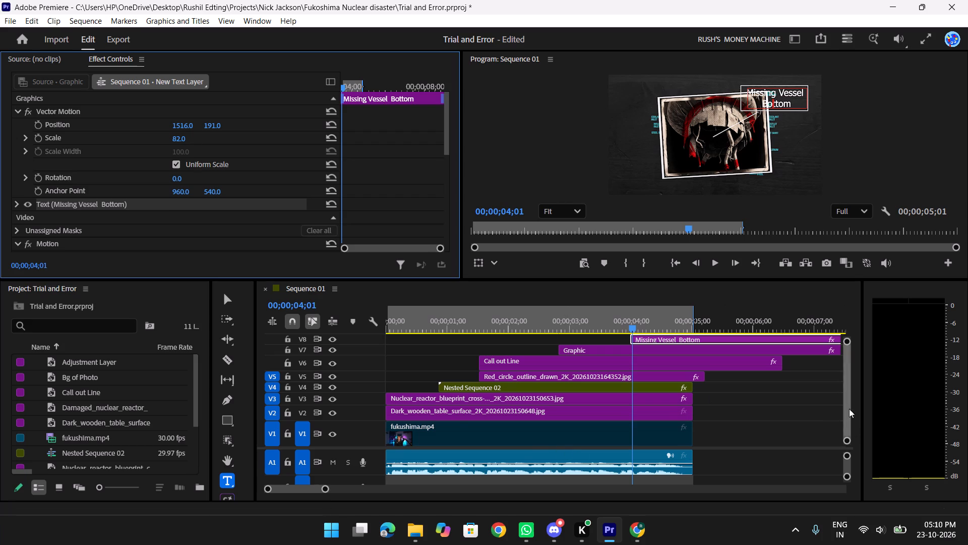
click(807, 407)
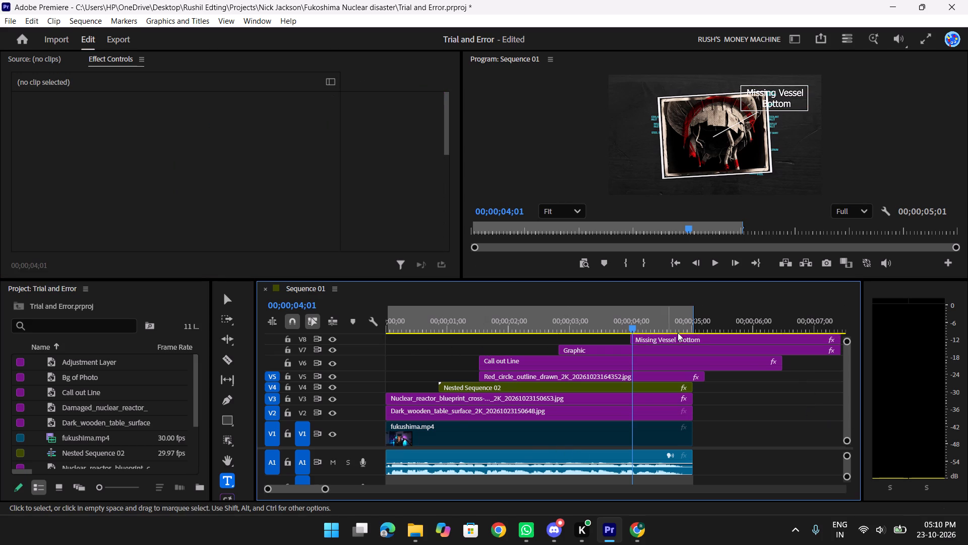
Cut the red circle, Call out Line, Graphic and Missing Vessel Bottom clips at 00;00;05;01, where the footage ends.
drag(632, 328, 688, 321)
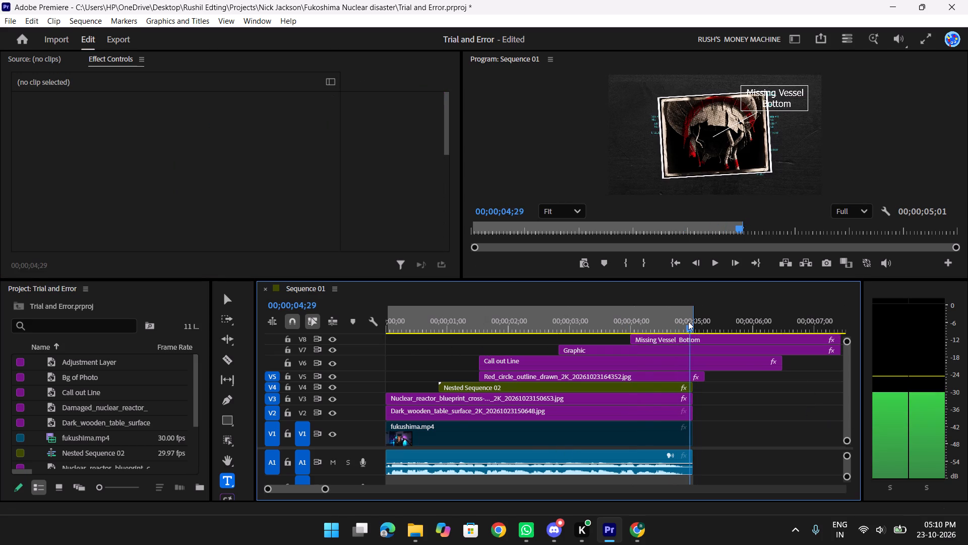
drag(688, 321, 692, 319)
key(c)
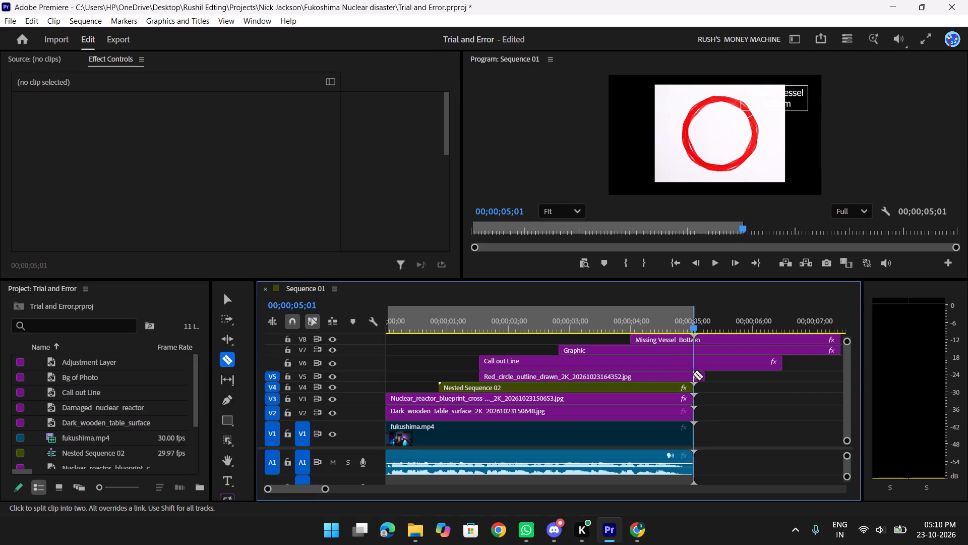
click(694, 376)
click(693, 367)
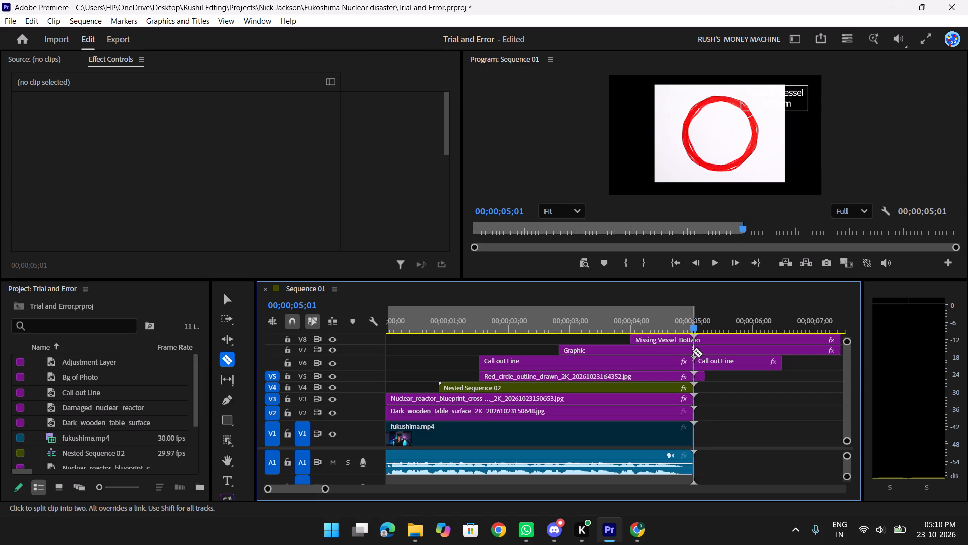
click(692, 351)
click(693, 340)
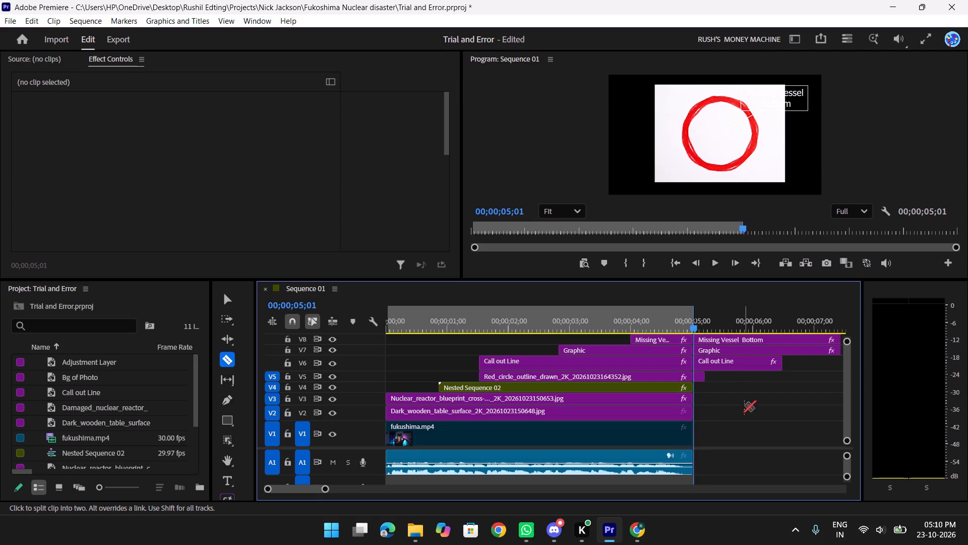
Delete the leftover pieces of the Call out Line, Graphic and Missing Vessel Bottom clips after the cut.
click(740, 400)
key(v)
drag(740, 391, 740, 336)
drag(746, 383, 744, 377)
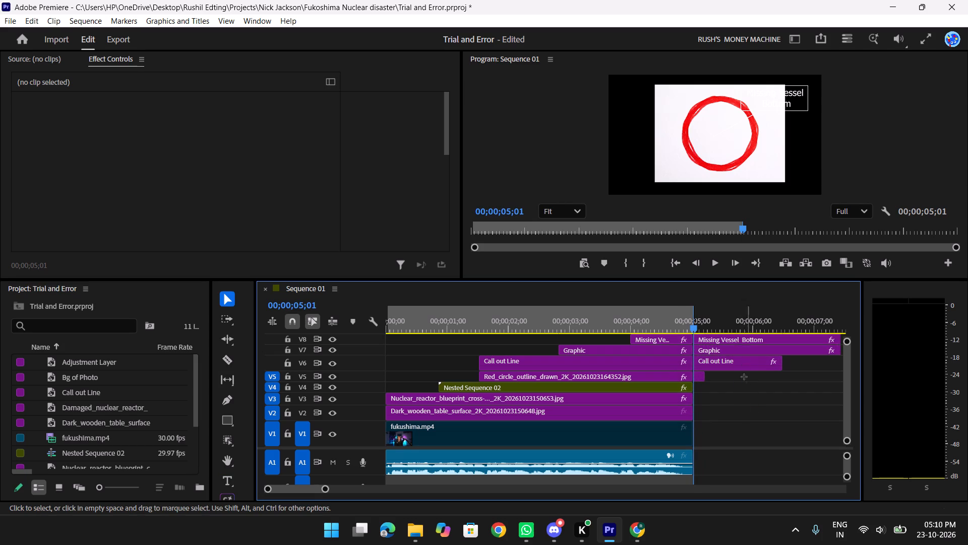
drag(744, 377, 731, 331)
drag(749, 396, 732, 342)
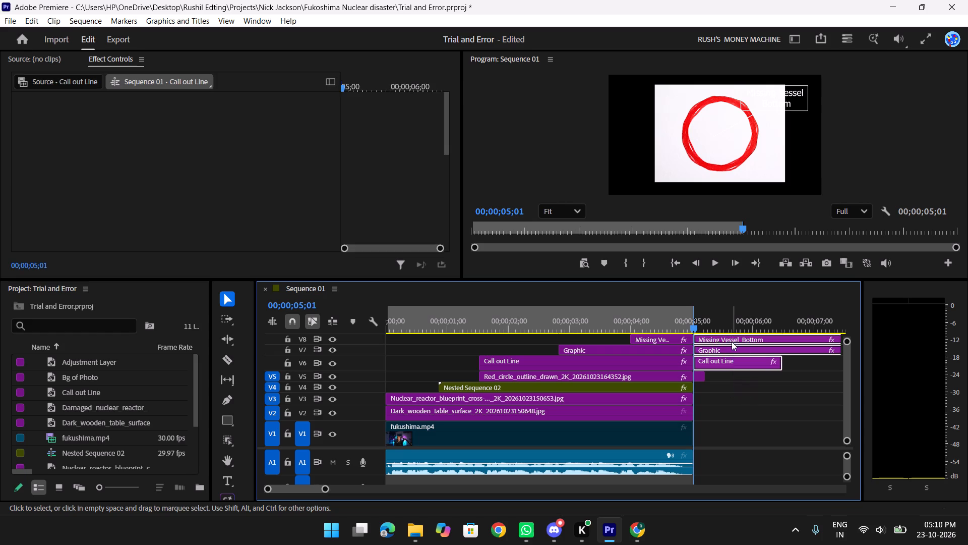
key(Delete)
Delete the leftover piece of the red circle clip on V5 after the end of the footage.
key(x)
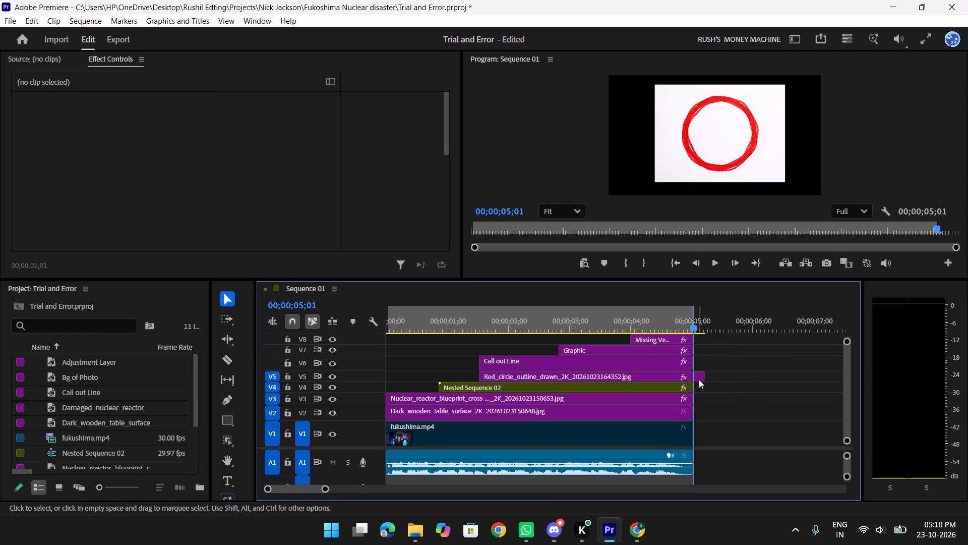
key(c)
click(691, 378)
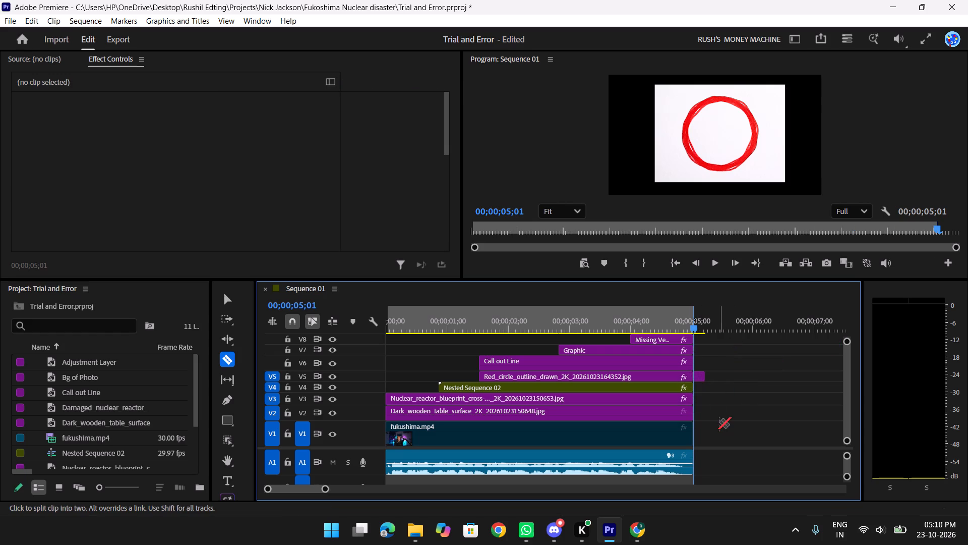
click(694, 372)
key(v)
drag(734, 417, 708, 346)
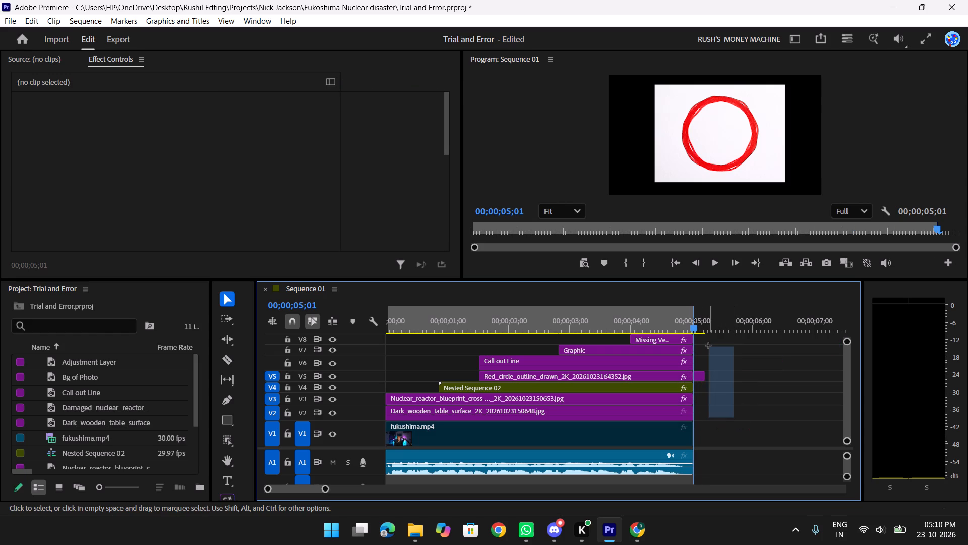
drag(708, 346, 699, 342)
key(Delete)
Play back the callout section, move the Missing Vessel Bottom clip to start with the Graphic clip, and extend it to the footage's end.
drag(697, 320, 519, 317)
key(space)
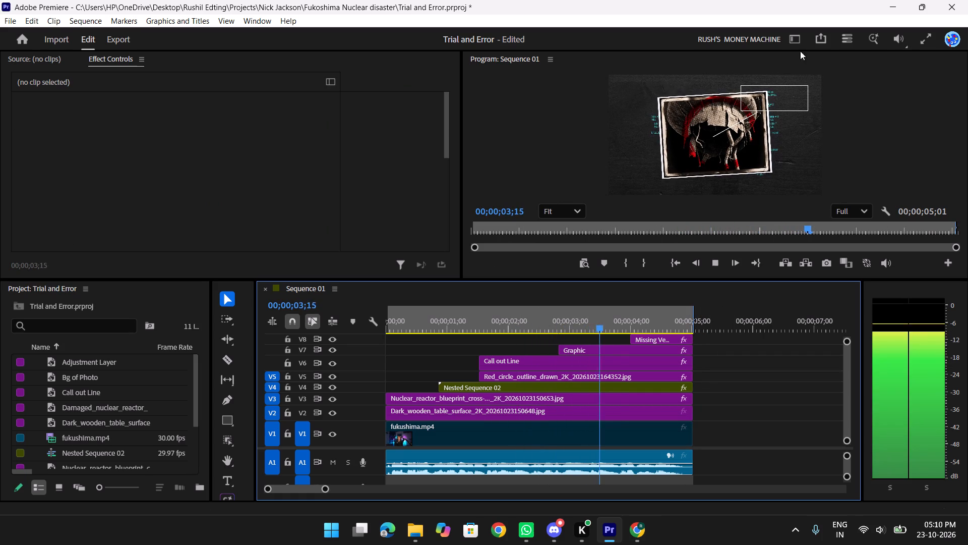
key(space)
key(space)
key(space)
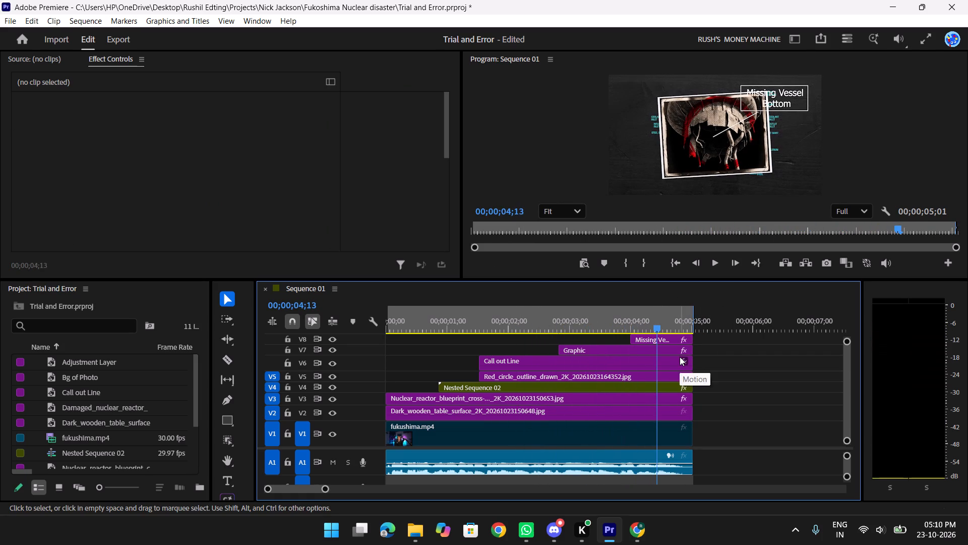
drag(674, 339, 606, 341)
drag(619, 340, 696, 347)
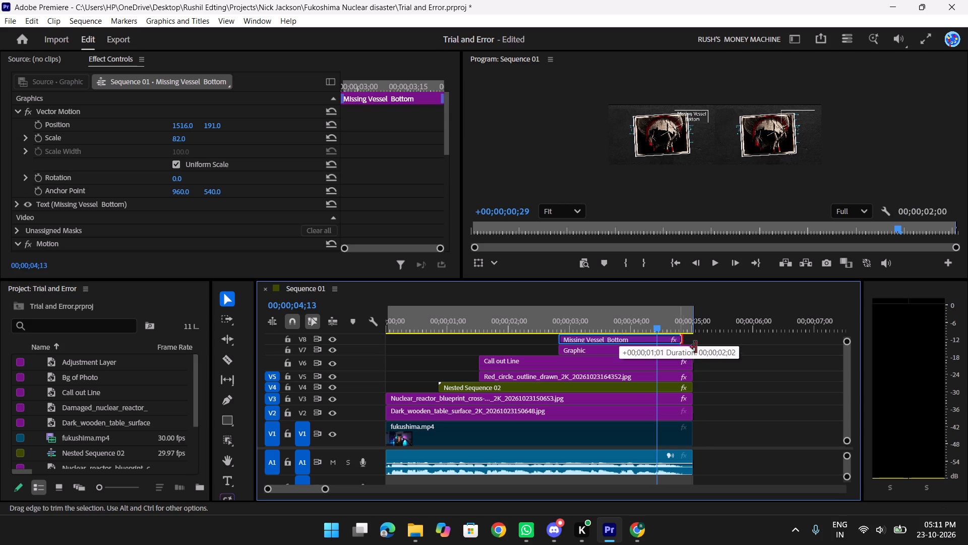
drag(696, 347, 691, 348)
Nest the Missing Vessel Bottom title and the Graphic box clip together into one sequence.
drag(735, 352, 603, 340)
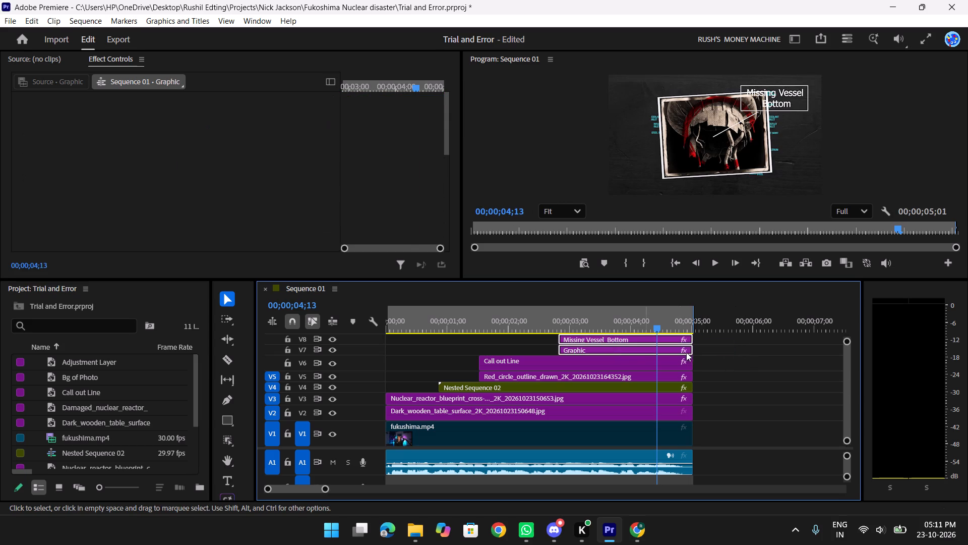
key(n)
click(510, 280)
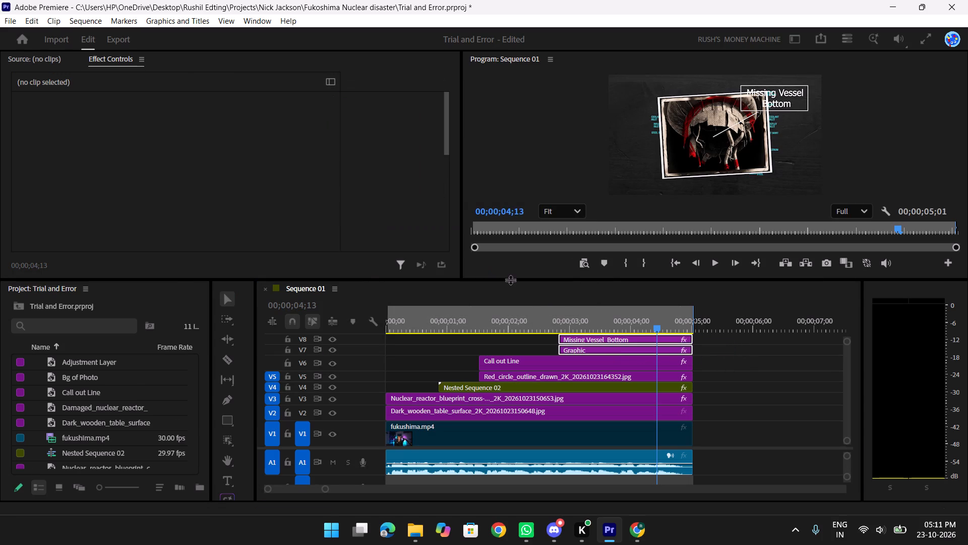
Find the VR Glow effect and apply it to the nested title-and-box clip on V7.
click(620, 351)
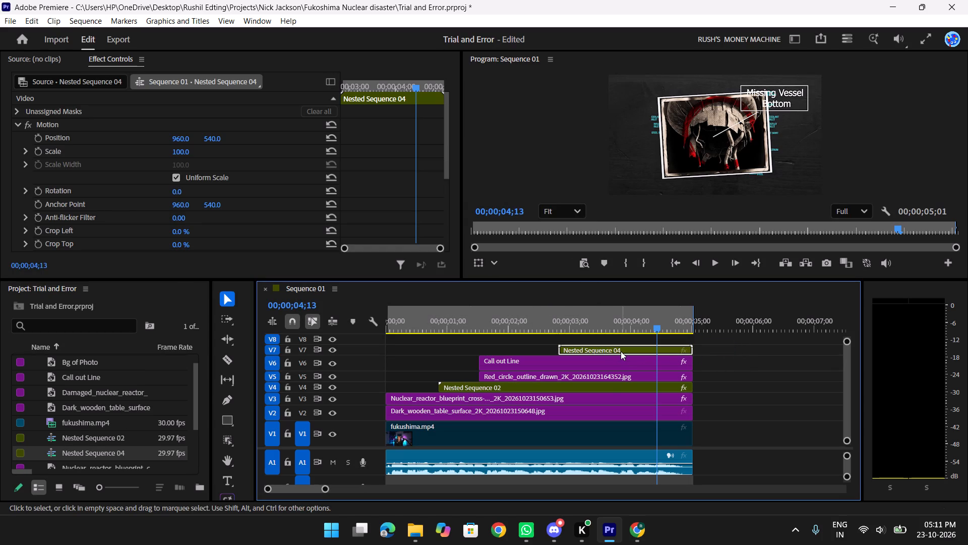
key(shift+z)
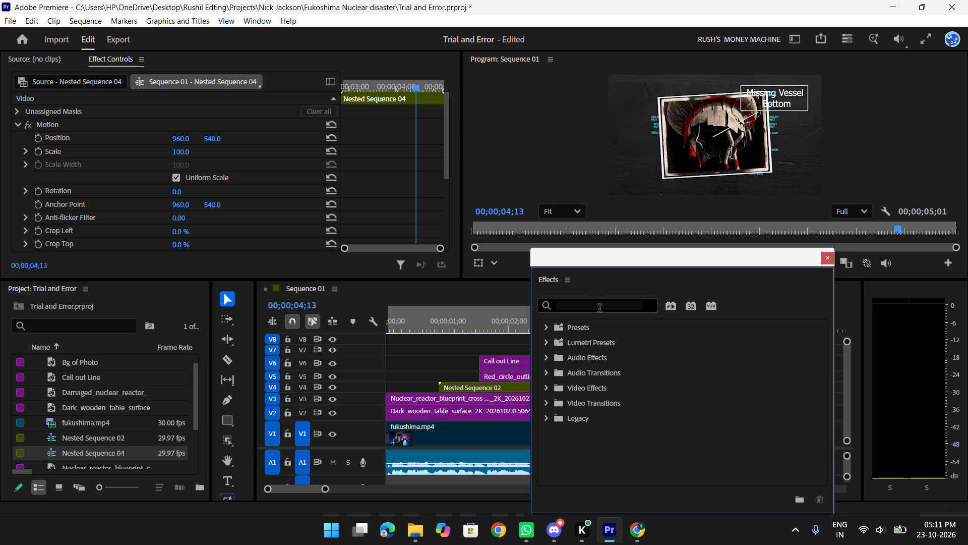
click(598, 304)
text(vro)
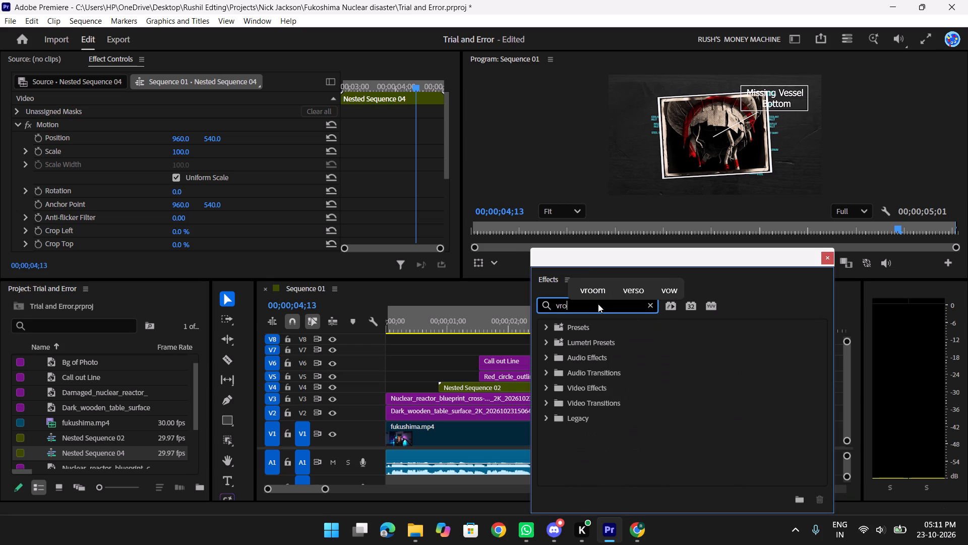
key(BackSpace)
key(space)
text(glow)
drag(651, 254, 967, 273)
drag(923, 438, 590, 347)
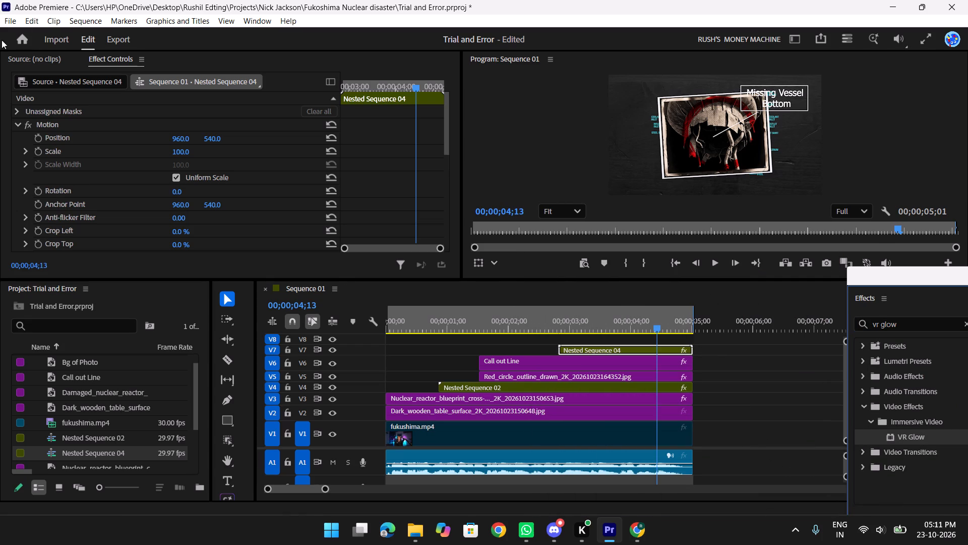
Set the VR Glow effect's Glow Radius to 391 on the nested clip.
scroll(70, 82, down, 19)
scroll(110, 194, up, 3)
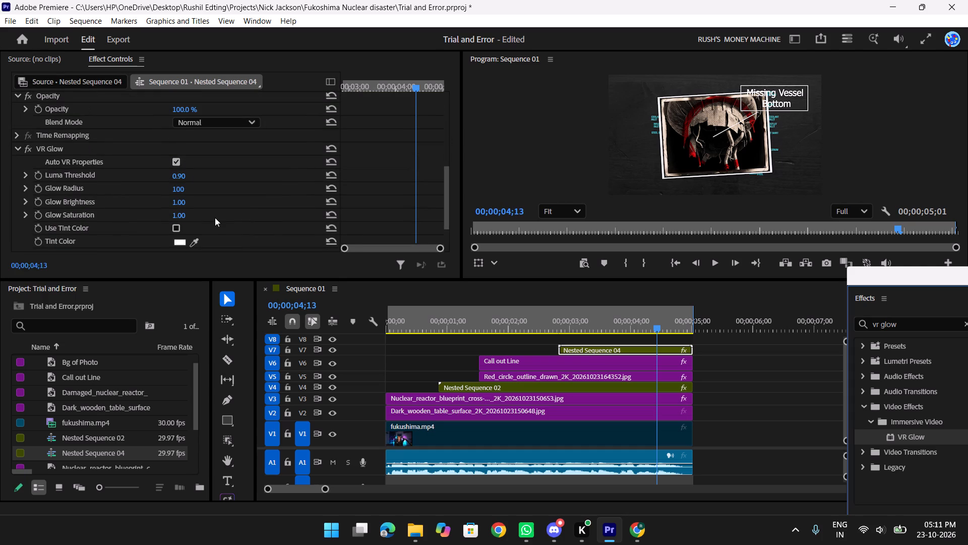
drag(175, 186, 360, 194)
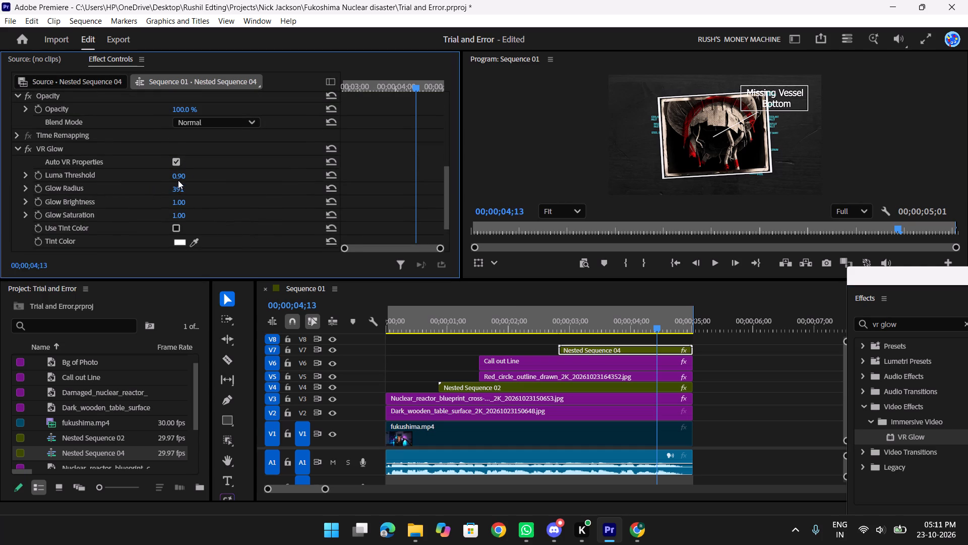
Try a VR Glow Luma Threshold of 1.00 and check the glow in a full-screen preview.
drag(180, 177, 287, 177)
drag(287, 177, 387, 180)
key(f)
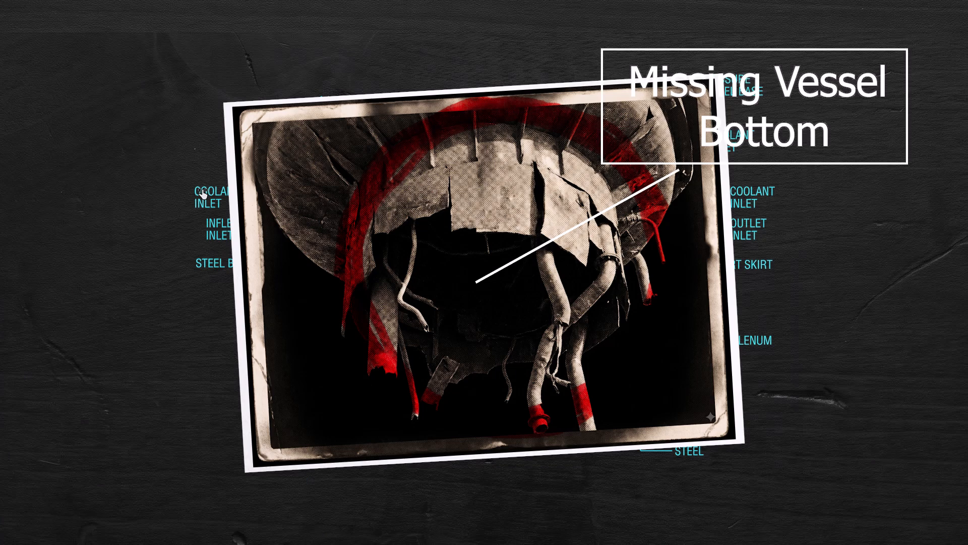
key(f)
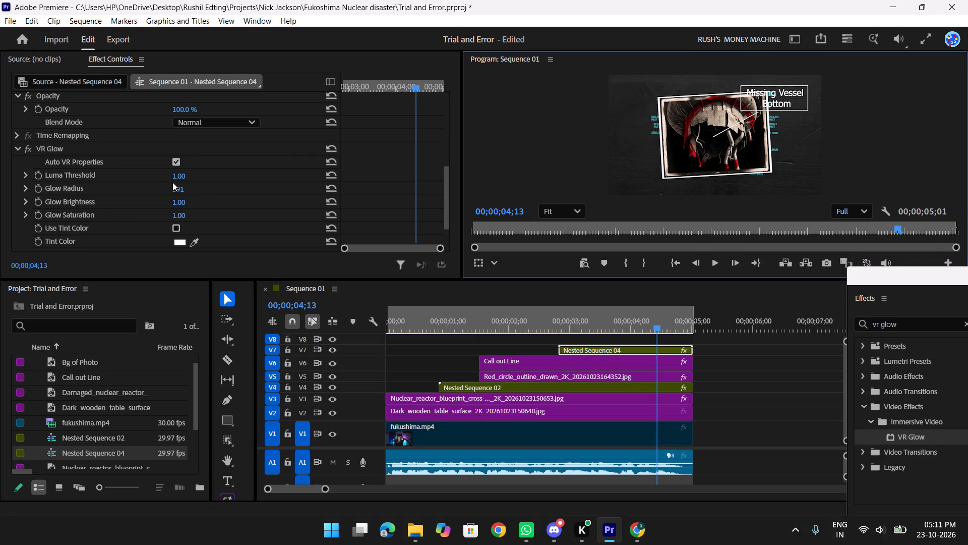
Set the VR Glow effect's Luma Threshold to 0.50 on the nested clip.
drag(180, 175, 171, 175)
click(180, 177)
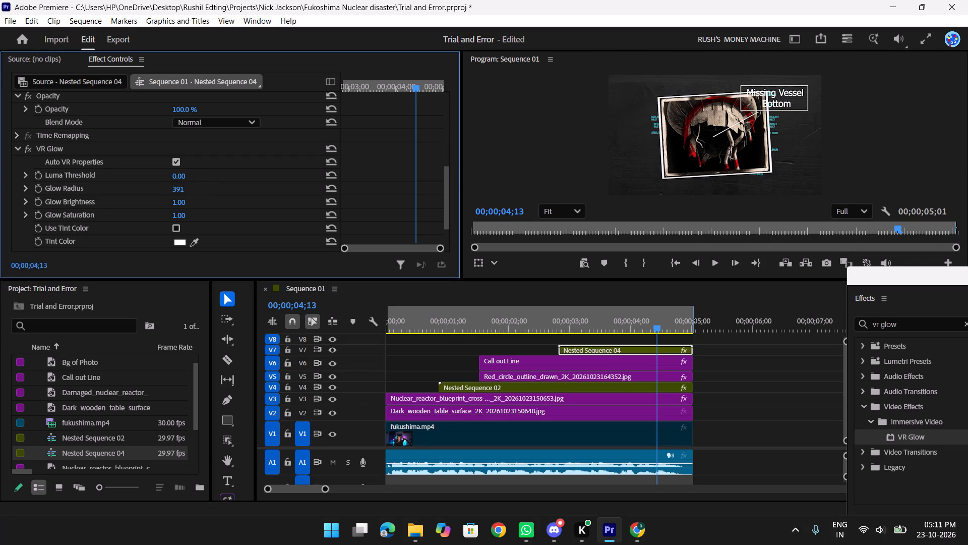
key(period)
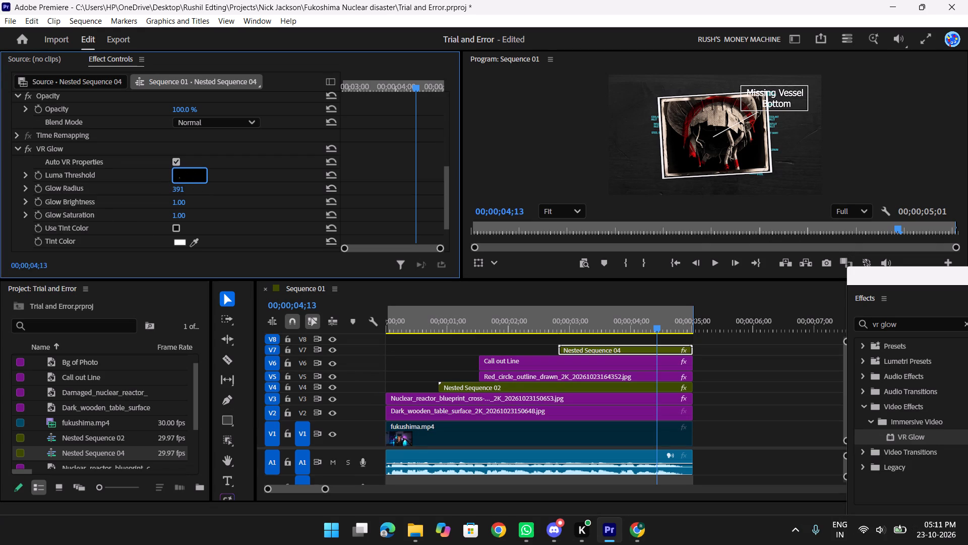
key(BackSpace)
text(0.5)
key(Return)
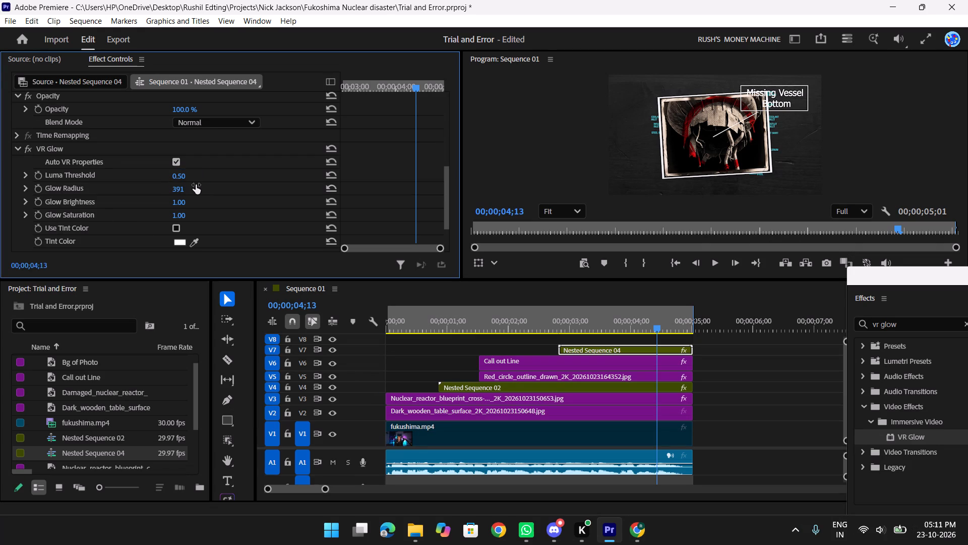
Raise the VR Glow effect's Glow Brightness to 5.70 and check the glow in a full-screen preview.
drag(175, 204, 176, 203)
drag(176, 203, 191, 202)
drag(191, 202, 203, 204)
drag(203, 204, 208, 206)
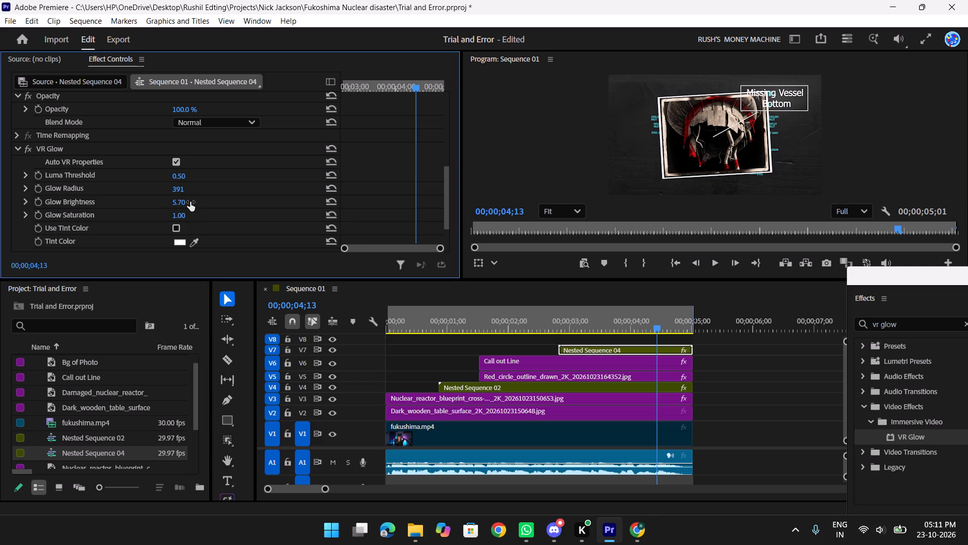
key(f)
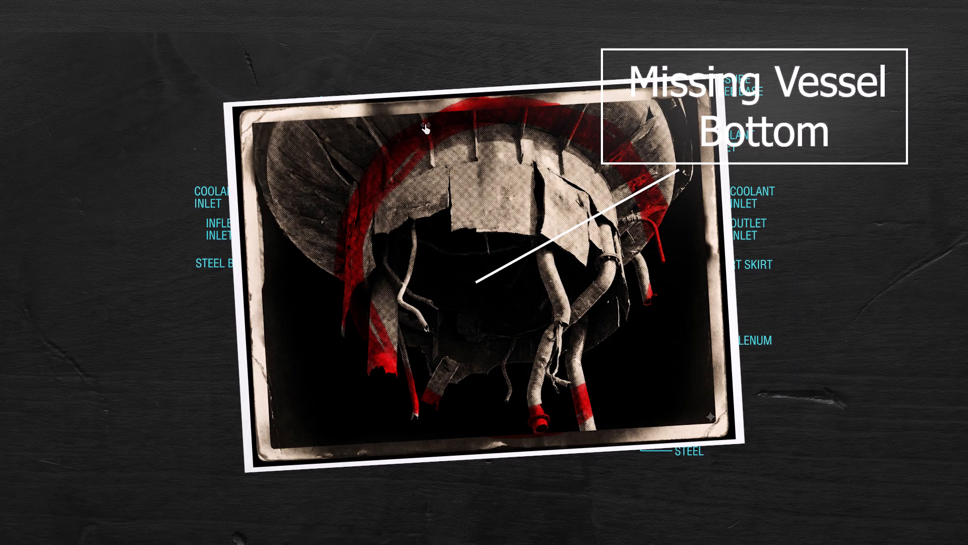
key(f)
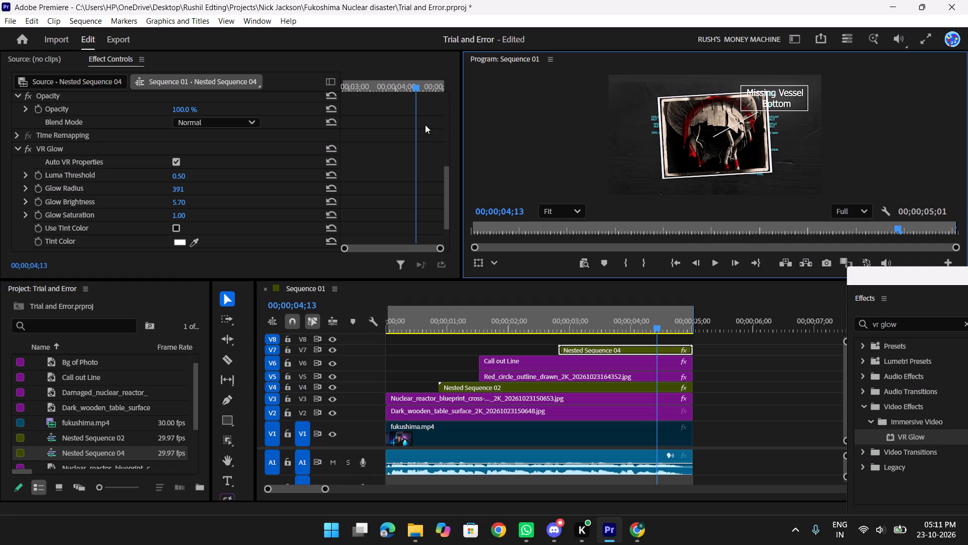
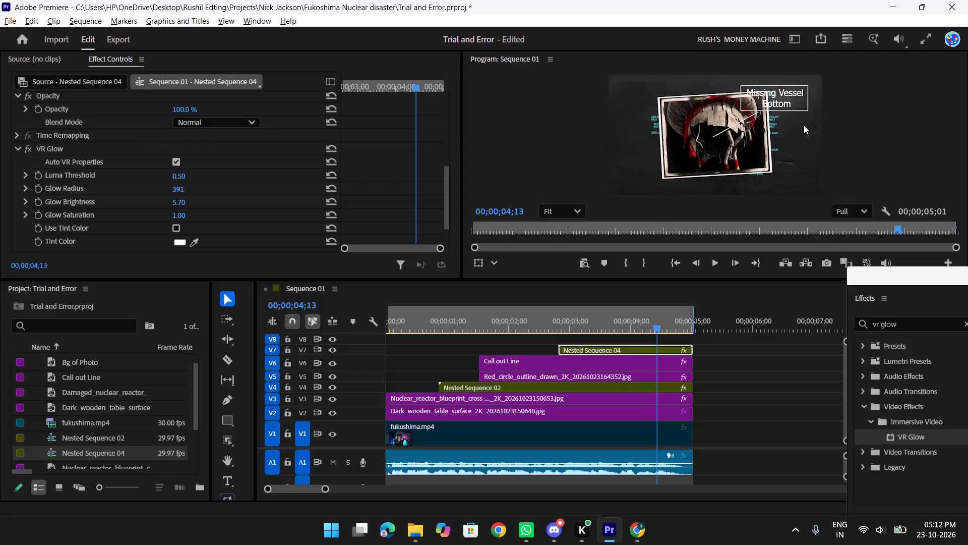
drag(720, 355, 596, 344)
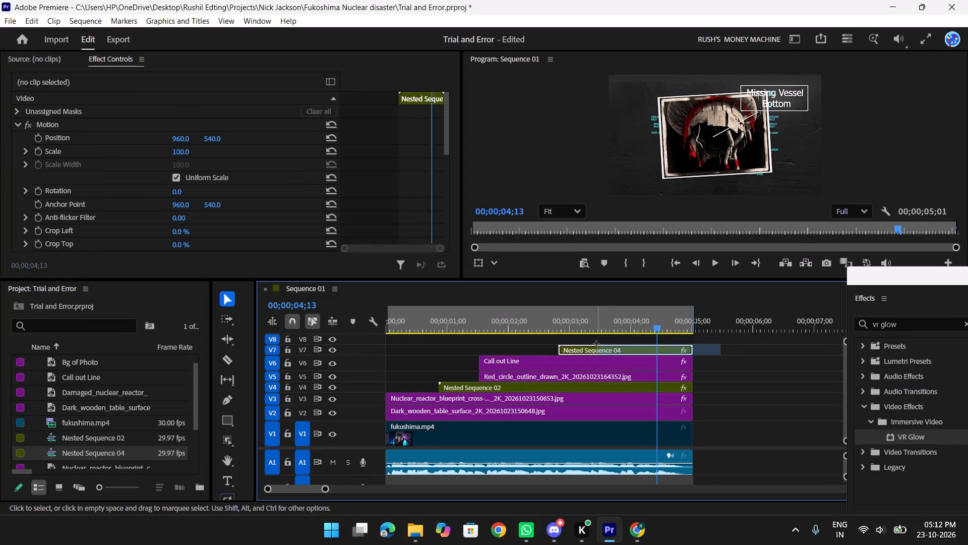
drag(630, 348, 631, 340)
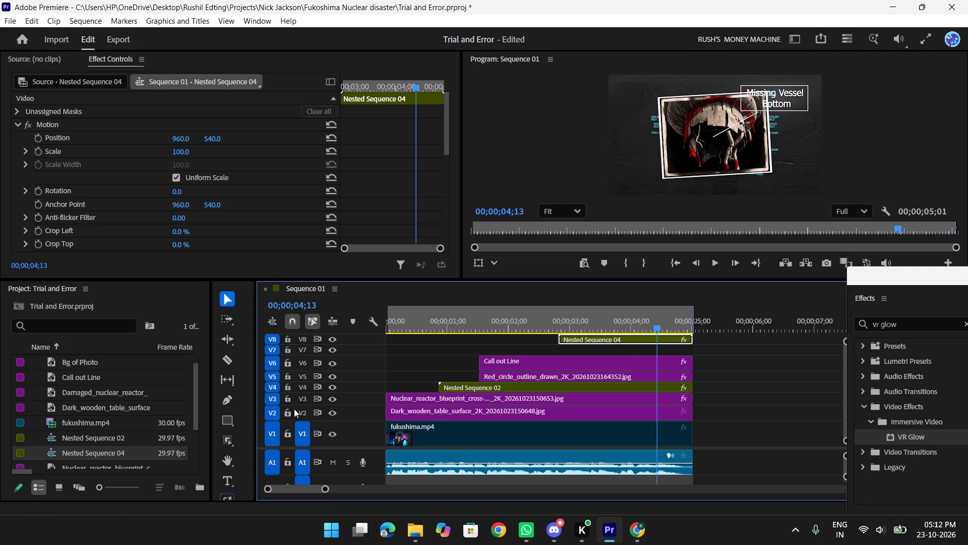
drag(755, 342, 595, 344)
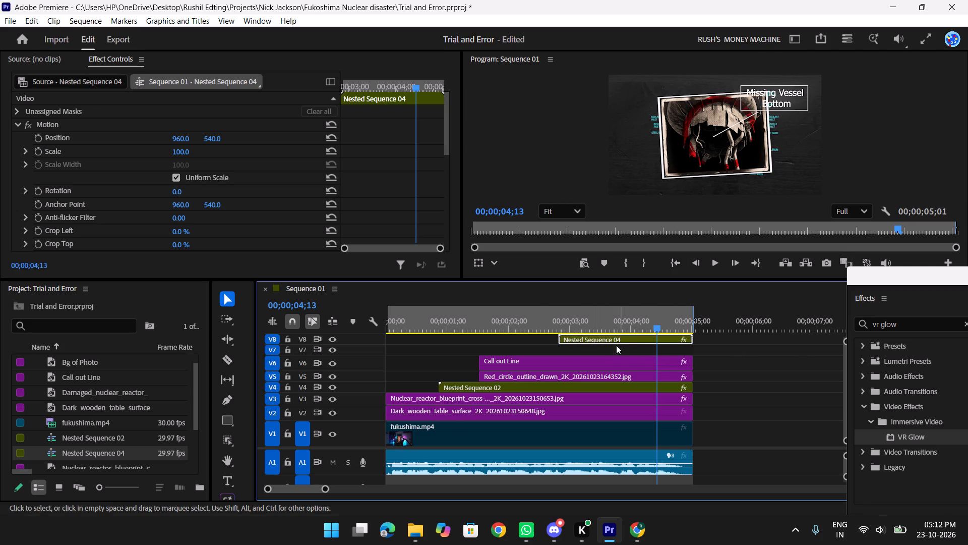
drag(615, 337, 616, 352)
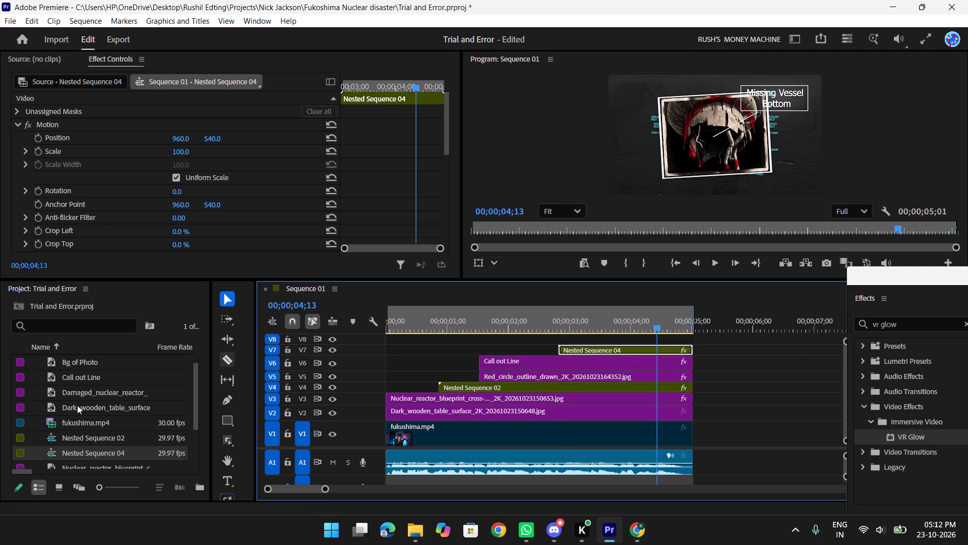
Draw a rectangle shape matching the white callout box around the "Missing Vessel Bottom" text.
click(231, 418)
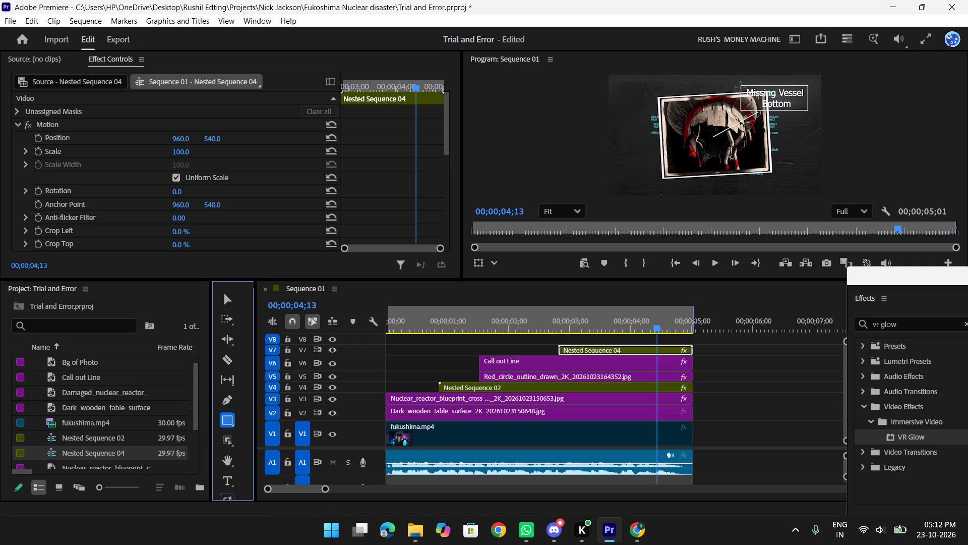
drag(741, 86, 780, 111)
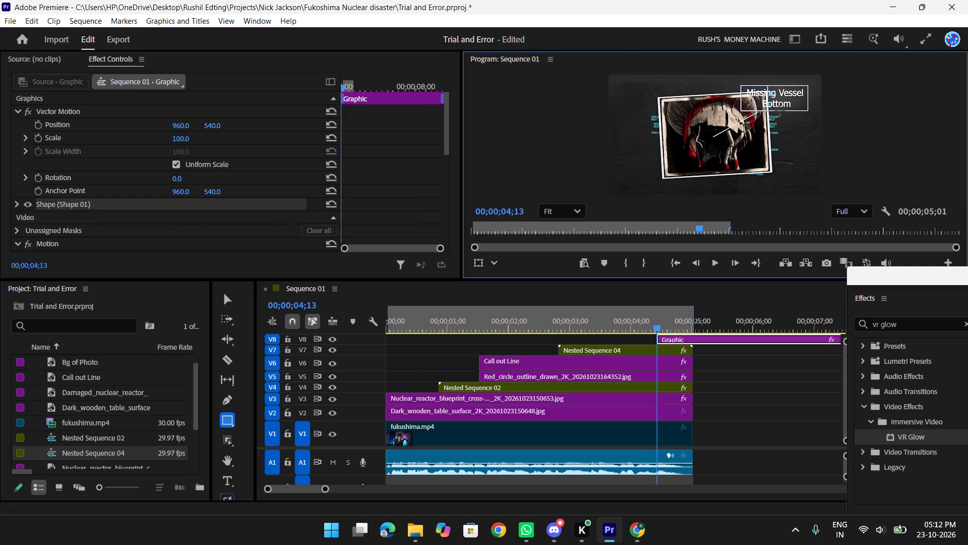
drag(780, 111, 806, 109)
drag(806, 109, 805, 111)
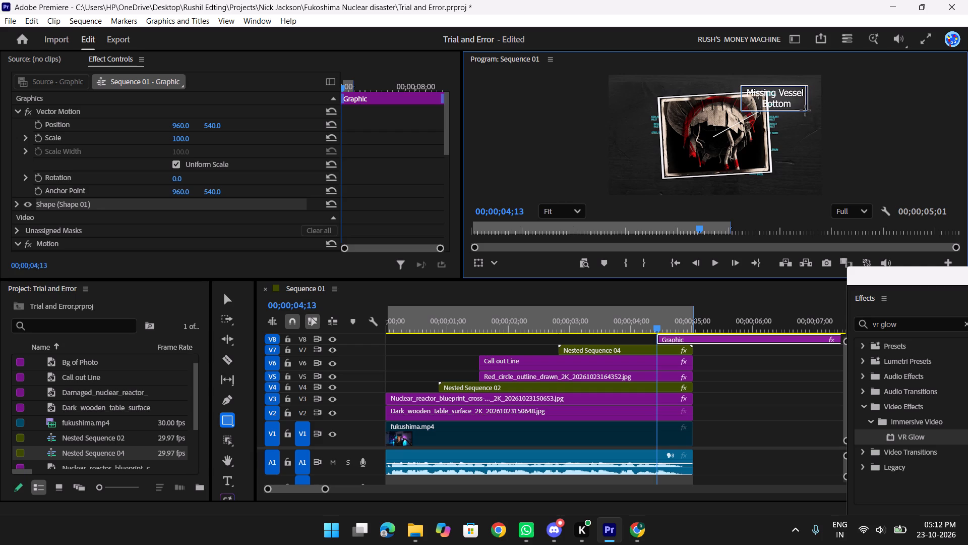
drag(805, 111, 807, 110)
drag(807, 110, 807, 111)
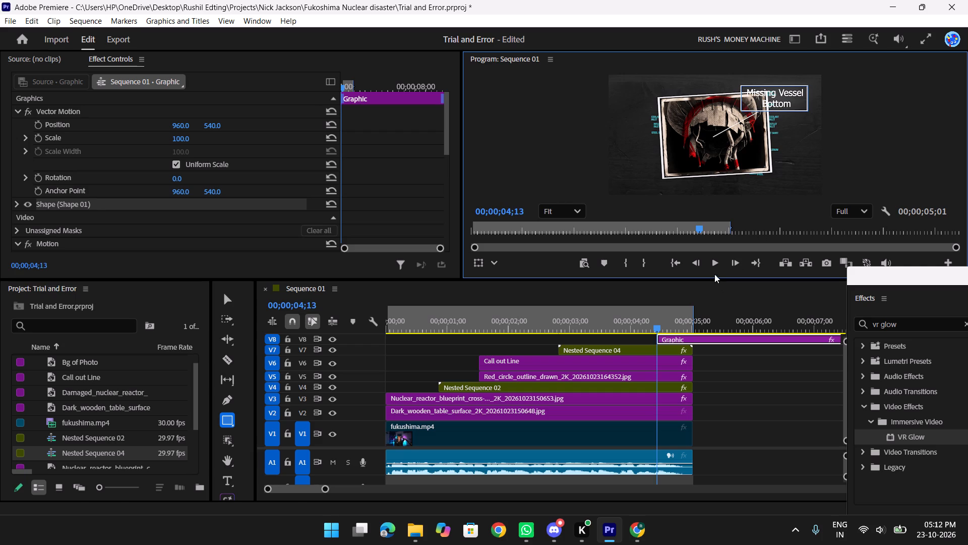
Stack Nested Sequence 04 on V8 above the rectangle graphic on V7, with both clips starting at about 00;00;02;00.
click(771, 353)
drag(780, 337, 704, 338)
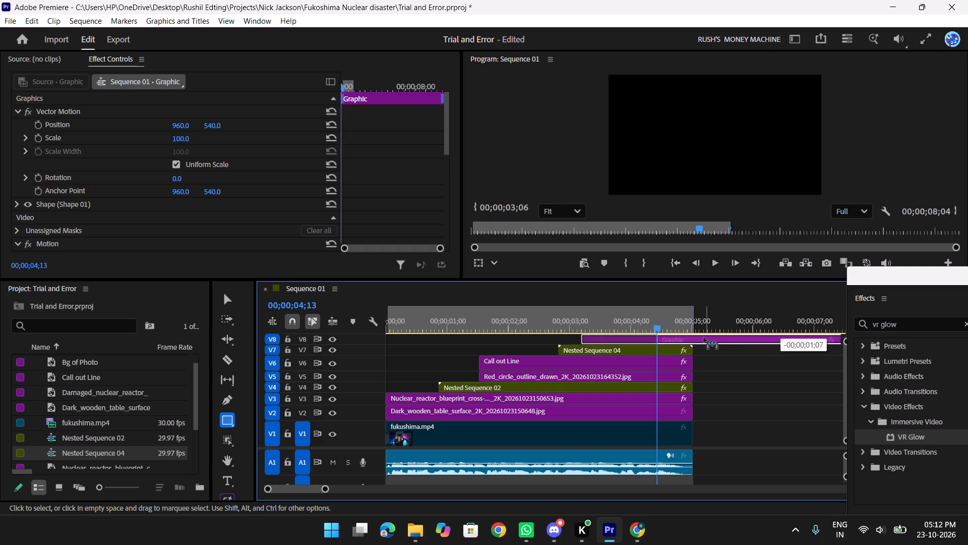
drag(704, 338, 687, 337)
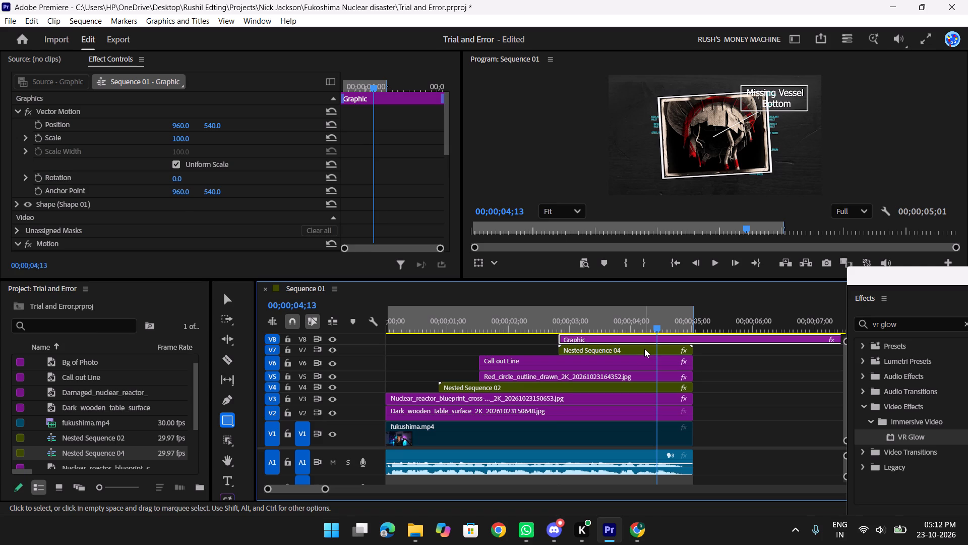
drag(640, 348, 522, 338)
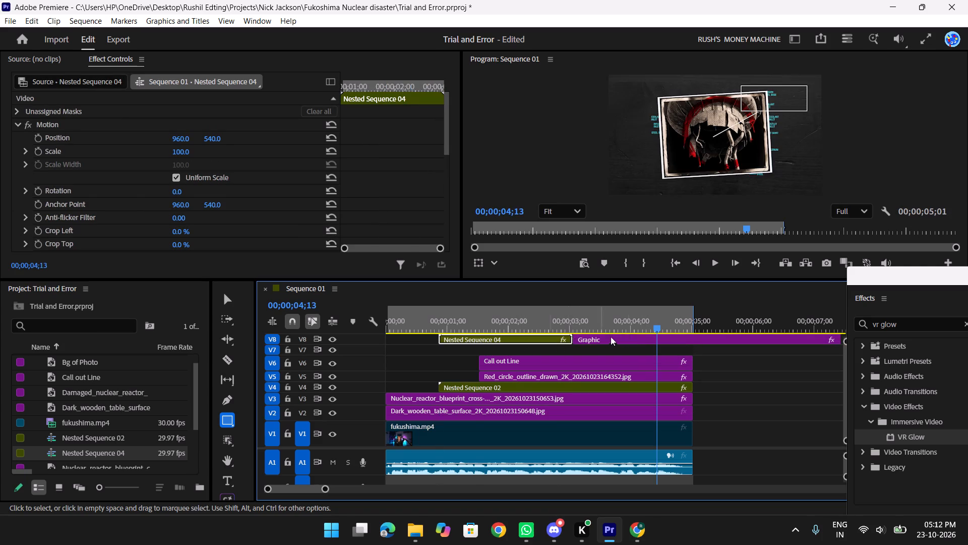
drag(630, 337, 540, 350)
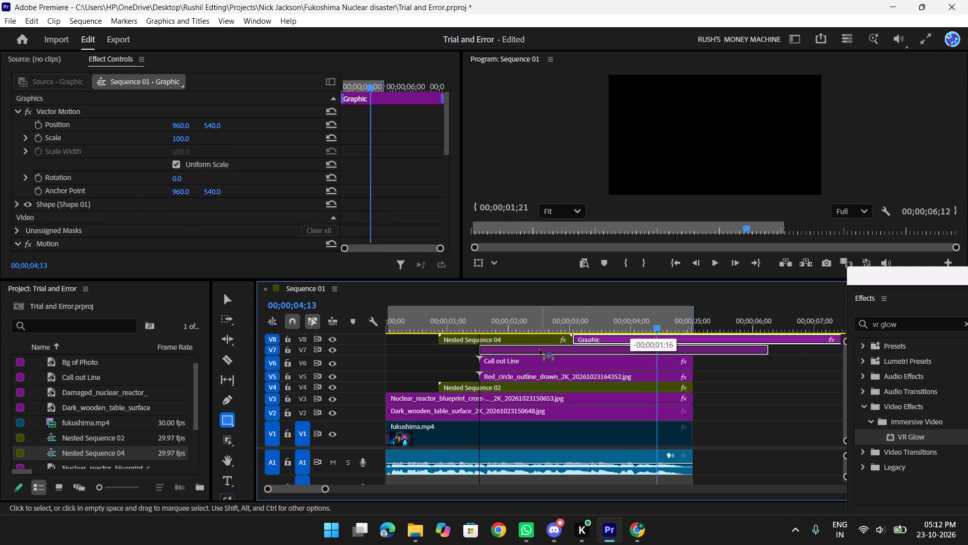
drag(540, 350, 530, 352)
drag(538, 350, 611, 349)
drag(522, 336, 640, 341)
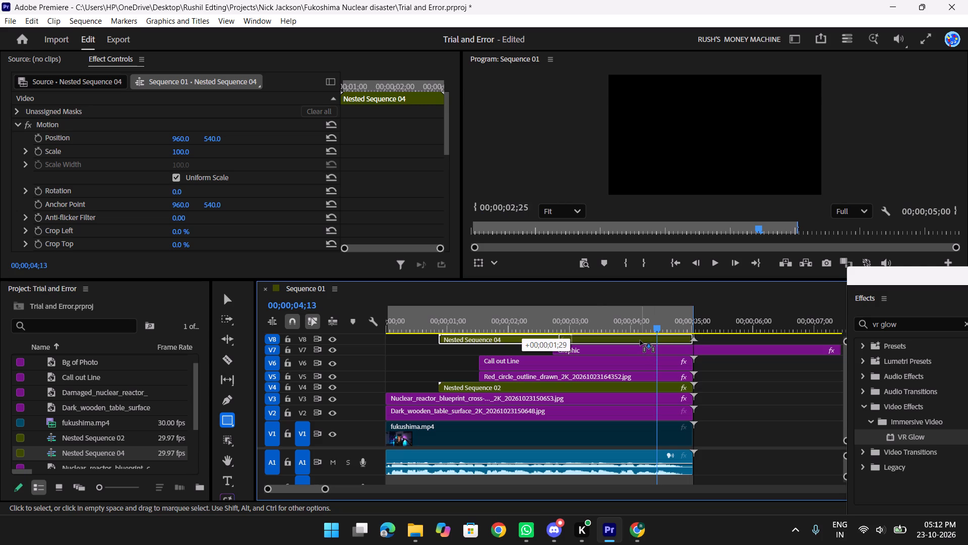
drag(640, 341, 584, 341)
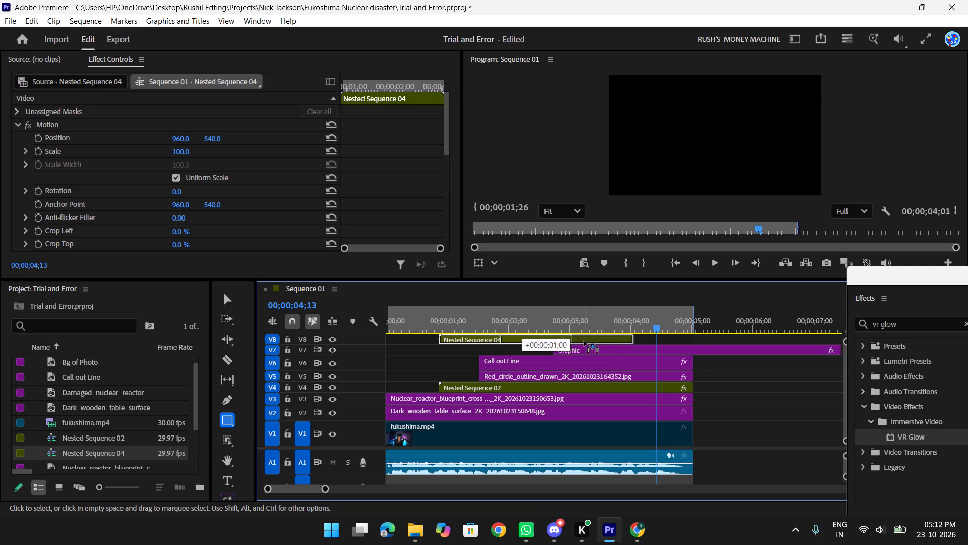
drag(584, 341, 539, 342)
drag(597, 350, 595, 351)
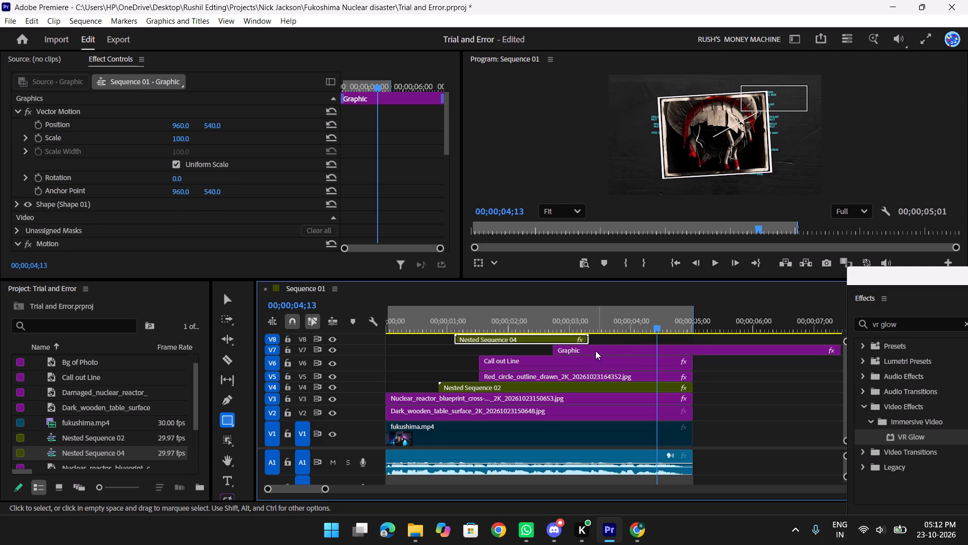
drag(595, 351, 554, 353)
drag(519, 337, 568, 339)
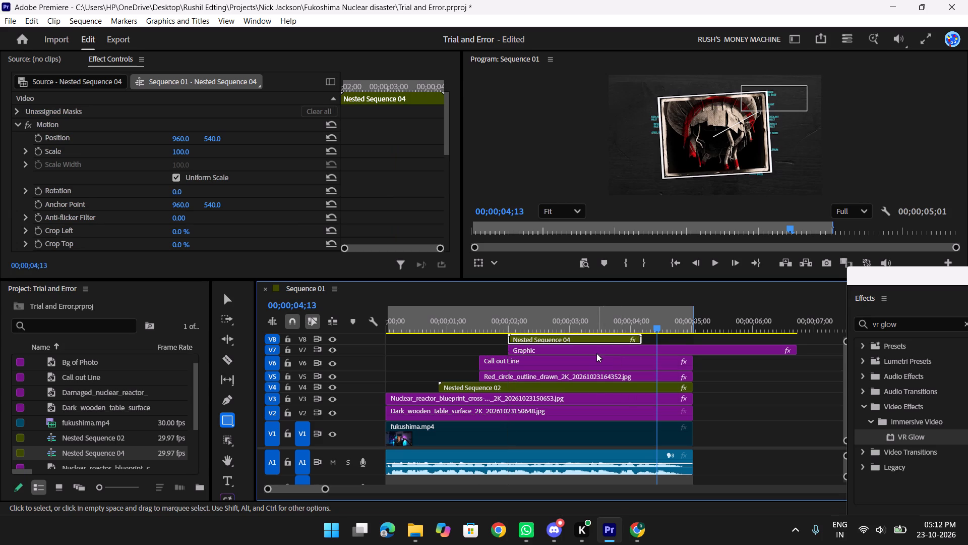
click(591, 349)
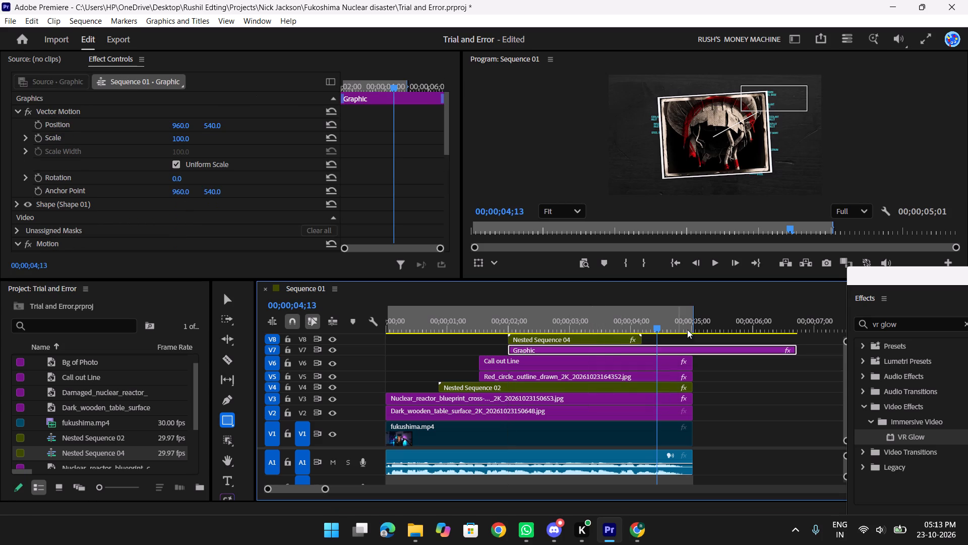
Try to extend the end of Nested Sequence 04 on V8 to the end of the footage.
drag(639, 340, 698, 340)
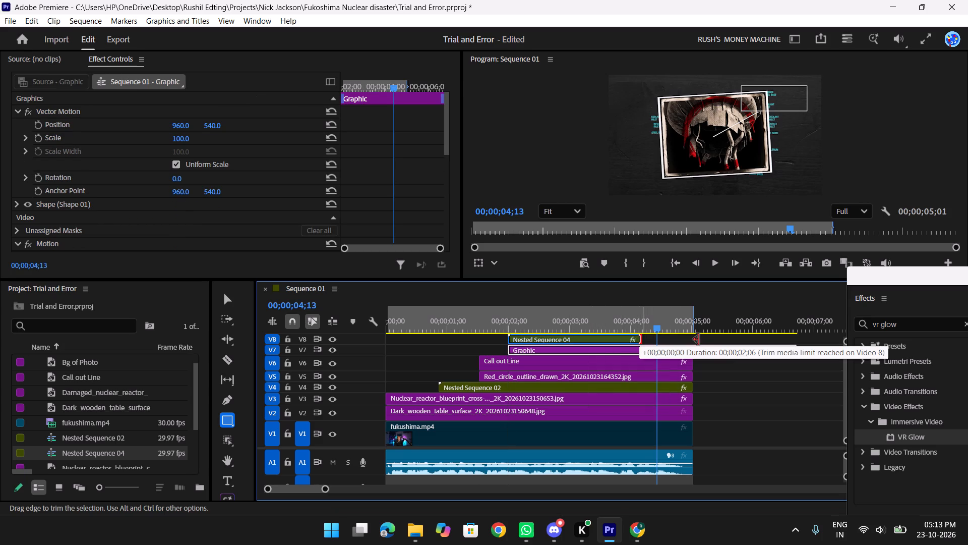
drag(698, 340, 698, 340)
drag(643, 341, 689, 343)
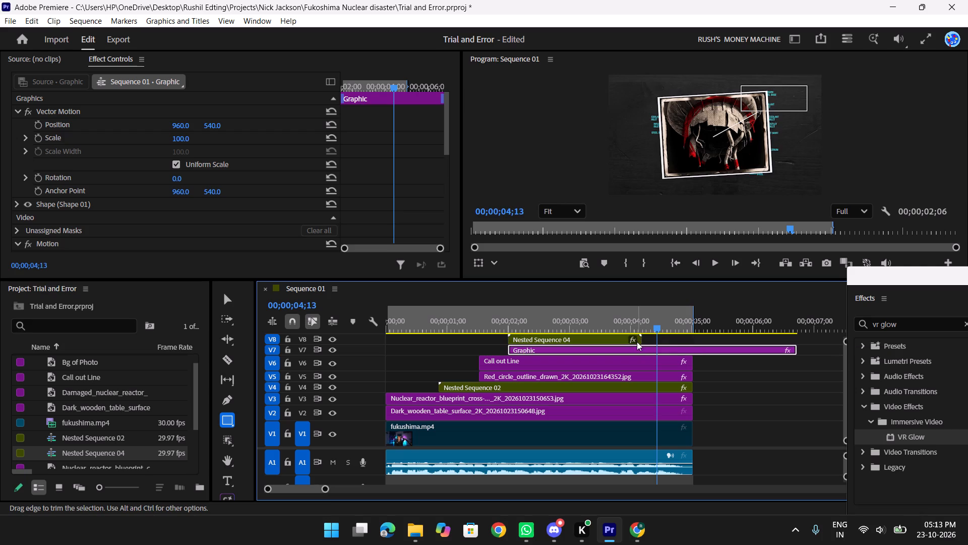
Move Nested Sequence 04 along V8 so it ends with the footage, and play the callout section to check it.
drag(587, 339, 663, 337)
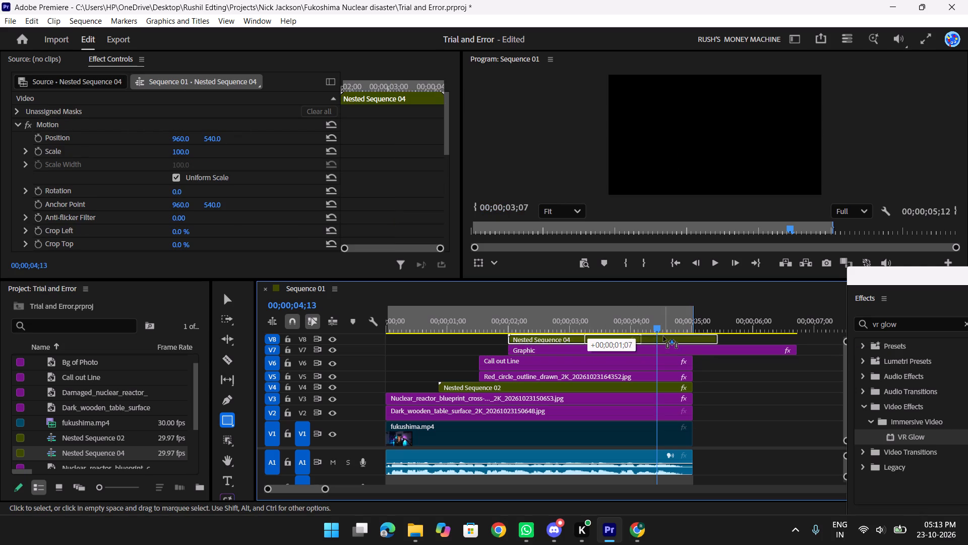
drag(663, 337, 638, 337)
drag(646, 324, 499, 331)
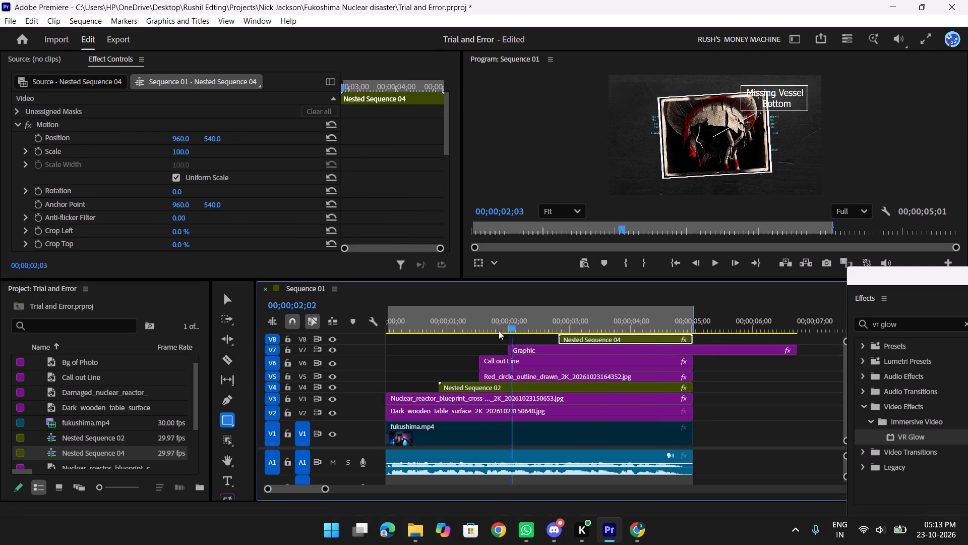
drag(499, 331, 484, 329)
key(space)
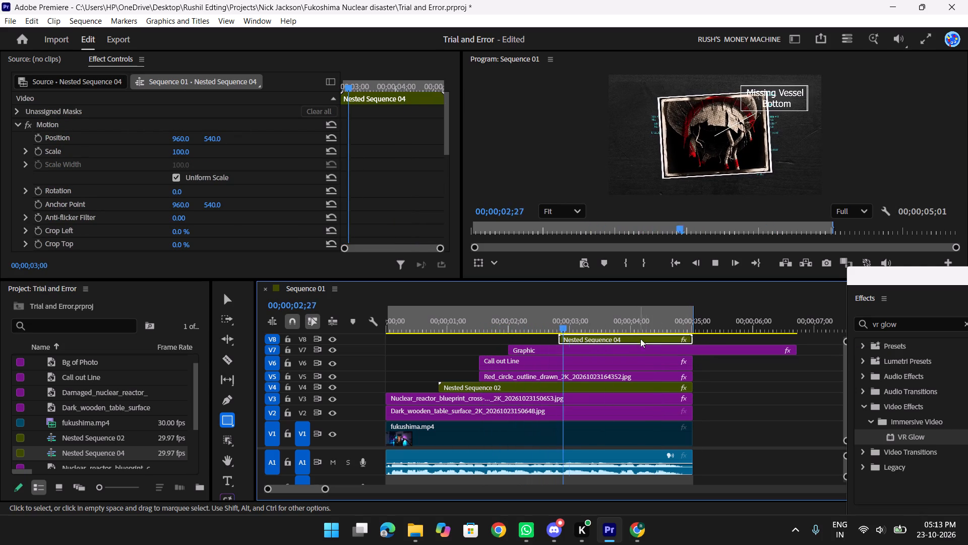
key(space)
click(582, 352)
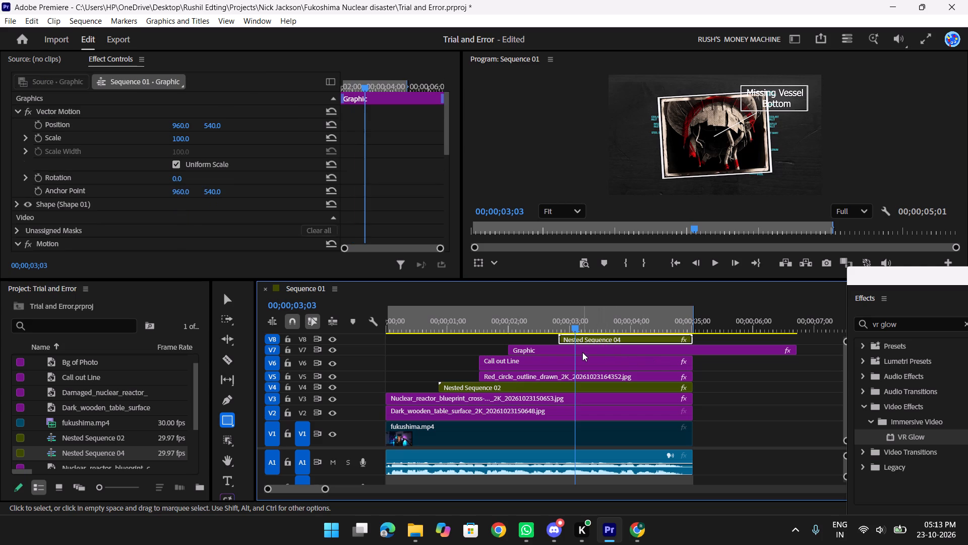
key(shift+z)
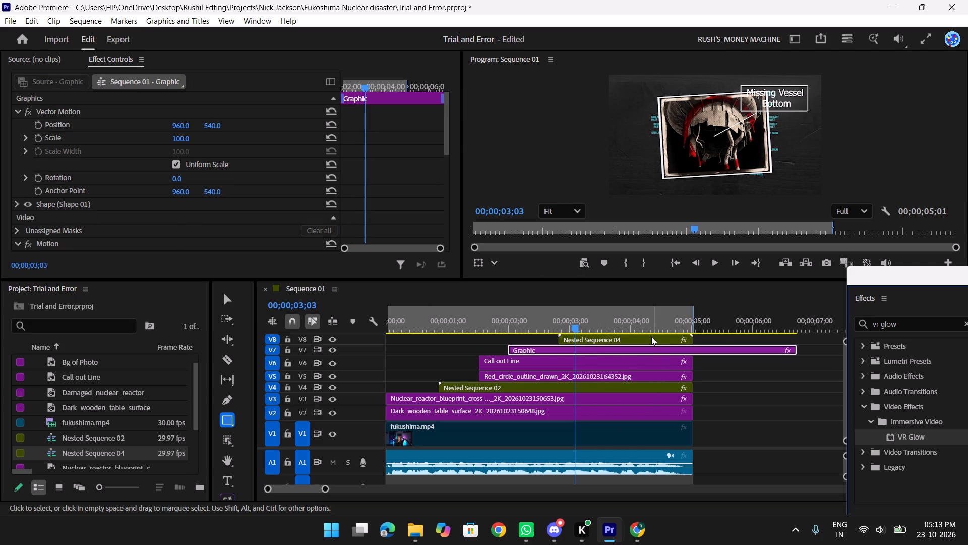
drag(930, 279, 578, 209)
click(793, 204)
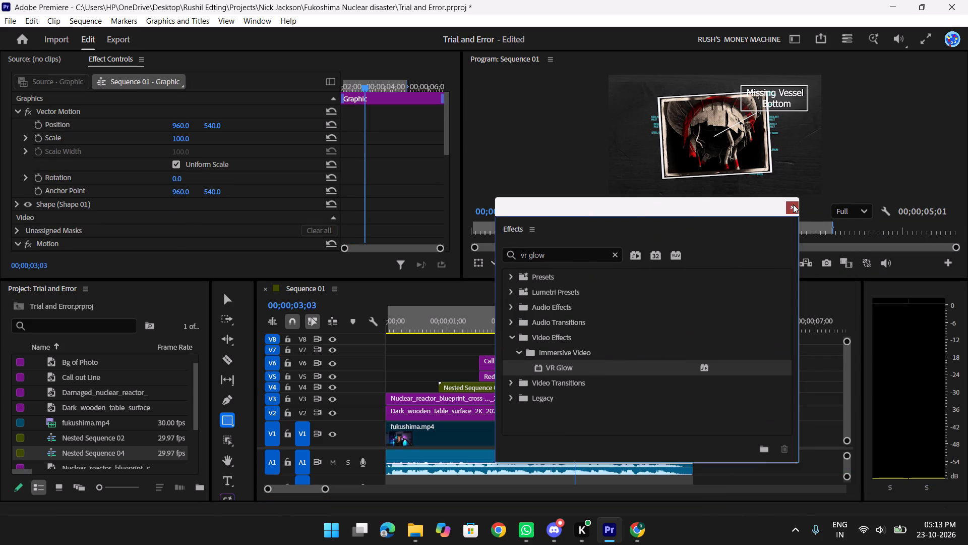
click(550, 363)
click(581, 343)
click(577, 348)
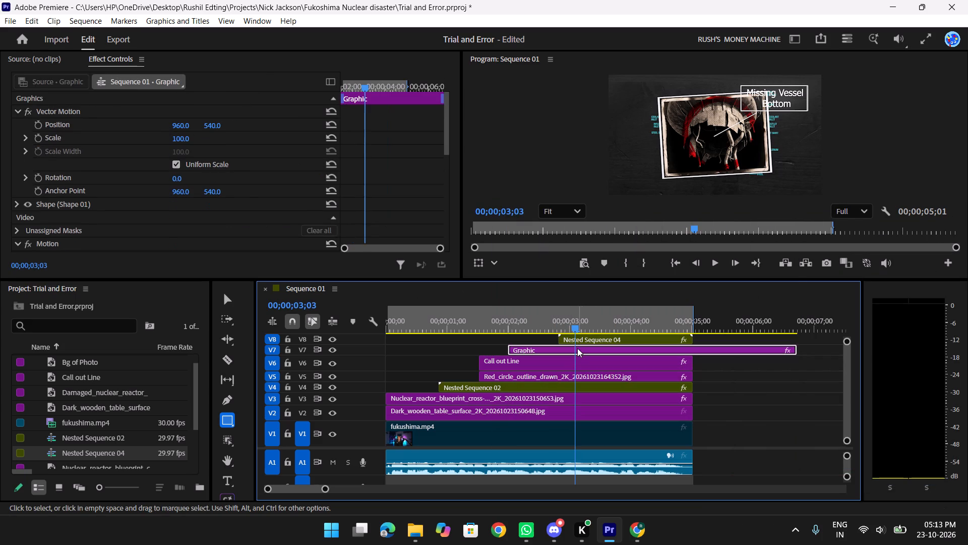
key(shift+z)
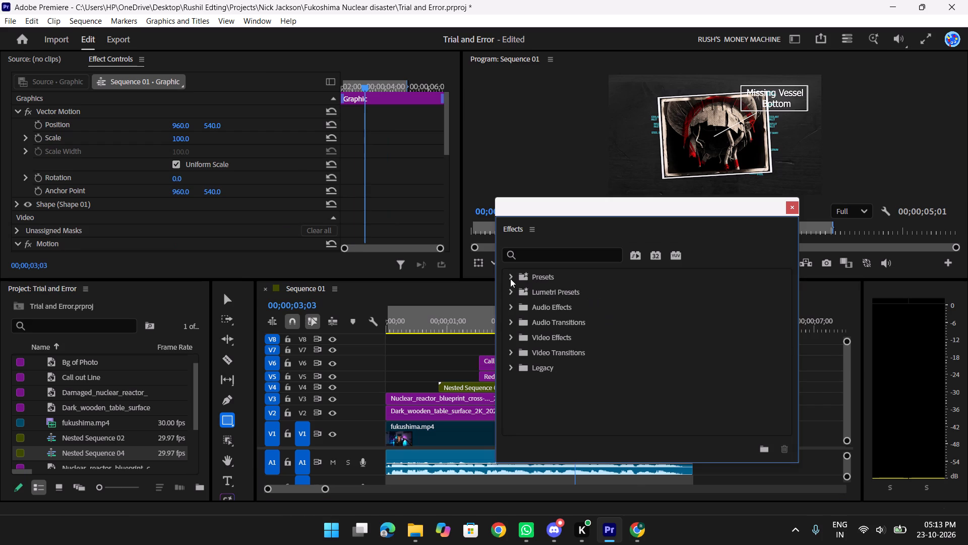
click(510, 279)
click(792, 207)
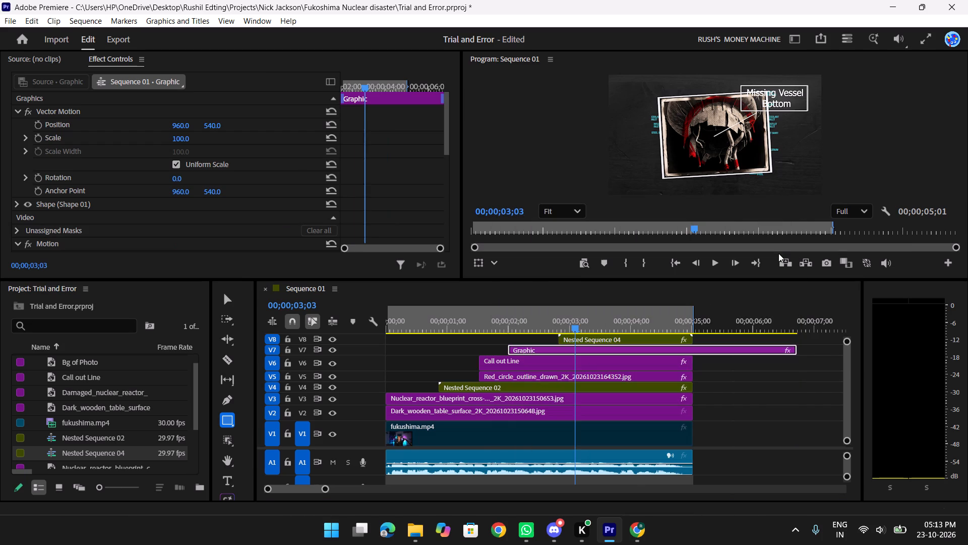
Turn on the fill and turn off the stroke of the rectangle in the V7 graphic.
key(shift+s)
double_click(607, 258)
scroll(626, 356, down, 4)
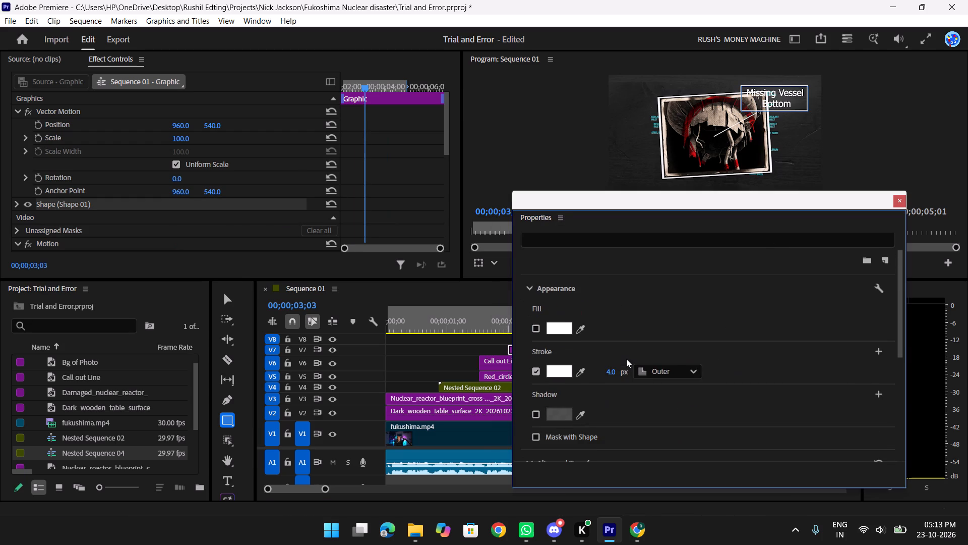
scroll(626, 359, up, 2)
click(535, 340)
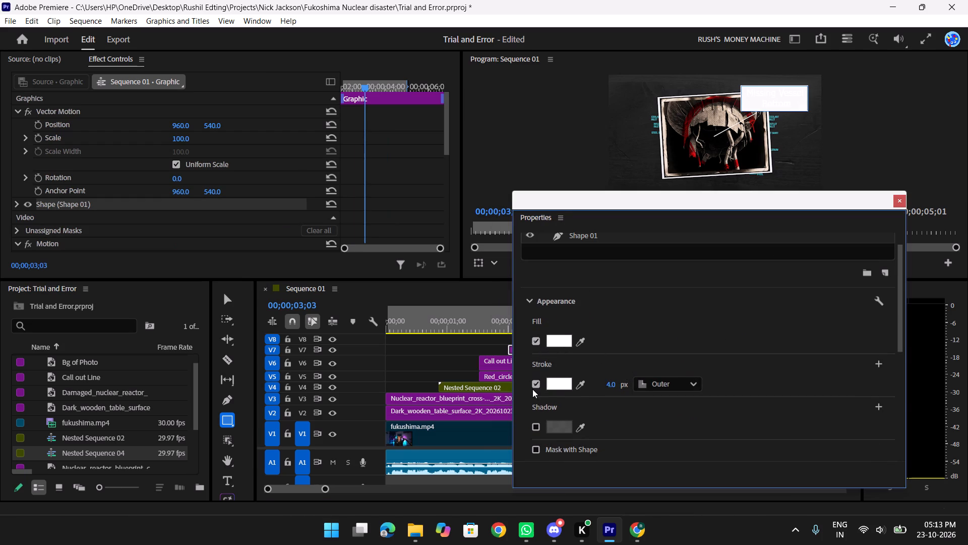
click(533, 387)
Set the fill colour of the callout rectangle in the V7 graphic to black (000000) and close its properties.
click(554, 342)
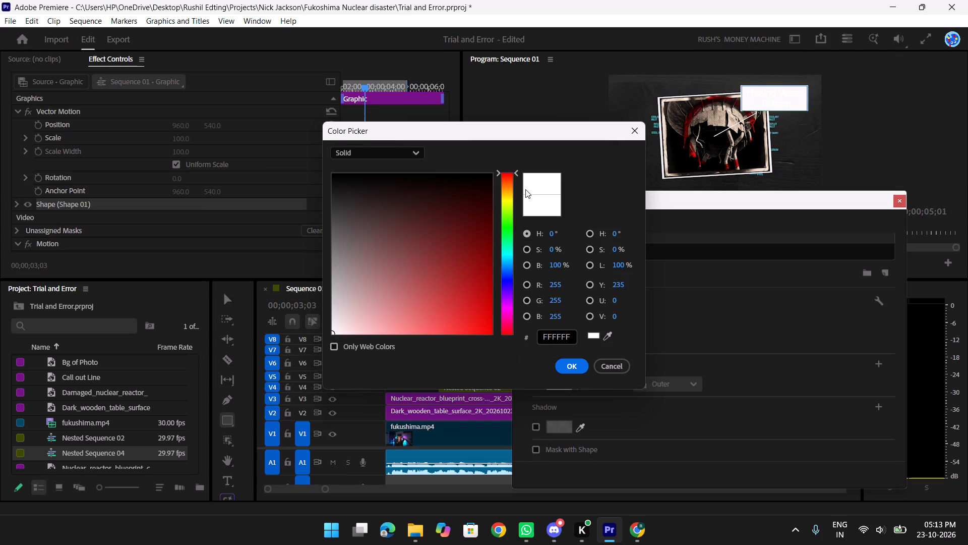
drag(398, 190, 476, 181)
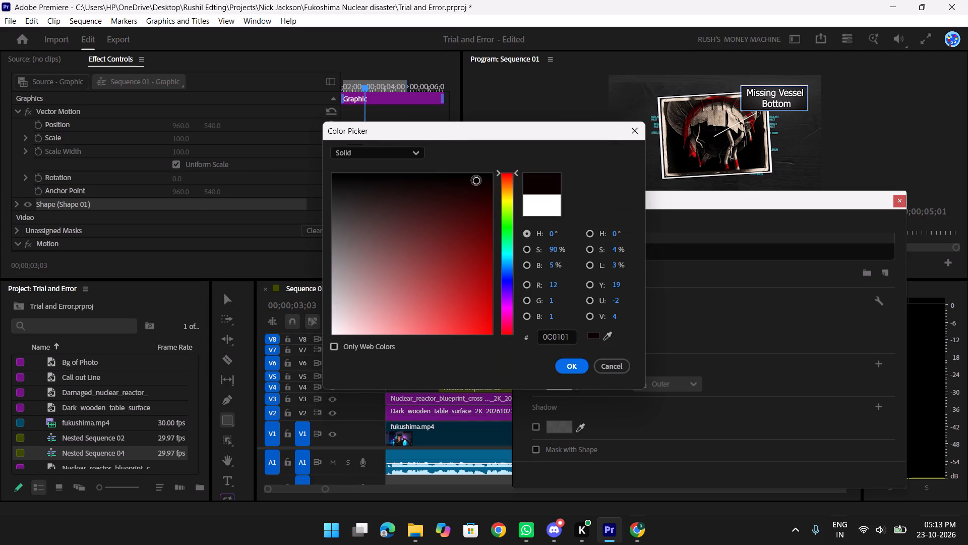
drag(476, 181, 477, 182)
drag(477, 182, 496, 186)
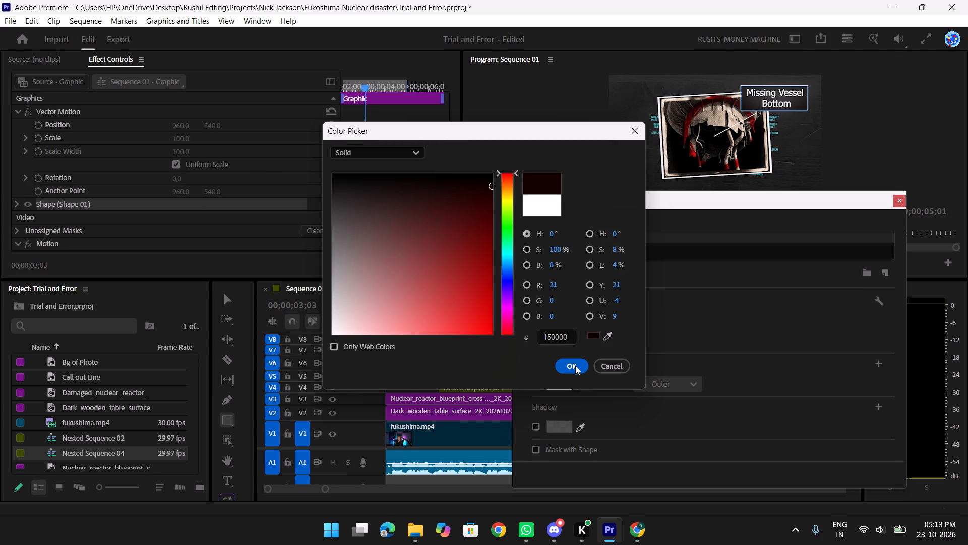
drag(497, 179, 513, 138)
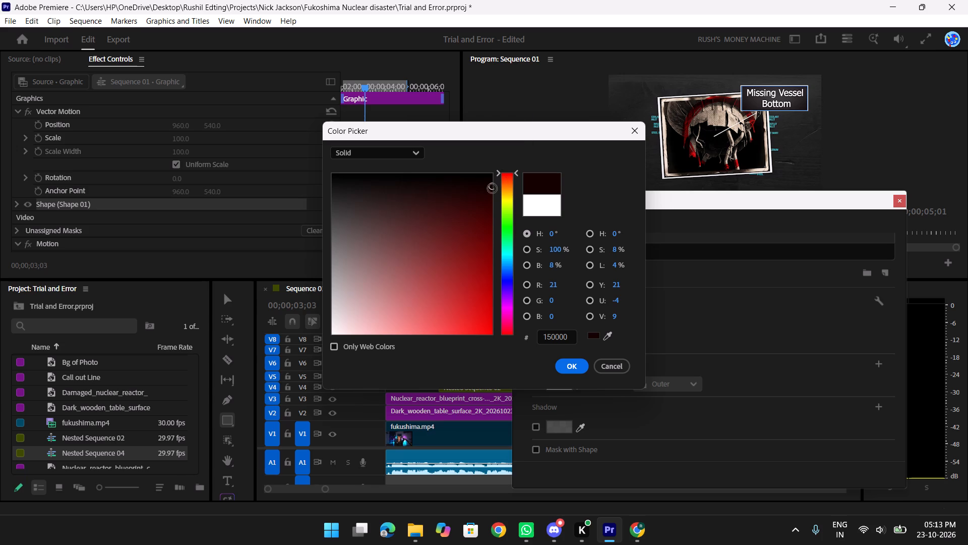
drag(492, 187, 515, 135)
click(559, 365)
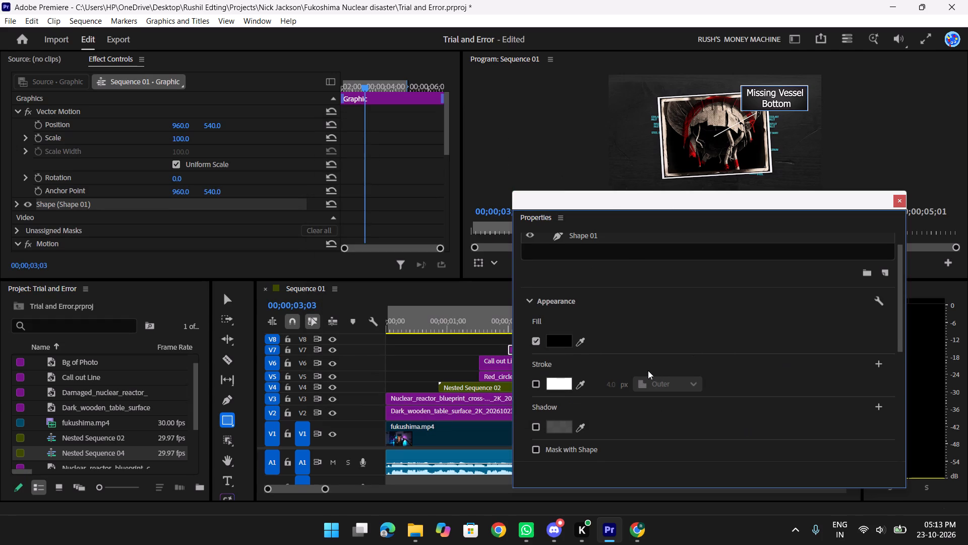
scroll(648, 370, up, 5)
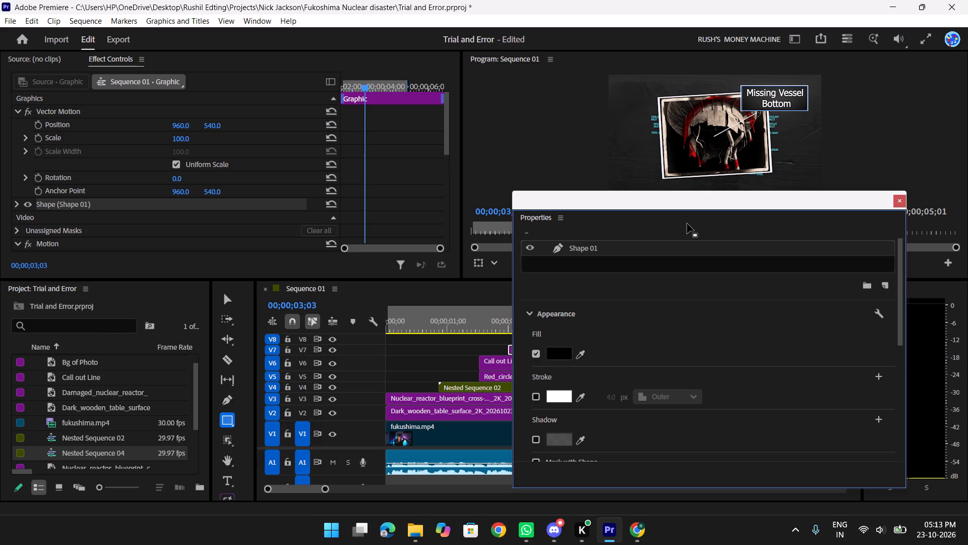
drag(723, 199, 721, 271)
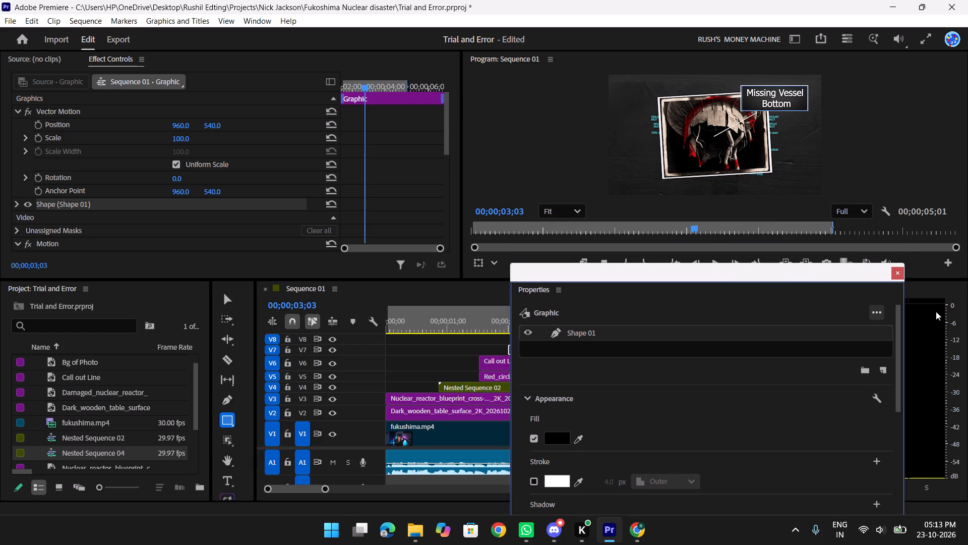
click(933, 326)
click(418, 350)
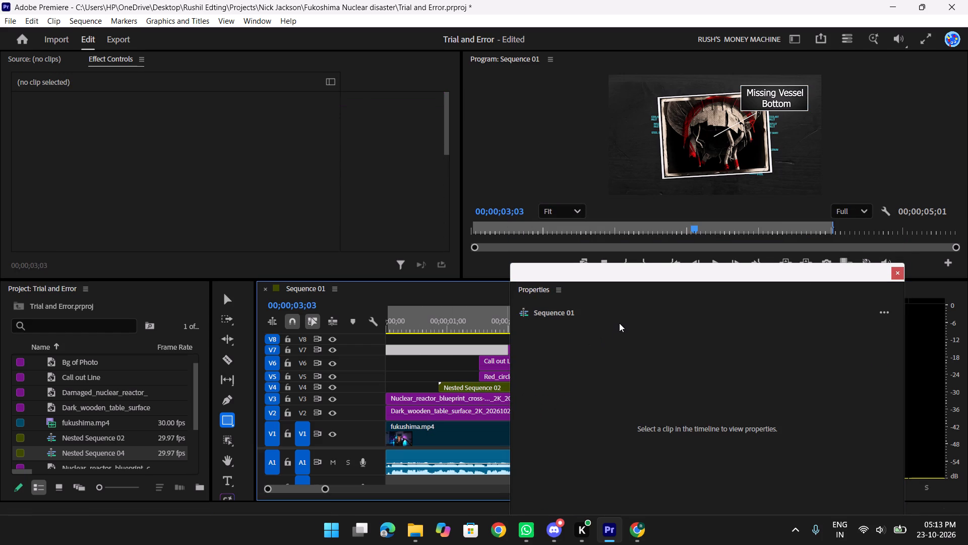
click(897, 273)
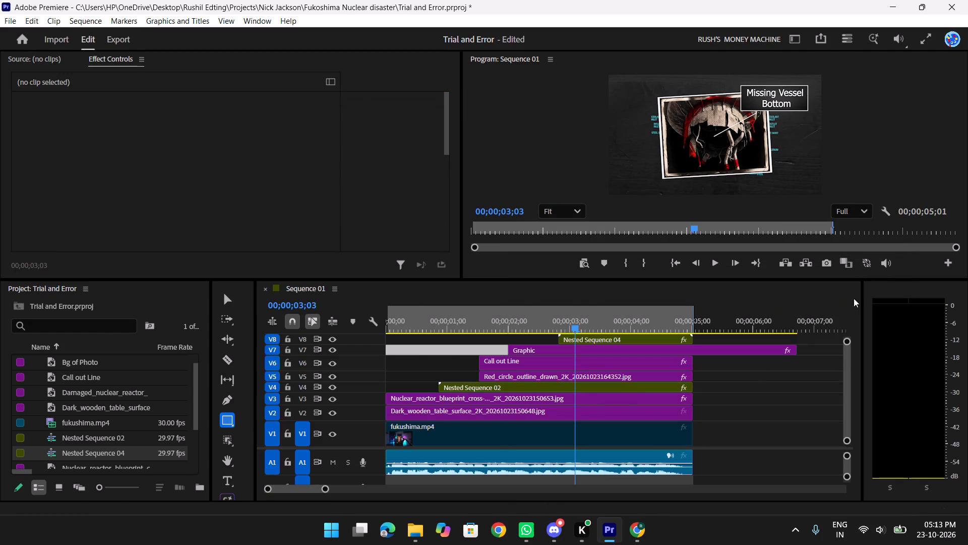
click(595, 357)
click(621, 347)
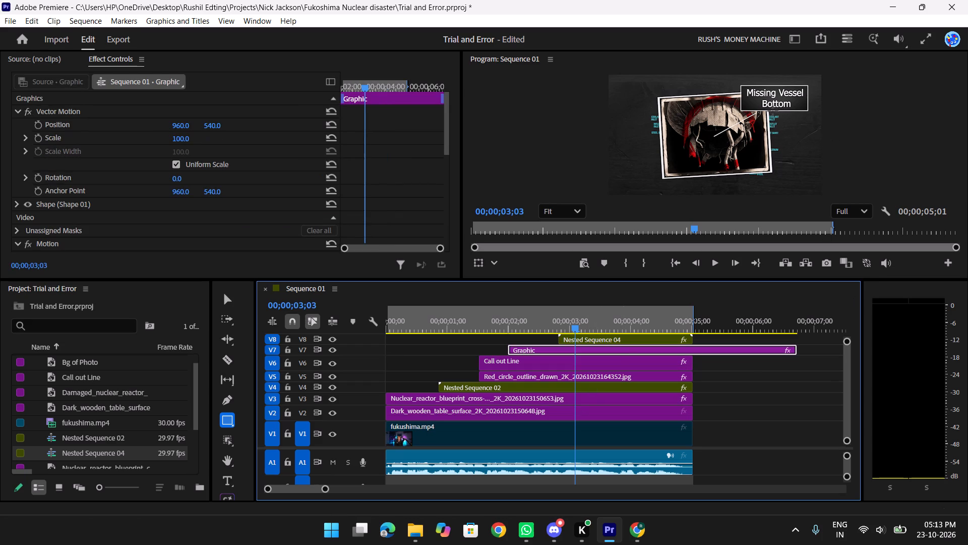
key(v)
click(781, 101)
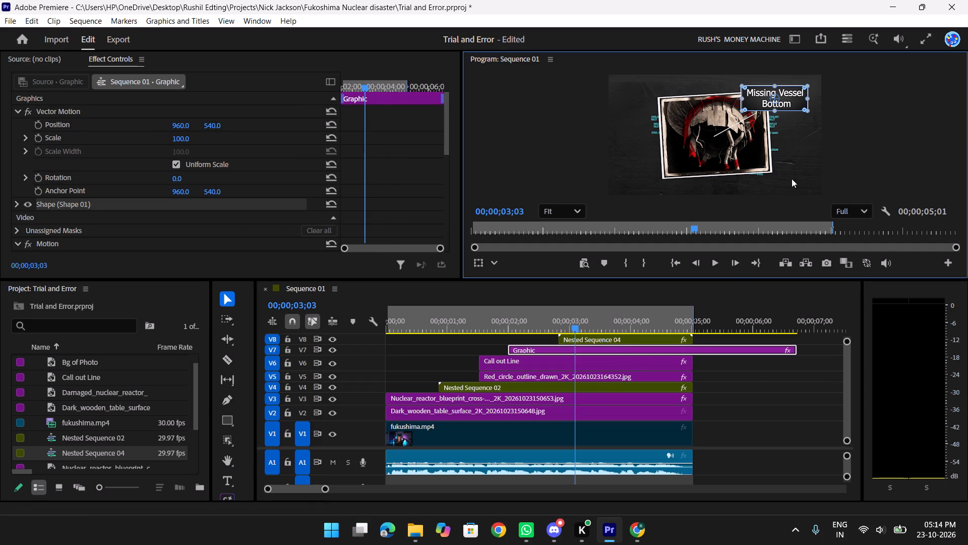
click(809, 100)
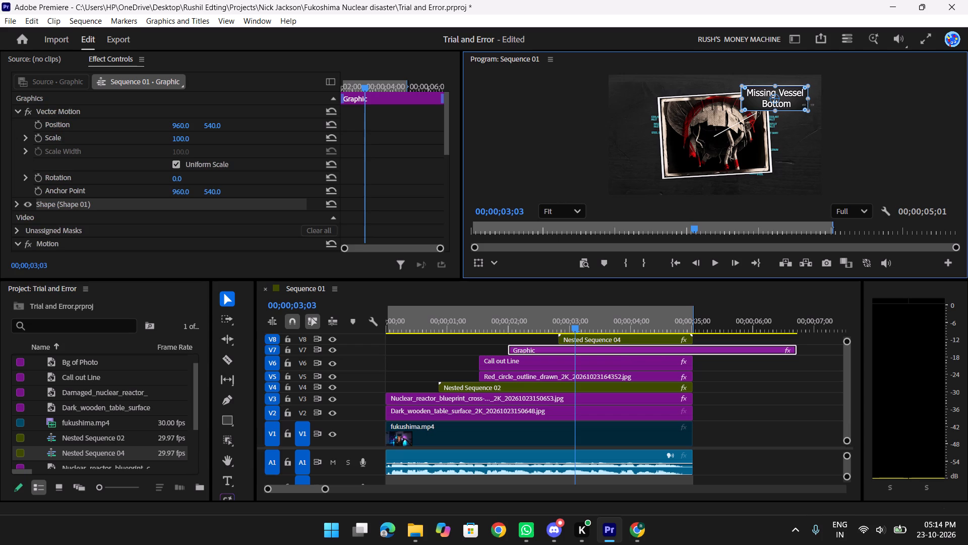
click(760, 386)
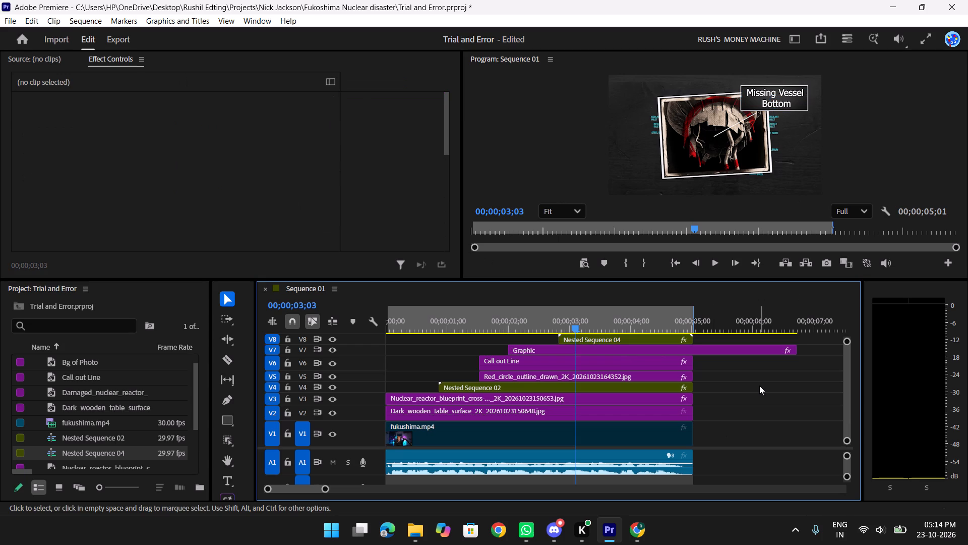
Cut the V7 rectangle graphic at the end of the footage and delete the excess piece beyond it.
click(597, 352)
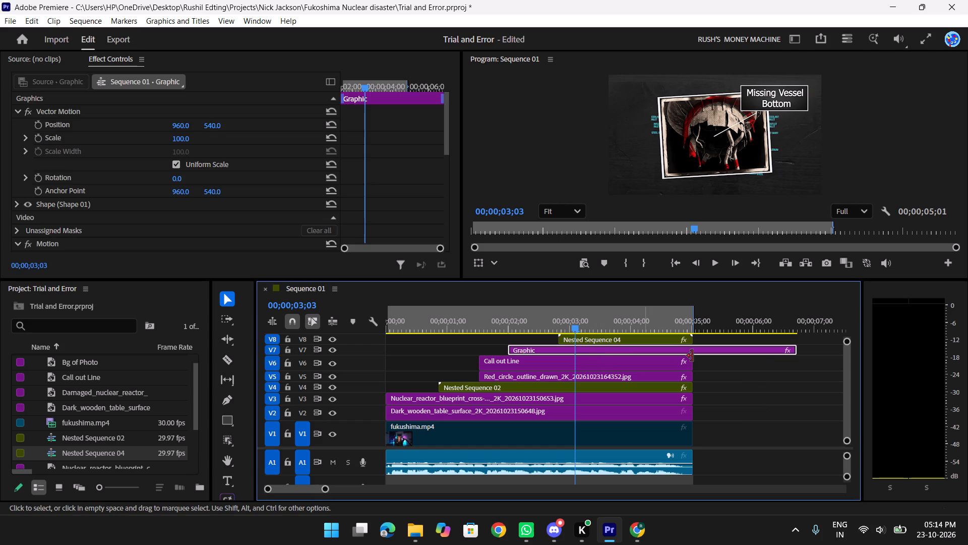
key(c)
click(693, 347)
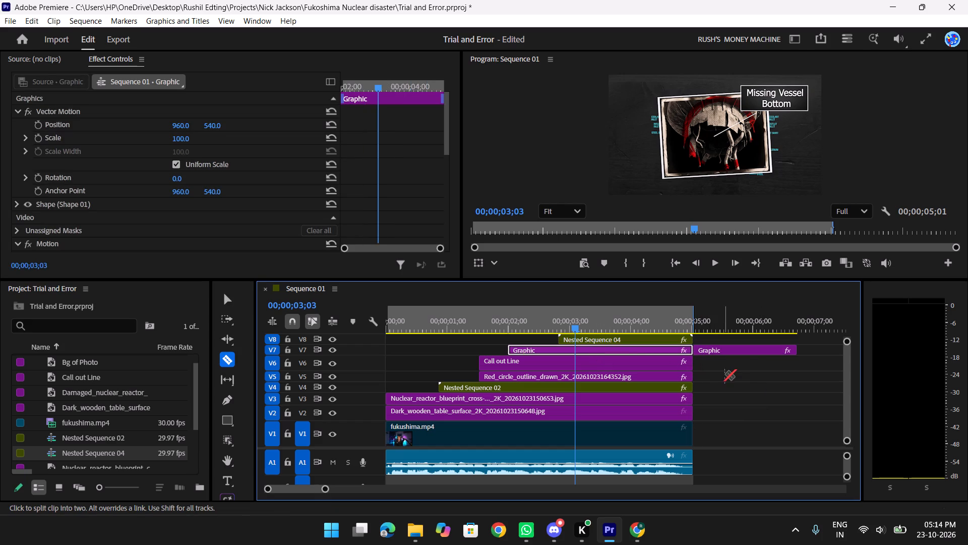
key(v)
drag(721, 375, 719, 339)
key(Delete)
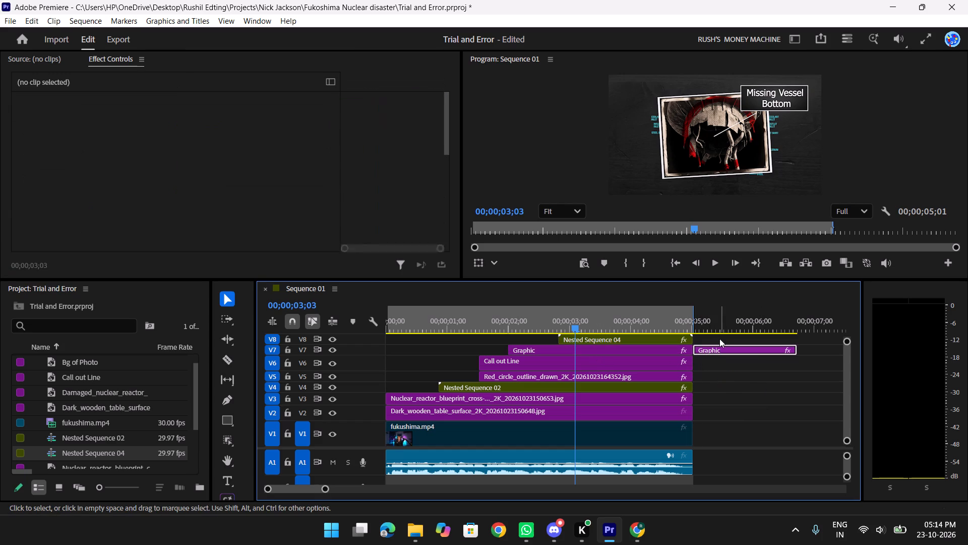
Set the opacity of the V7 rectangle graphic to 99%.
click(610, 353)
scroll(187, 147, down, 4)
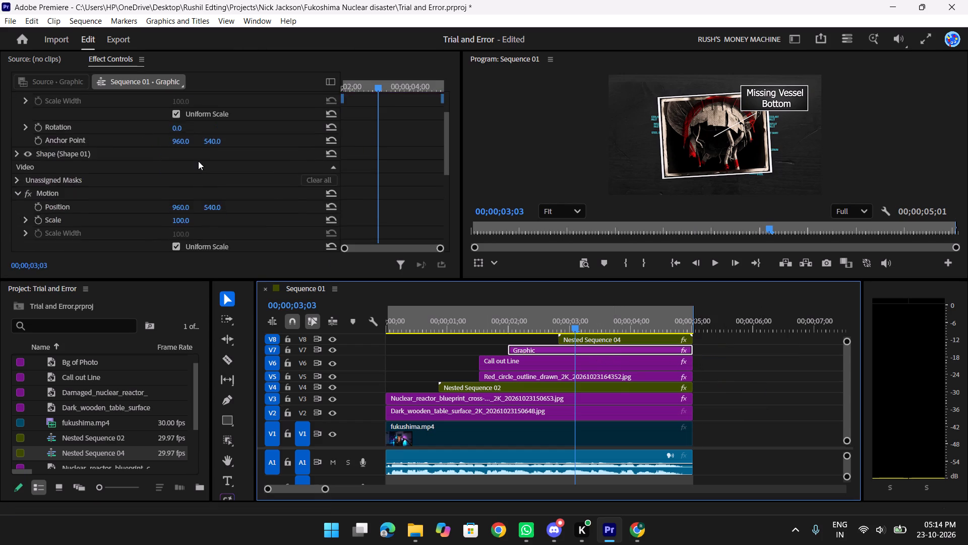
scroll(198, 161, up, 7)
scroll(198, 161, down, 15)
click(188, 227)
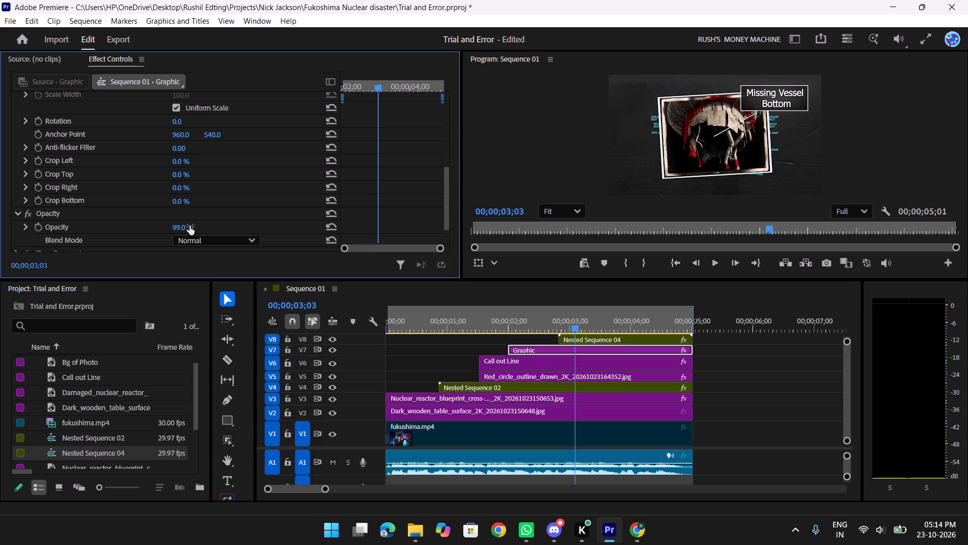
Check the callout label in full screen, and play Sequence 01 from the start through the callout box's appearance.
key(f)
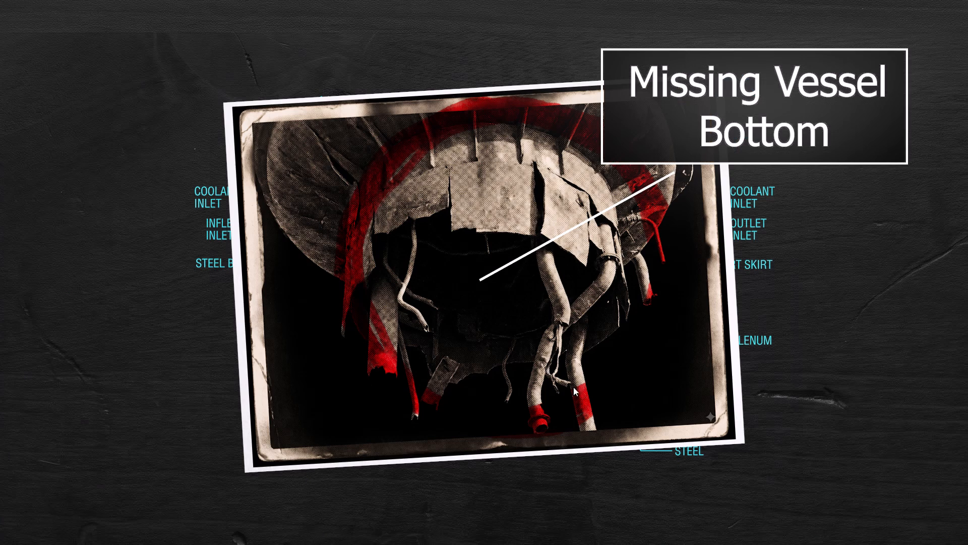
key(f)
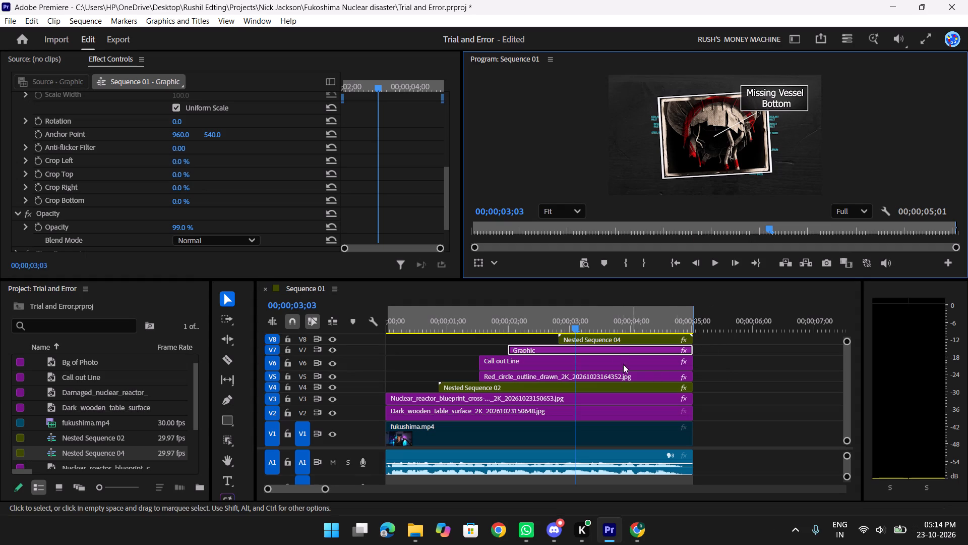
drag(572, 330, 315, 334)
key(space)
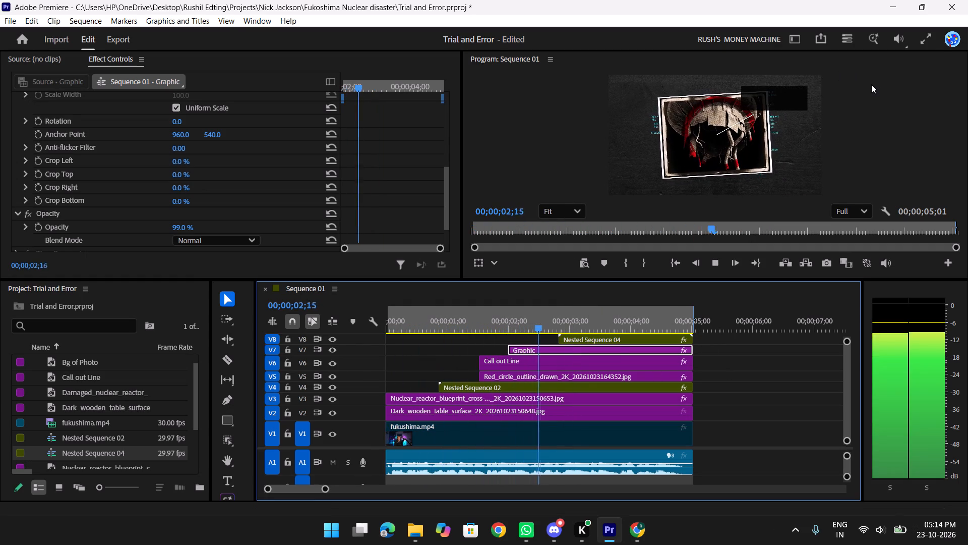
key(space)
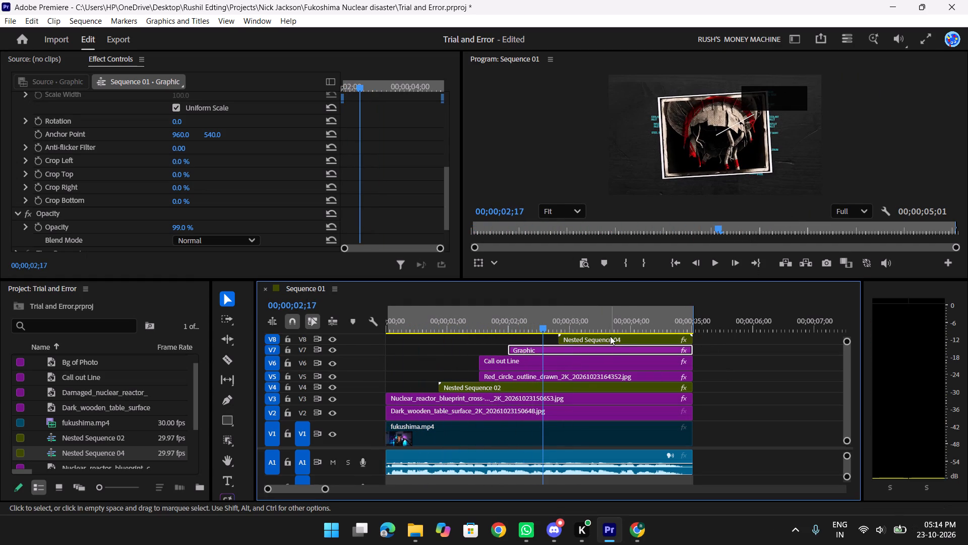
Inside Nested Sequence 04, move the Graphic clip down to V1 and the Missing Vessel Bottom text to V2, then return to Sequence 01.
click(587, 337)
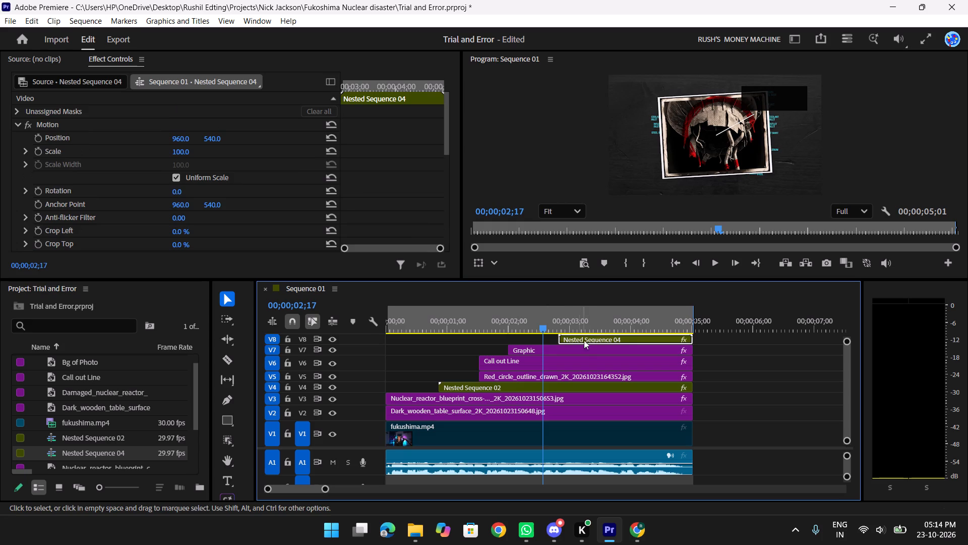
double_click(592, 339)
scroll(499, 372, up, 2)
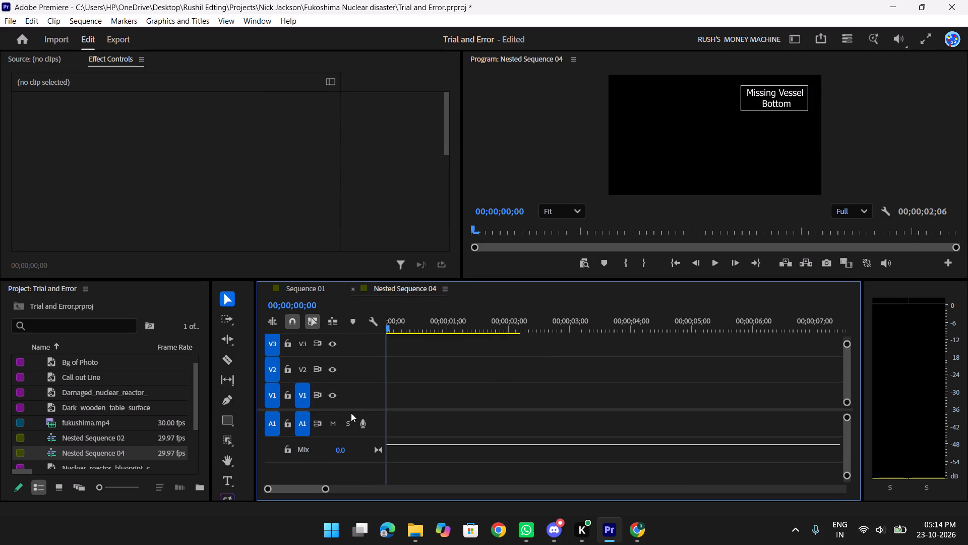
drag(361, 410, 340, 505)
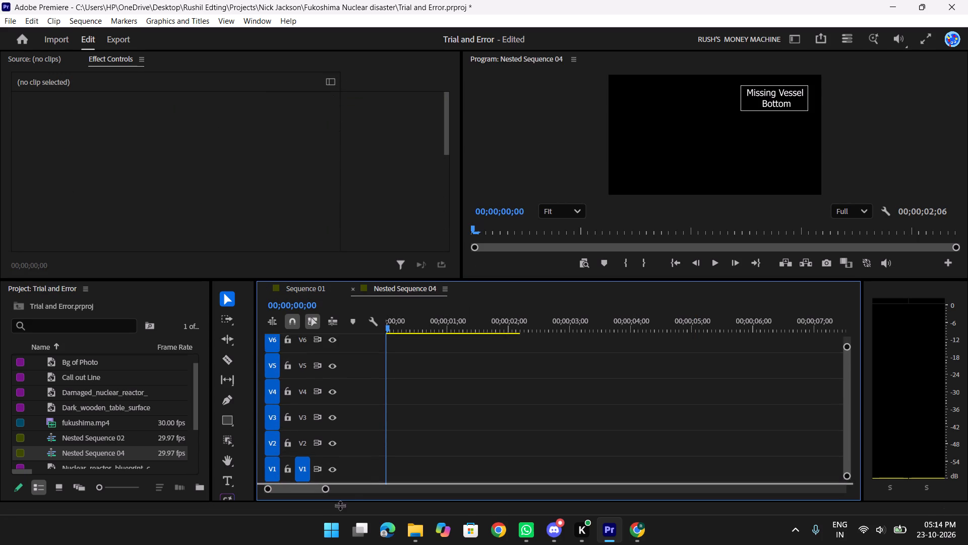
drag(340, 505, 382, 419)
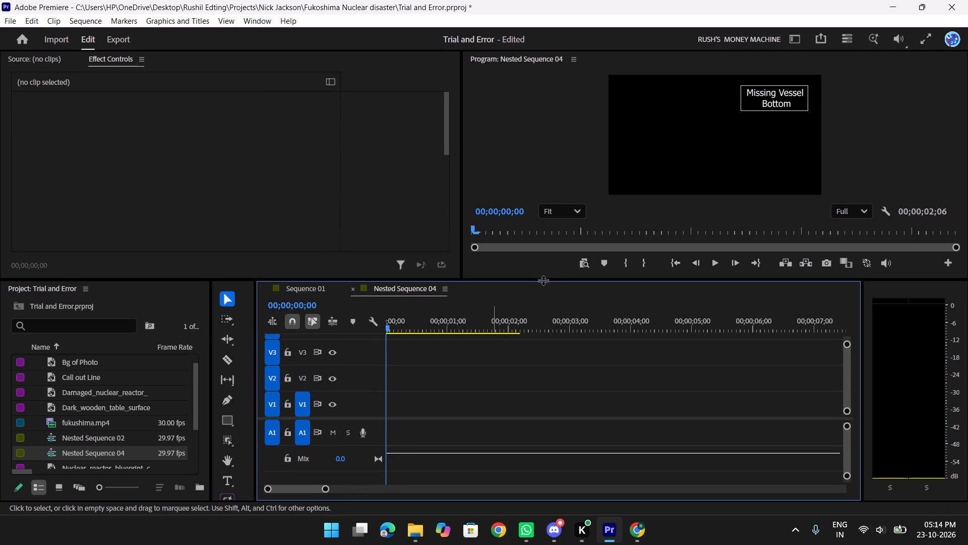
drag(544, 280, 647, 83)
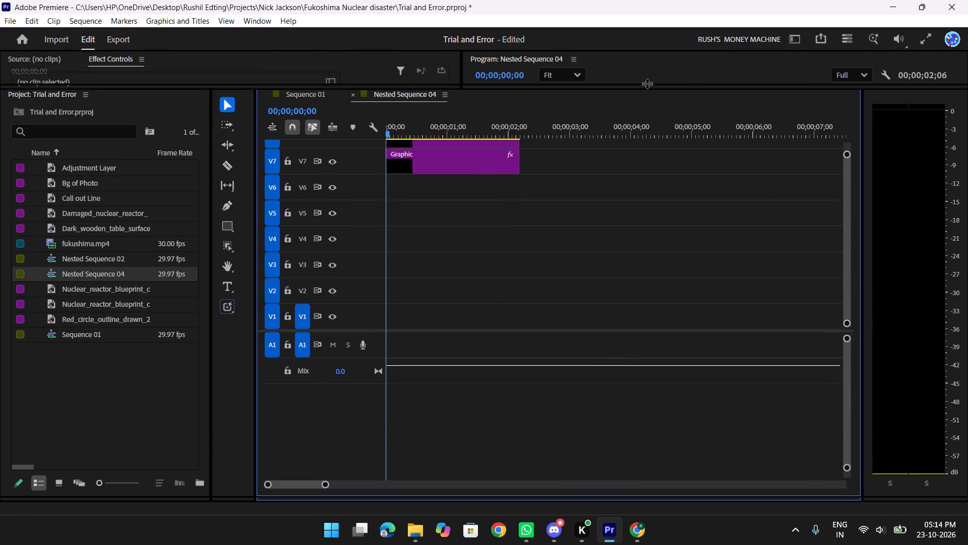
drag(647, 83, 658, 12)
drag(570, 196, 444, 131)
drag(459, 153, 458, 158)
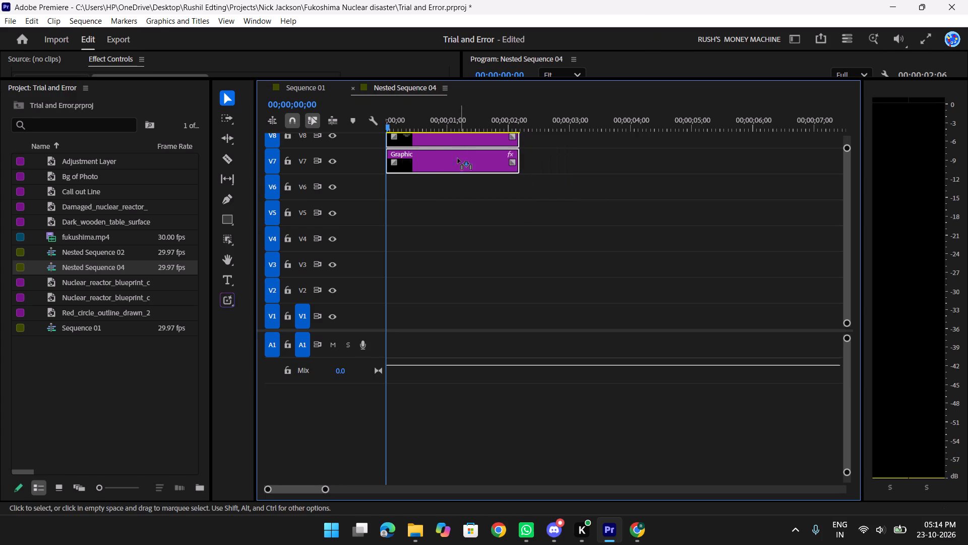
drag(458, 158, 429, 308)
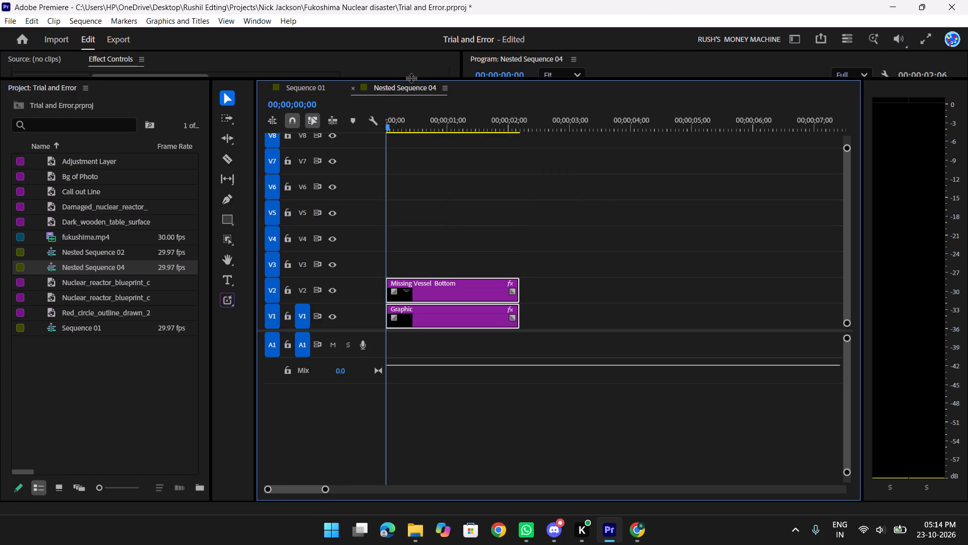
drag(413, 79, 405, 287)
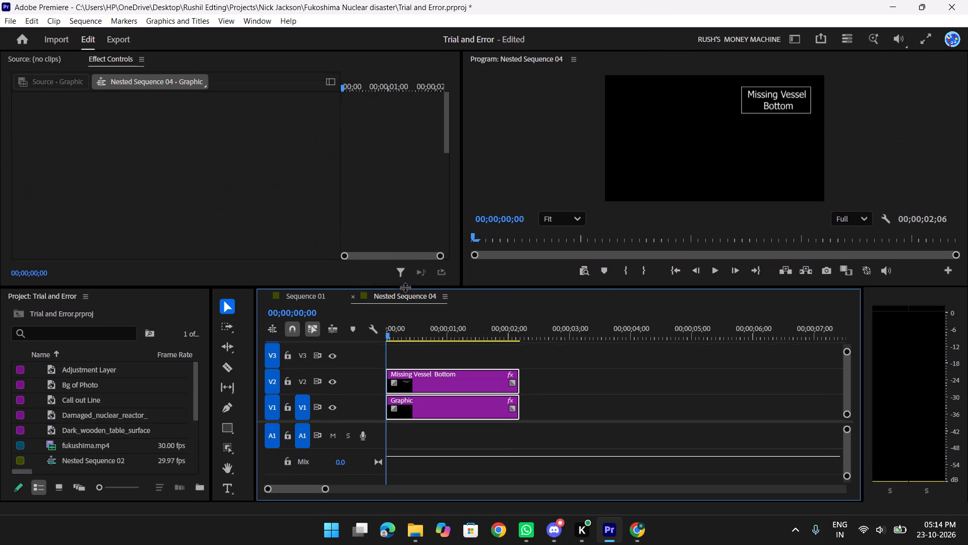
drag(405, 287, 411, 311)
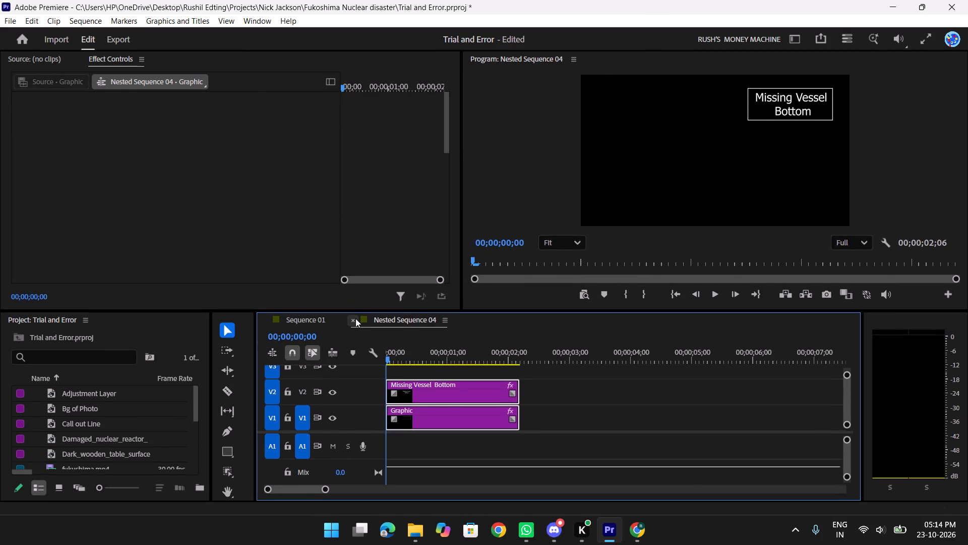
click(355, 318)
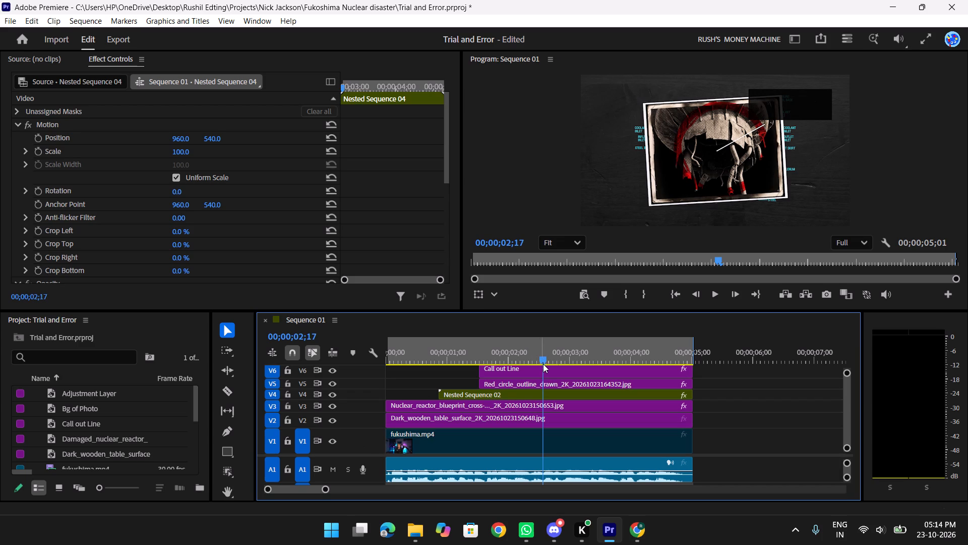
Move the Nested Sequence 04 clip on V8 earlier so it starts together with the Graphic clip on V7.
drag(545, 356, 517, 355)
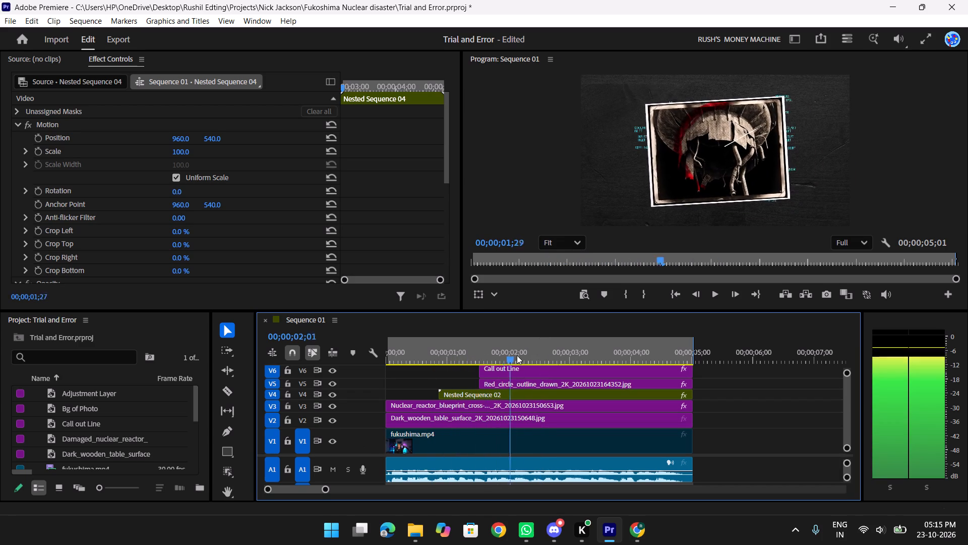
drag(517, 355, 498, 353)
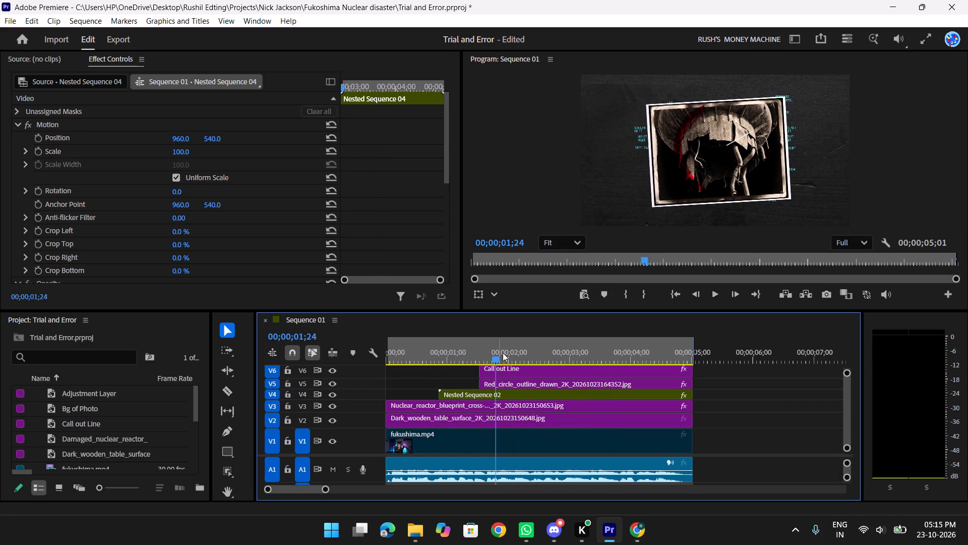
scroll(506, 373, up, 2)
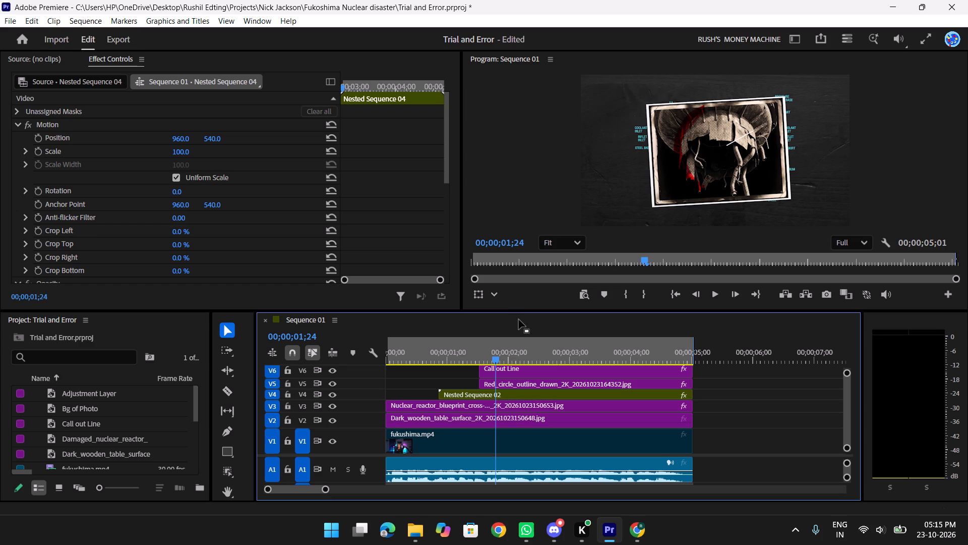
drag(519, 311, 538, 242)
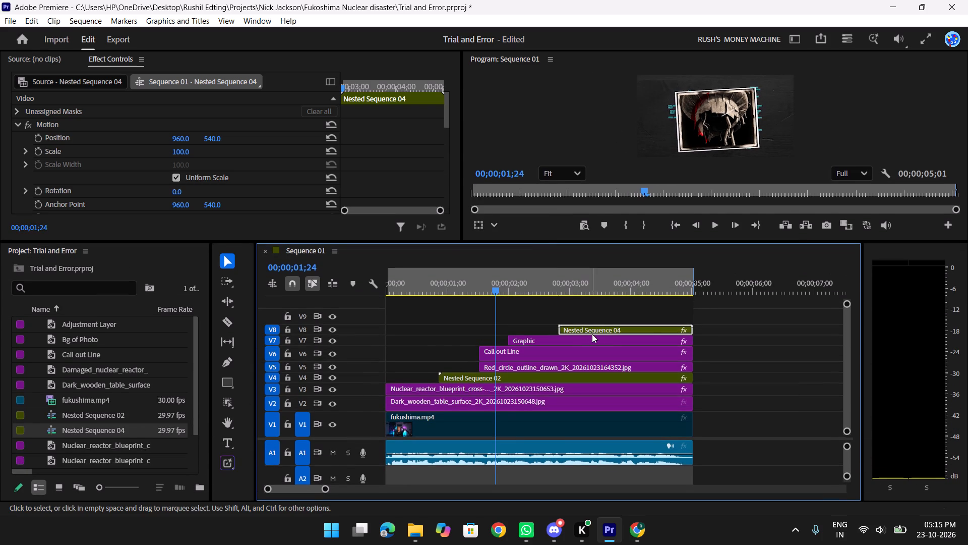
drag(606, 328, 554, 326)
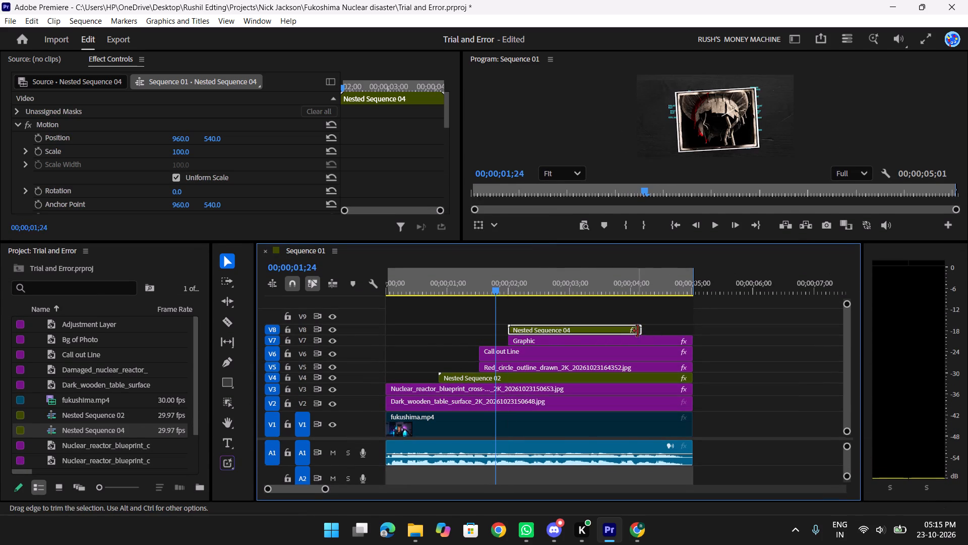
Lengthen both clips inside Nested Sequence 04 to about 00;00;12;22, and extend its V8 clip in Sequence 01 to the footage end.
drag(639, 330, 689, 337)
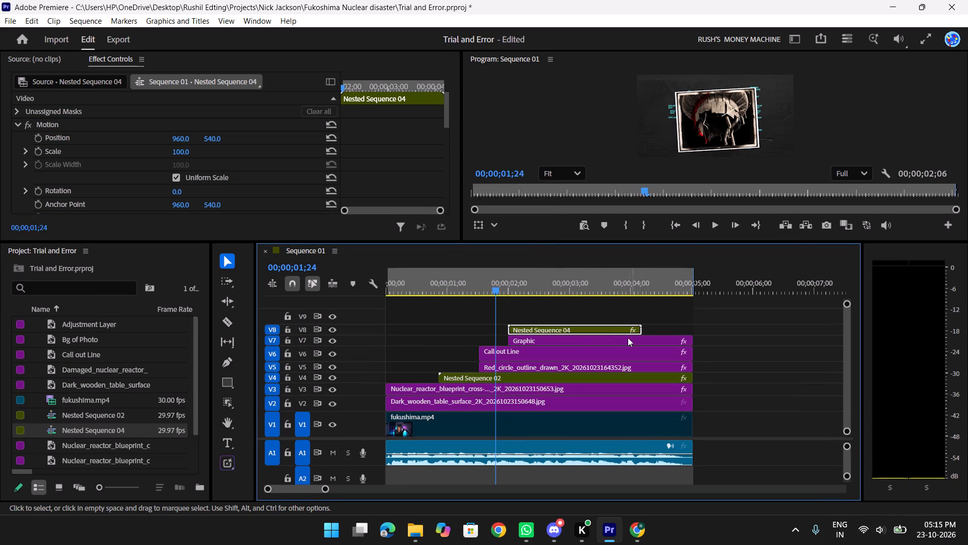
double_click(618, 330)
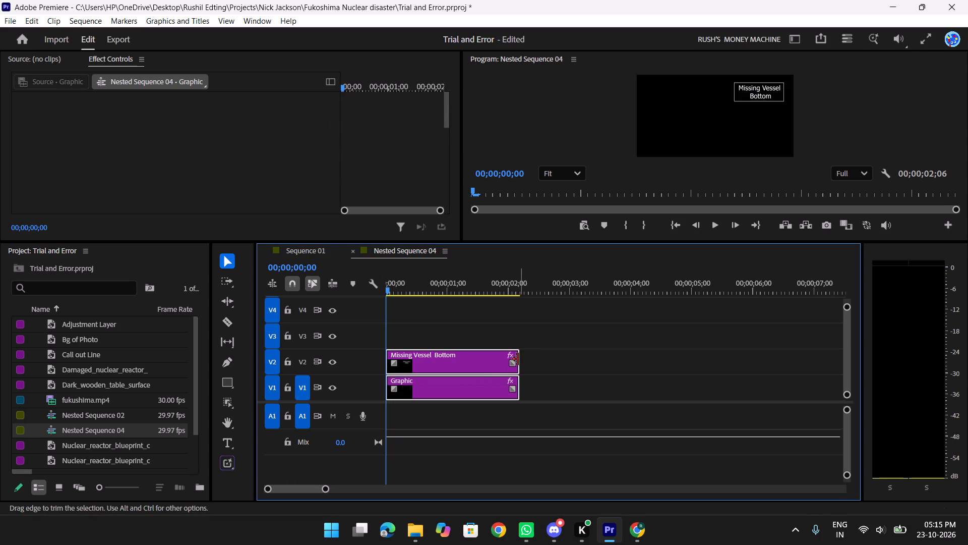
drag(518, 359, 853, 369)
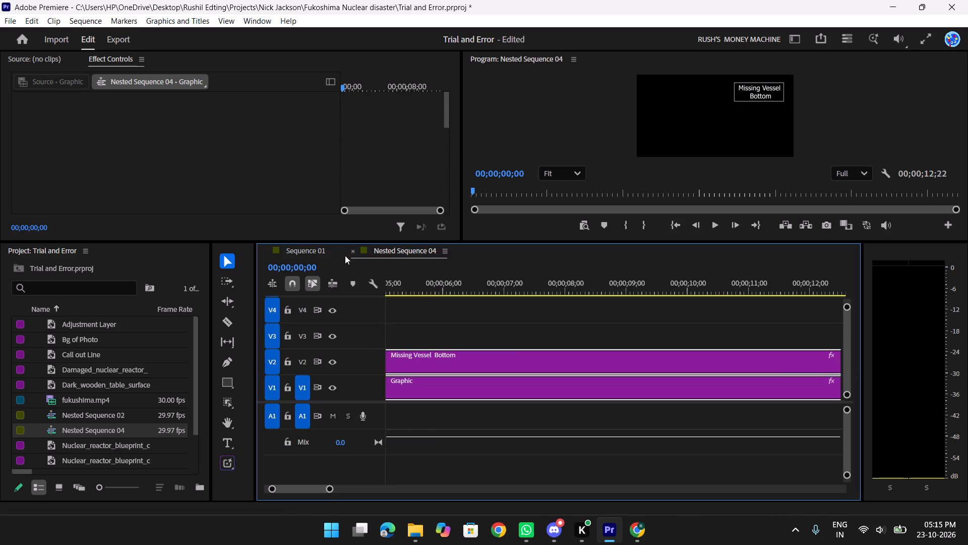
click(352, 253)
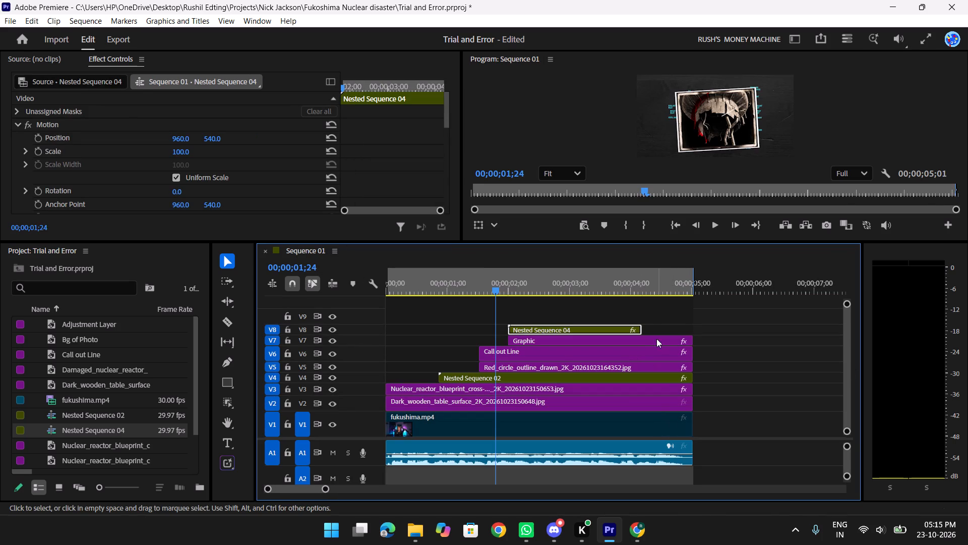
drag(641, 331, 697, 342)
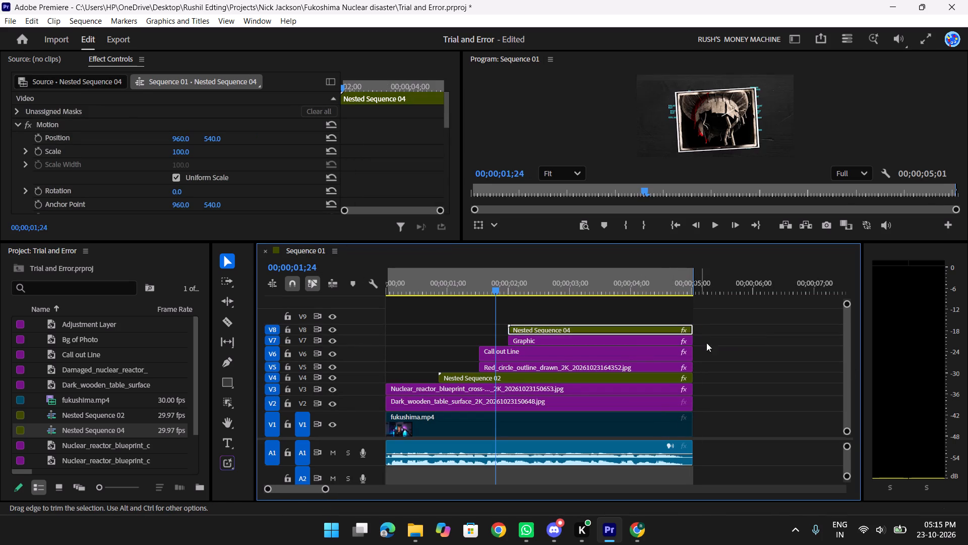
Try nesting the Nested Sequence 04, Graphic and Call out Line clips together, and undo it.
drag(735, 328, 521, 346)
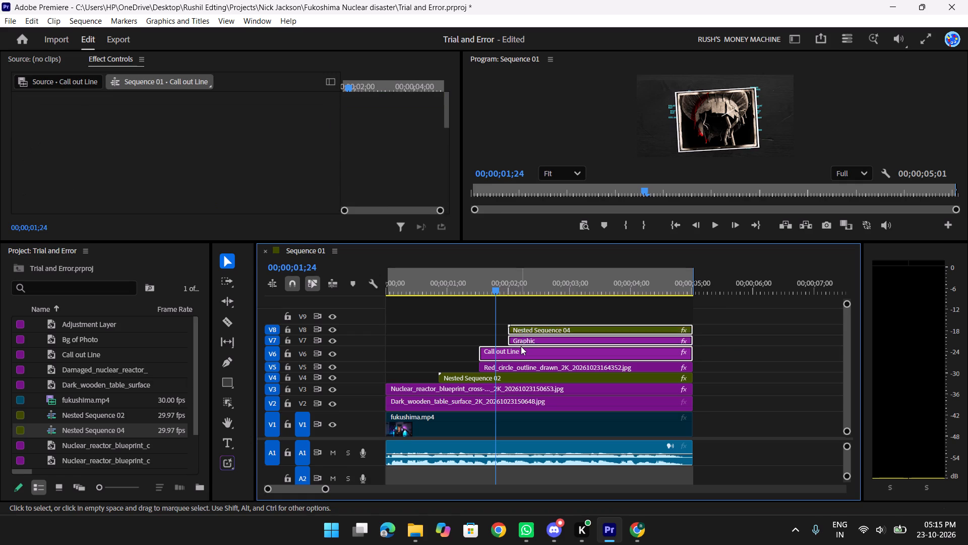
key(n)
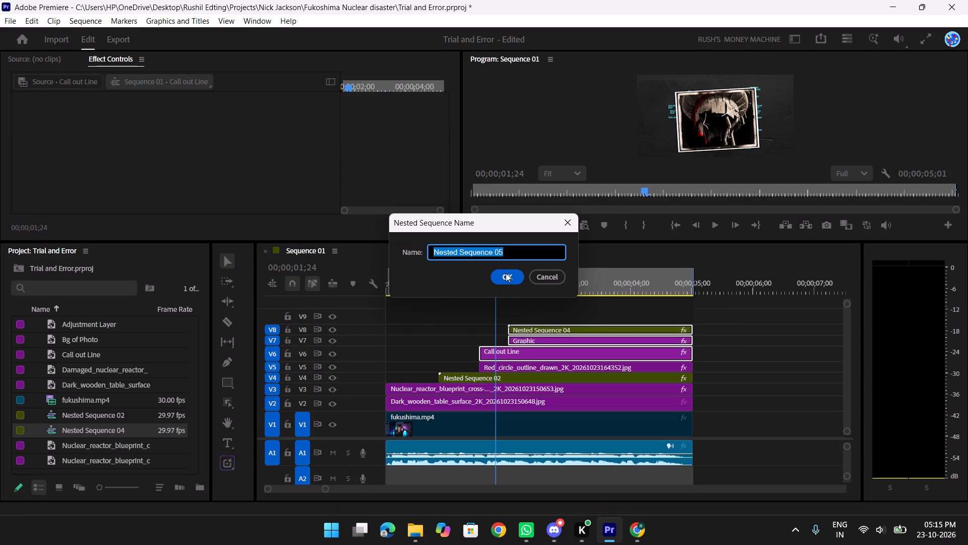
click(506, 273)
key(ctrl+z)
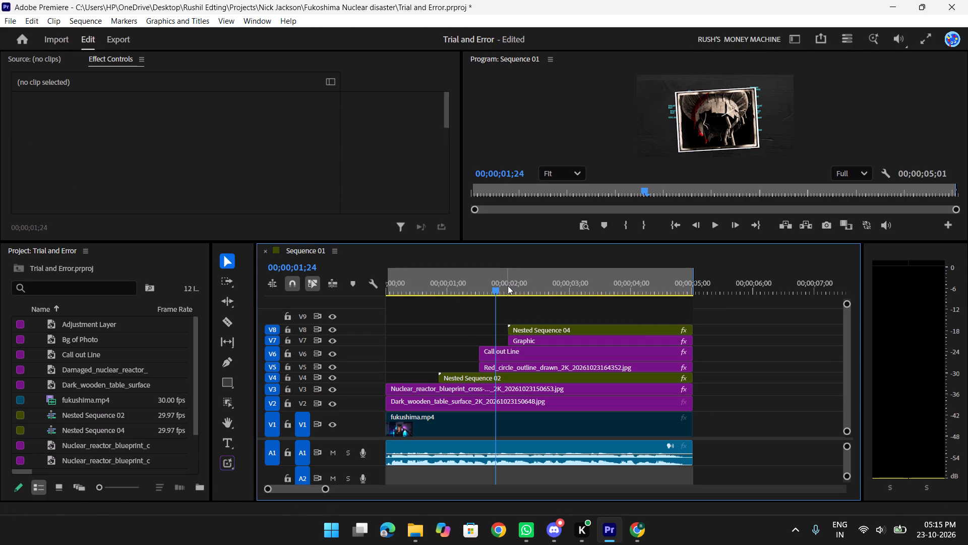
Nest the Nested Sequence 04 clip and the V7 Graphic clip together under the default name.
drag(752, 324, 582, 336)
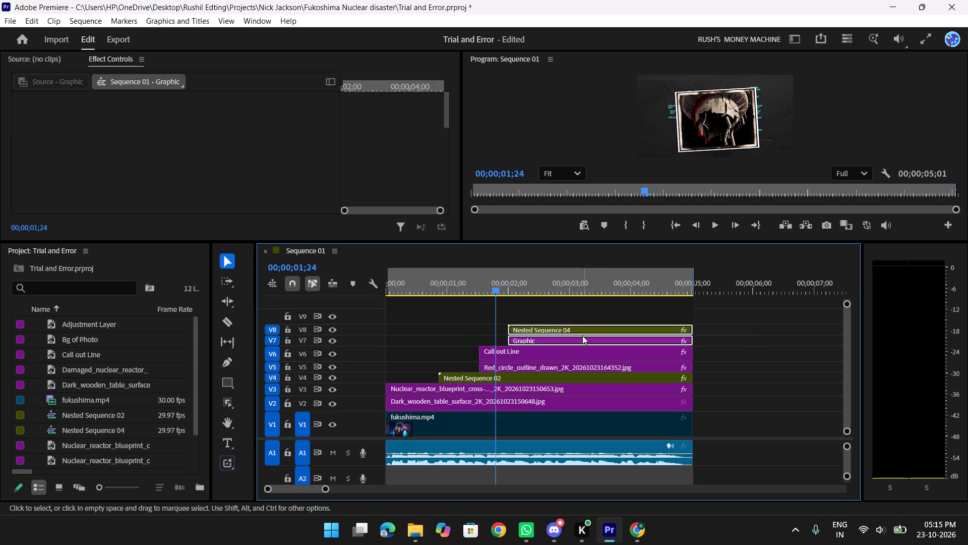
key(n)
click(514, 279)
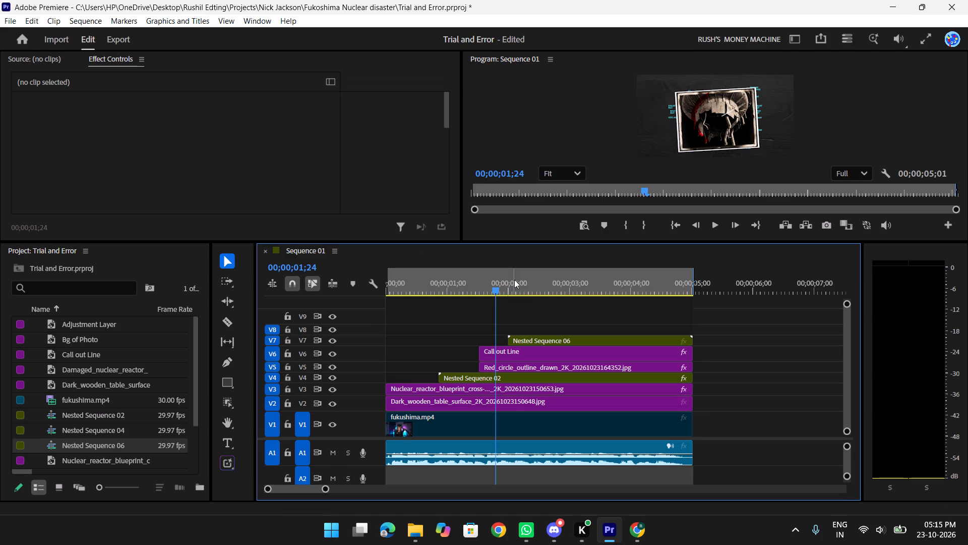
Play Sequence 01 from the start and replay the callout label's appearance to check its timing against the audio.
drag(495, 285, 343, 296)
key(space)
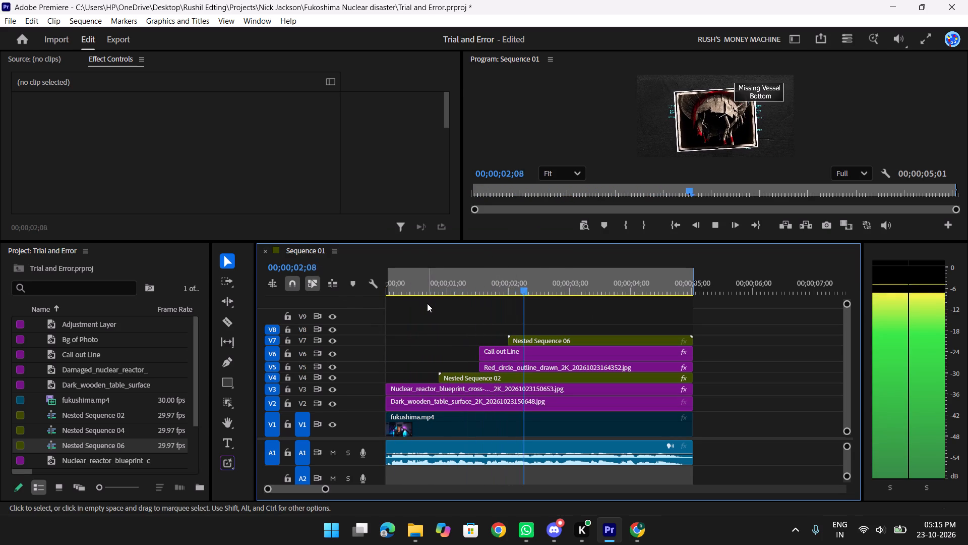
key(space)
key(space)
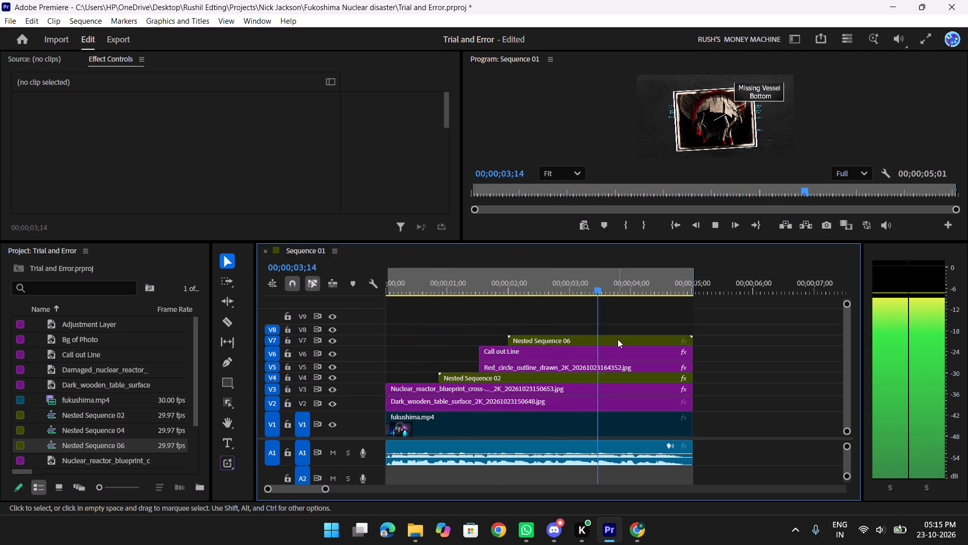
key(space)
click(618, 335)
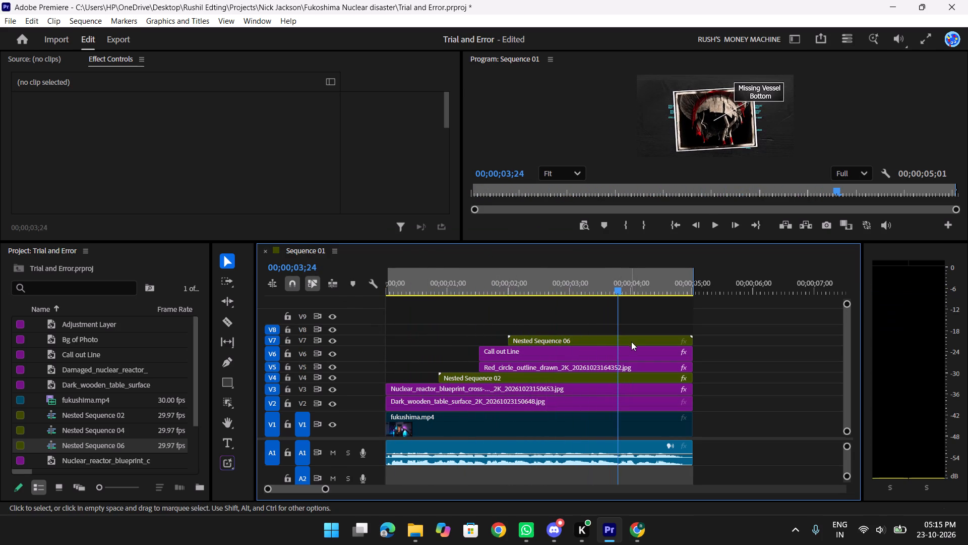
click(631, 337)
drag(620, 280, 429, 290)
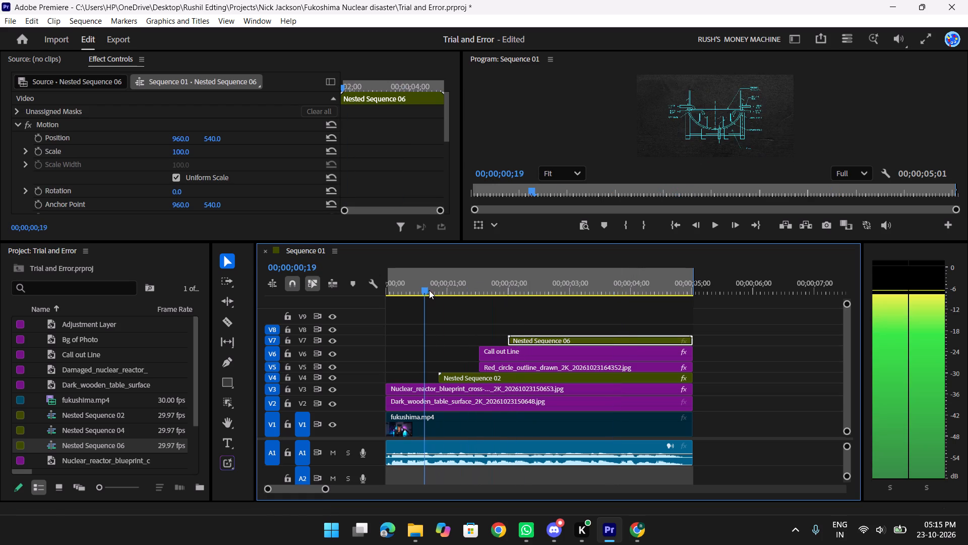
drag(429, 290, 439, 291)
key(space)
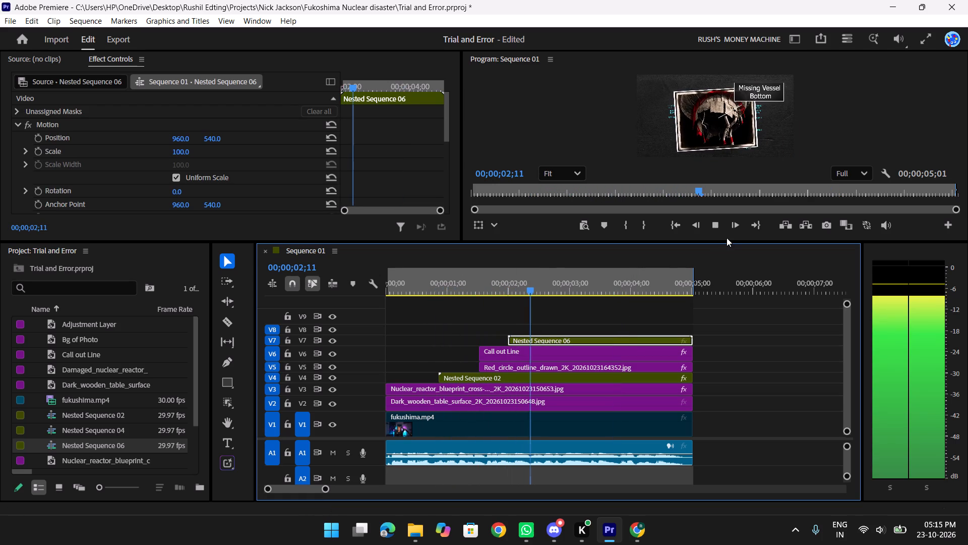
key(space)
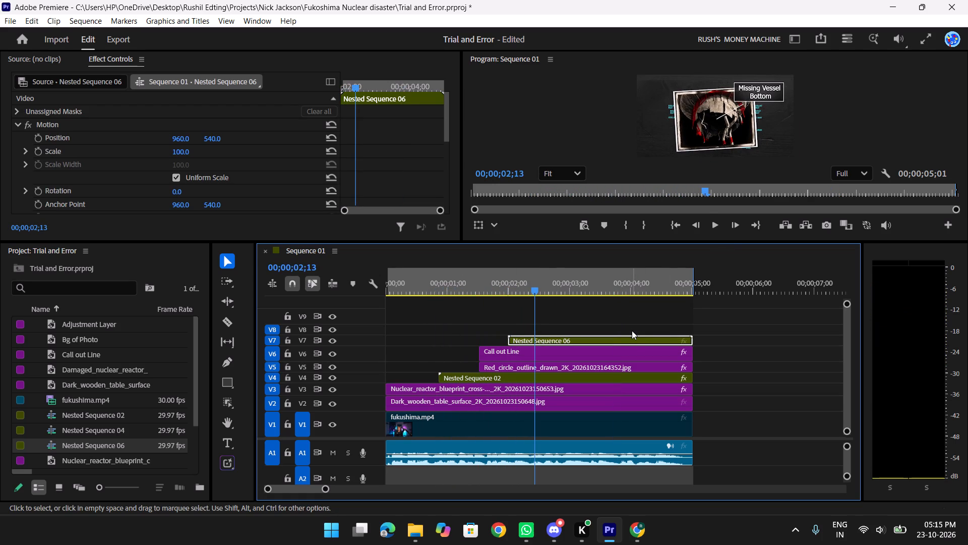
key(space)
key(space)
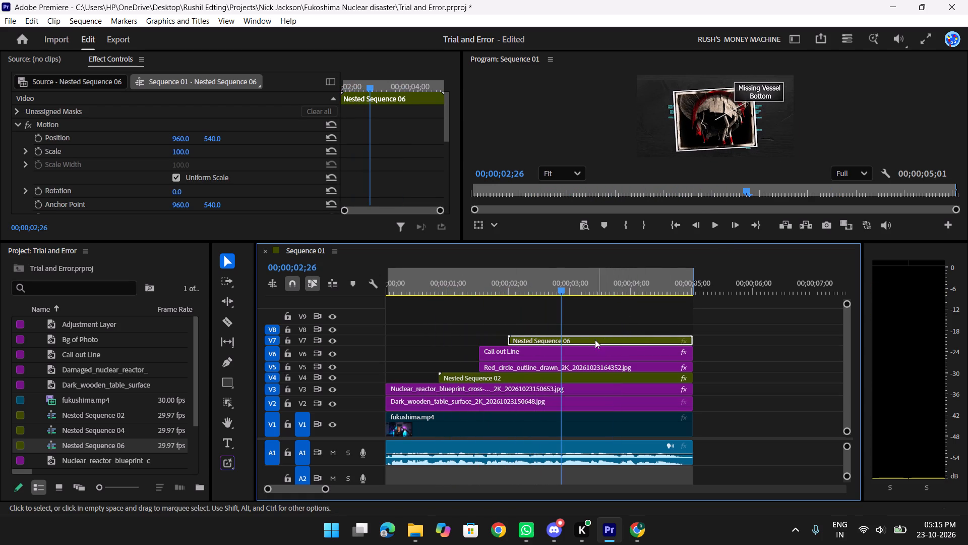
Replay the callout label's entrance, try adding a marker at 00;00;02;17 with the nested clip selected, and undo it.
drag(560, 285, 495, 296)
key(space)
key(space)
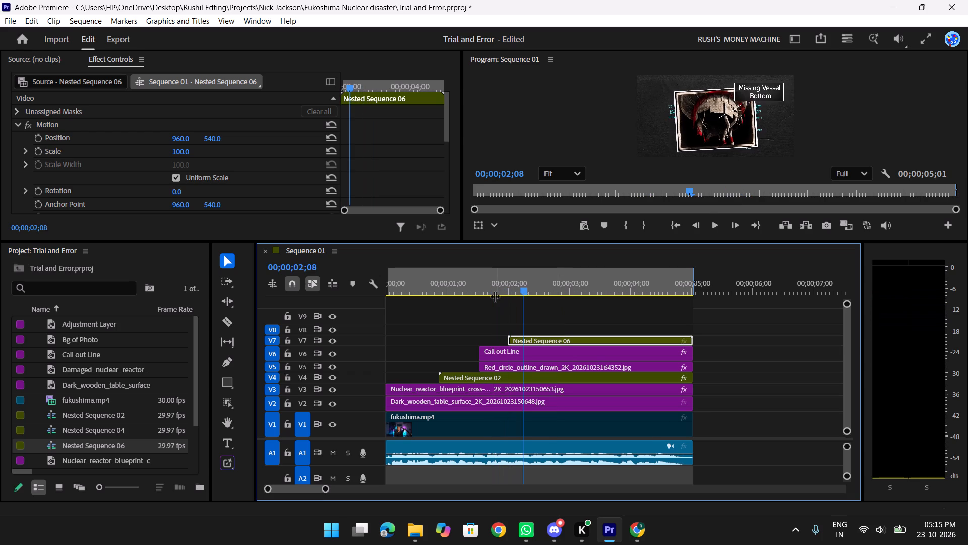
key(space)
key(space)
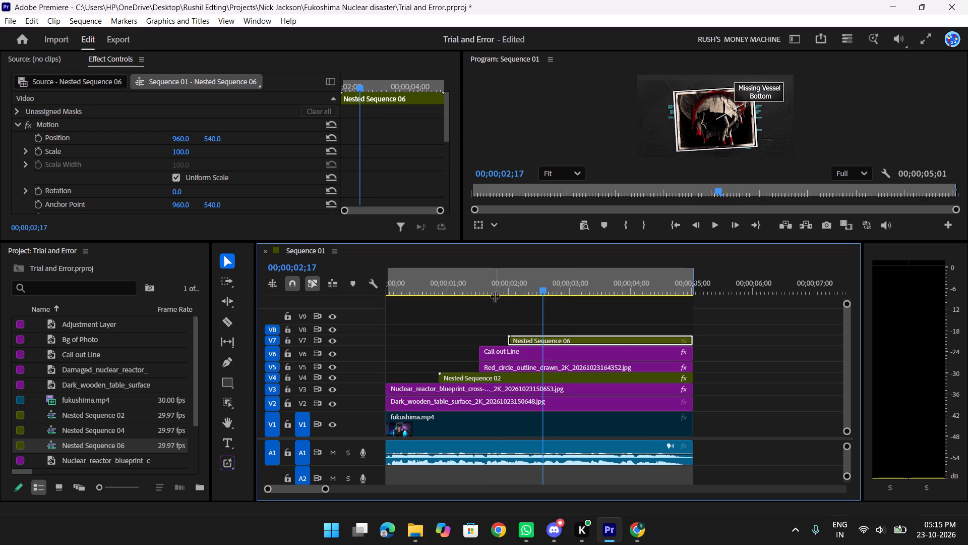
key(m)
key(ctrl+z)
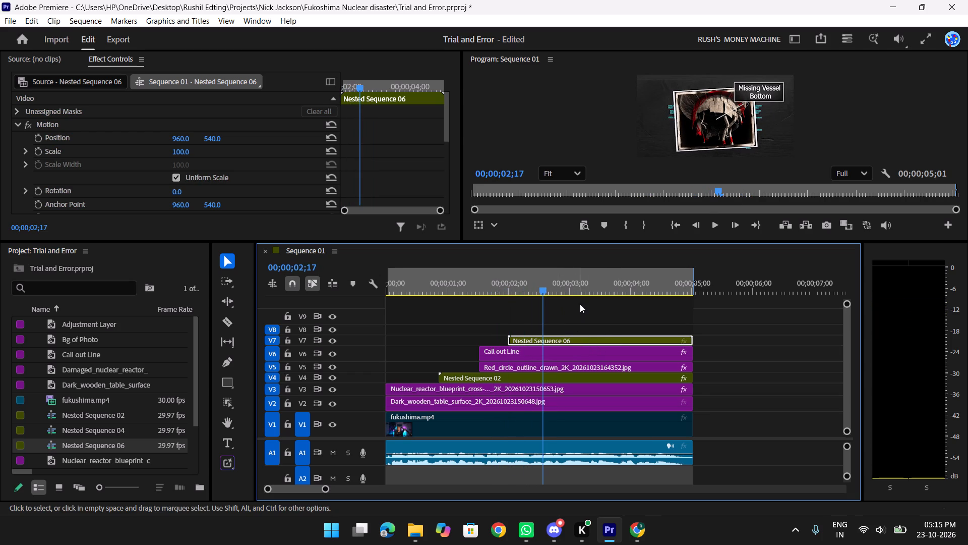
With no clip selected, find the callout's cue by replaying the section and add a sequence marker at 00;00;02;15.
click(604, 300)
click(601, 270)
drag(593, 289, 531, 289)
key(space)
key(space)
key(Left)
key(Left)
key(Left)
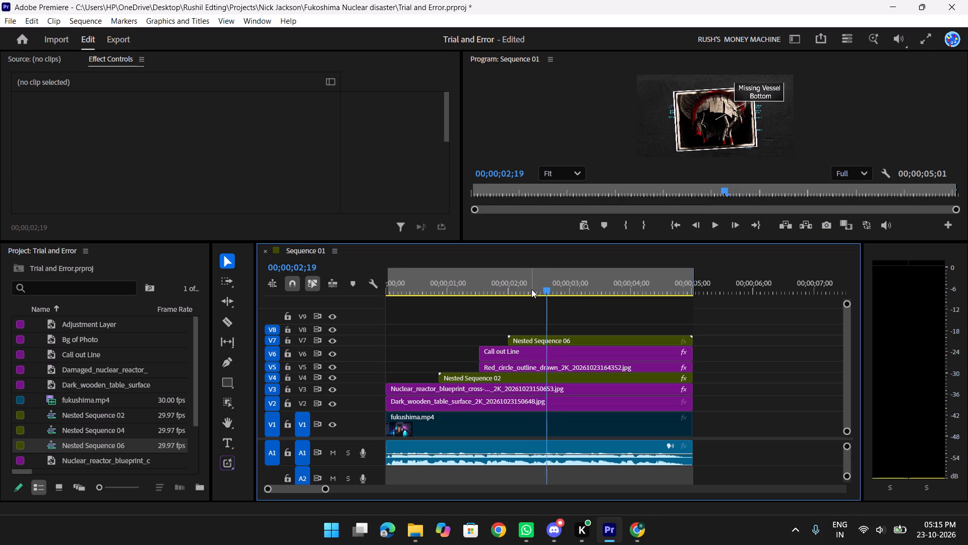
key(Left)
key(Left)
key(Left)
key(Left)
key(space)
key(space)
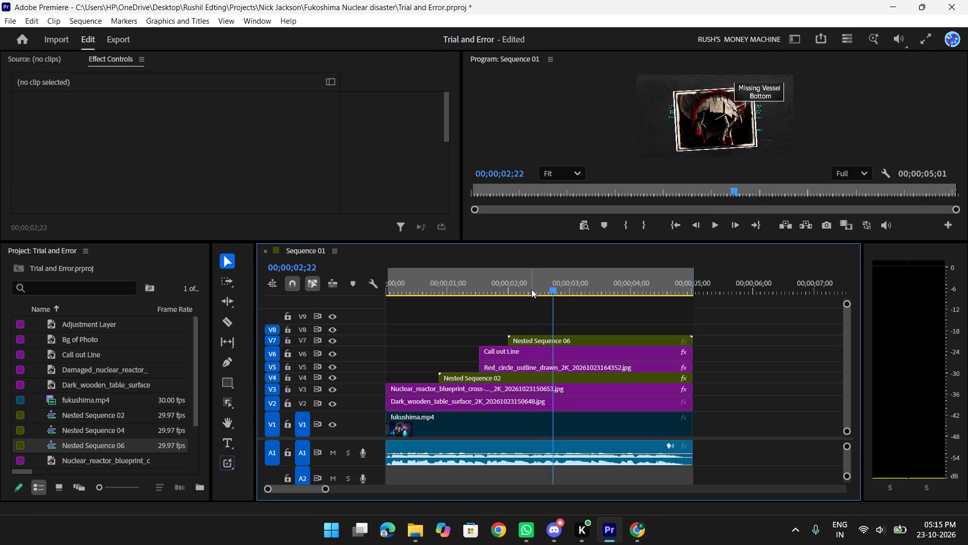
key(Left)
key(Left)
key(Left)
key(Left)
key(Left)
key(Left)
key(Left)
key(Left)
key(Left)
key(Left)
key(Left)
key(Left)
key(Left)
key(Left)
key(space)
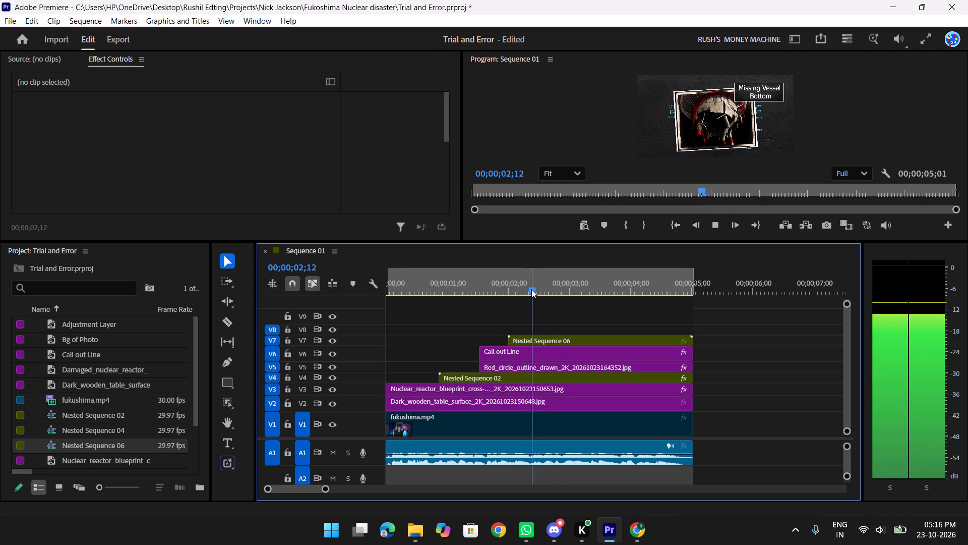
key(space)
key(m)
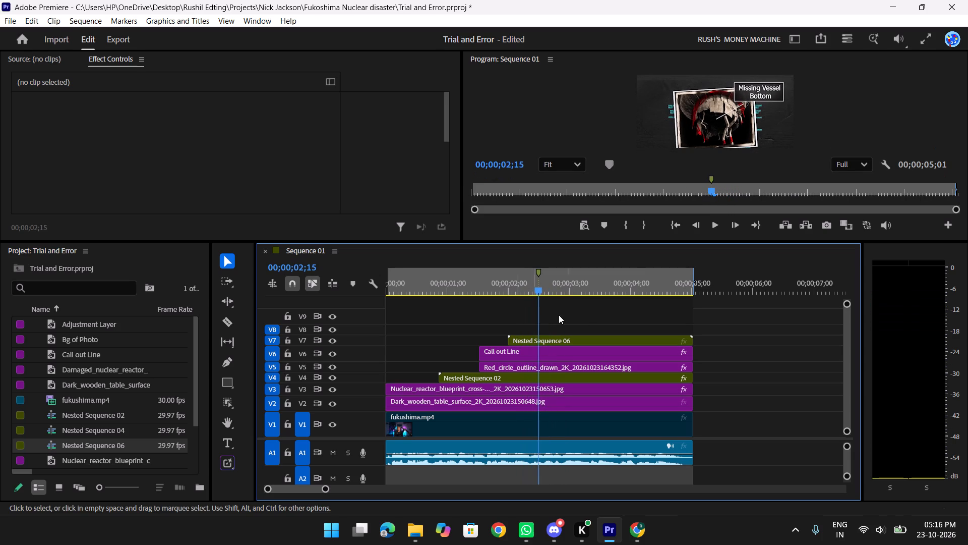
Move the Nested Sequence 06 clip on V7 so it starts at the 00;00;02;15 marker.
click(594, 311)
drag(538, 292, 577, 291)
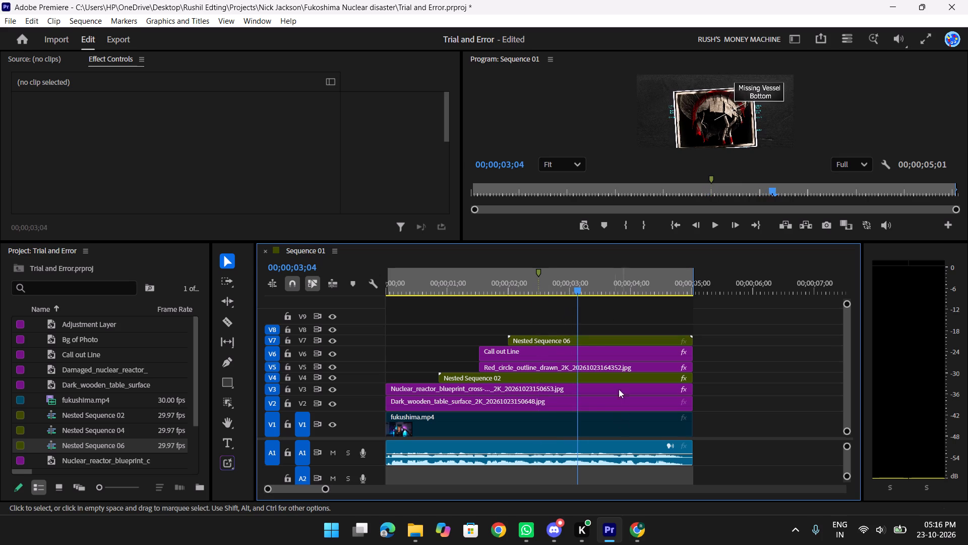
drag(540, 341, 577, 338)
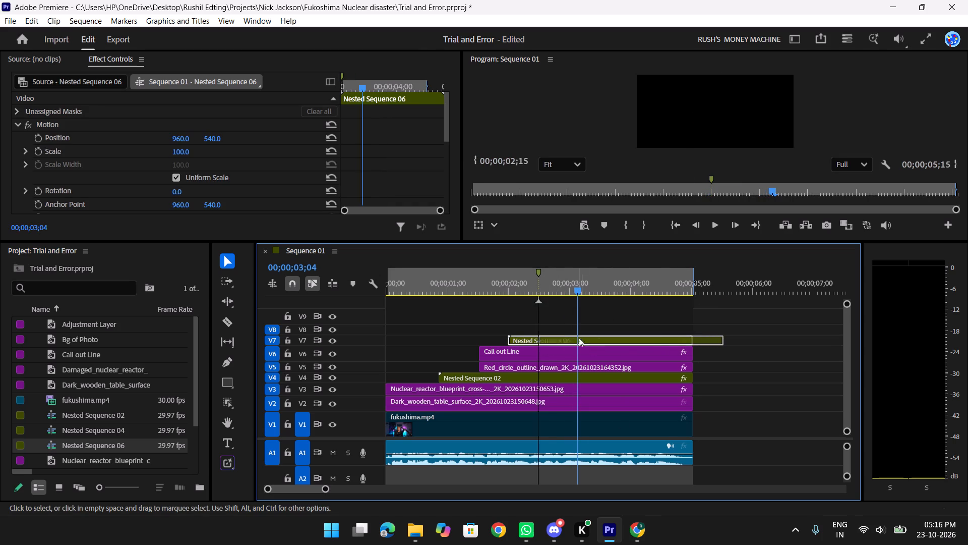
click(672, 335)
Move the Call out Line clip on V6 so it also starts at the 00;00;02;15 marker.
drag(571, 281, 518, 284)
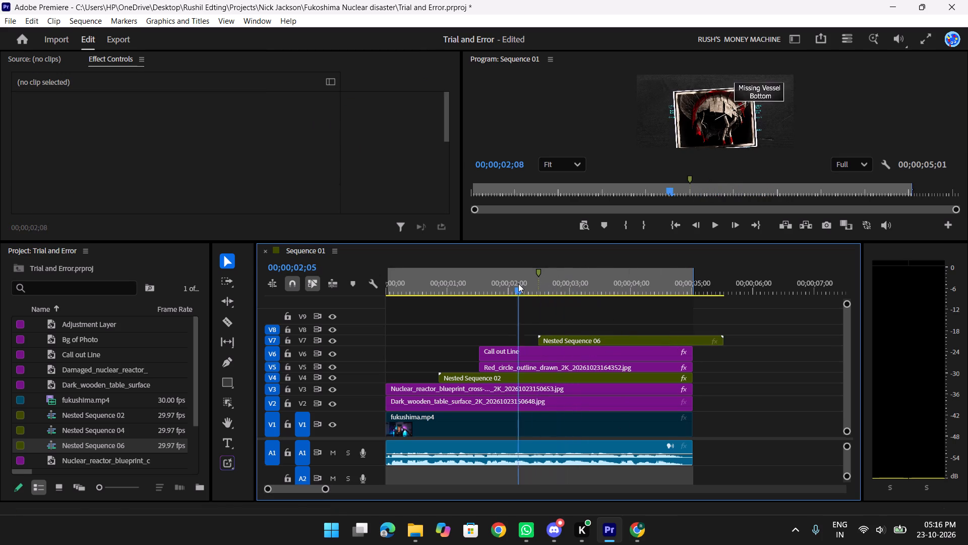
drag(518, 284, 516, 284)
drag(550, 354, 604, 351)
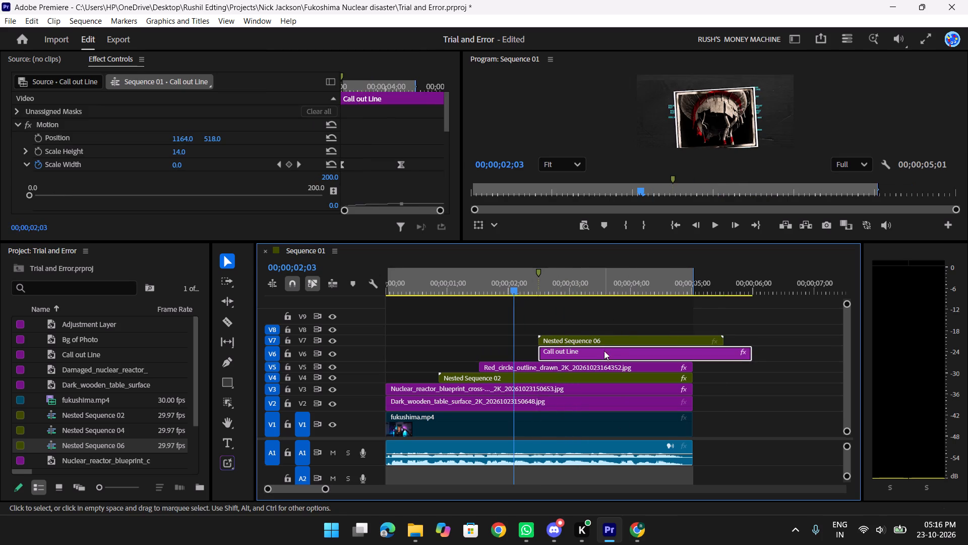
Move the Call out Line's ending Scale Width keyframe earlier, to about 00;00;03;01, and play back the line's entrance from 00;00;02;15.
drag(513, 284, 573, 295)
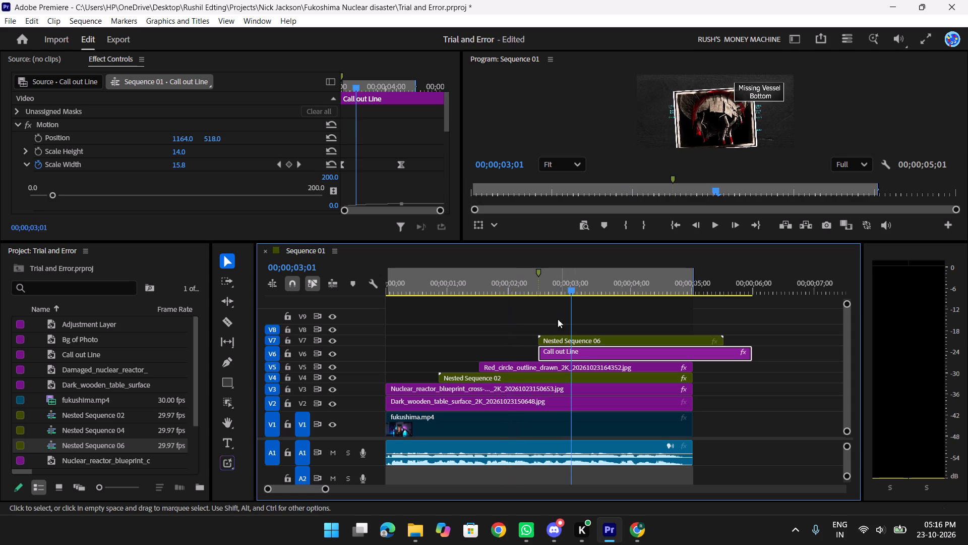
click(583, 355)
scroll(387, 195, down, 4)
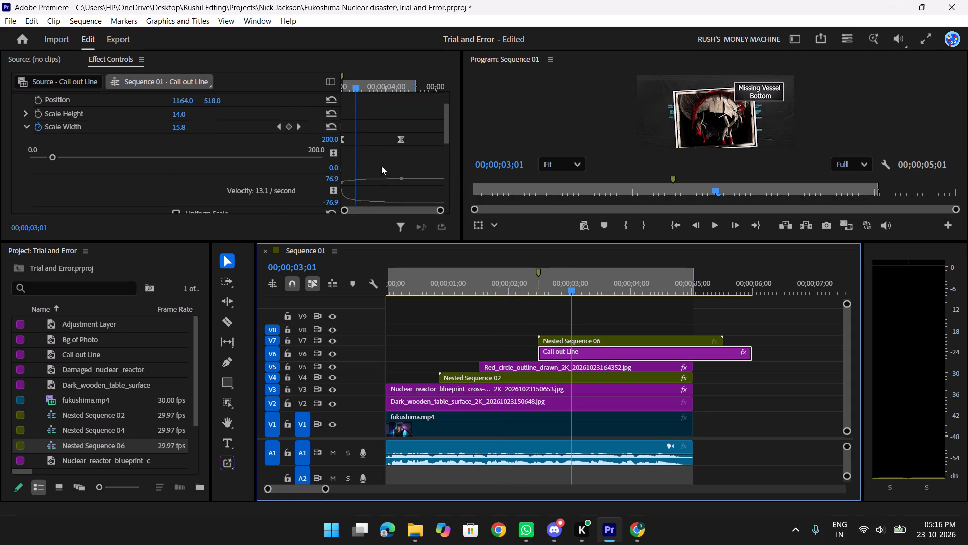
drag(399, 113, 350, 114)
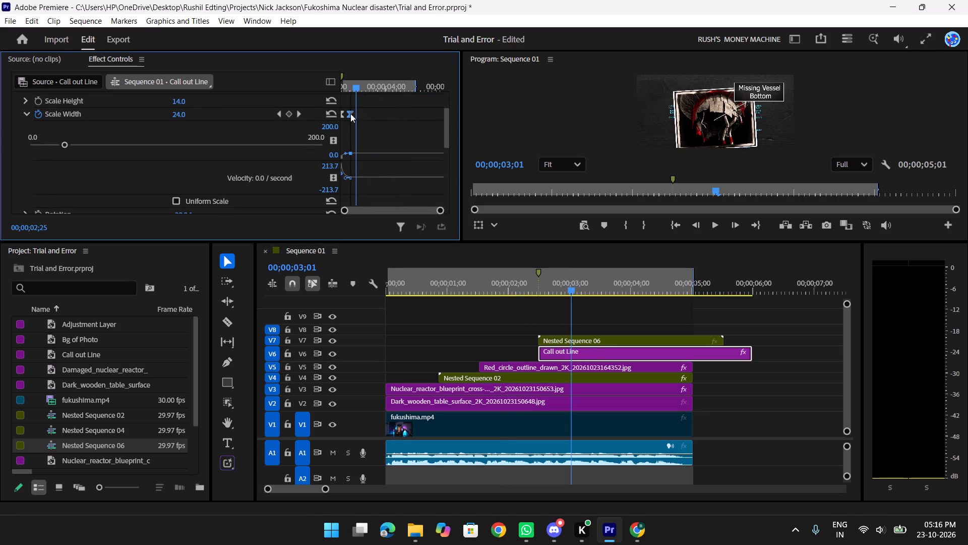
drag(350, 114, 355, 115)
drag(355, 87, 255, 92)
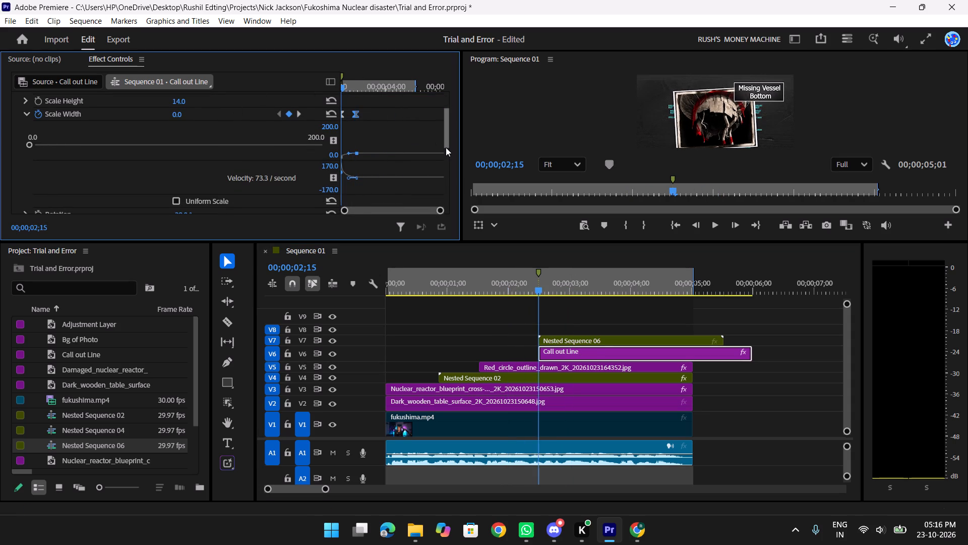
key(space)
key(space)
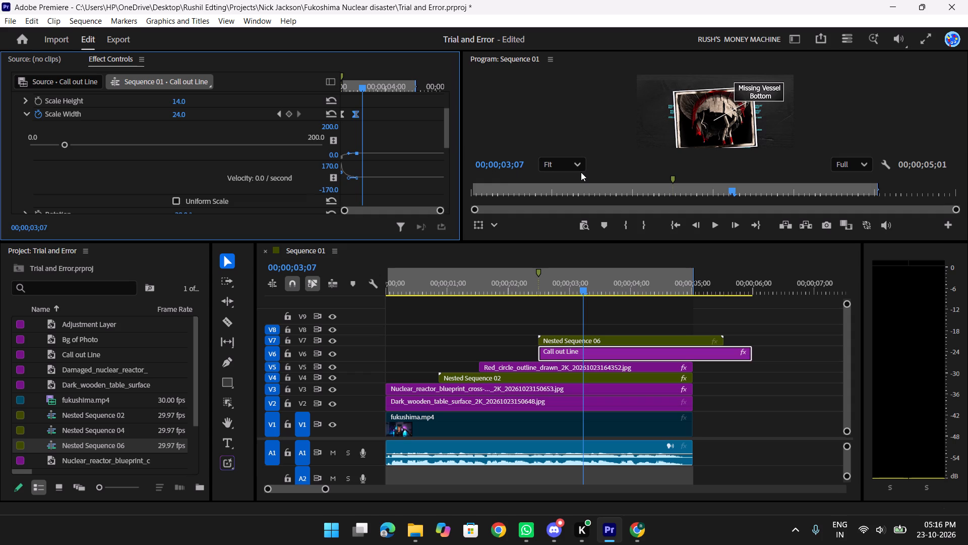
Add Position keyframes to the Nested Sequence 06 clip at its start, 00;00;02;15, and at 00;00;03;07, both at 960, 540.
click(636, 342)
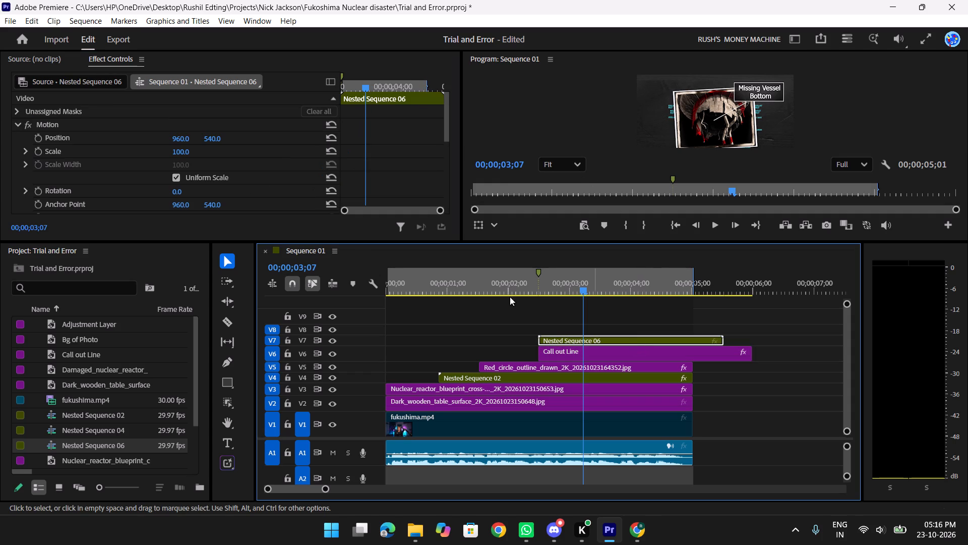
scroll(420, 167, down, 7)
scroll(358, 178, up, 2)
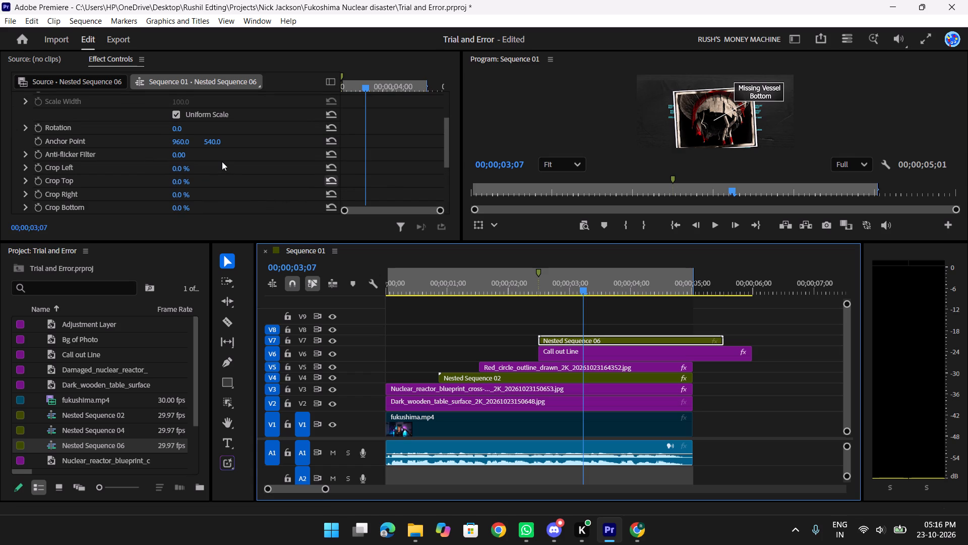
scroll(220, 160, up, 7)
click(40, 140)
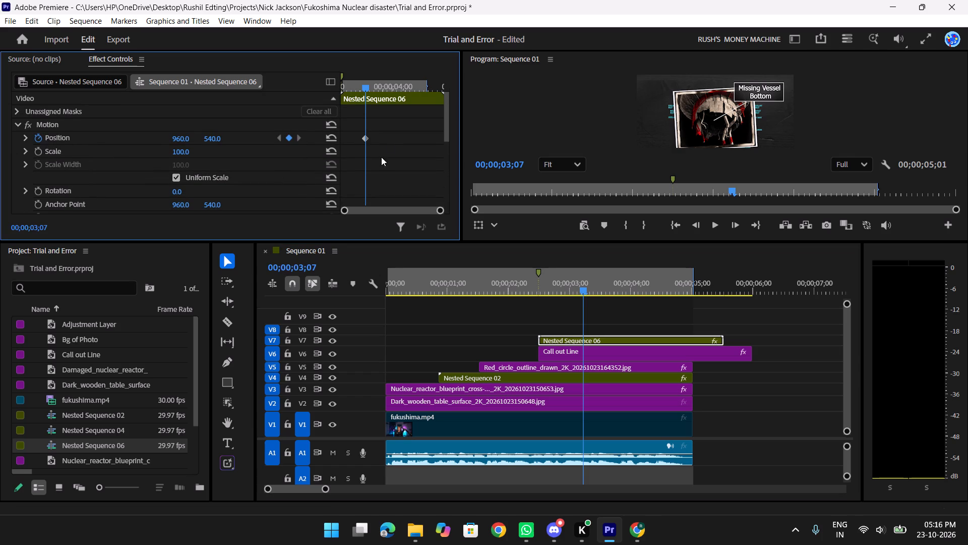
drag(375, 140, 322, 143)
drag(365, 137, 339, 137)
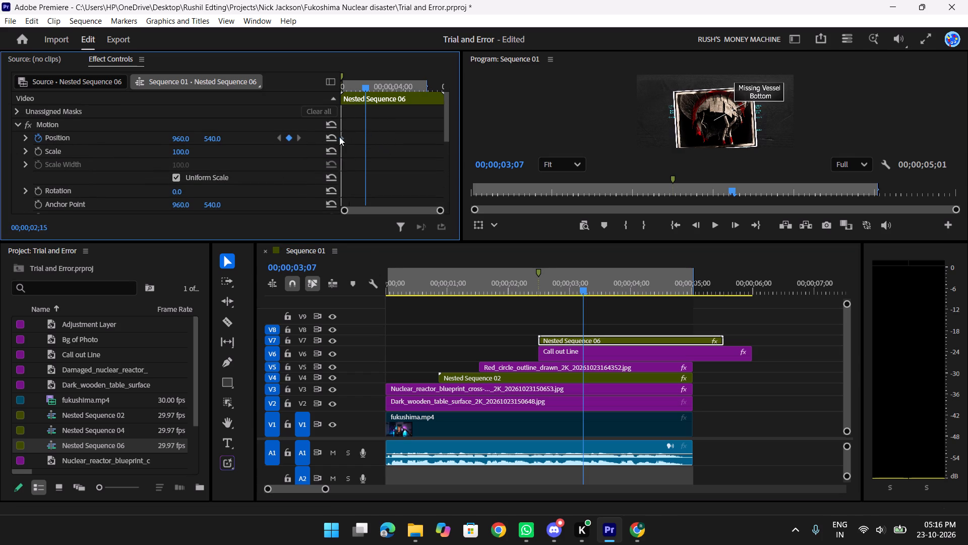
drag(339, 137, 333, 137)
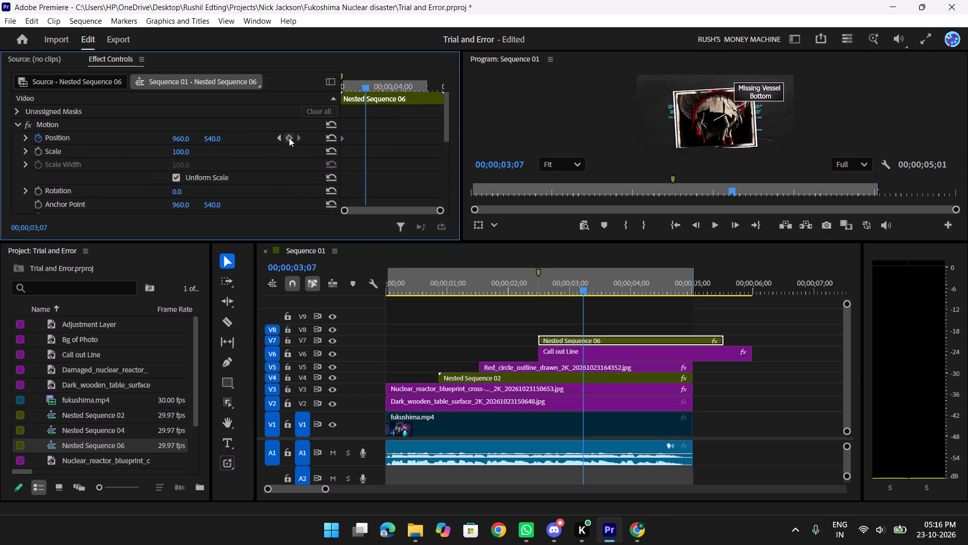
click(289, 138)
Set the vertical Position to 684 at Nested Sequence 06's first keyframe so the label rises into place, and check both keyframes.
click(276, 137)
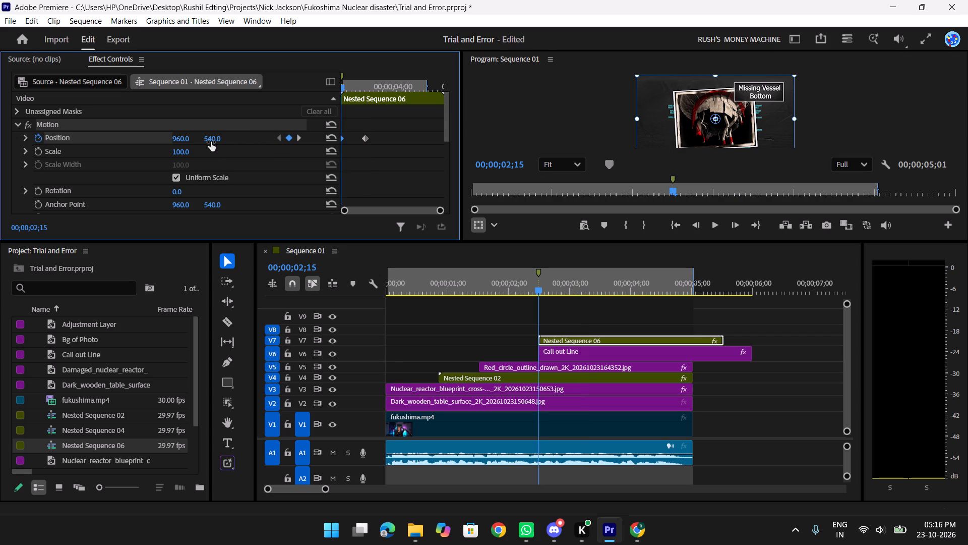
drag(211, 141, 244, 136)
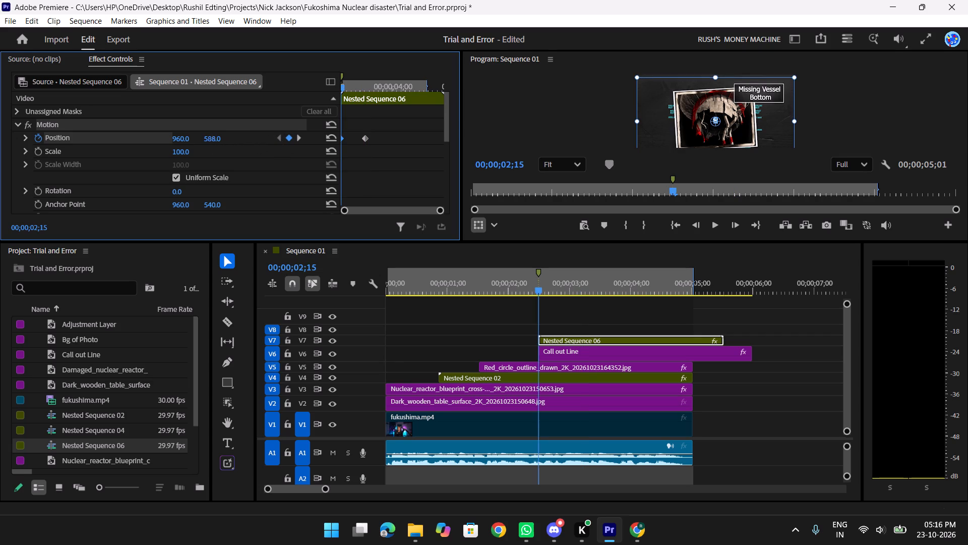
drag(244, 136, 301, 136)
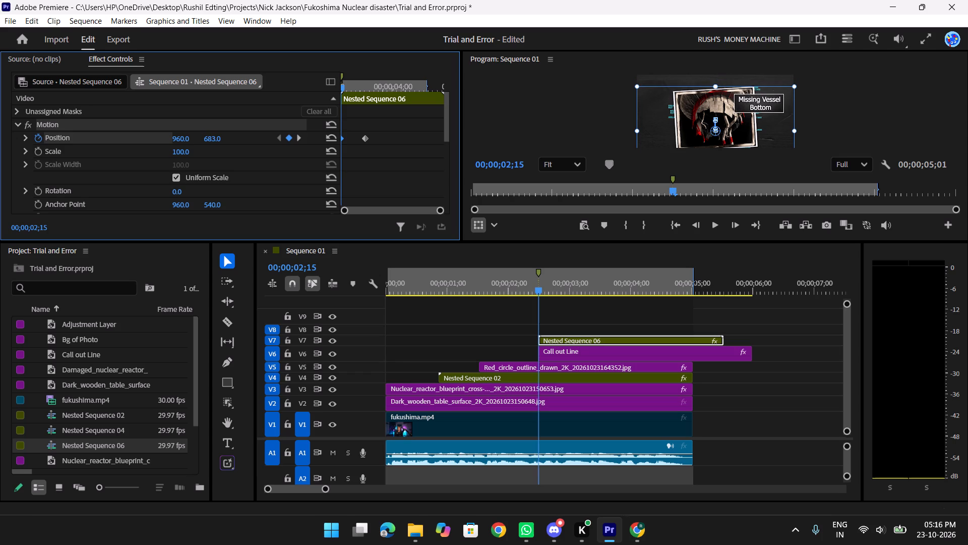
drag(301, 136, 301, 136)
scroll(138, 146, down, 6)
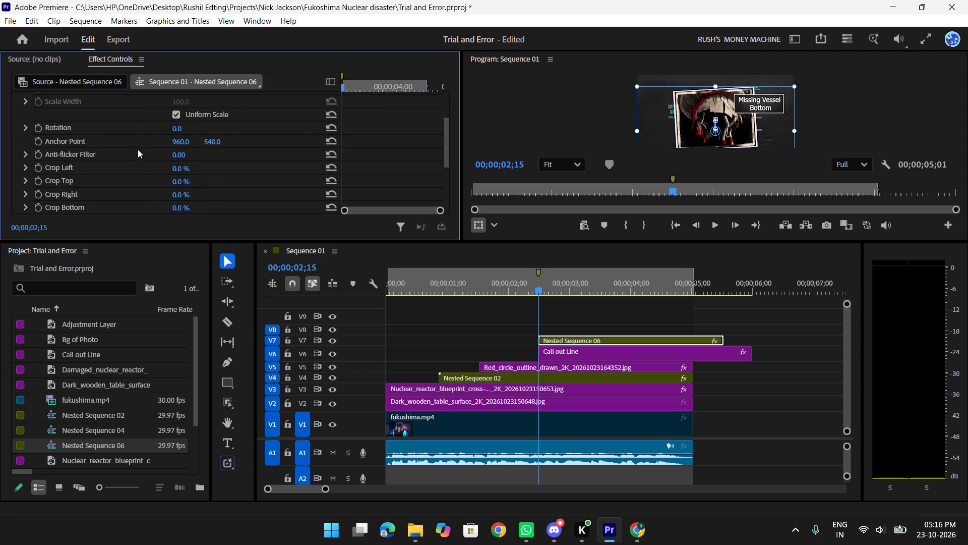
scroll(171, 158, up, 6)
click(302, 139)
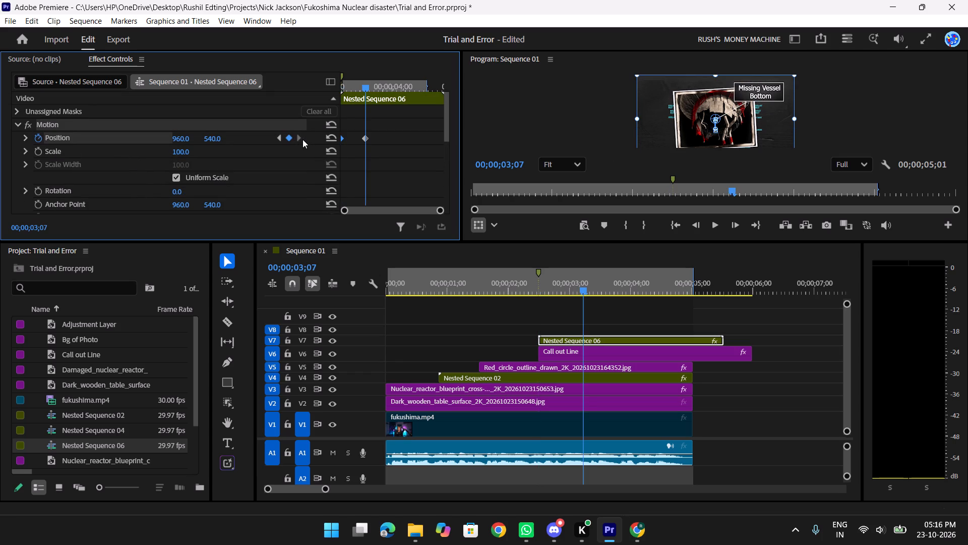
click(276, 139)
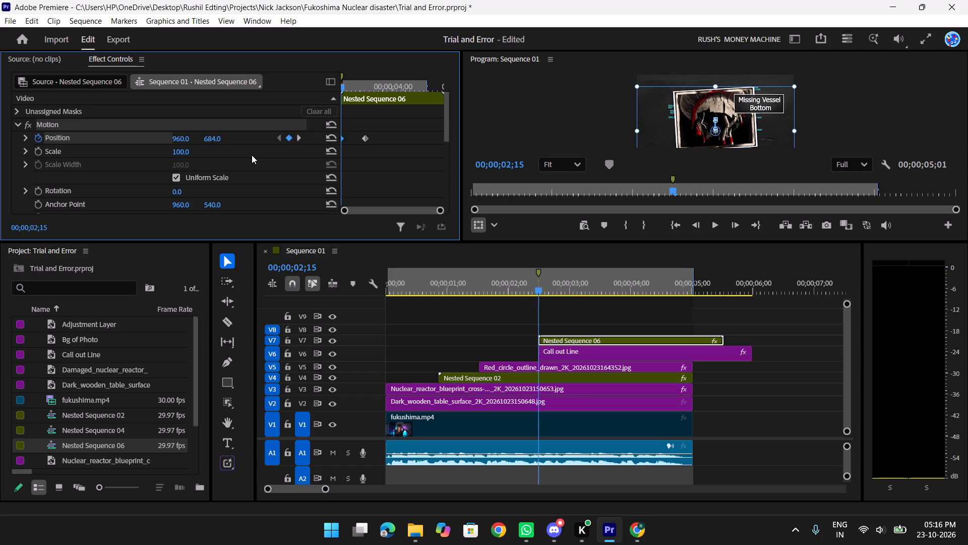
Enable Opacity keyframing on Nested Sequence 06 at 00;00;02;15 and set the opacity to 0%.
scroll(222, 175, down, 14)
scroll(75, 190, up, 4)
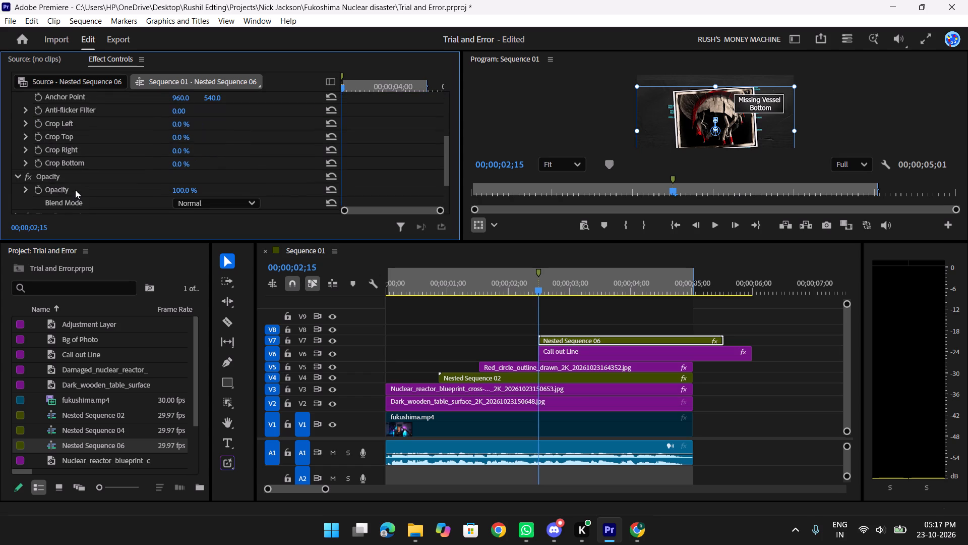
click(40, 190)
scroll(237, 177, down, 1)
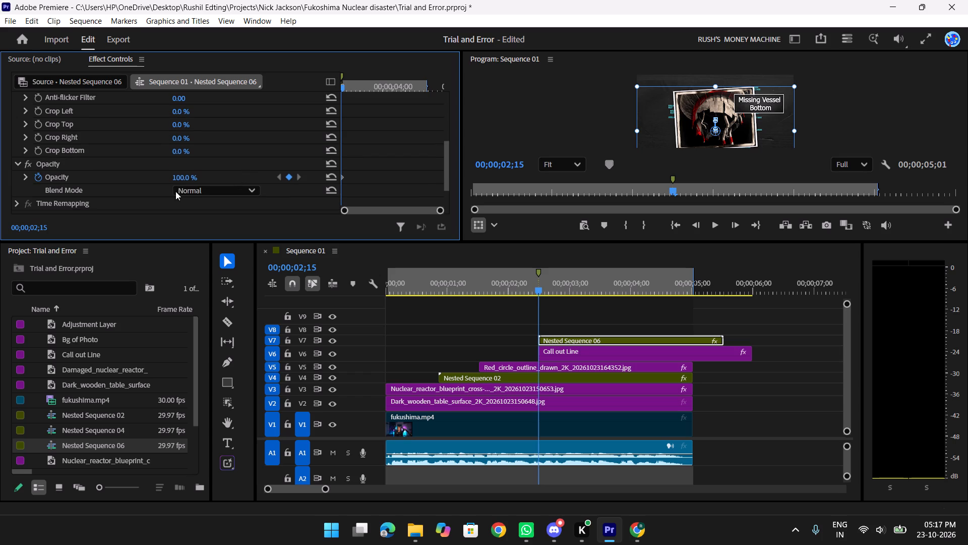
click(189, 179)
key(0)
key(Return)
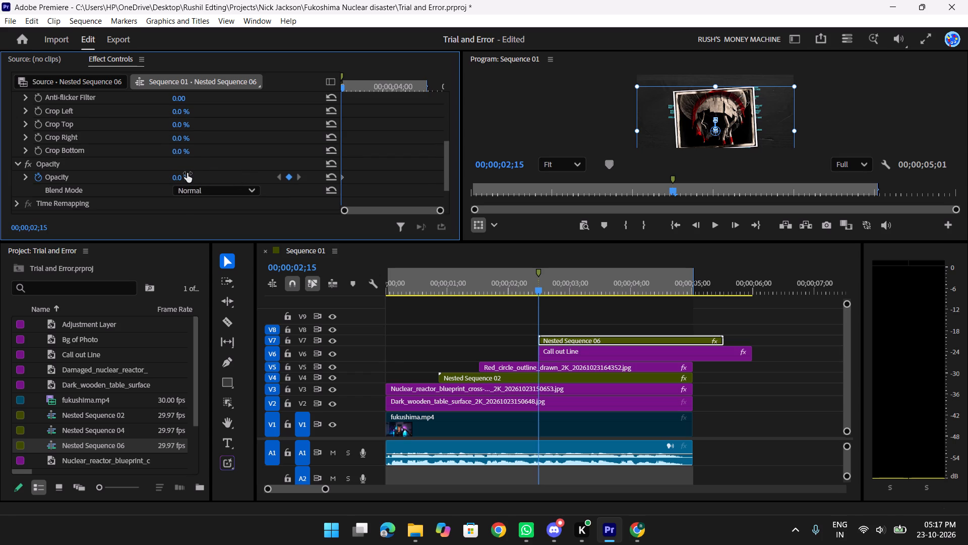
Set Nested Sequence 06's opacity to 100% at the second Position keyframe's time, 00;00;03;07.
scroll(245, 147, up, 9)
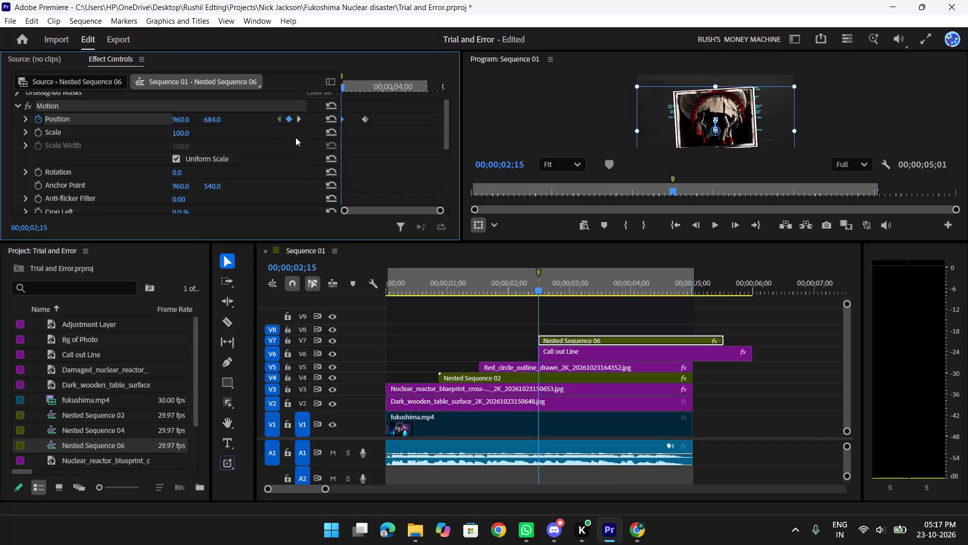
click(298, 135)
click(276, 129)
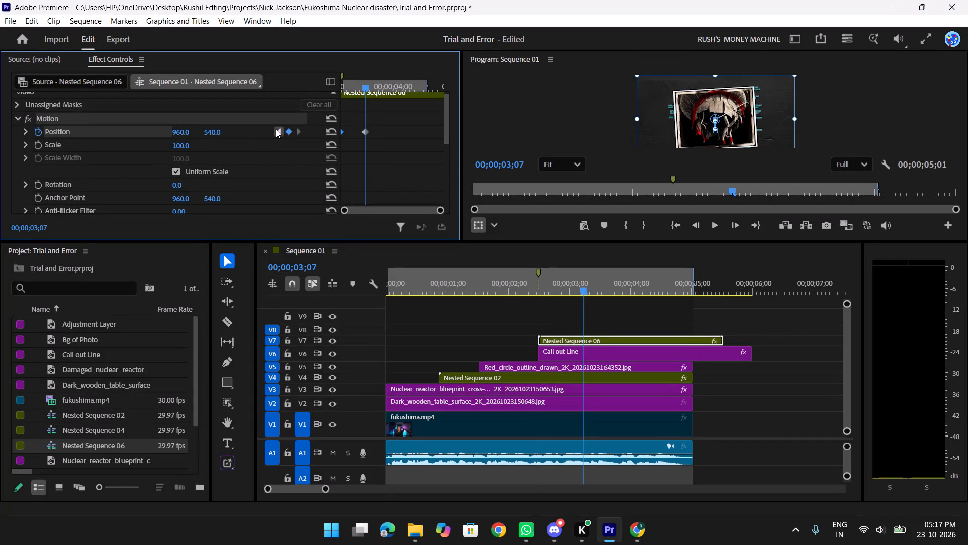
scroll(248, 154, down, 8)
scroll(208, 191, down, 3)
scroll(208, 189, up, 8)
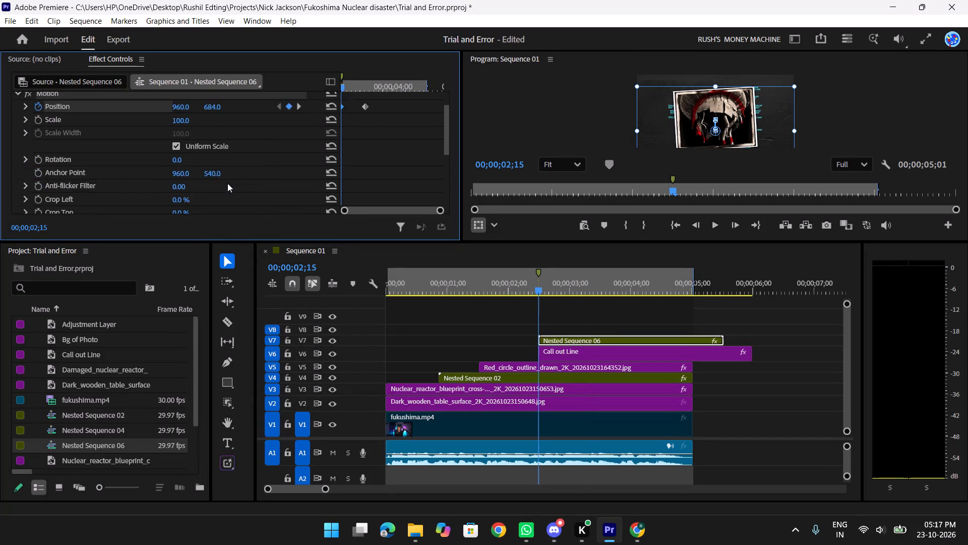
scroll(227, 183, up, 5)
click(302, 139)
scroll(218, 213, down, 13)
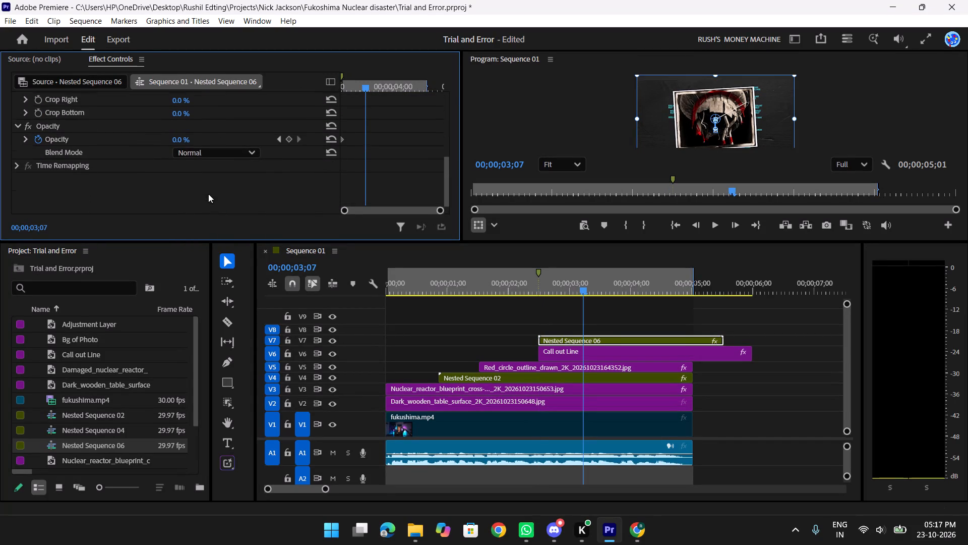
click(196, 141)
text(100)
key(Return)
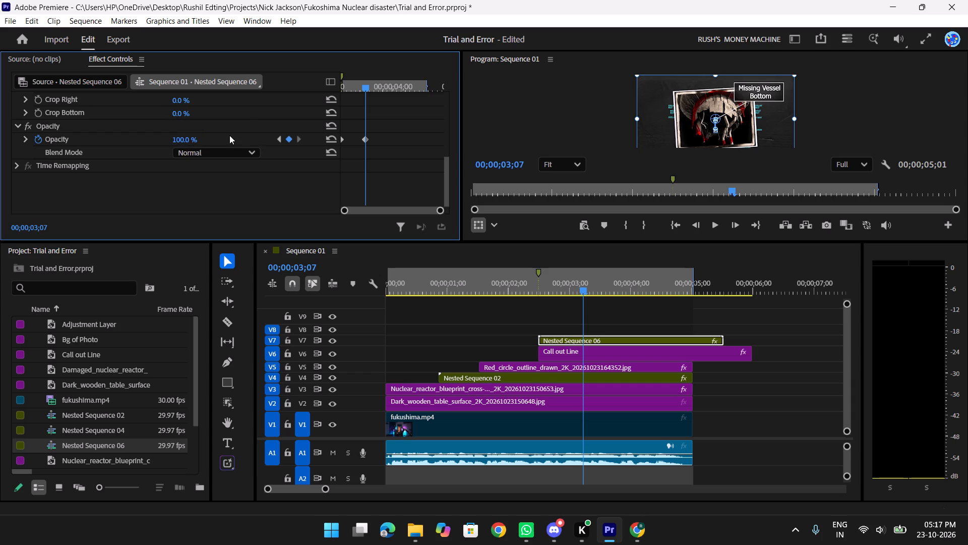
Select both Position keyframes of Nested Sequence 06 and apply Ease In temporal interpolation to them.
scroll(229, 137, up, 10)
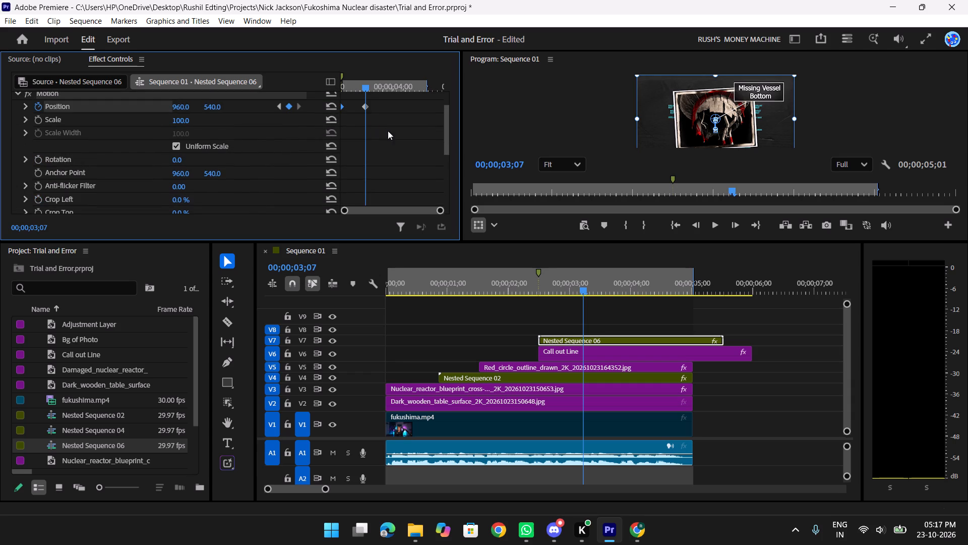
scroll(0, 544, up, 1)
drag(402, 120, 337, 102)
right_click(364, 99)
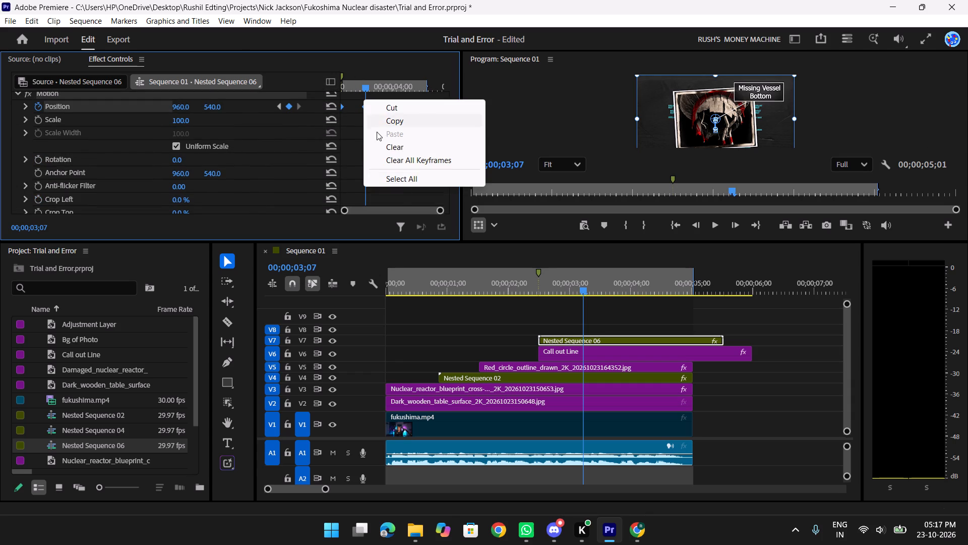
click(351, 154)
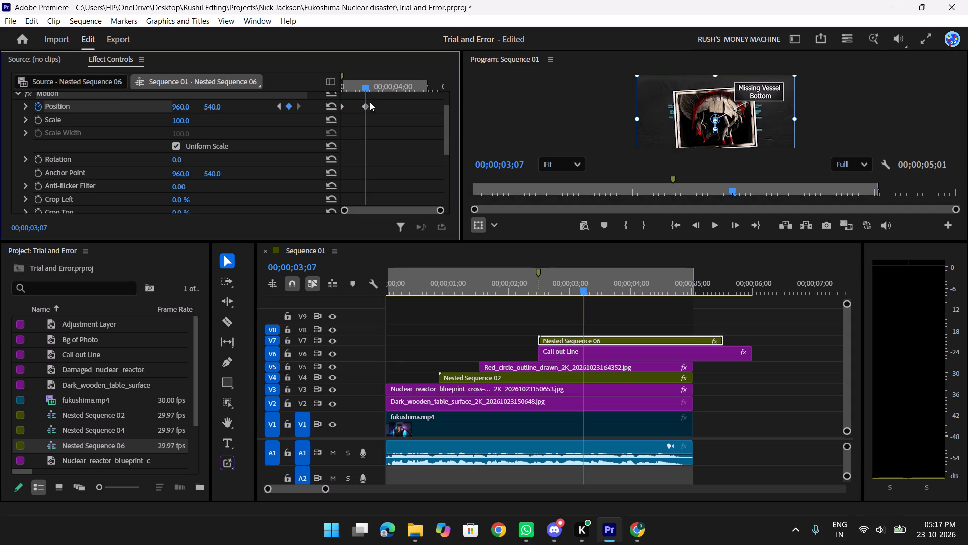
drag(378, 112, 330, 94)
drag(380, 115, 327, 108)
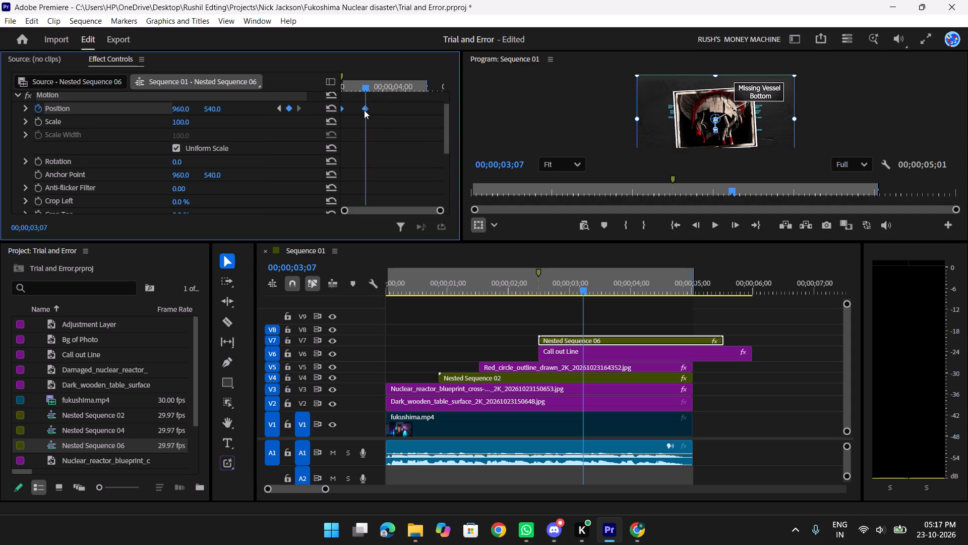
right_click(364, 110)
right_click(352, 135)
right_click(365, 107)
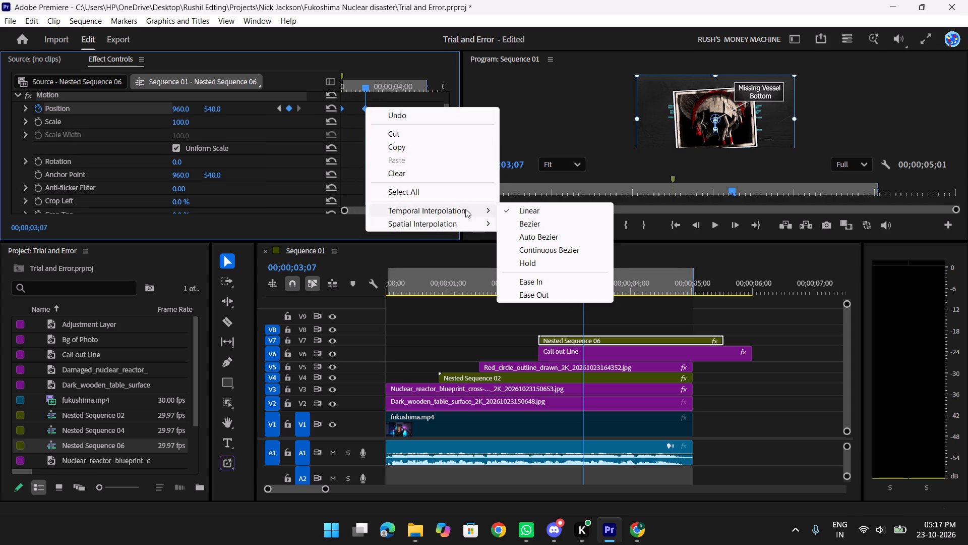
click(549, 285)
right_drag(362, 106, 365, 111)
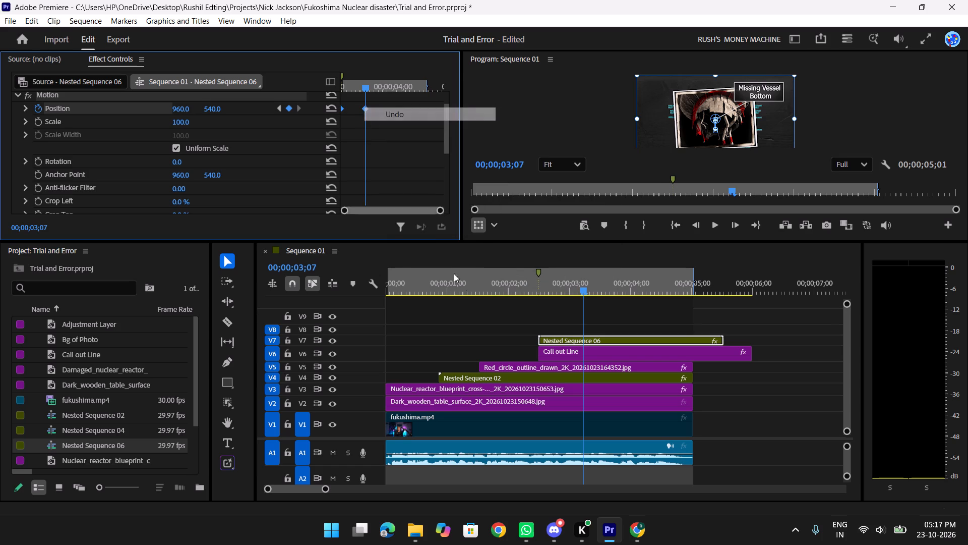
right_click(365, 103)
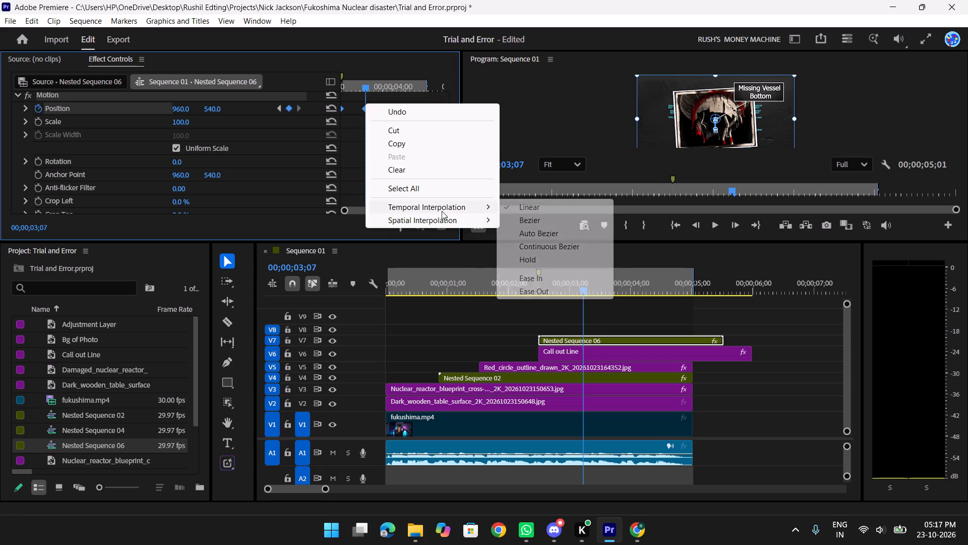
click(455, 207)
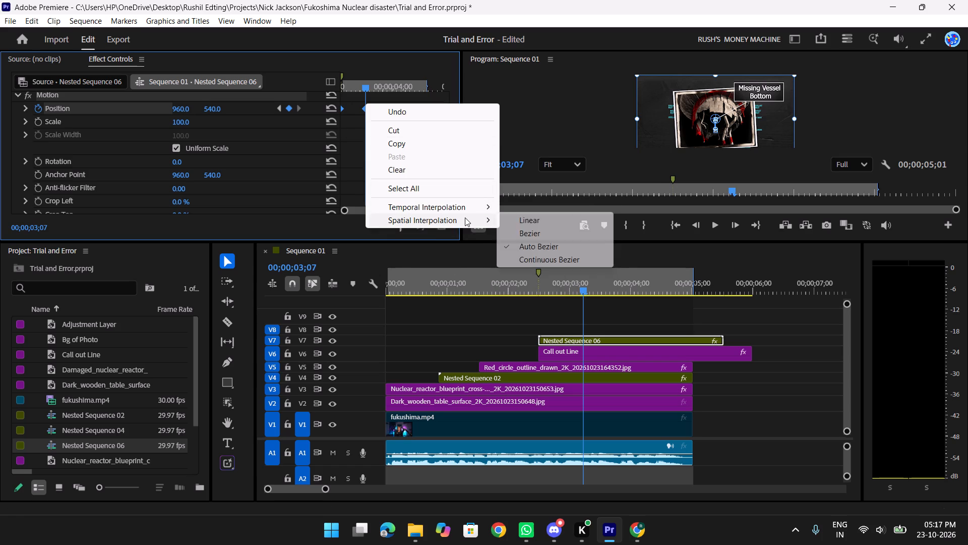
click(475, 204)
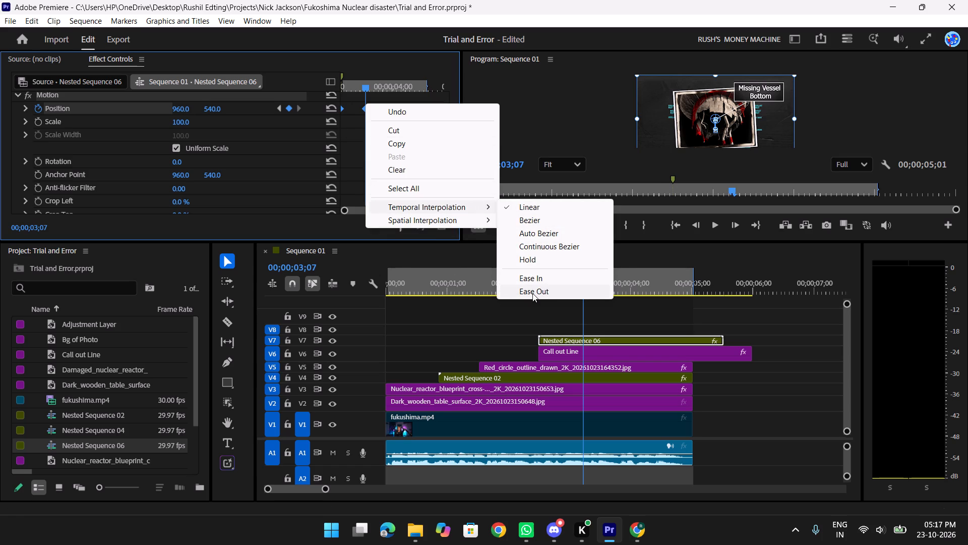
click(531, 279)
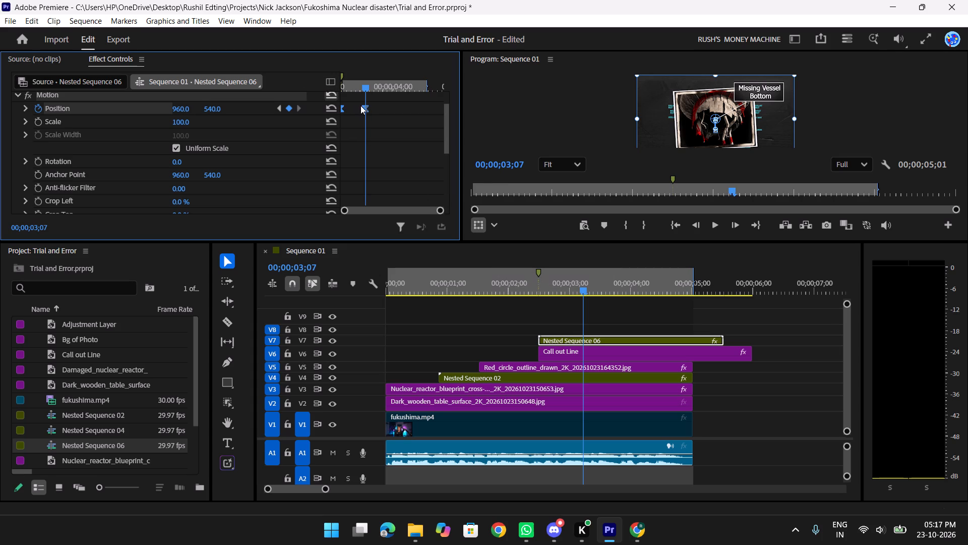
Select both of Nested Sequence 06's Position keyframes and apply Ease Out temporal interpolation to them.
right_click(360, 105)
drag(342, 137, 349, 136)
click(364, 113)
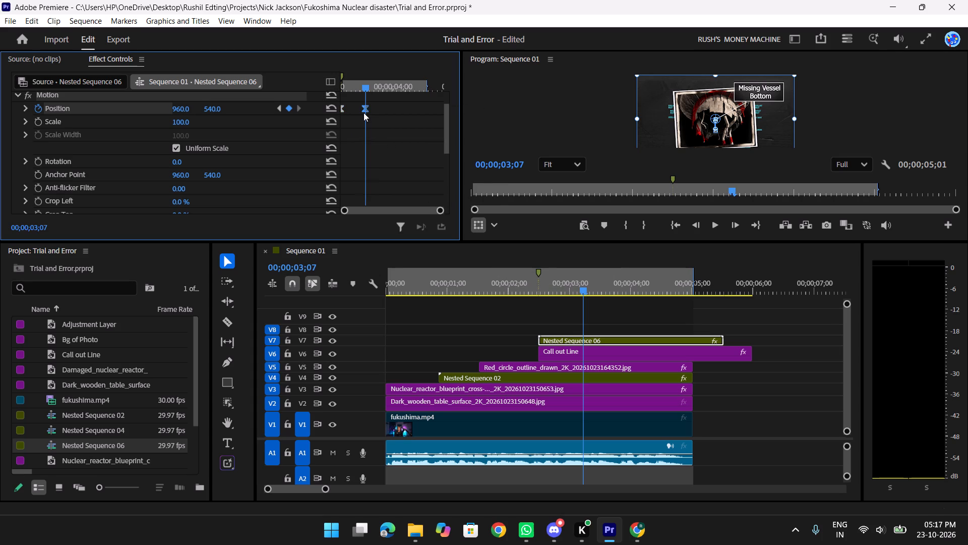
right_click(364, 113)
click(334, 140)
drag(382, 101, 328, 105)
right_click(366, 107)
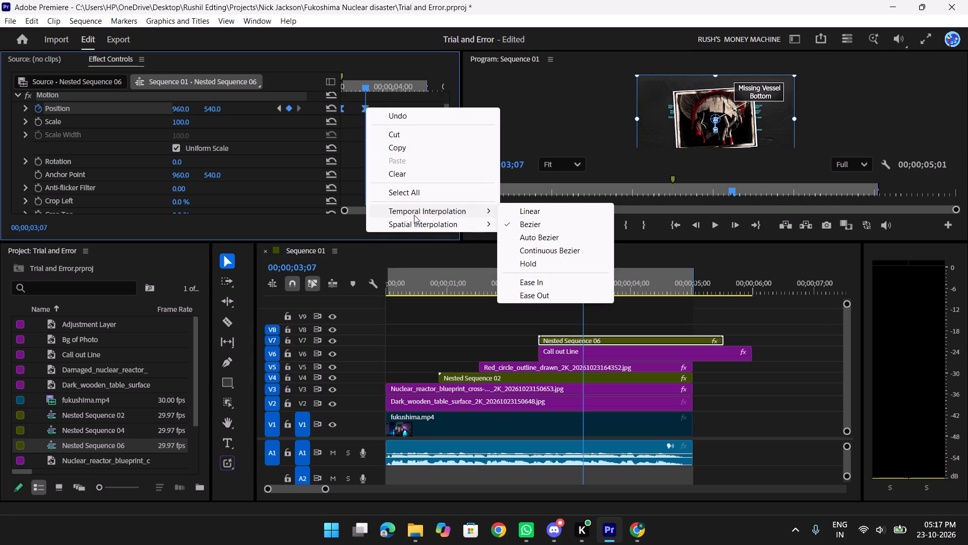
click(546, 295)
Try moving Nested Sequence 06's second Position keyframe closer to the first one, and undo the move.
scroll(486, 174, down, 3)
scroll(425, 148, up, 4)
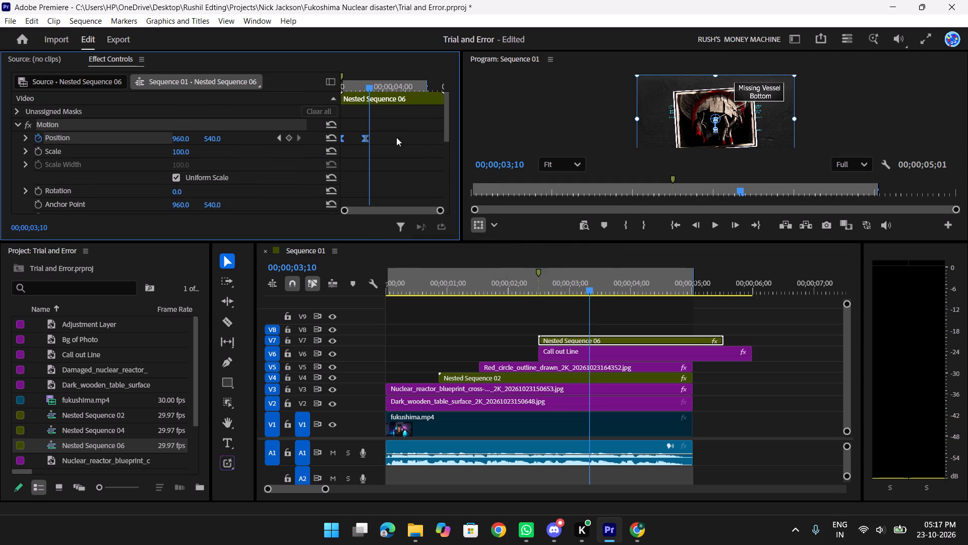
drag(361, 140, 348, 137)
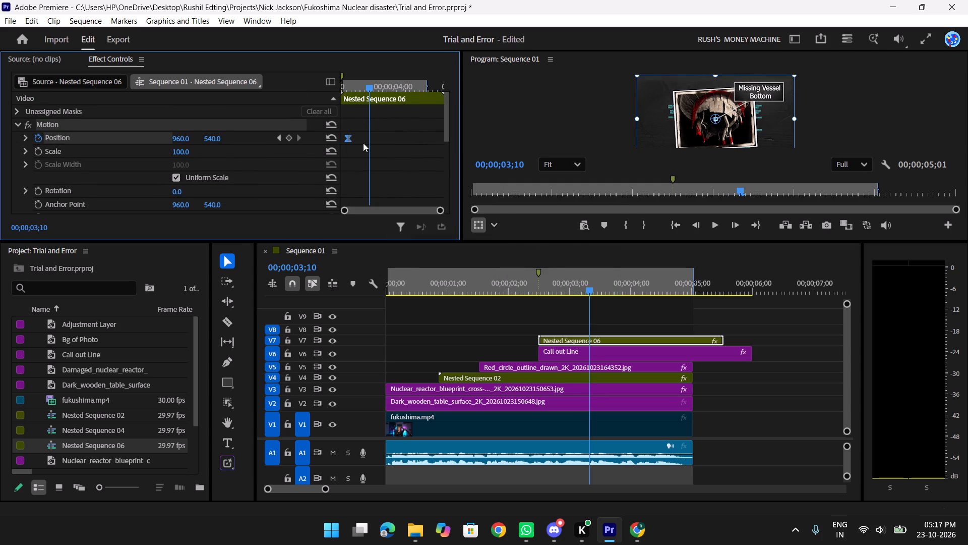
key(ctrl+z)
Move Nested Sequence 06's second Position keyframe out to 00;00;05;04 to lengthen the label's rise.
click(390, 157)
drag(364, 140, 411, 145)
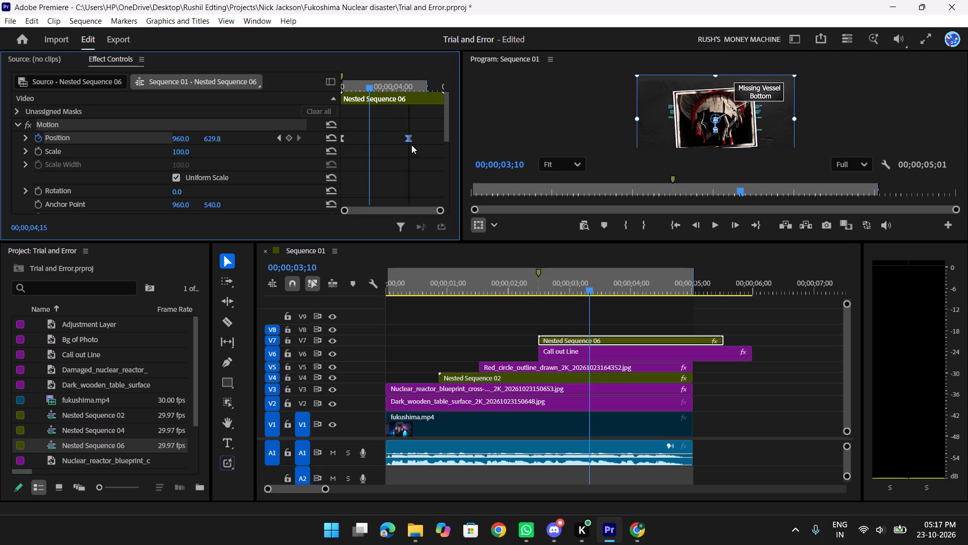
drag(411, 145, 431, 148)
Move Nested Sequence 06's second Opacity keyframe to 00;00;05;04, aligned with the second Position keyframe.
scroll(429, 148, down, 18)
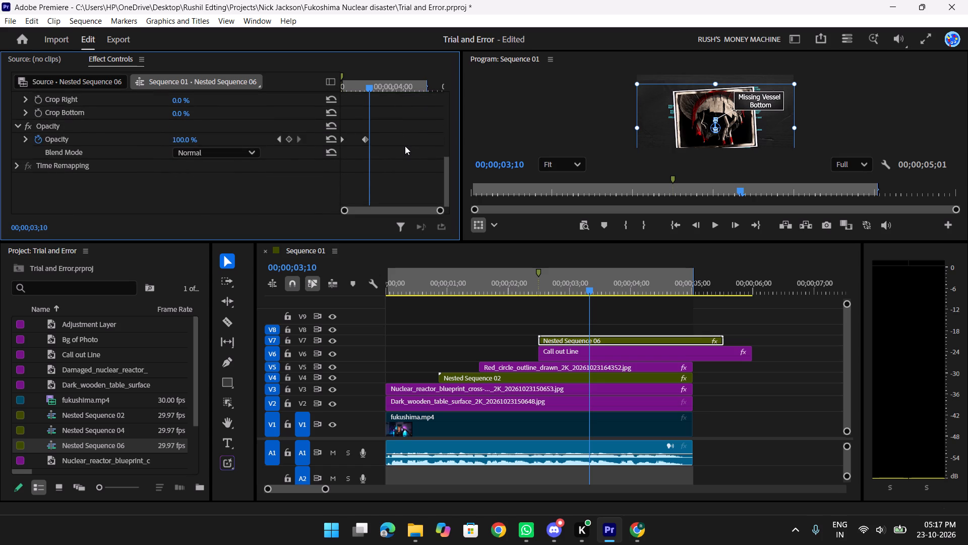
scroll(405, 146, up, 13)
scroll(399, 150, down, 4)
scroll(325, 136, up, 4)
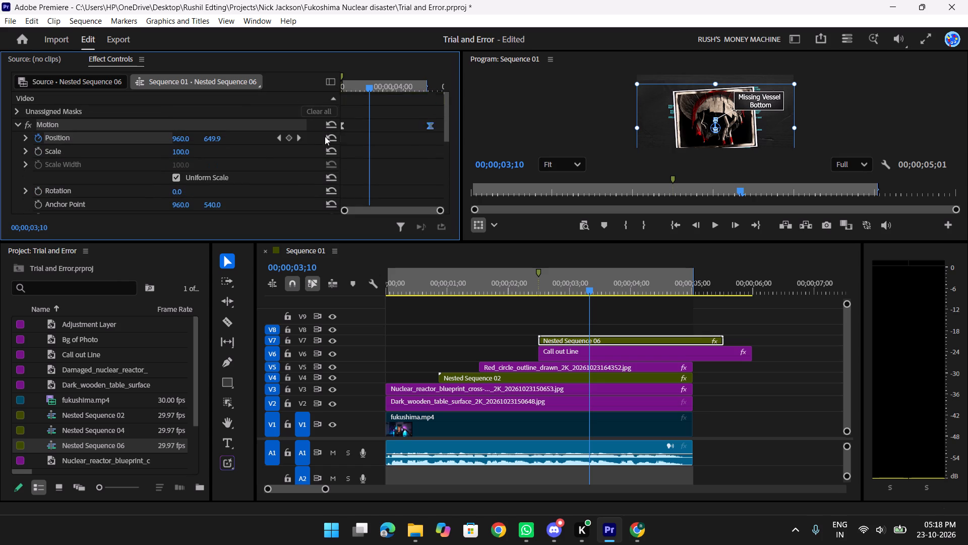
click(305, 138)
click(296, 138)
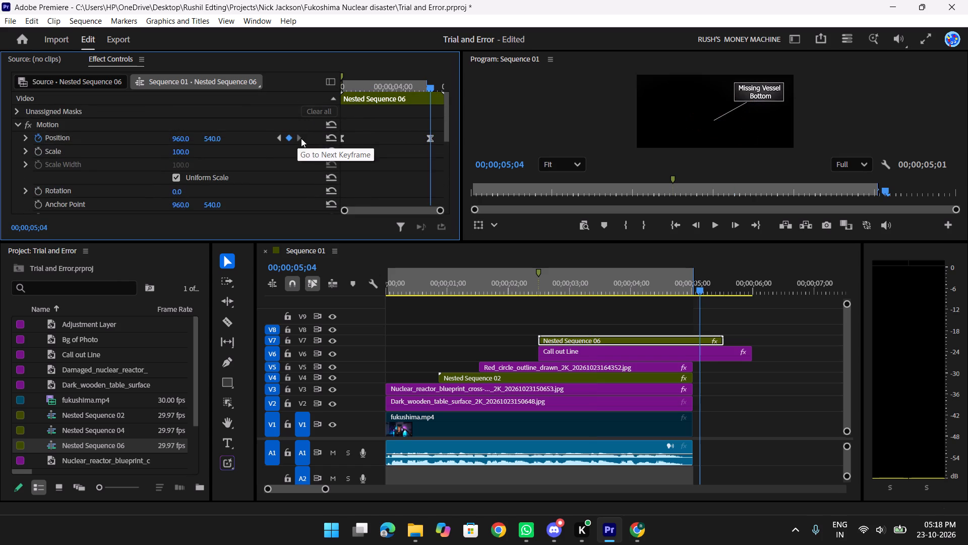
scroll(309, 150, down, 12)
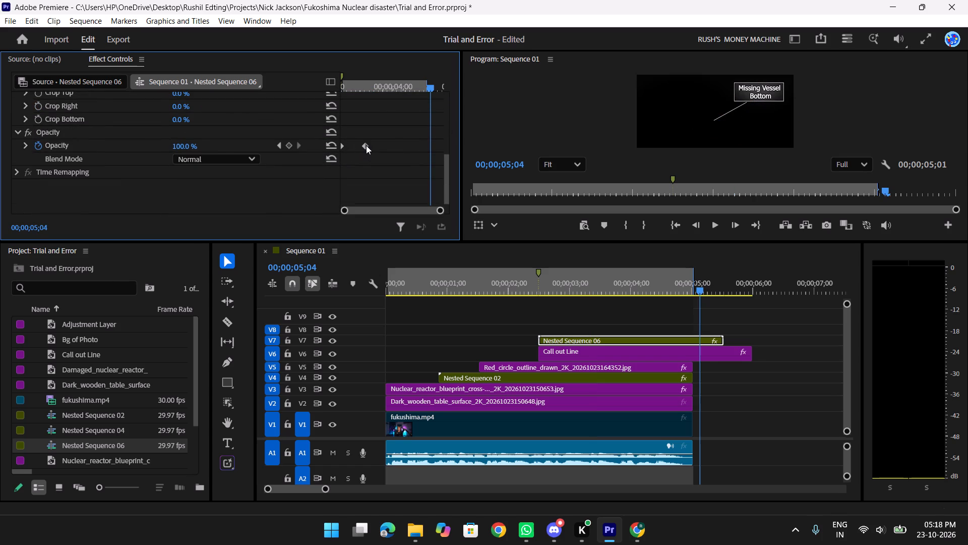
drag(366, 145, 431, 148)
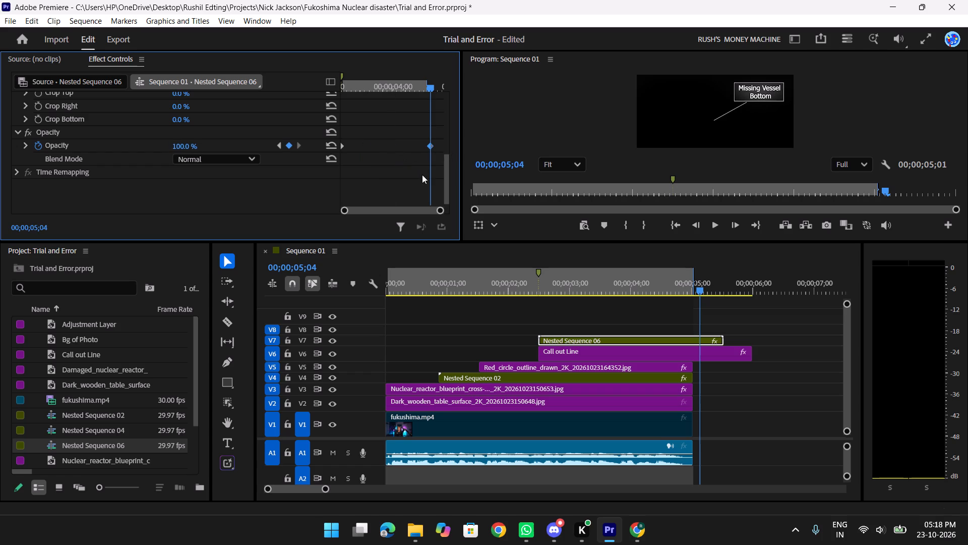
Select both Opacity keyframes of Nested Sequence 06 and apply Ease In and Ease Out to them.
click(410, 171)
drag(439, 133, 337, 149)
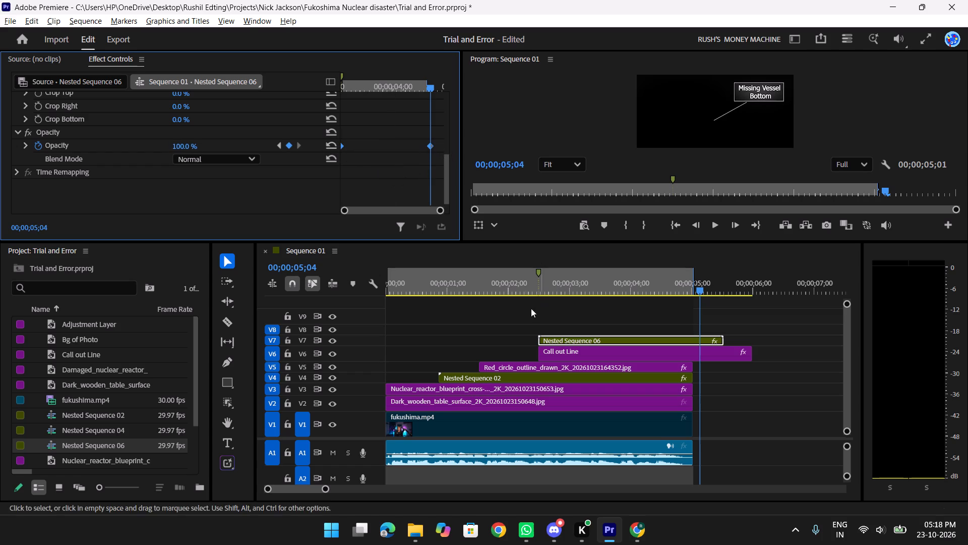
right_click(426, 146)
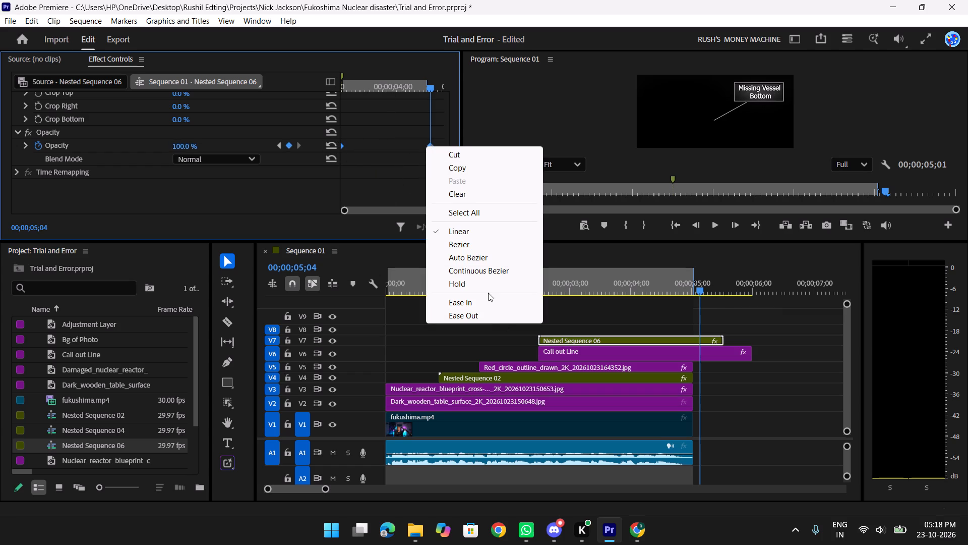
click(464, 303)
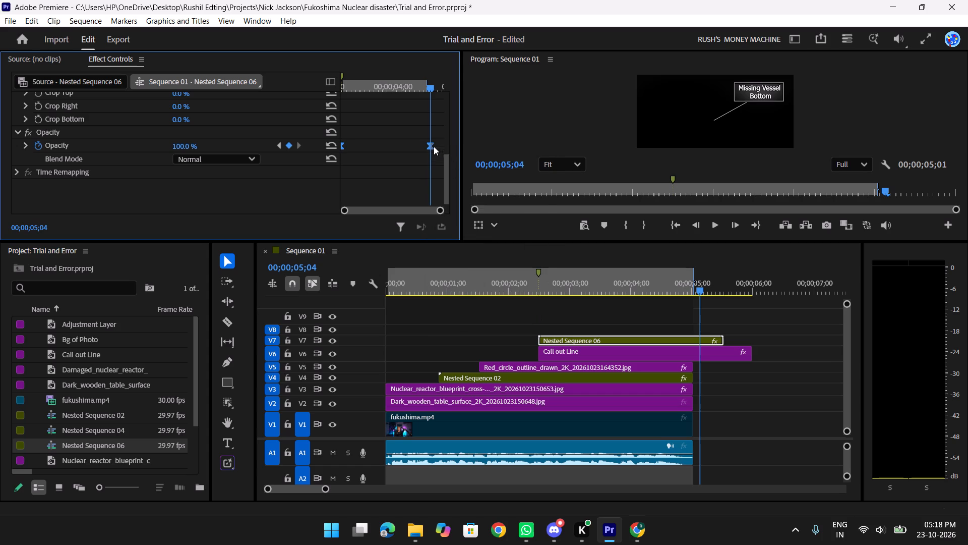
right_click(434, 146)
click(475, 311)
Expand Nested Sequence 06's Position velocity graph and extend both keyframes' handles toward each other to form a sharp mid-move peak.
scroll(396, 194, up, 15)
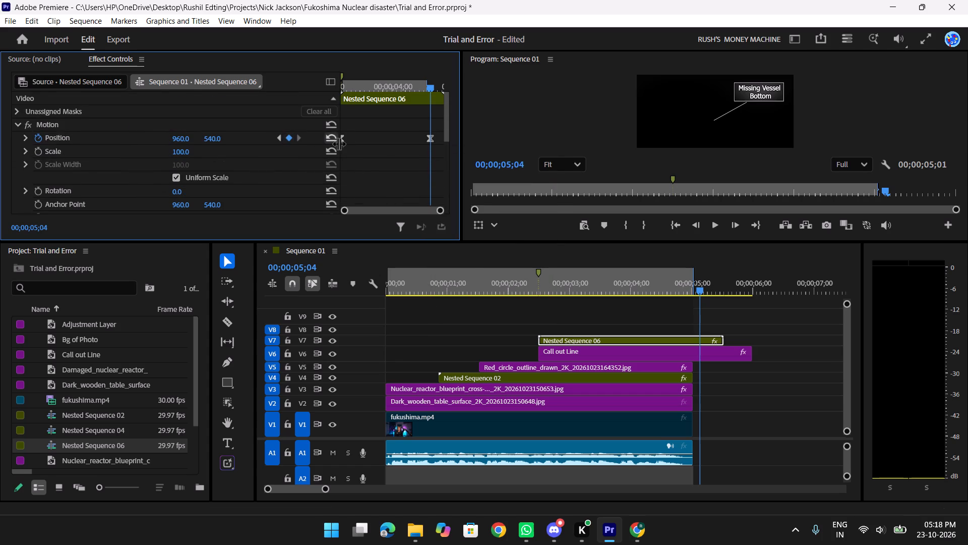
scroll(338, 144, down, 9)
scroll(384, 165, up, 7)
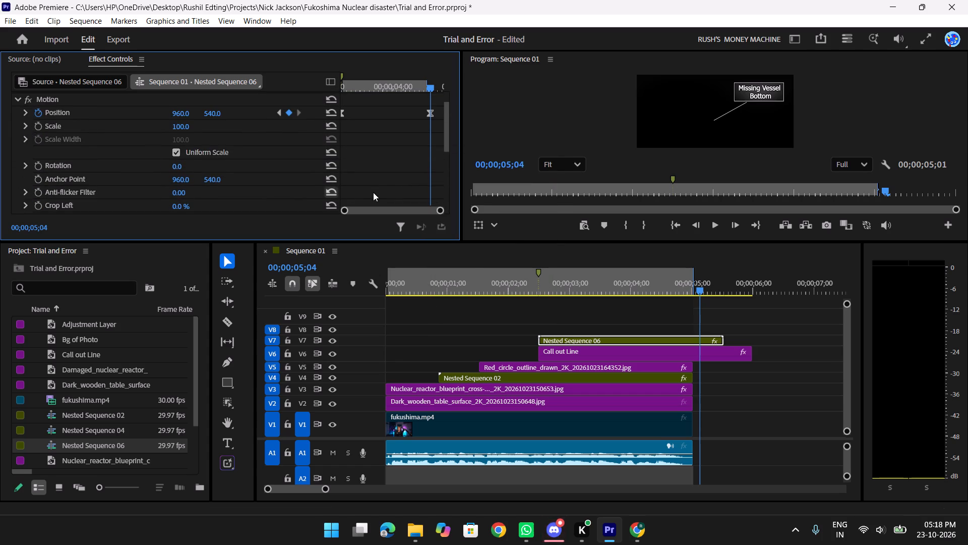
scroll(375, 192, up, 3)
click(436, 137)
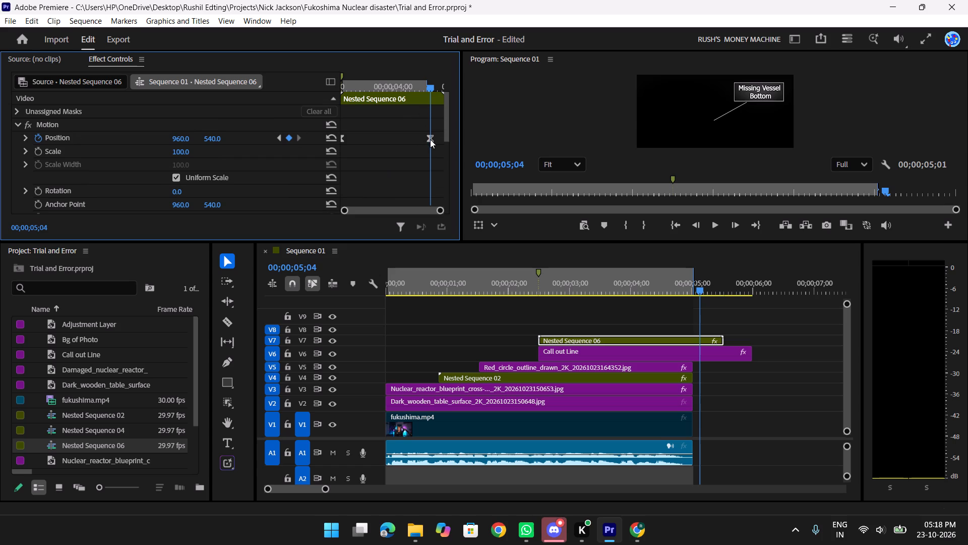
click(430, 139)
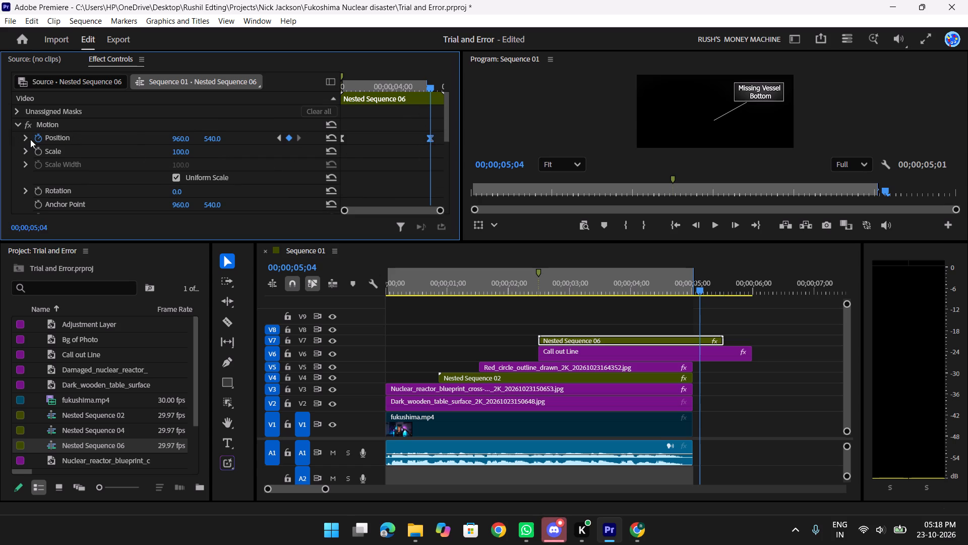
click(26, 135)
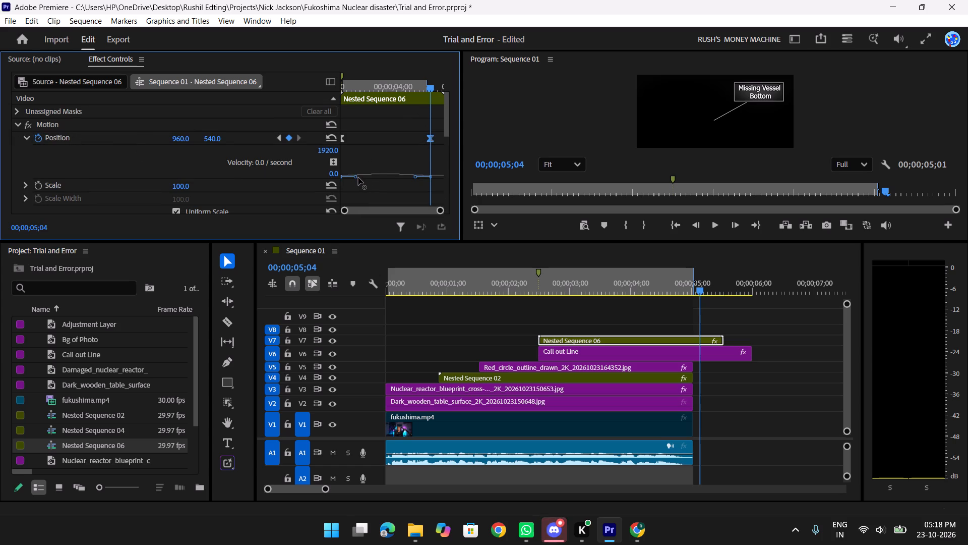
drag(358, 178, 407, 180)
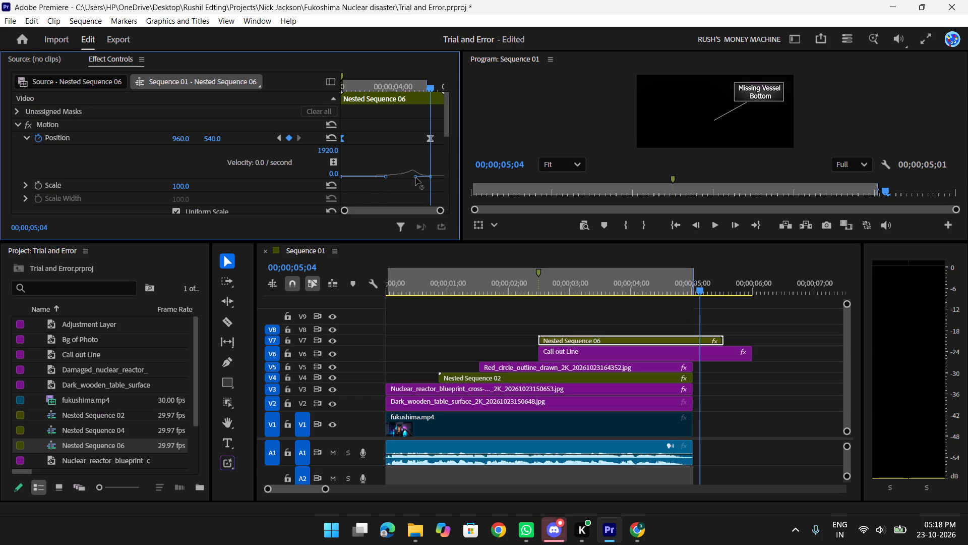
drag(416, 178, 430, 179)
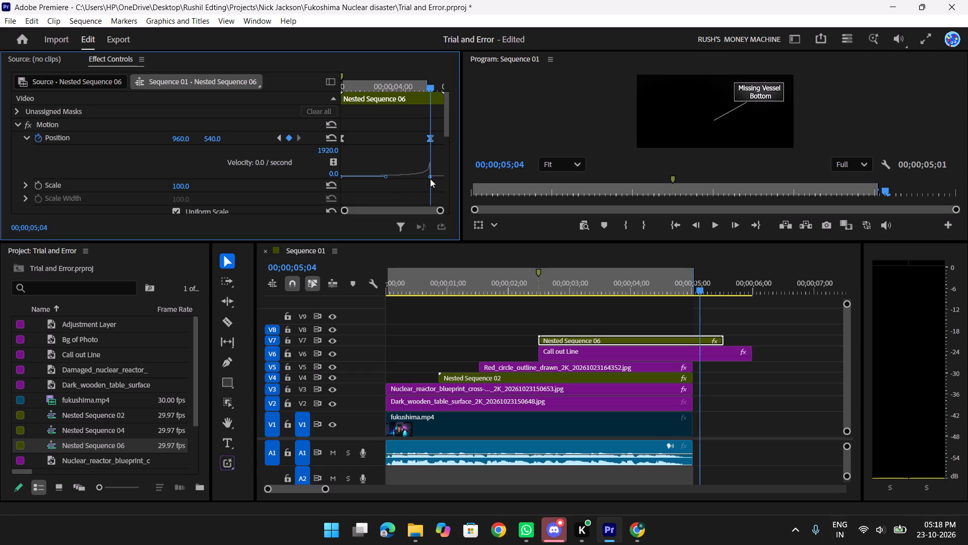
drag(428, 177, 402, 176)
drag(387, 176, 386, 176)
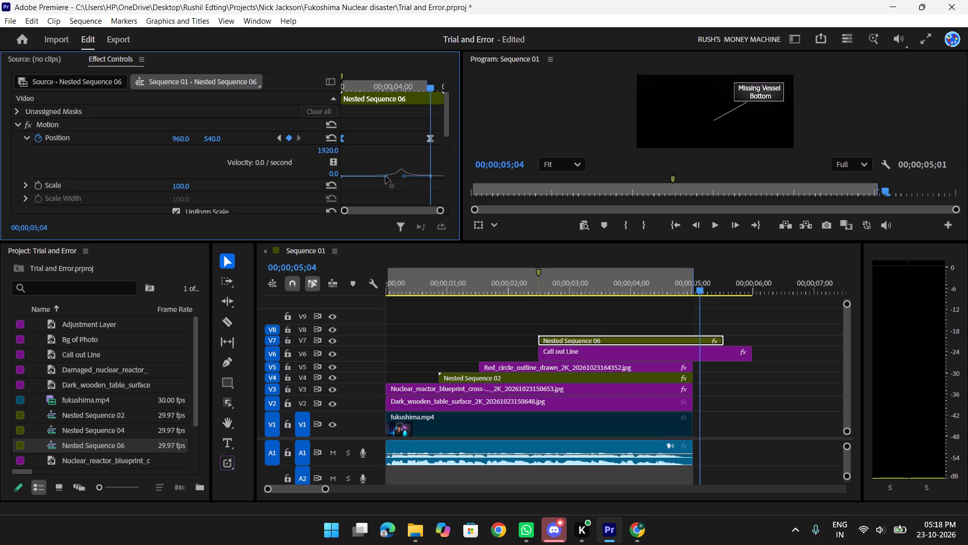
drag(386, 176, 366, 177)
click(387, 177)
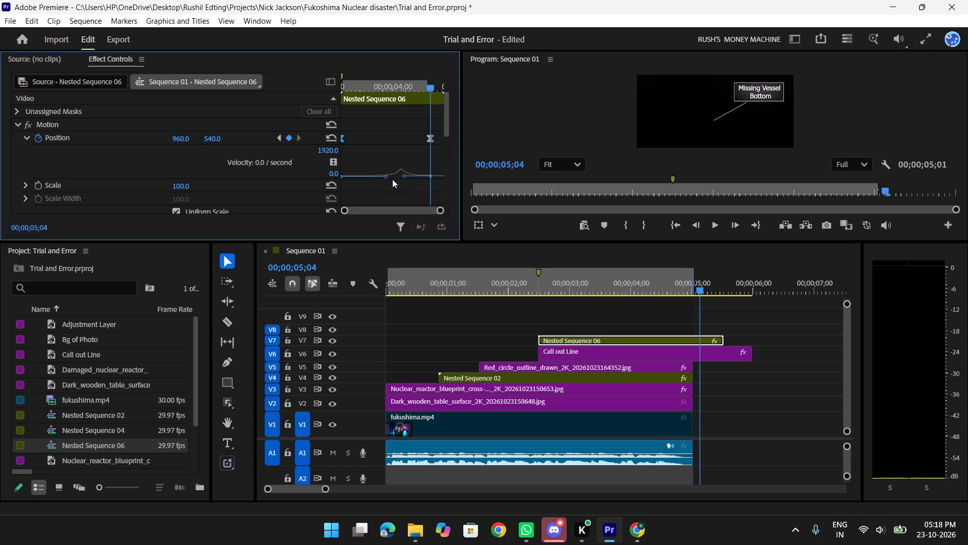
click(386, 178)
drag(403, 177, 386, 176)
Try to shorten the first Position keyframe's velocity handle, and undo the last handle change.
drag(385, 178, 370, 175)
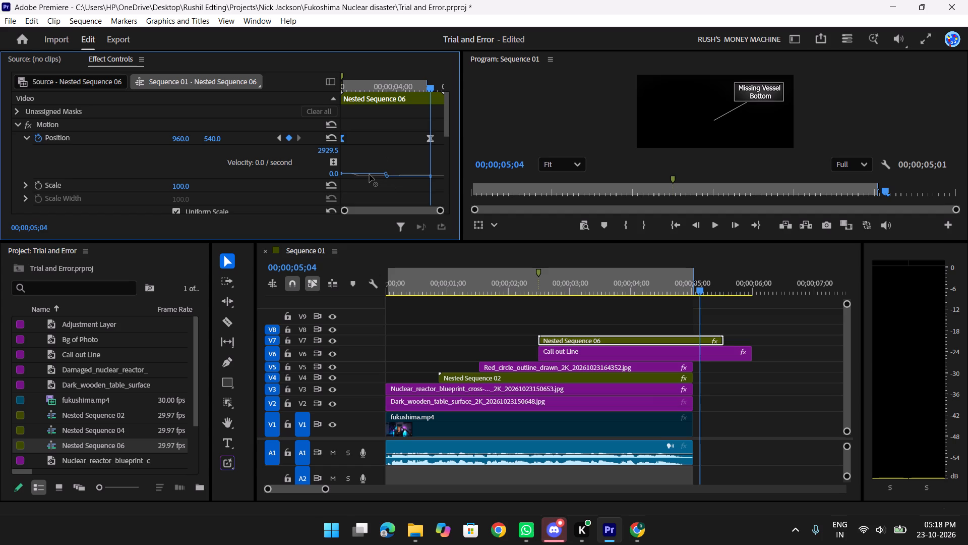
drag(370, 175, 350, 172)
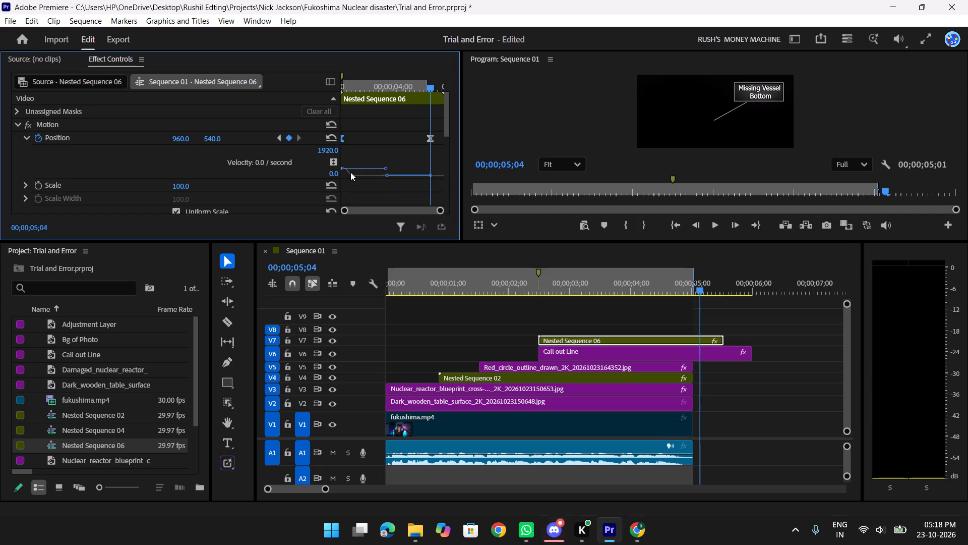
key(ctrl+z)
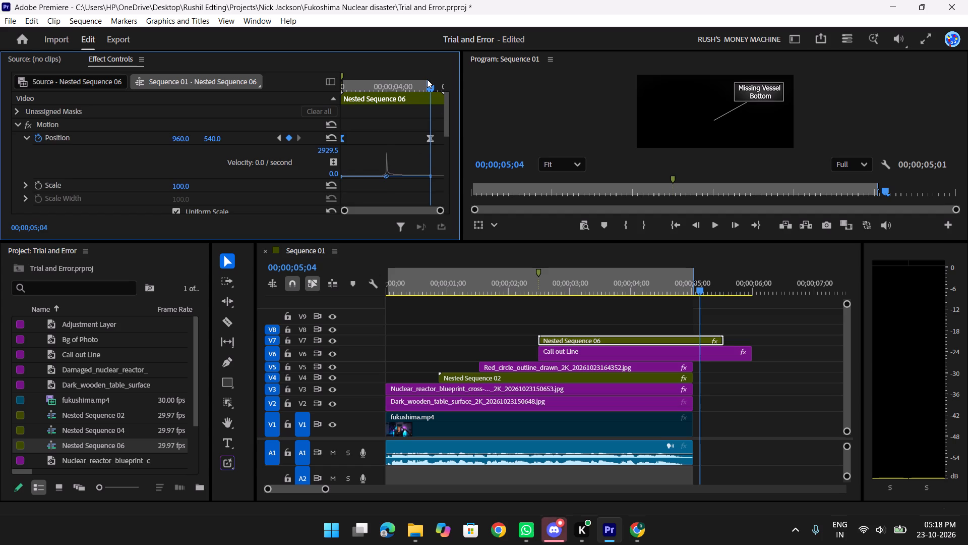
Play back the label animation from 00;00;02;15 to check the reshaped rise and fade-in.
drag(427, 79, 395, 82)
drag(426, 86, 341, 87)
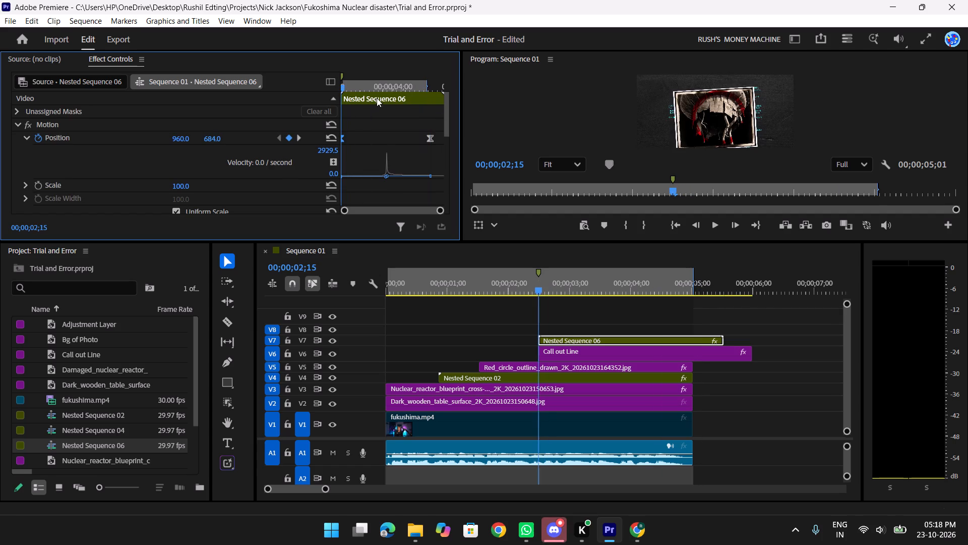
key(space)
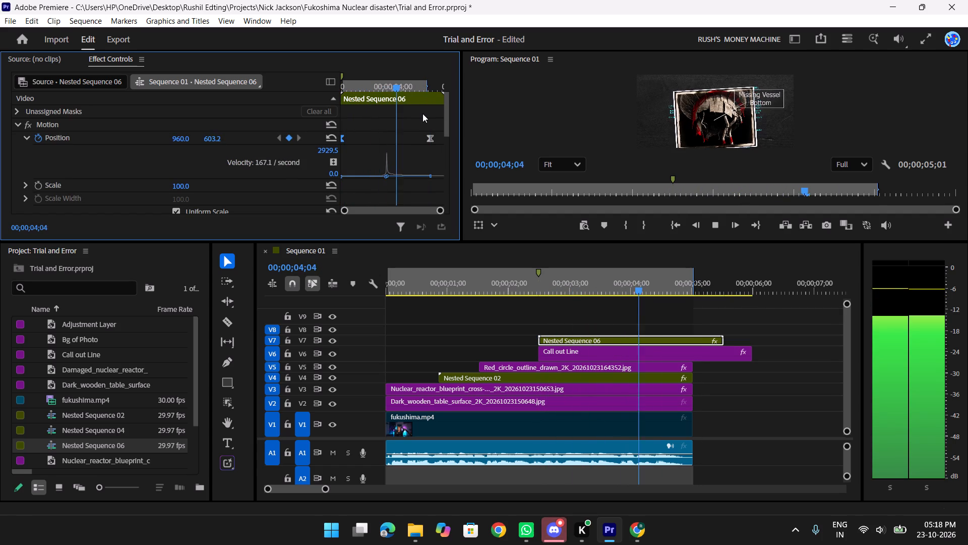
key(space)
Expand Nested Sequence 06's Opacity graphs and extend the last keyframe's velocity handle toward the first keyframe so the fade-in peaks early.
scroll(417, 124, down, 8)
scroll(417, 124, up, 8)
scroll(418, 123, down, 1)
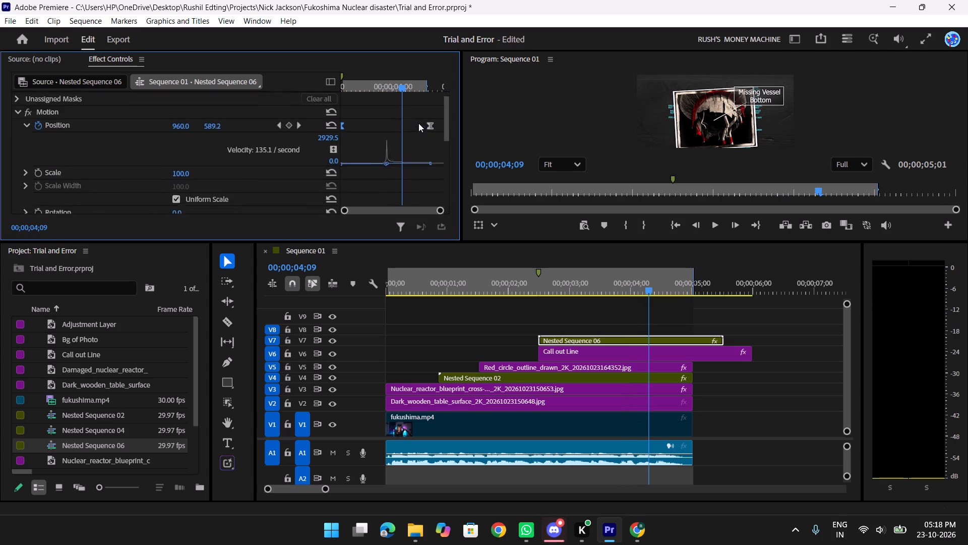
scroll(418, 123, down, 18)
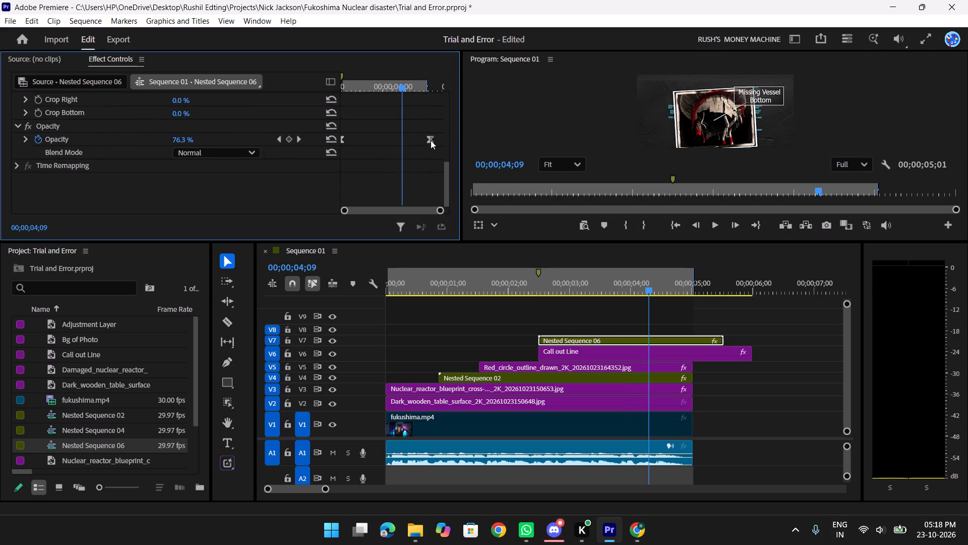
click(431, 139)
scroll(422, 146, down, 9)
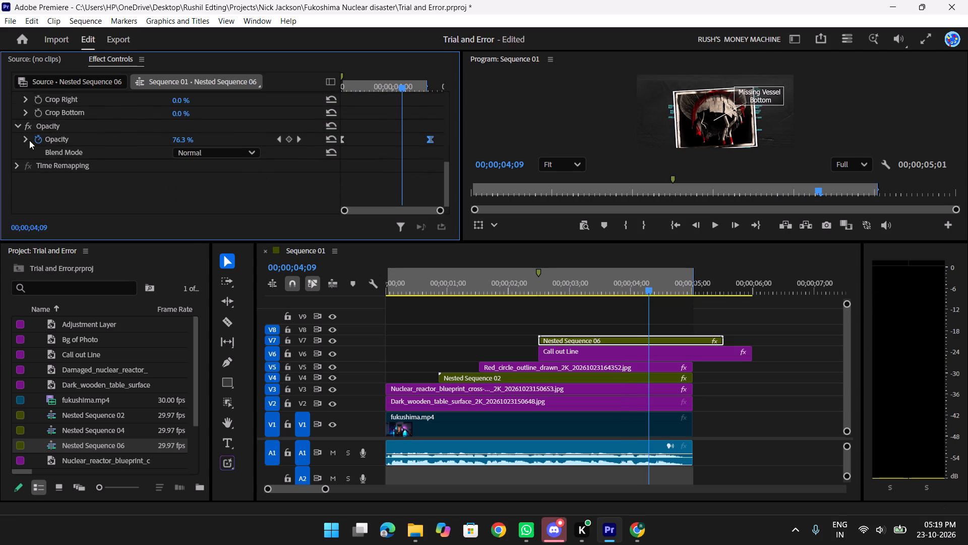
click(26, 136)
scroll(389, 149, down, 5)
scroll(419, 143, up, 5)
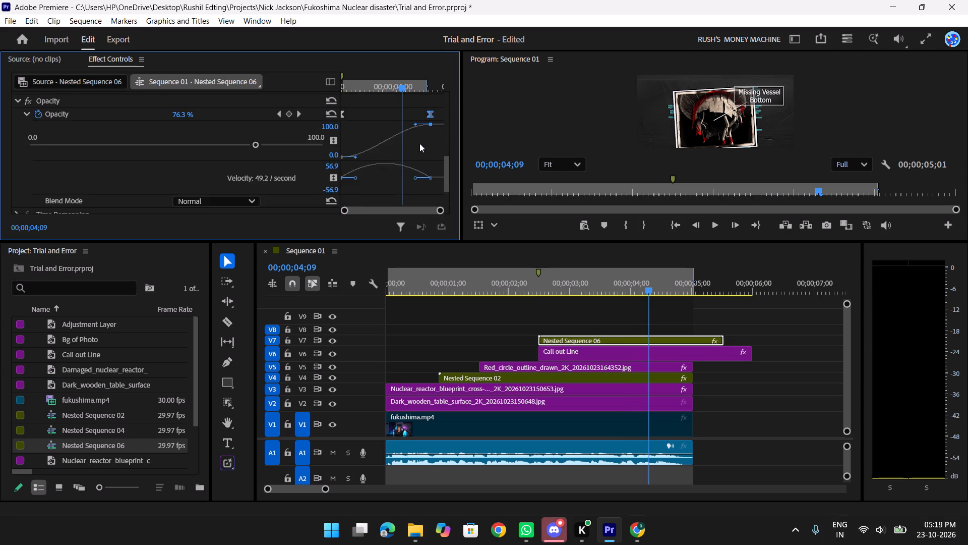
scroll(419, 143, up, 2)
scroll(419, 143, down, 7)
drag(415, 141, 374, 140)
Try to shorten the first Opacity keyframe's velocity handle and extend the last one's further to make the fade-in faster at the start.
drag(356, 142, 350, 142)
drag(357, 141, 351, 141)
drag(356, 140, 349, 139)
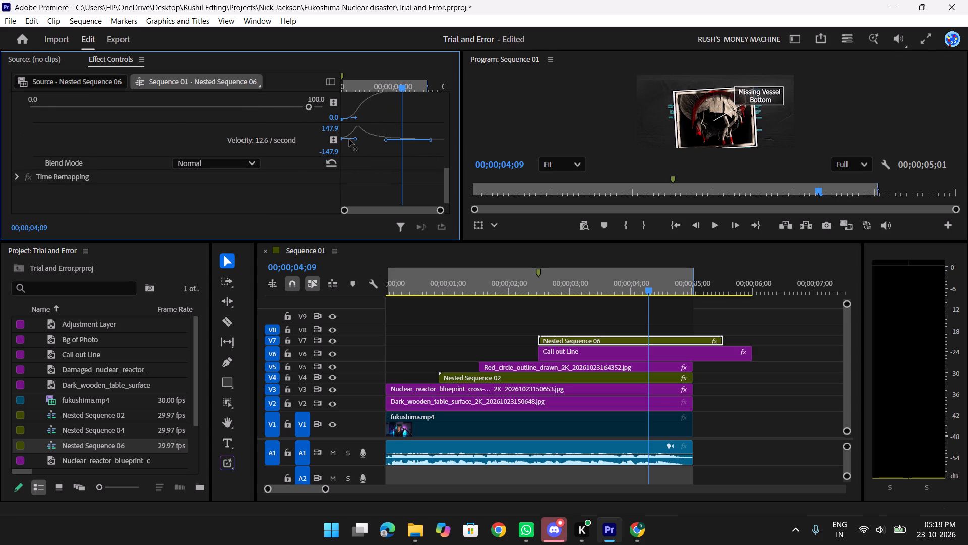
drag(349, 139, 347, 141)
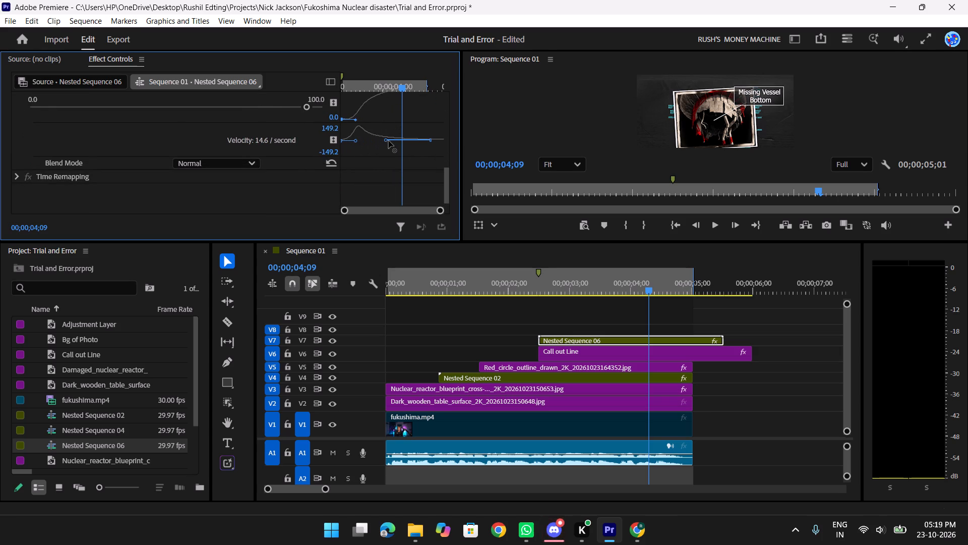
drag(389, 141, 371, 141)
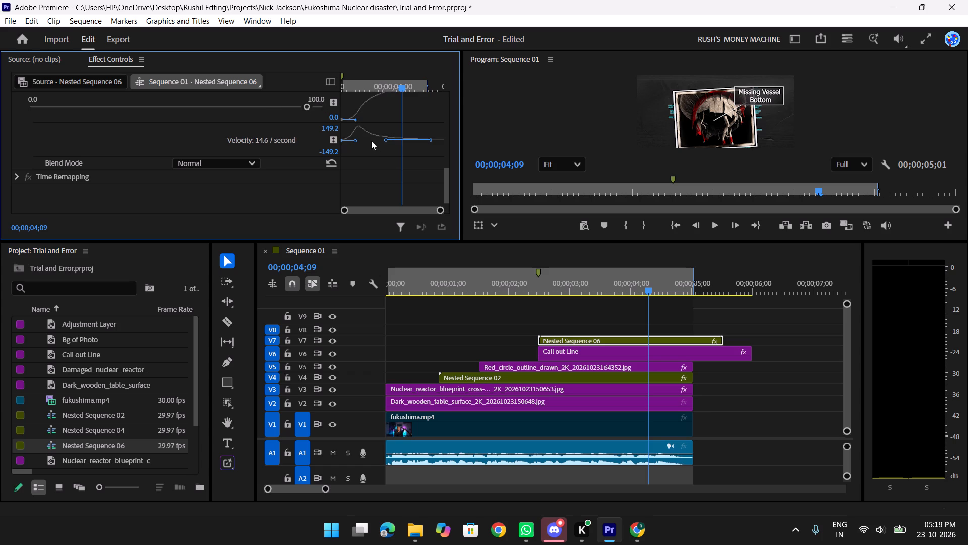
drag(358, 142, 342, 142)
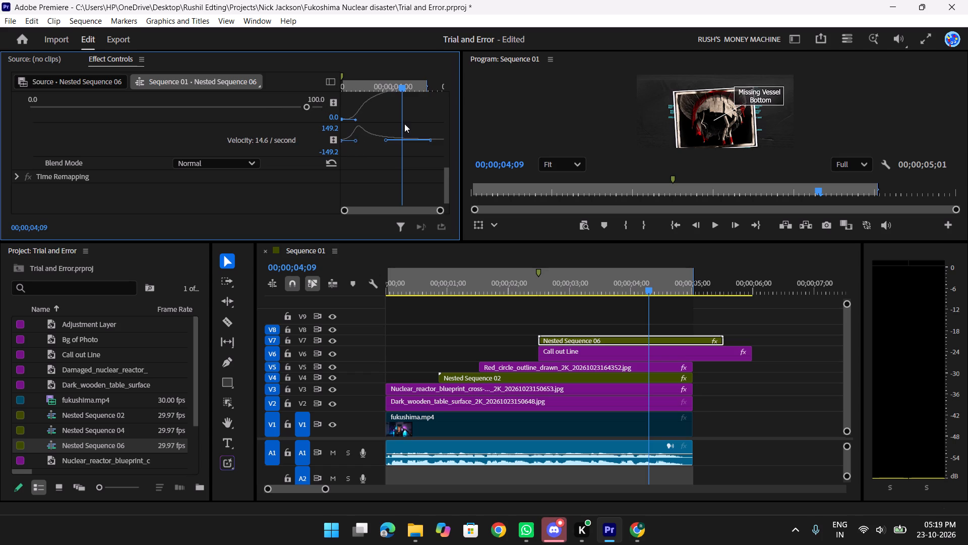
Shorten the last Position keyframe's velocity handle and level the first keyframe's handle, moving the speed peak toward the end of the rise.
scroll(404, 124, up, 20)
scroll(404, 124, up, 4)
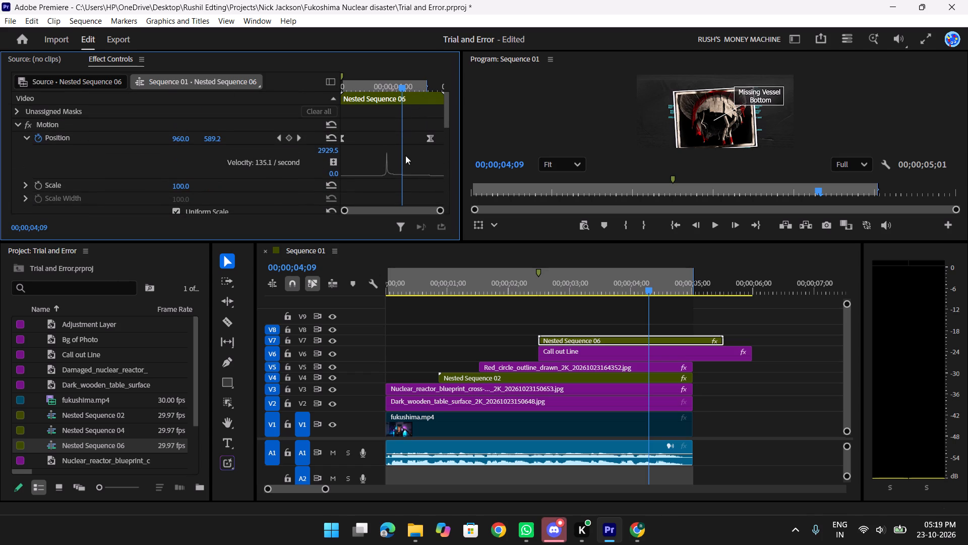
click(430, 137)
drag(385, 179, 371, 177)
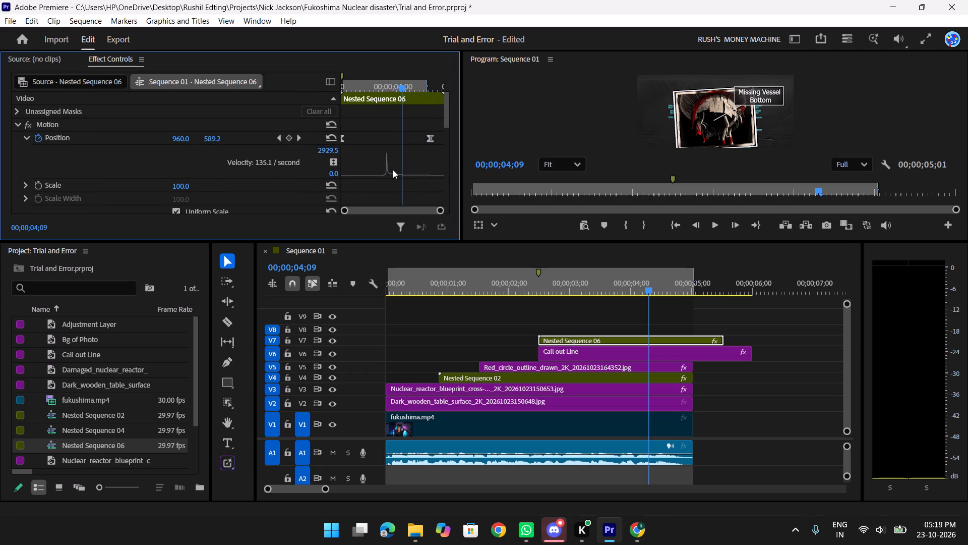
click(432, 136)
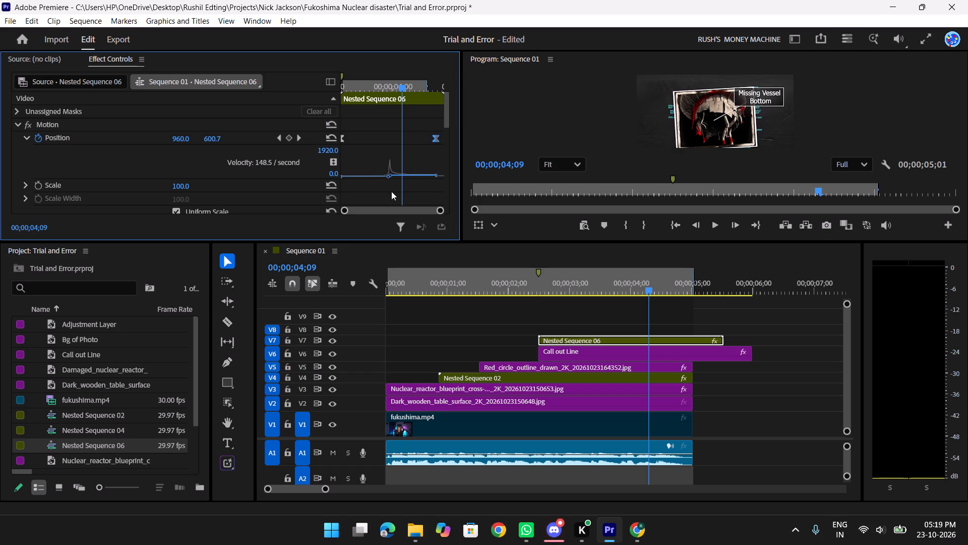
drag(389, 178, 374, 178)
drag(387, 177, 373, 177)
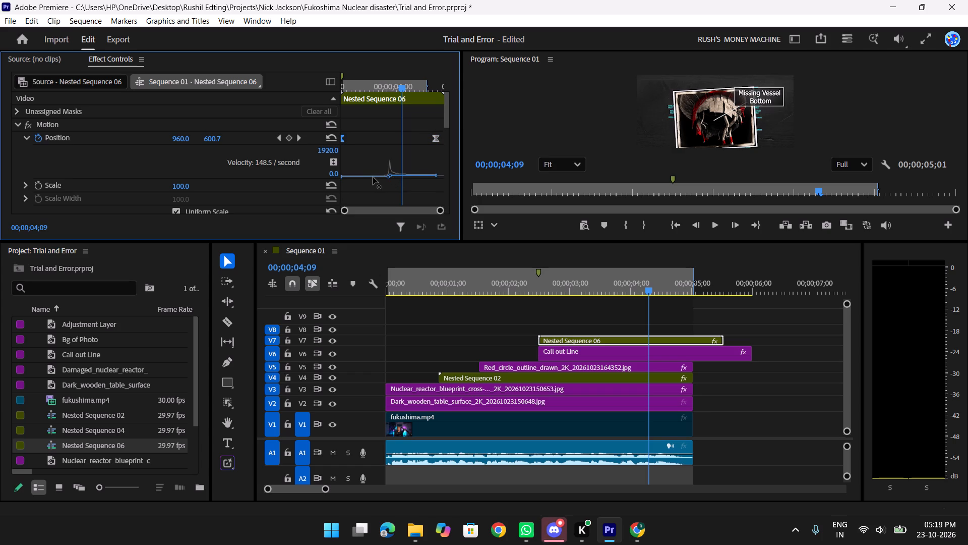
drag(373, 177, 374, 177)
drag(392, 176, 422, 180)
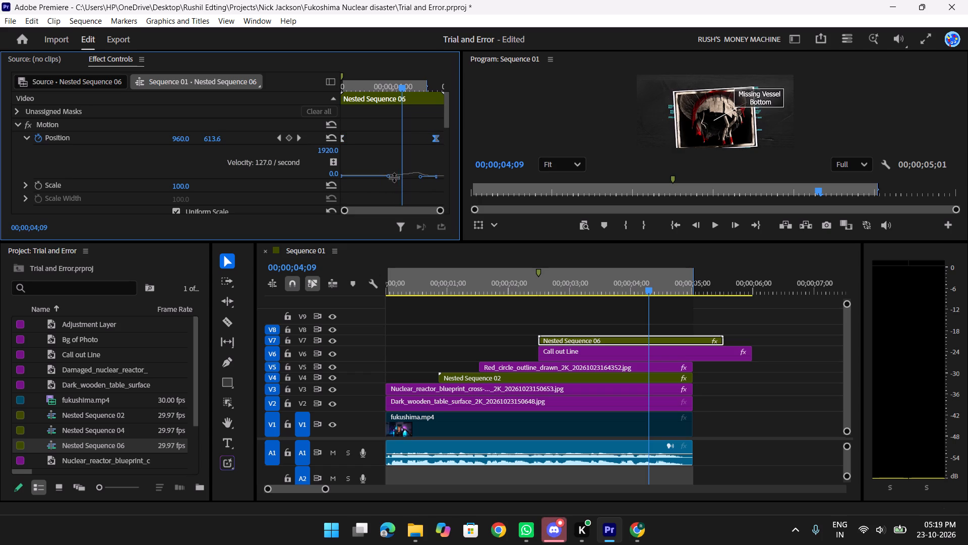
drag(389, 177, 394, 181)
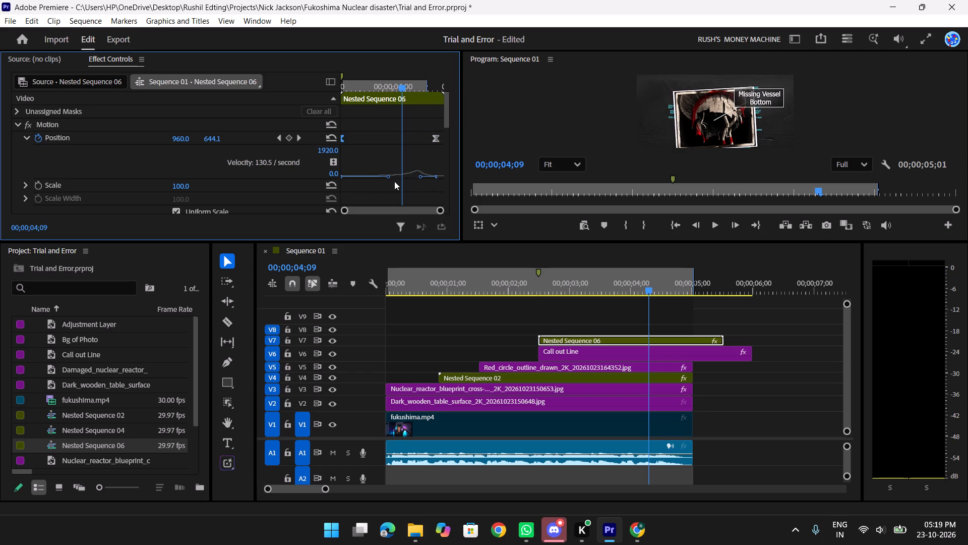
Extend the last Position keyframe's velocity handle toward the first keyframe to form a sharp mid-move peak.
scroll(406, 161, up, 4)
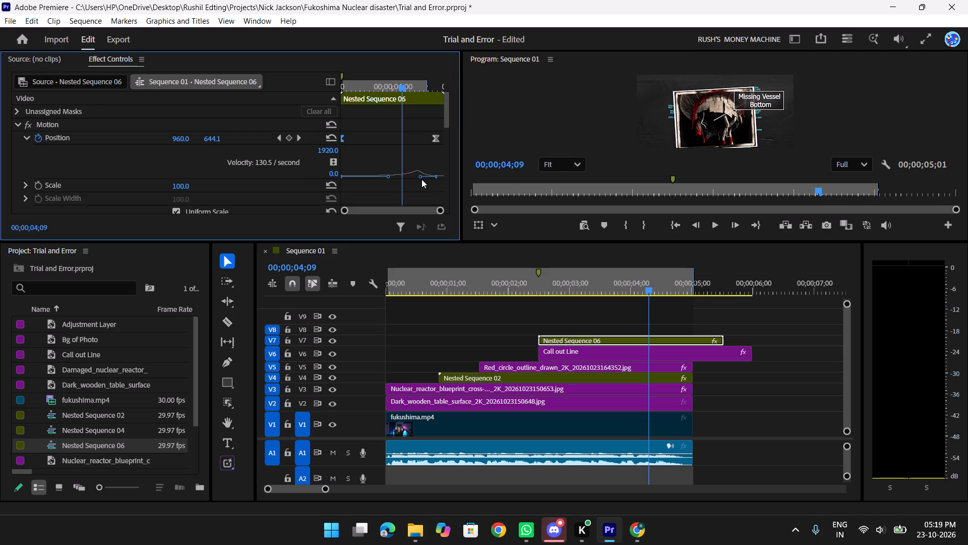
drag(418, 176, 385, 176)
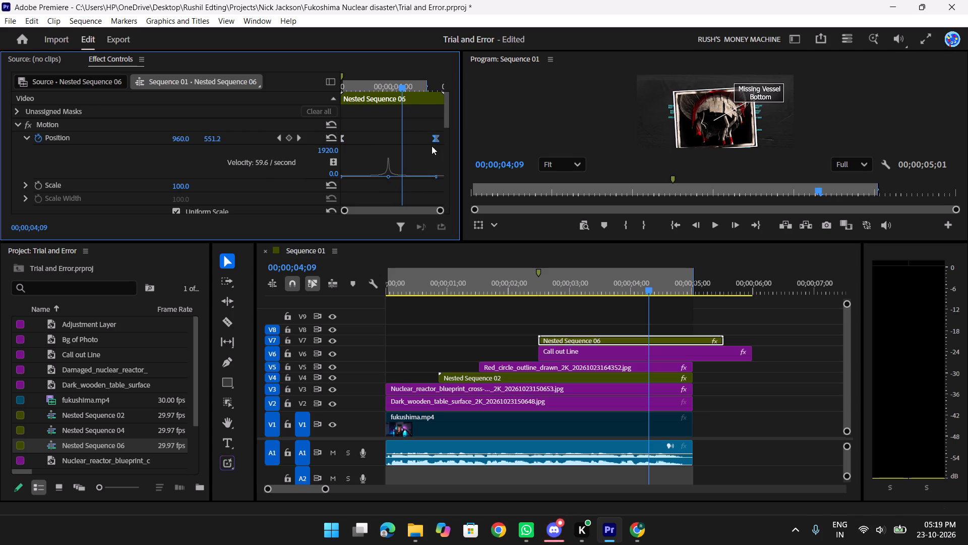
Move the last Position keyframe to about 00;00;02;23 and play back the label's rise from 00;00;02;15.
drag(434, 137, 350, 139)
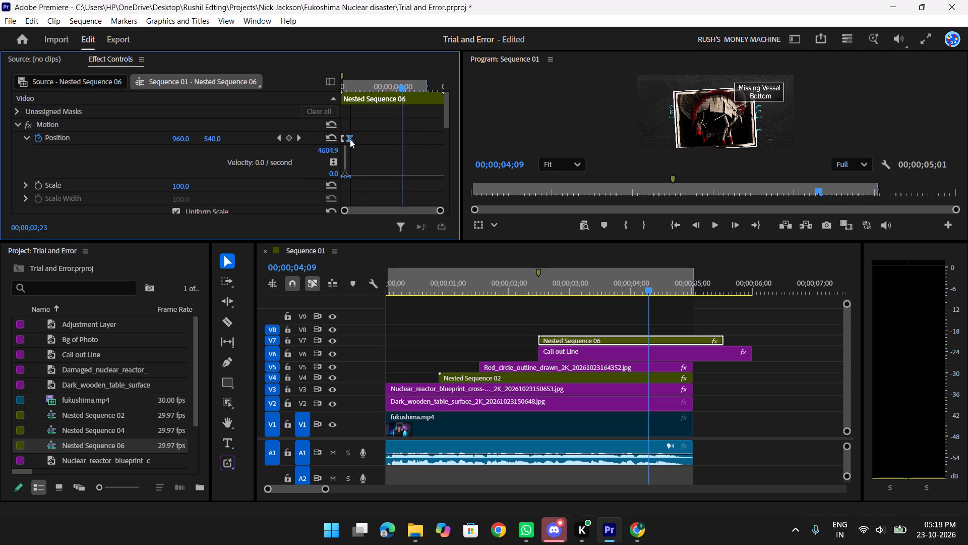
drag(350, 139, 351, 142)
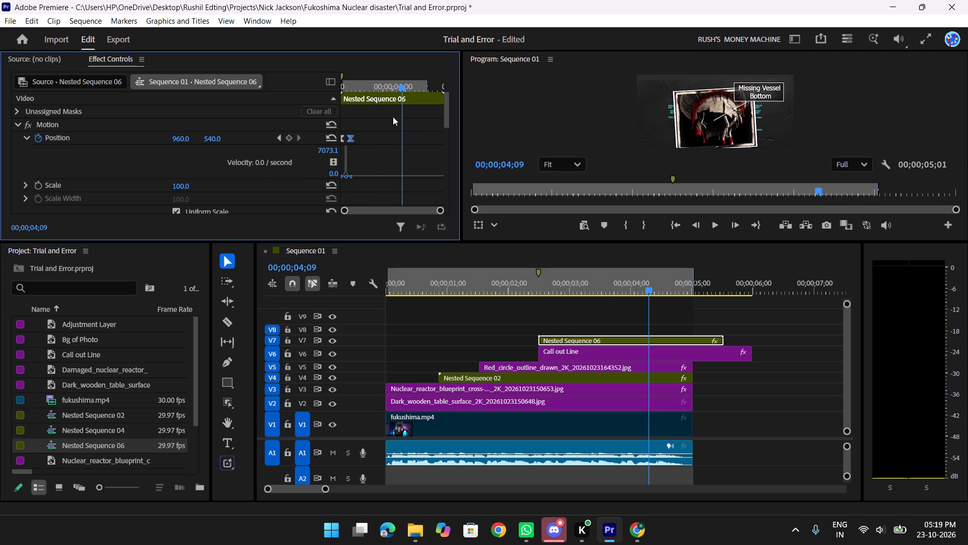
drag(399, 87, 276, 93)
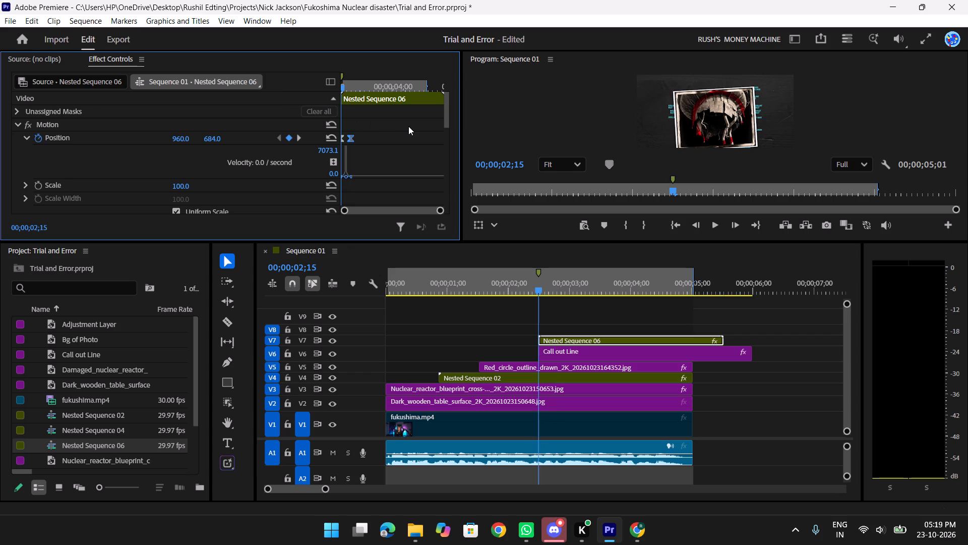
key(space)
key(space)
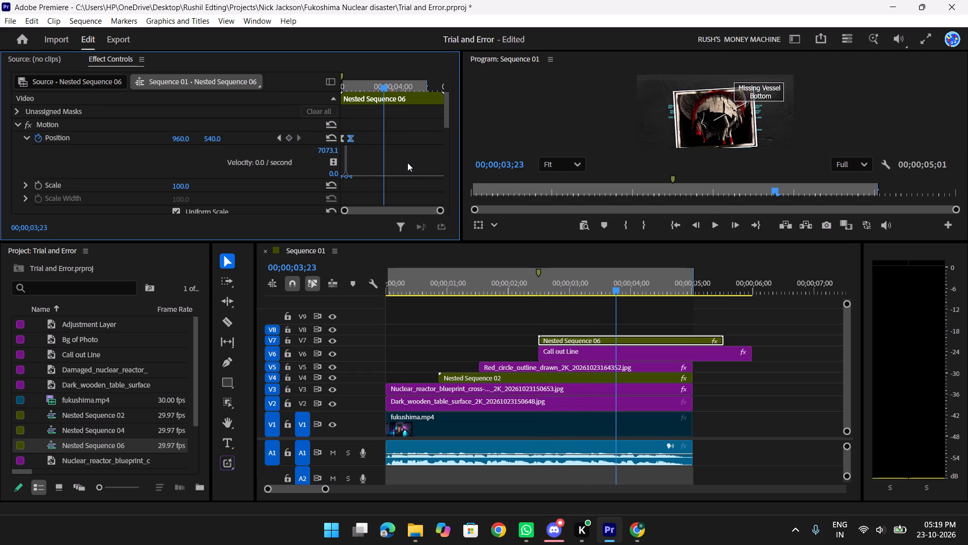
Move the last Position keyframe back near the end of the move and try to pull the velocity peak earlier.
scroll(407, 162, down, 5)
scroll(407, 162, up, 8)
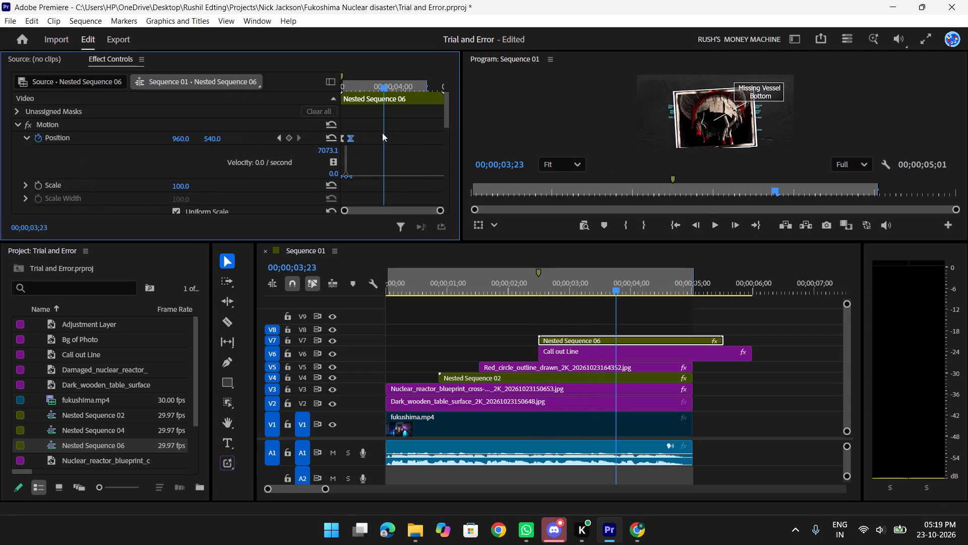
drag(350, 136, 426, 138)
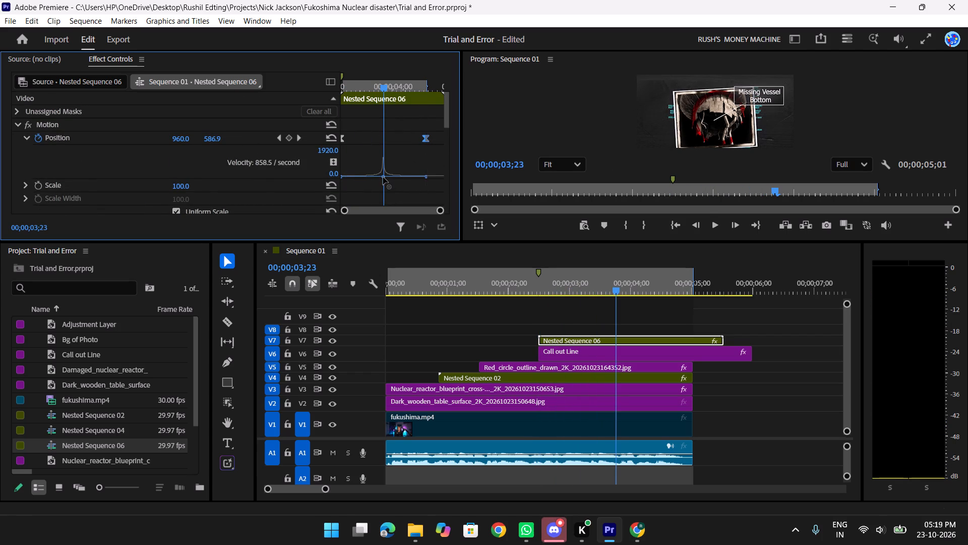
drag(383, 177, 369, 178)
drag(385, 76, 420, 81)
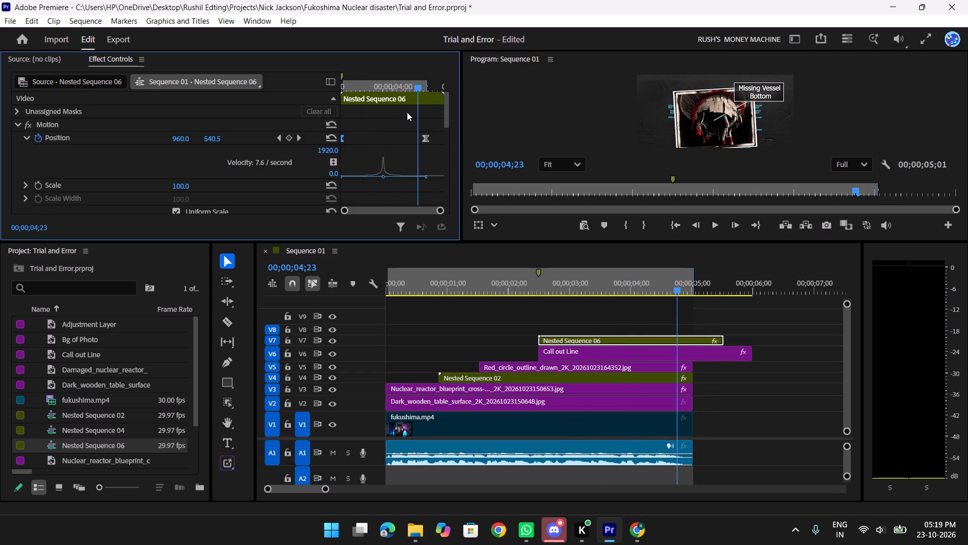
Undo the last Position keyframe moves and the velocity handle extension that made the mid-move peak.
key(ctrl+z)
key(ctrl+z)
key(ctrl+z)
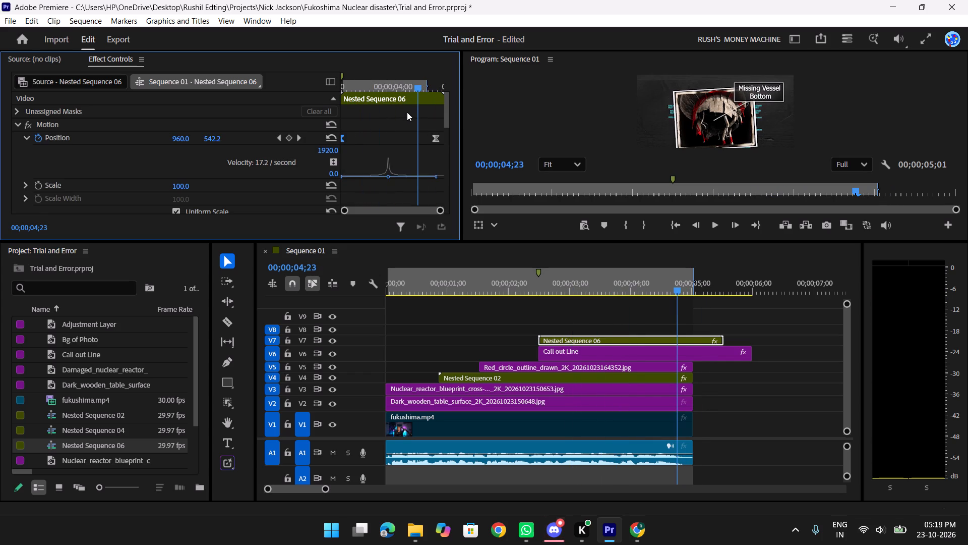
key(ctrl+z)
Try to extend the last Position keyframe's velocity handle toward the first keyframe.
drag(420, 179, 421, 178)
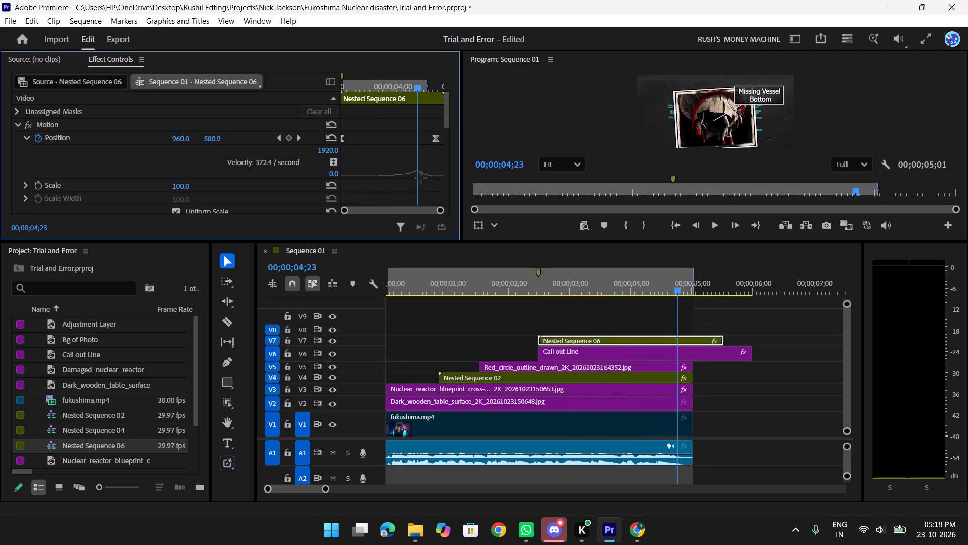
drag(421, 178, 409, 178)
Switch to Google Flow in Chrome to check the Missing Vessel Bottom storyboard, and start switching to another window.
key(alt+Tab)
key(alt+Tab)
key(alt+Tab)
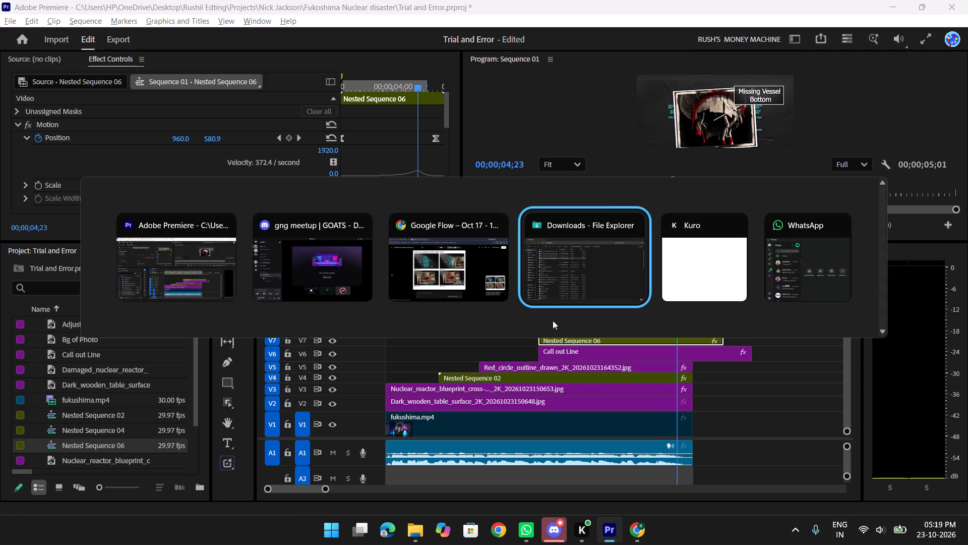
alt+click(463, 272)
key(alt+Tab)
key(alt+Tab)
key(alt+Tab)
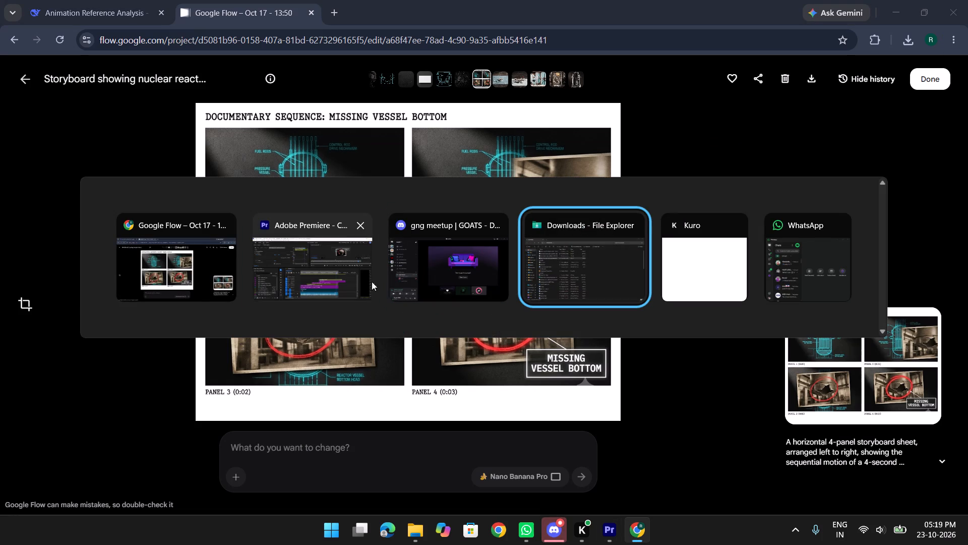
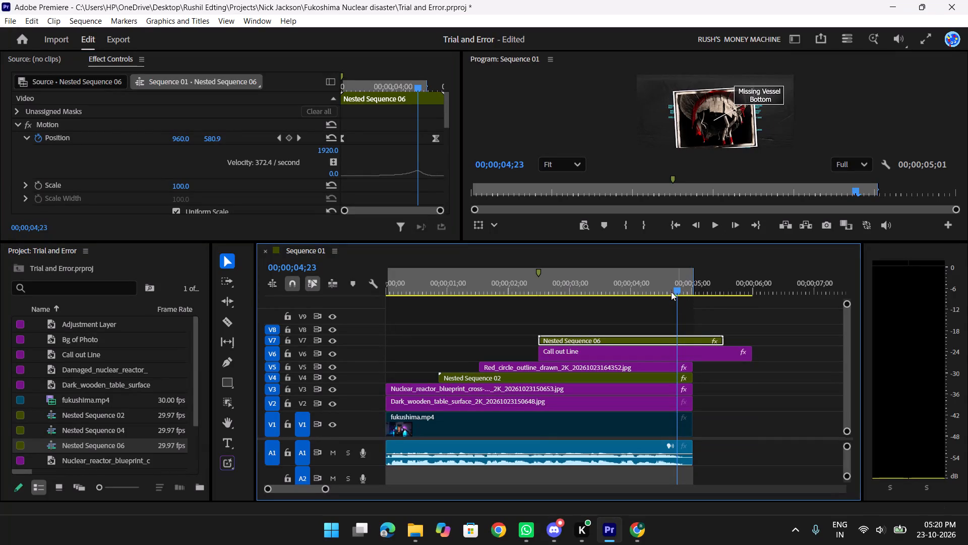
Clear the sequence's In and Out points.
alt+drag(673, 289, 682, 289)
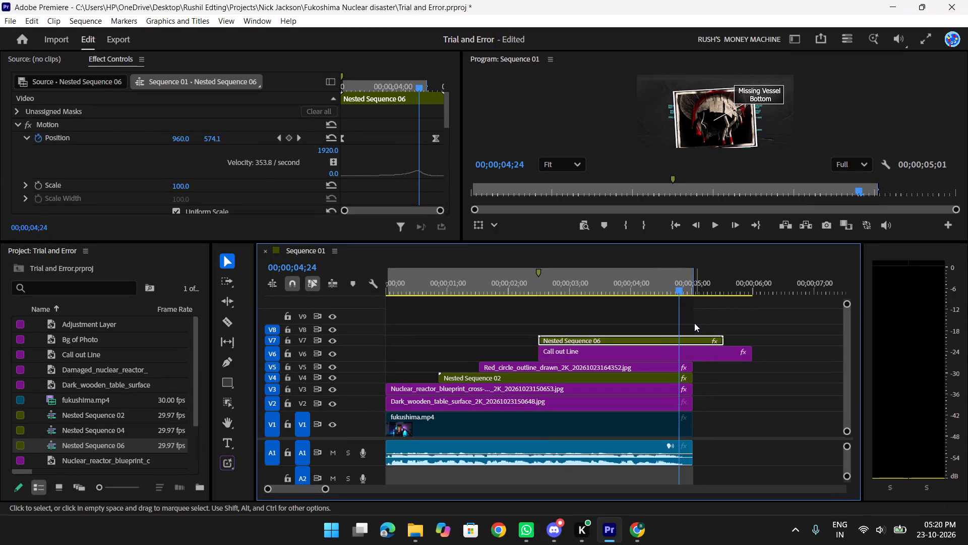
alt+drag(671, 287, 586, 292)
alt+right_click(573, 276)
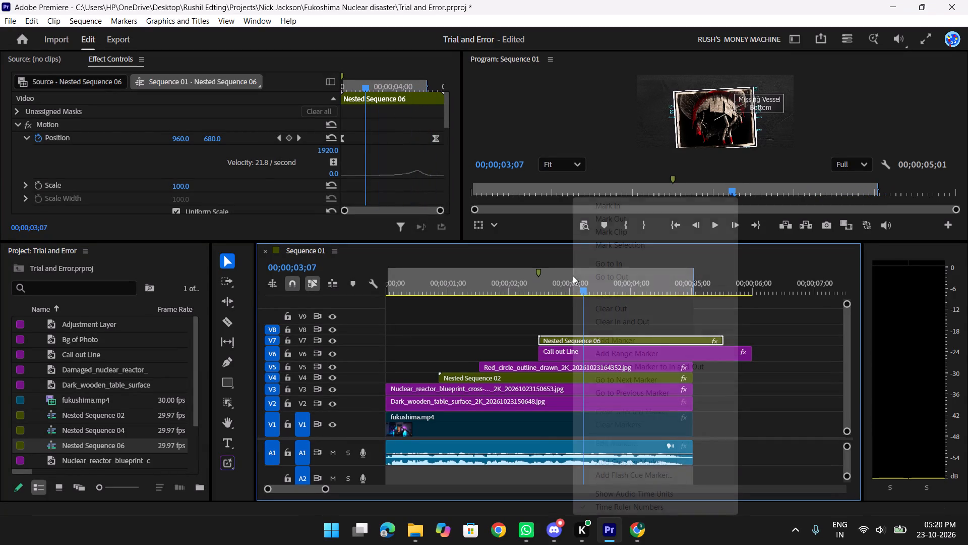
alt+click(632, 324)
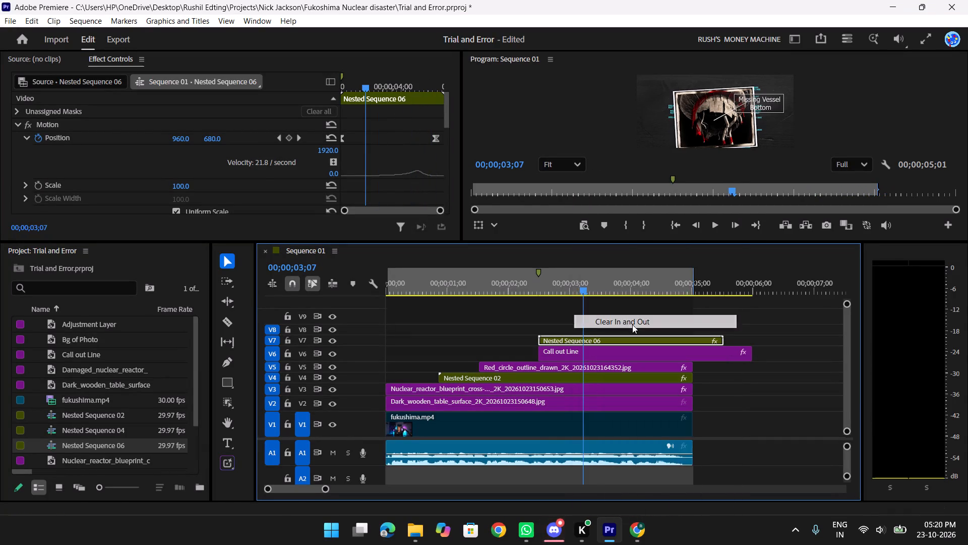
alt+click(585, 291)
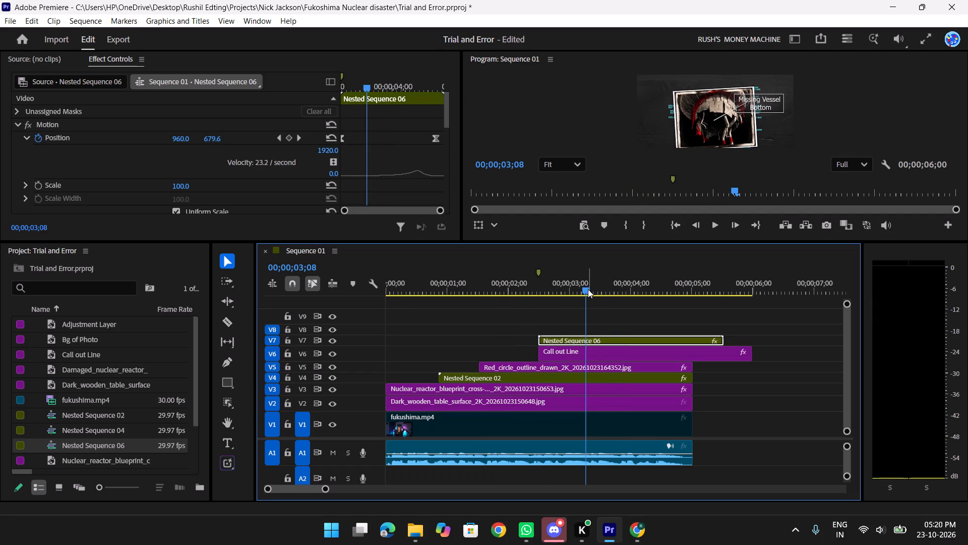
Compare the label's first and last Position keyframes and play back its rise from just before the label appears.
alt+click(435, 137)
alt+click(276, 137)
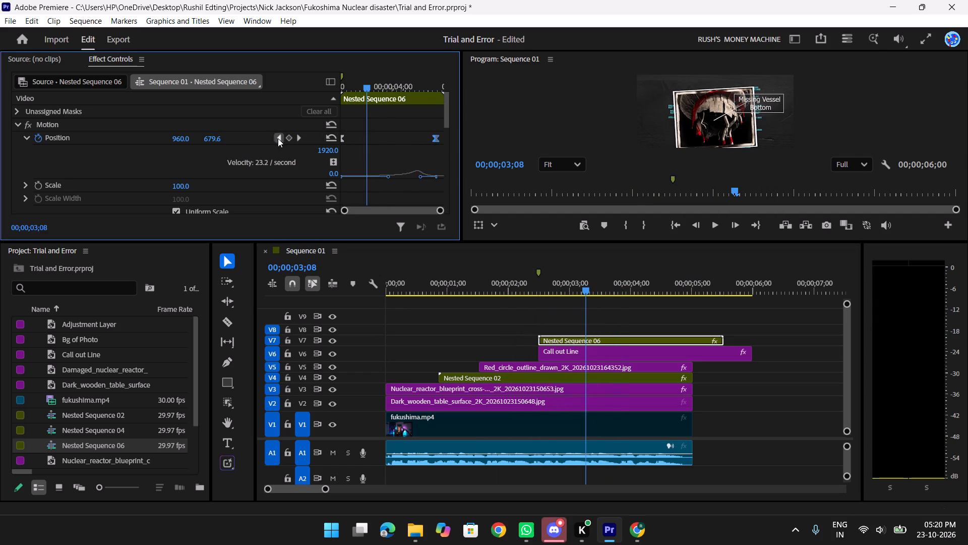
alt+click(297, 136)
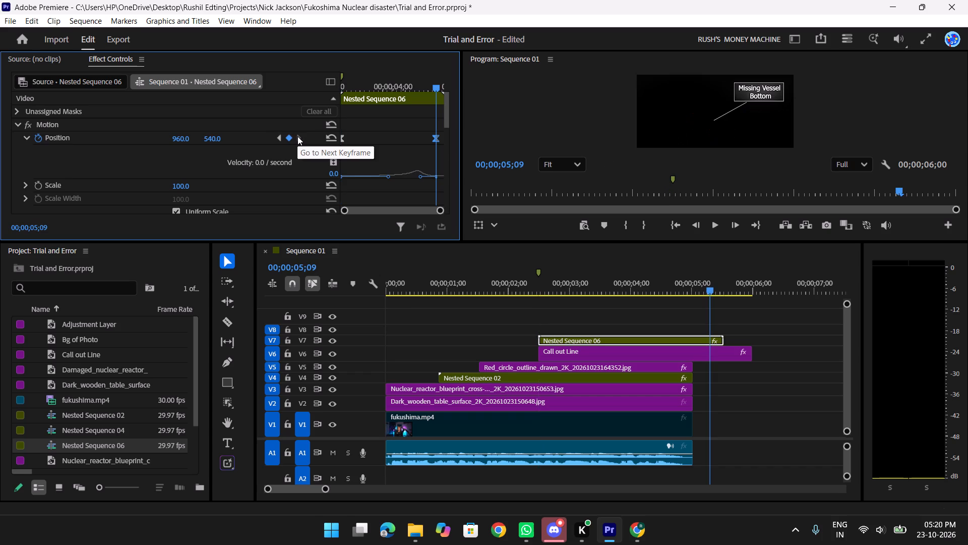
alt+click(279, 139)
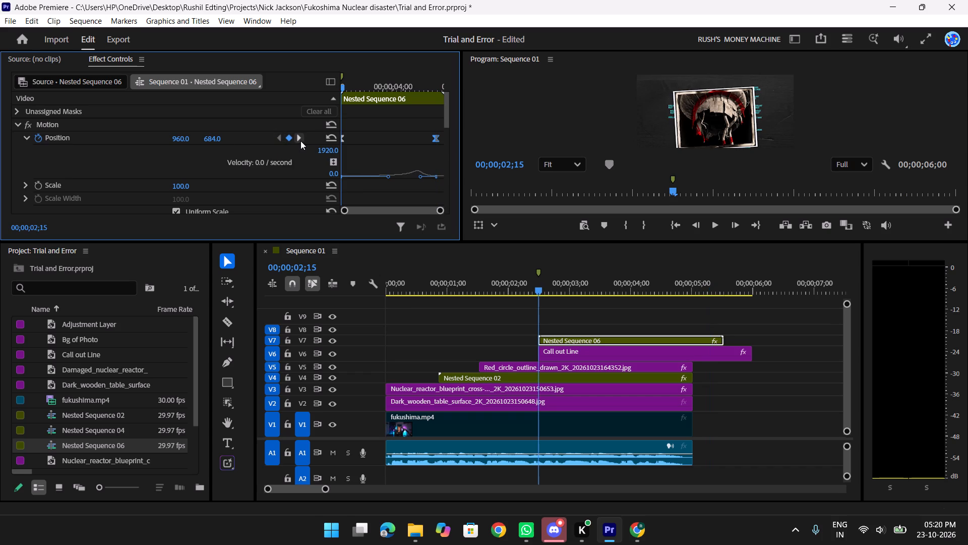
alt+click(300, 141)
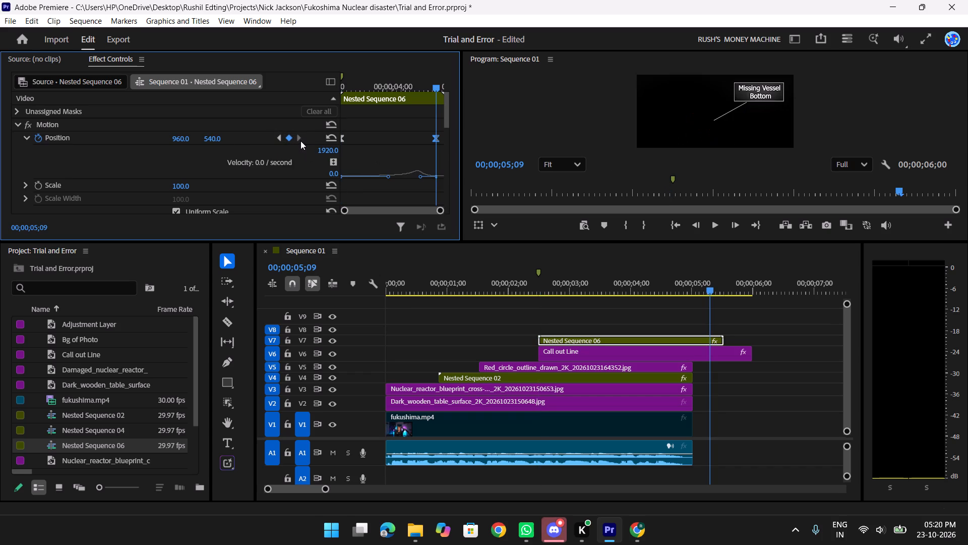
alt+click(274, 137)
alt+click(278, 137)
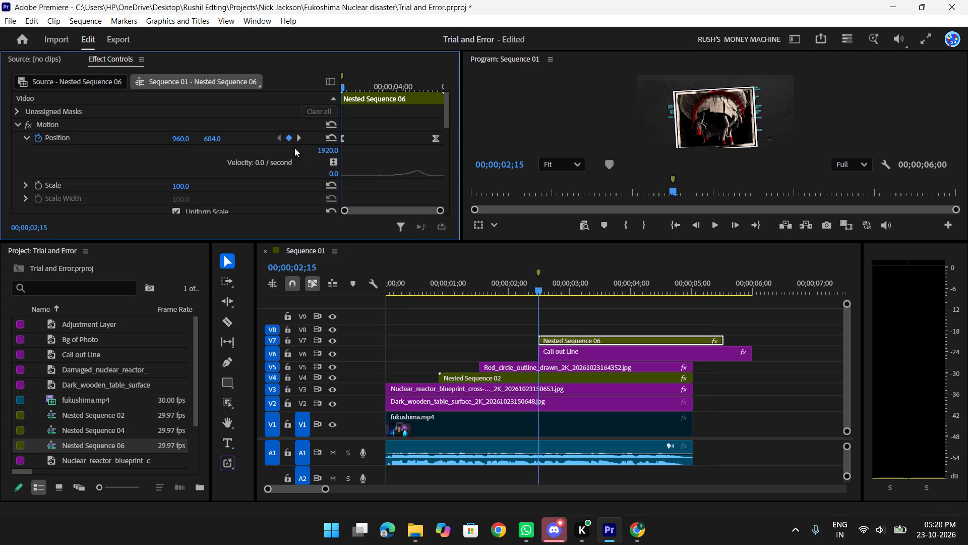
alt+drag(533, 281, 502, 279)
key(space)
key(space)
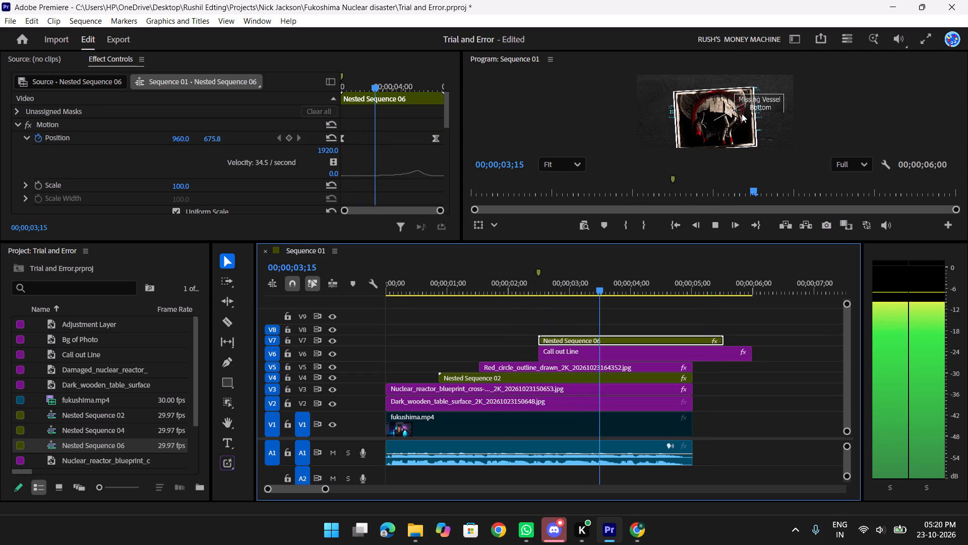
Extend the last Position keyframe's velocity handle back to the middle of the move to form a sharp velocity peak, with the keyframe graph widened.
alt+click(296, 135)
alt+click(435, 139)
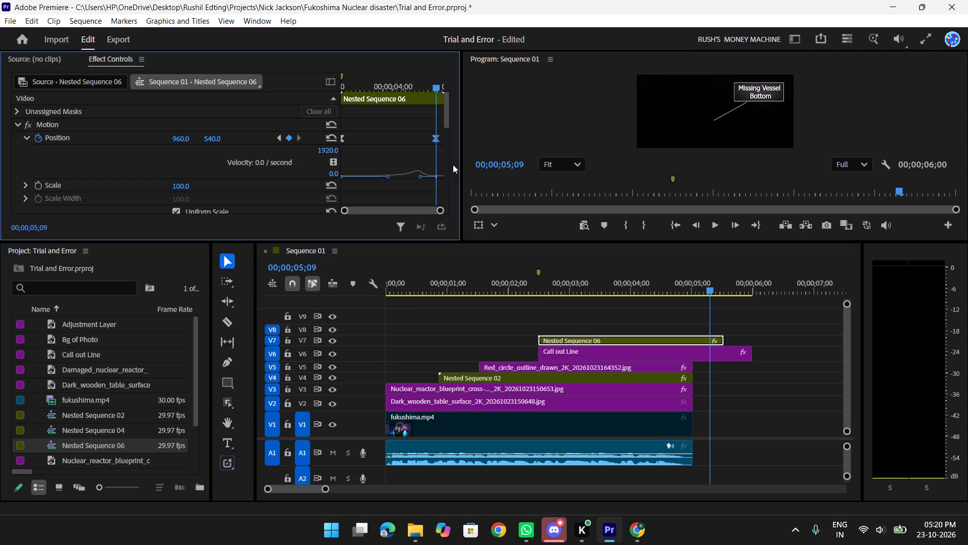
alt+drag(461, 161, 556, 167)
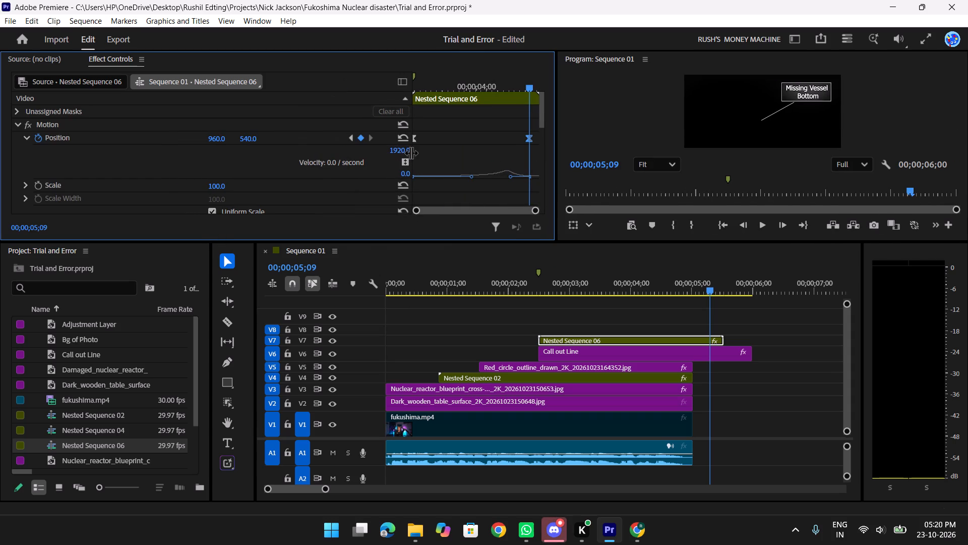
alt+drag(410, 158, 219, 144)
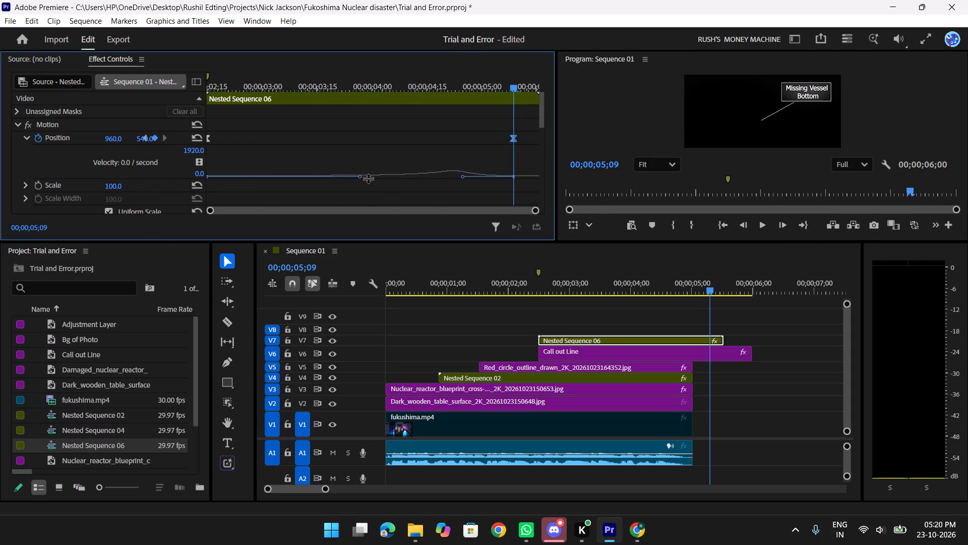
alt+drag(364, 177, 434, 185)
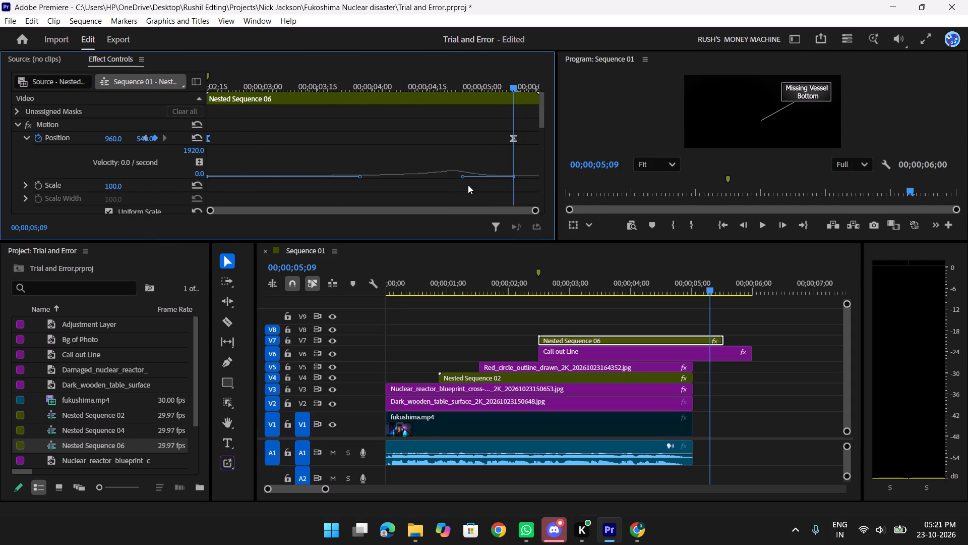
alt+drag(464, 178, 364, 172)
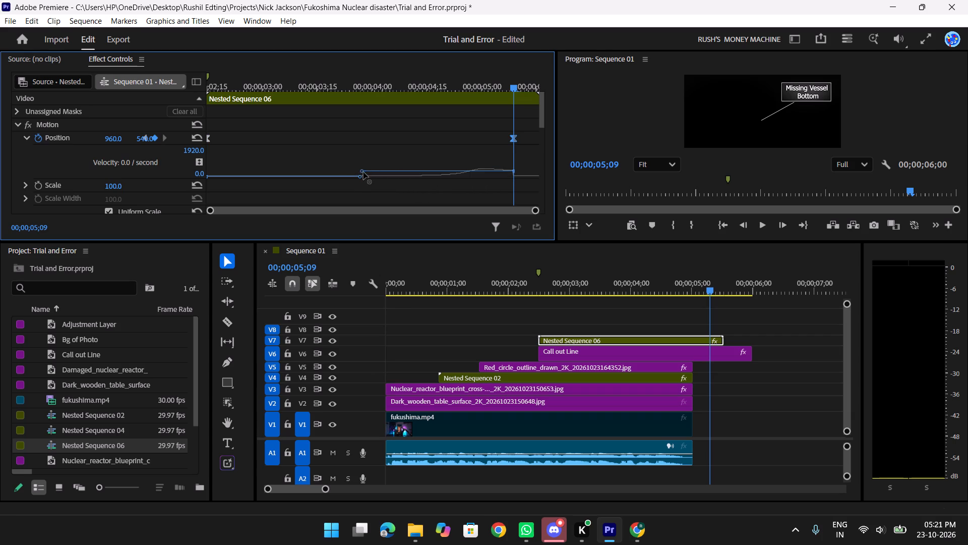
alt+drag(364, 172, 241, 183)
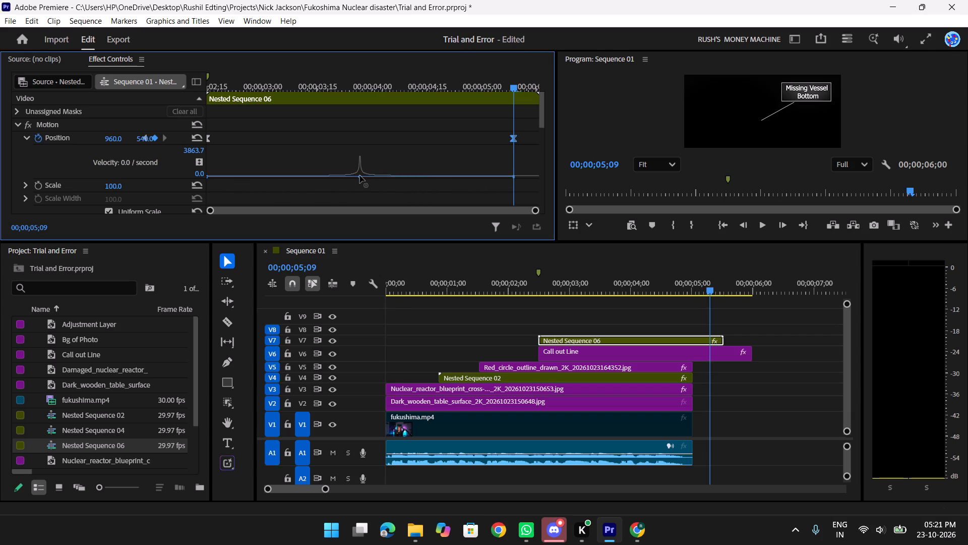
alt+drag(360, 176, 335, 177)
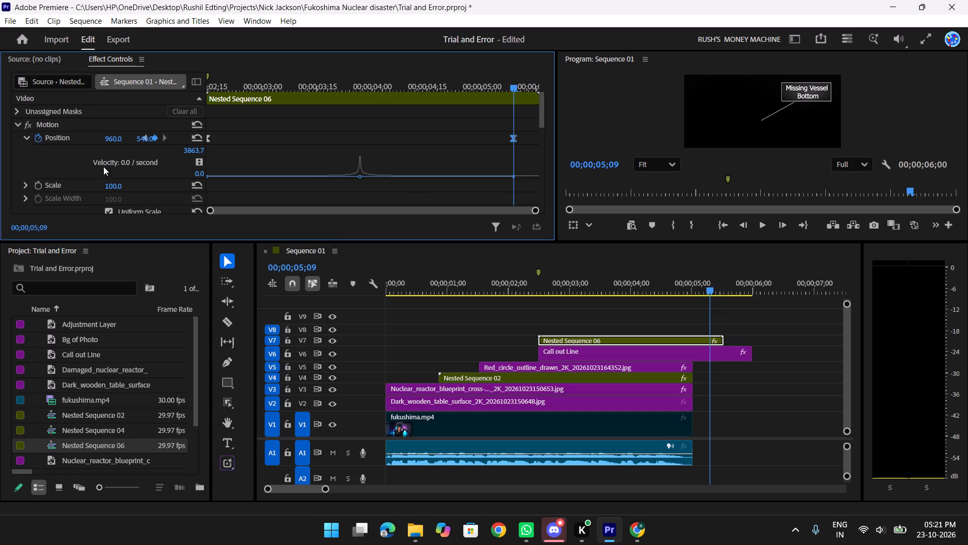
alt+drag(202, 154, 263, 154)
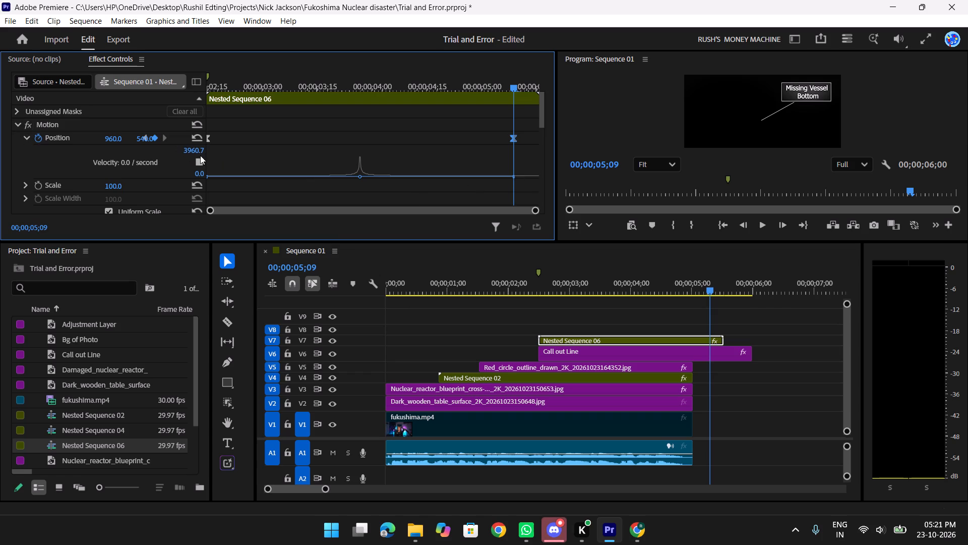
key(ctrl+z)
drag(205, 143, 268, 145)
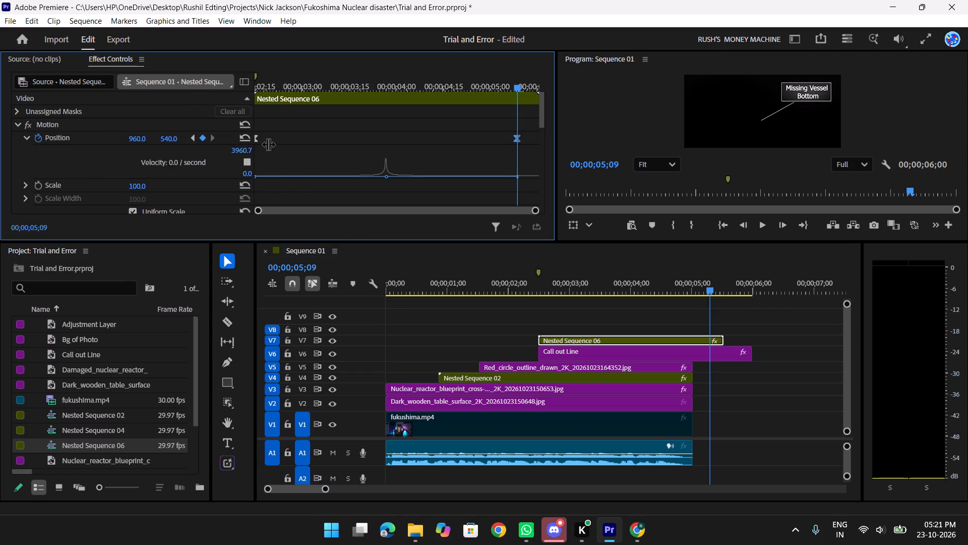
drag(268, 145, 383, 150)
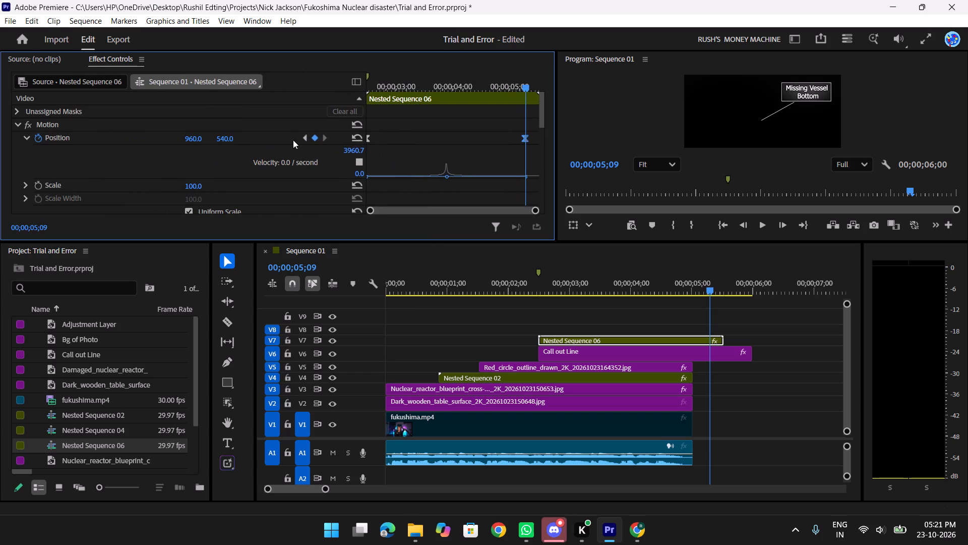
Remove all Motion Position keyframes from Nested Sequence 06, keeping the first keyframe's position at 00;00;02;15.
click(306, 140)
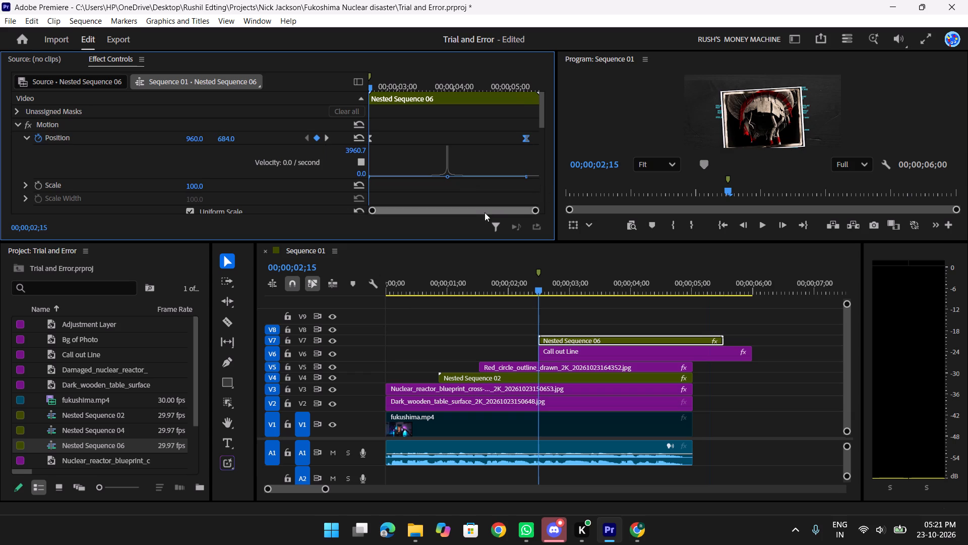
click(37, 137)
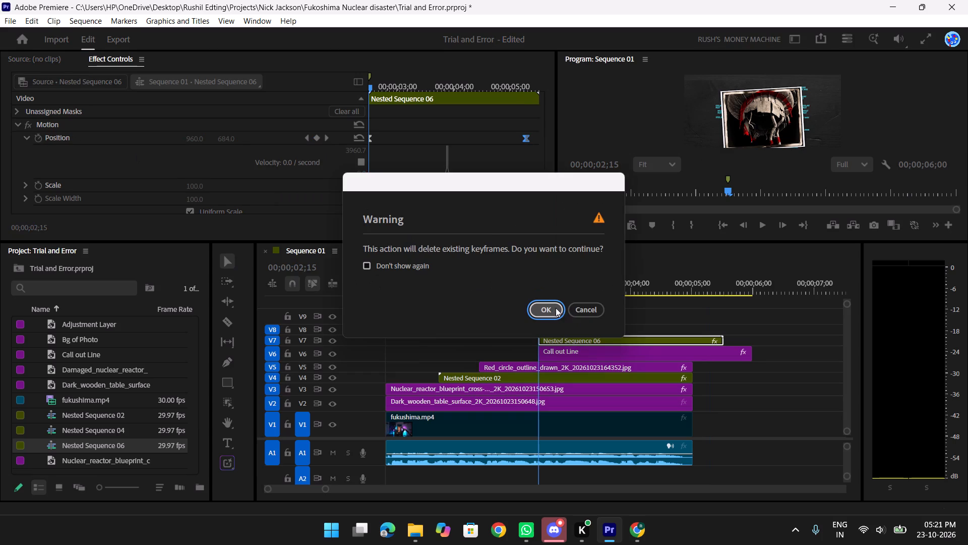
click(529, 308)
click(545, 307)
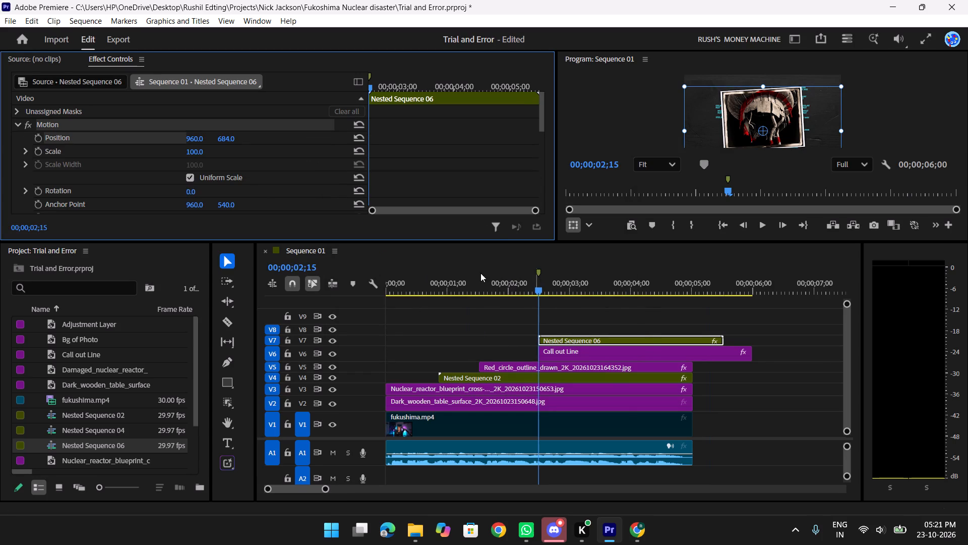
Remove all Opacity keyframes from Nested Sequence 06 with the playhead at 00;00;02;15.
scroll(245, 169, down, 14)
scroll(244, 169, up, 3)
scroll(244, 169, down, 2)
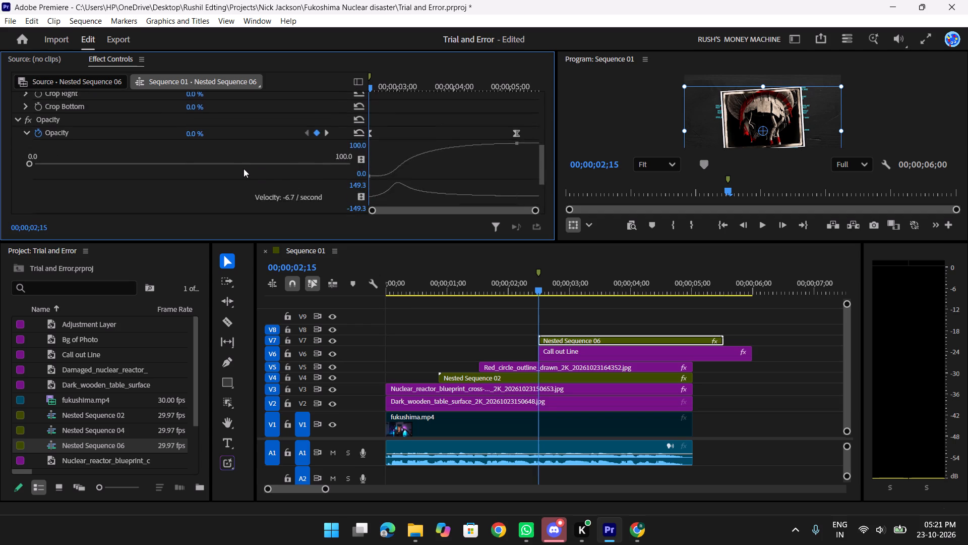
scroll(244, 169, up, 16)
scroll(279, 169, down, 4)
click(440, 163)
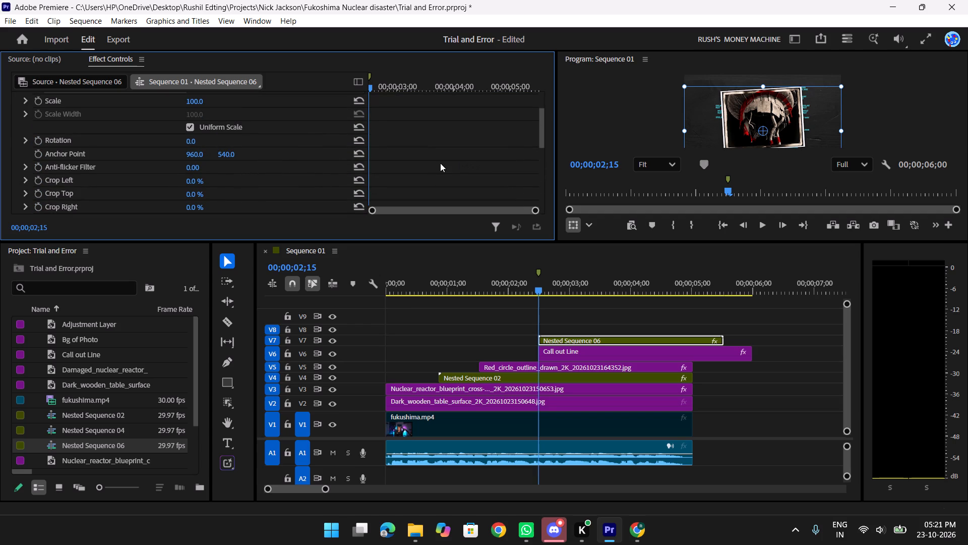
click(625, 337)
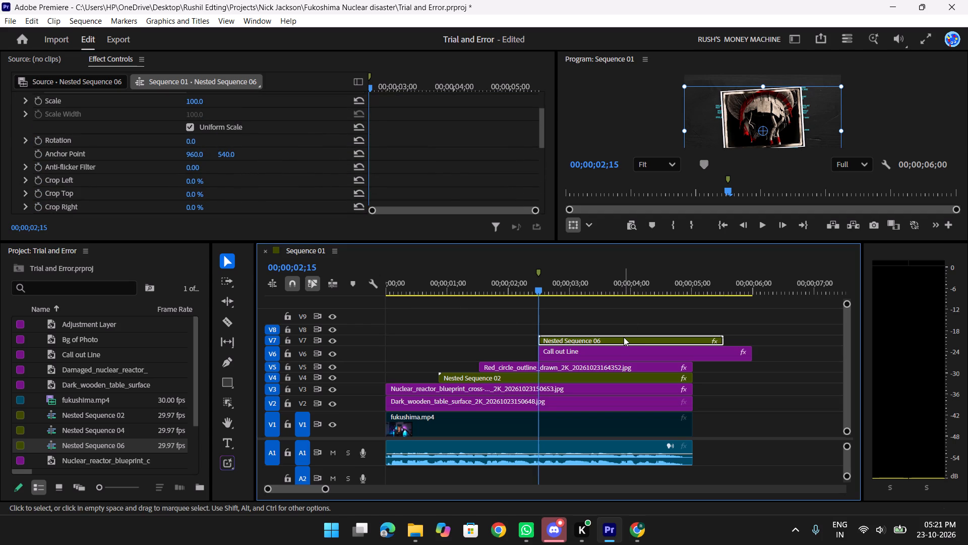
scroll(257, 165, up, 8)
scroll(251, 160, down, 13)
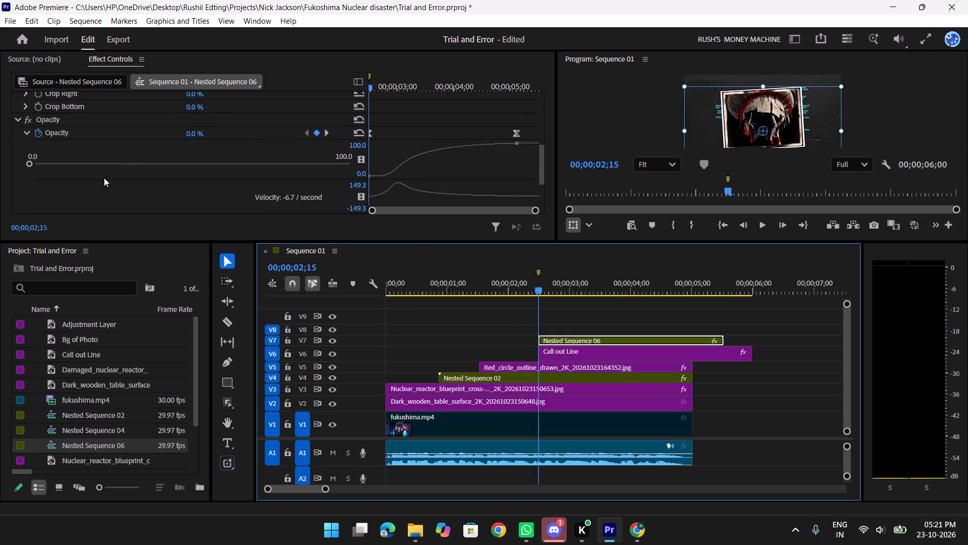
click(40, 135)
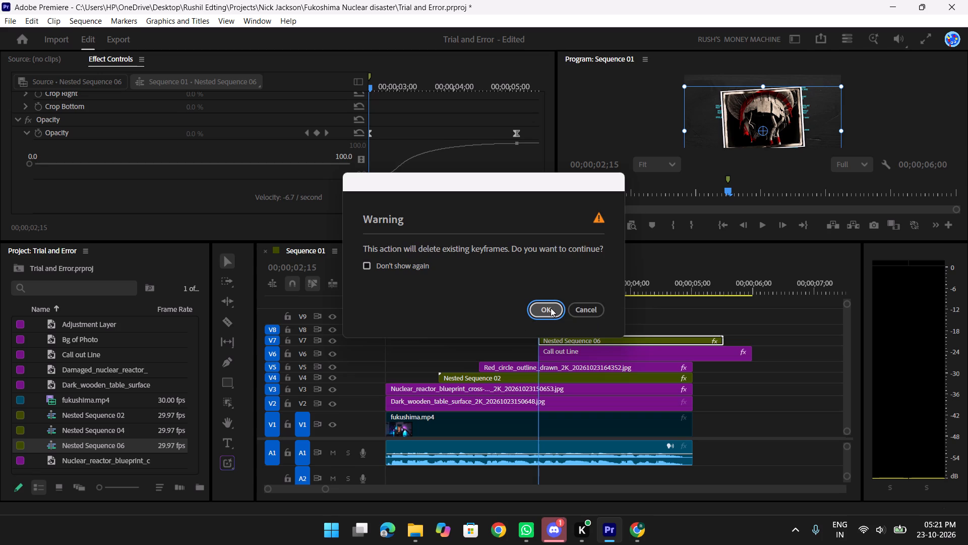
click(551, 308)
Apply the saved preset "Final pop with opa" to Nested Sequence 06 and close the effects window.
click(607, 337)
key(shift+z)
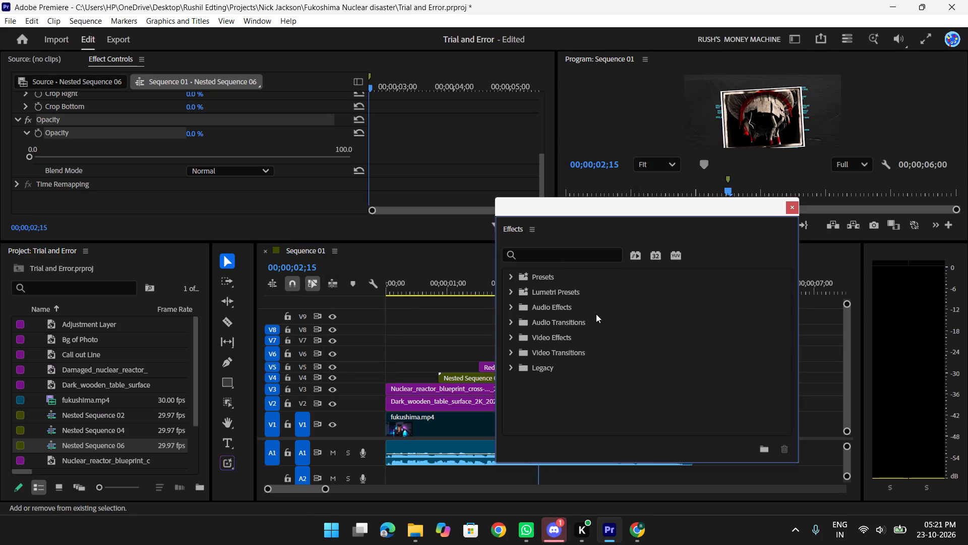
click(510, 278)
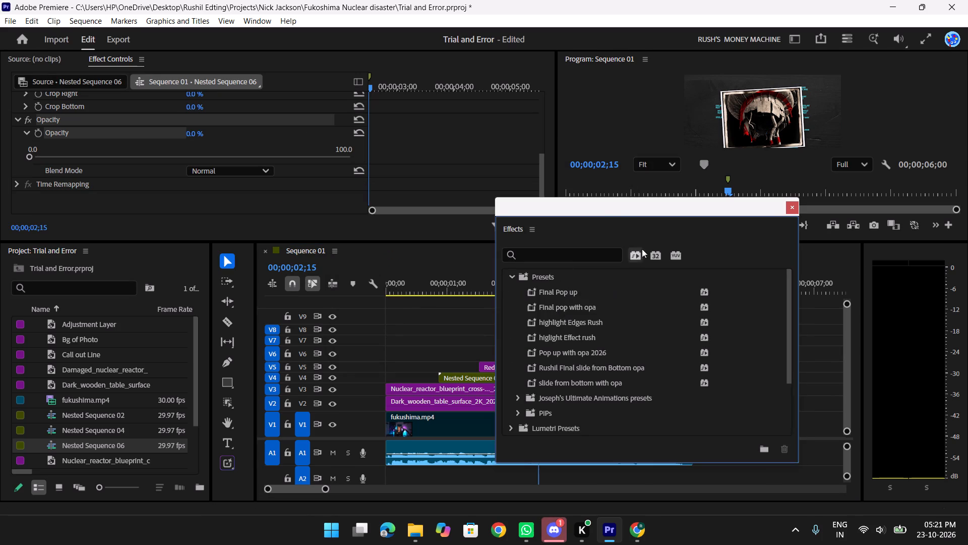
drag(622, 214, 762, 214)
drag(738, 311, 721, 316)
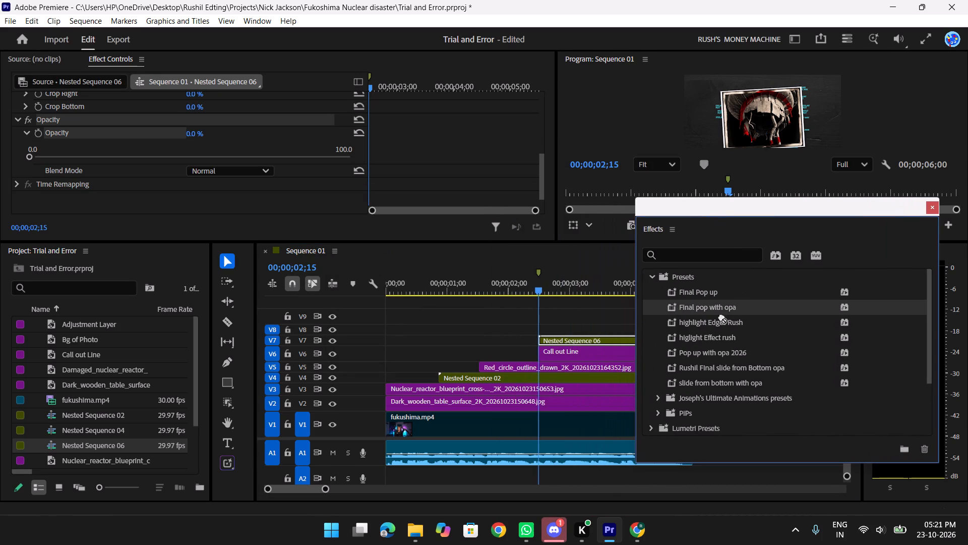
drag(721, 316, 599, 339)
click(926, 207)
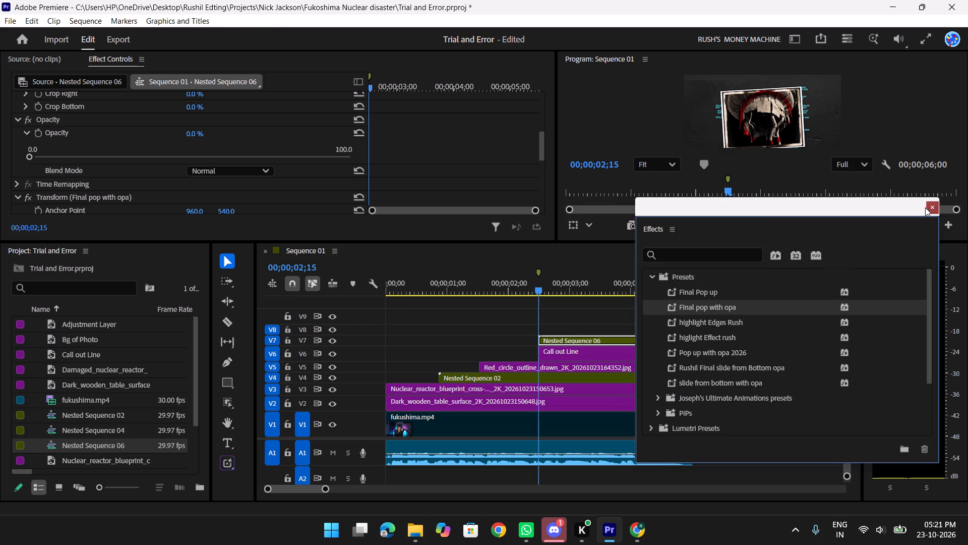
Play back the label with the preset and examine its Transform keyframes and its Motion and Opacity settings at the clip's start.
key(space)
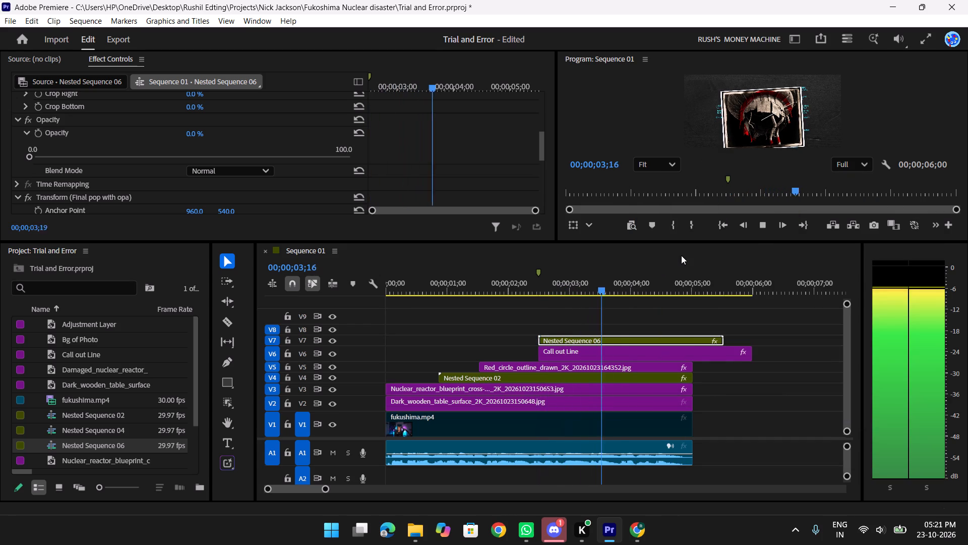
key(space)
scroll(252, 152, down, 3)
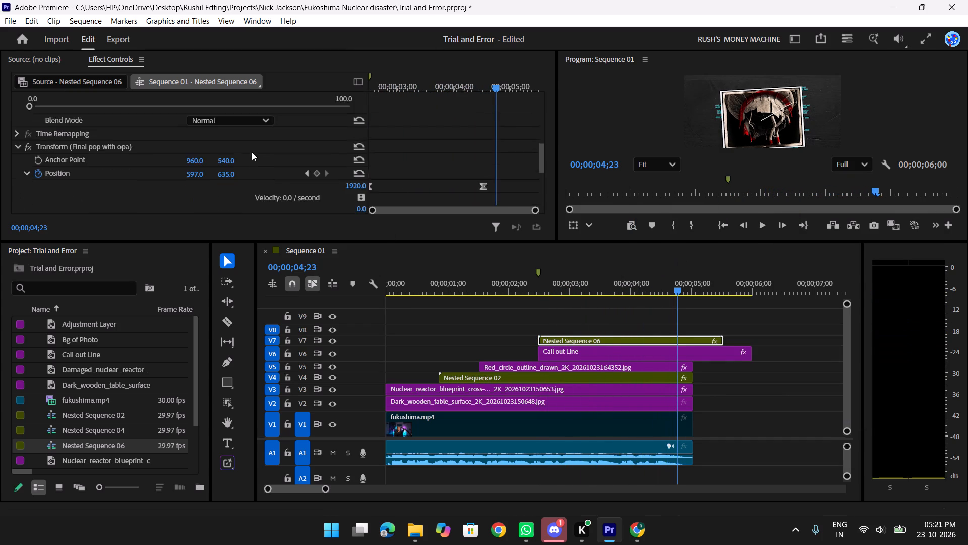
scroll(252, 152, down, 5)
scroll(389, 161, down, 3)
scroll(372, 158, up, 6)
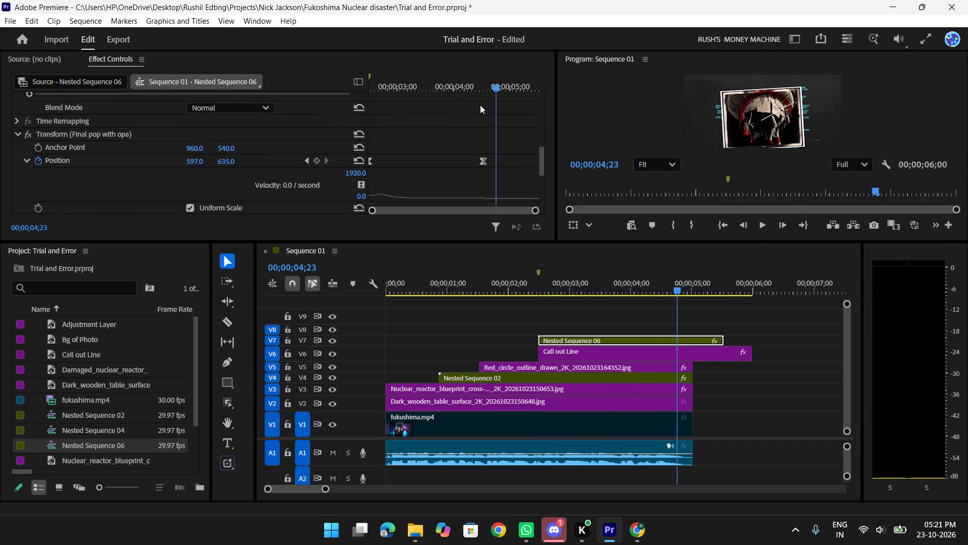
drag(492, 88, 359, 90)
scroll(212, 164, up, 11)
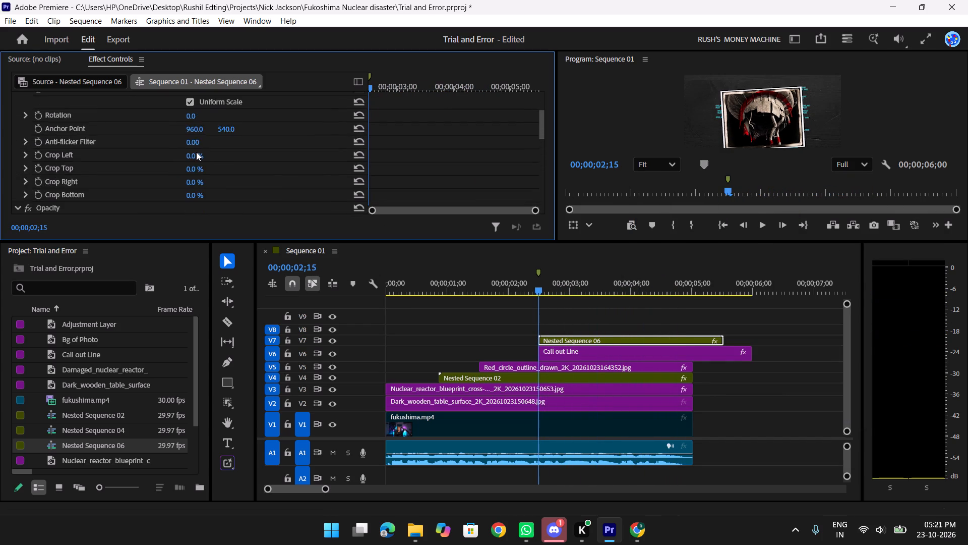
scroll(196, 152, up, 9)
scroll(196, 152, down, 8)
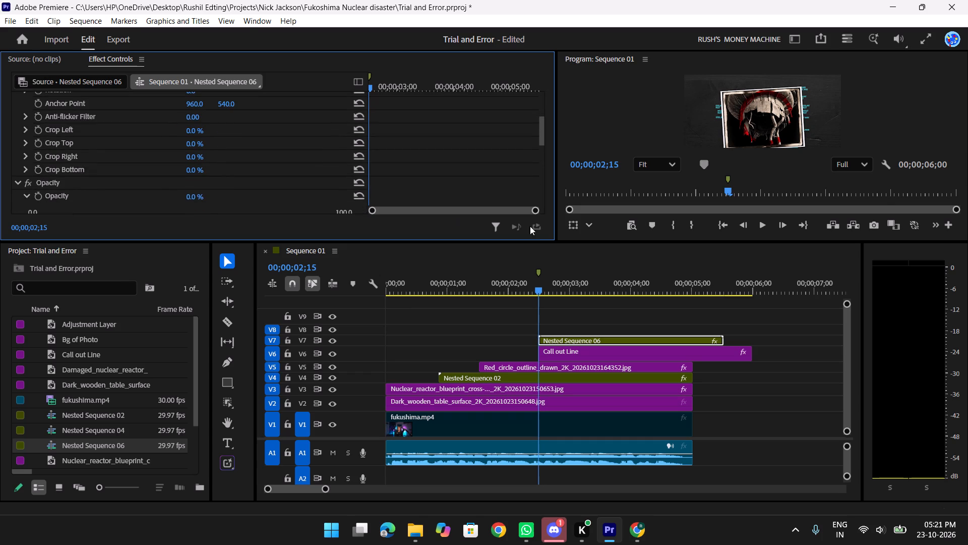
Start switching to another open window.
key(alt+Tab)
key(alt+Tab)
key(alt+Tab)
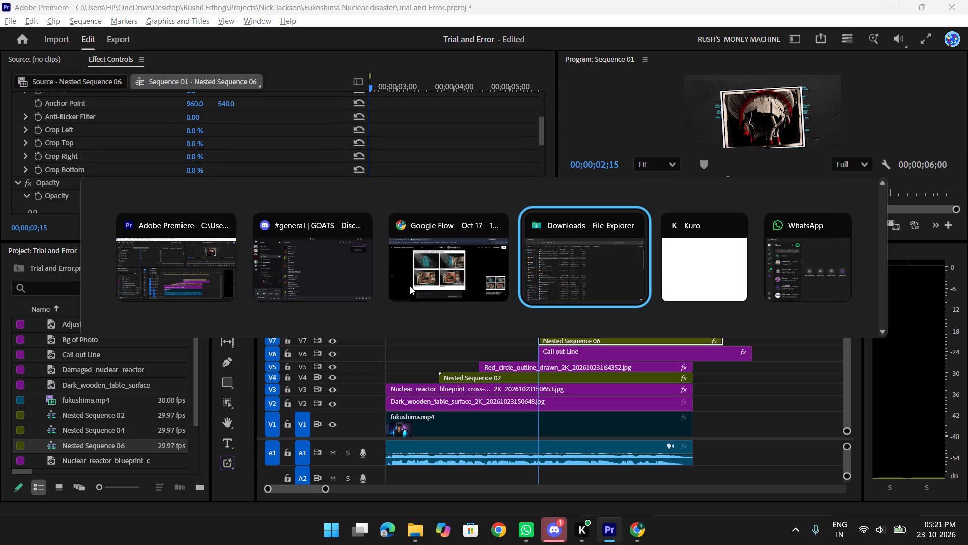
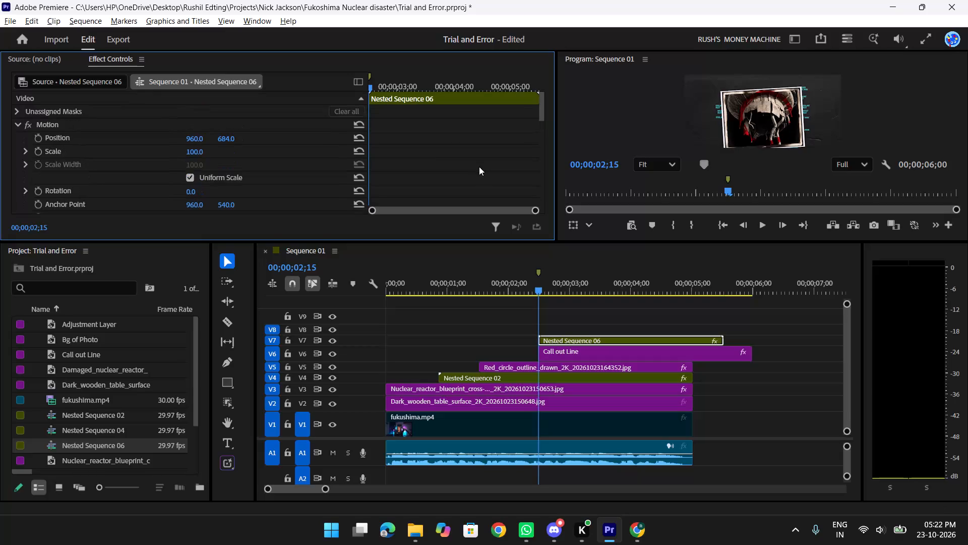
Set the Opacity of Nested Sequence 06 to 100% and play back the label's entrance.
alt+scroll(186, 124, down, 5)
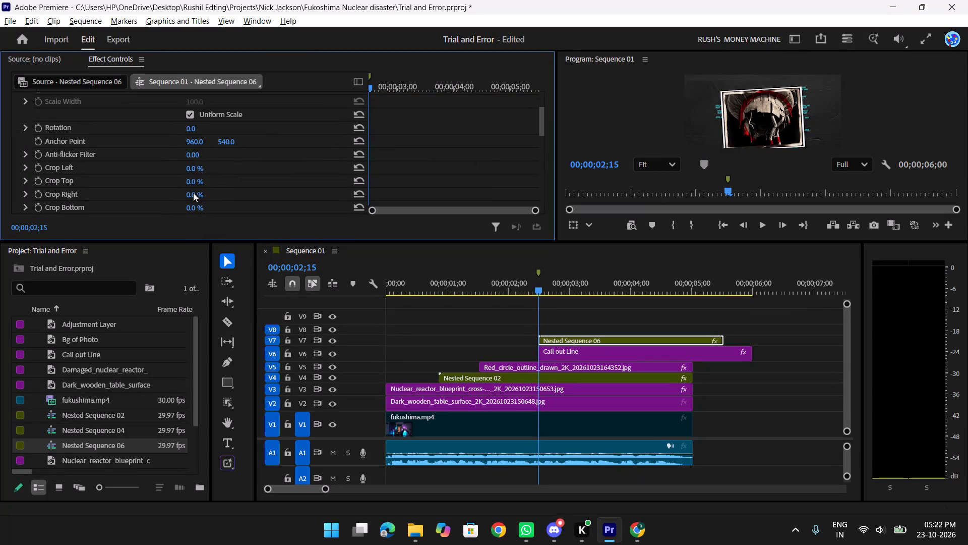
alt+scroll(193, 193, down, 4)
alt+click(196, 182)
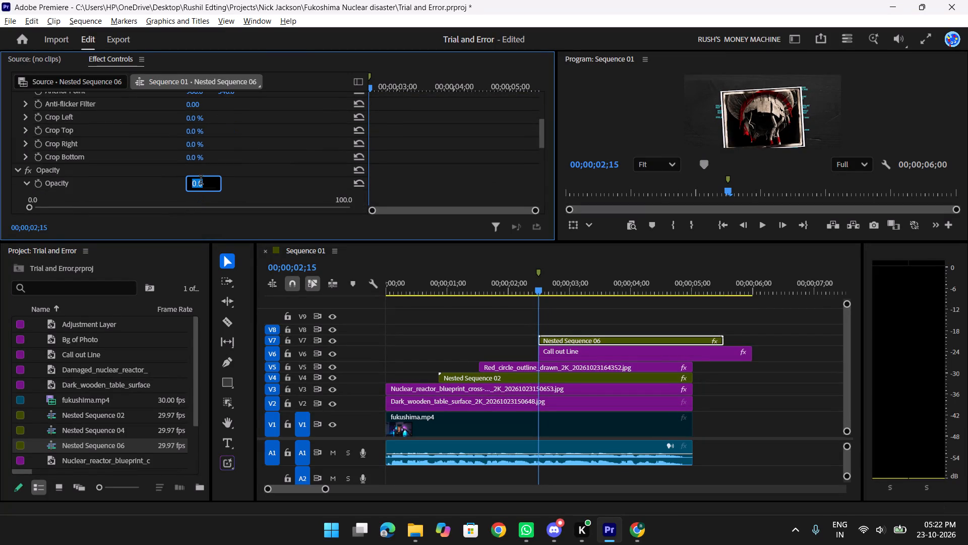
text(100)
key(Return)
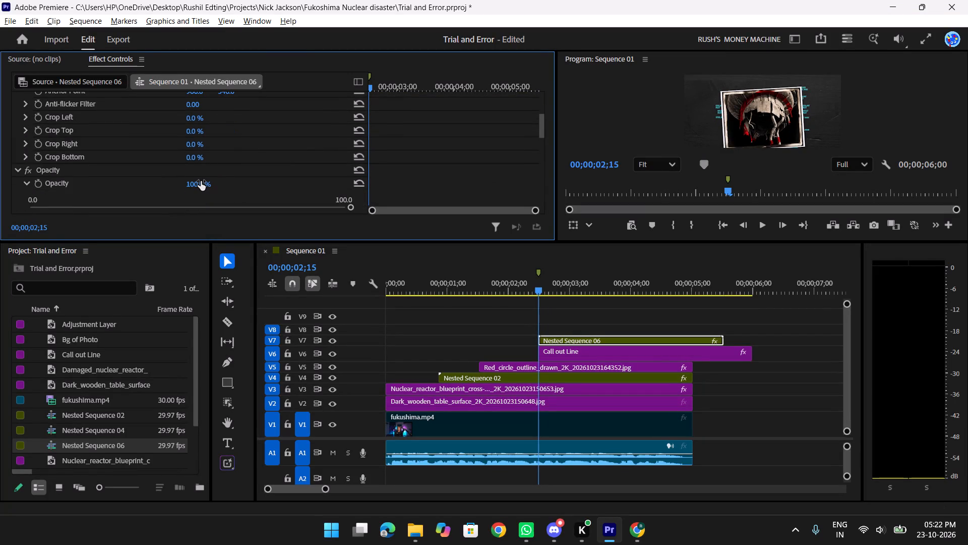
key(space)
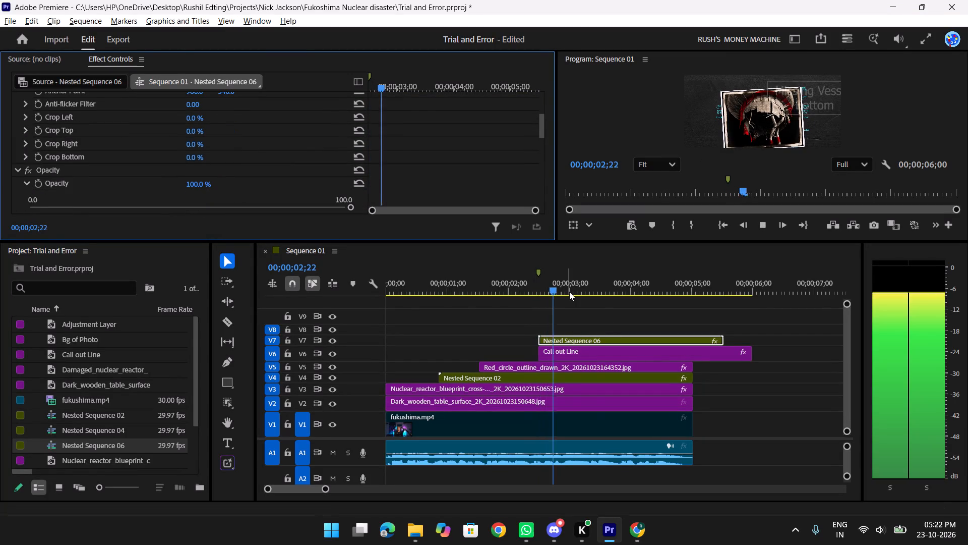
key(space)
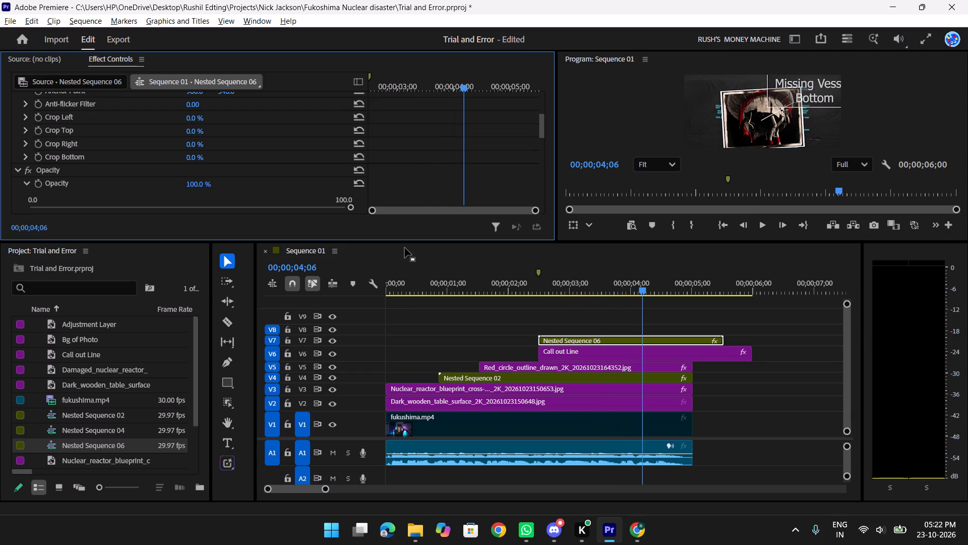
Undo the last Opacity change and the preset applied to Nested Sequence 06.
key(ctrl+z)
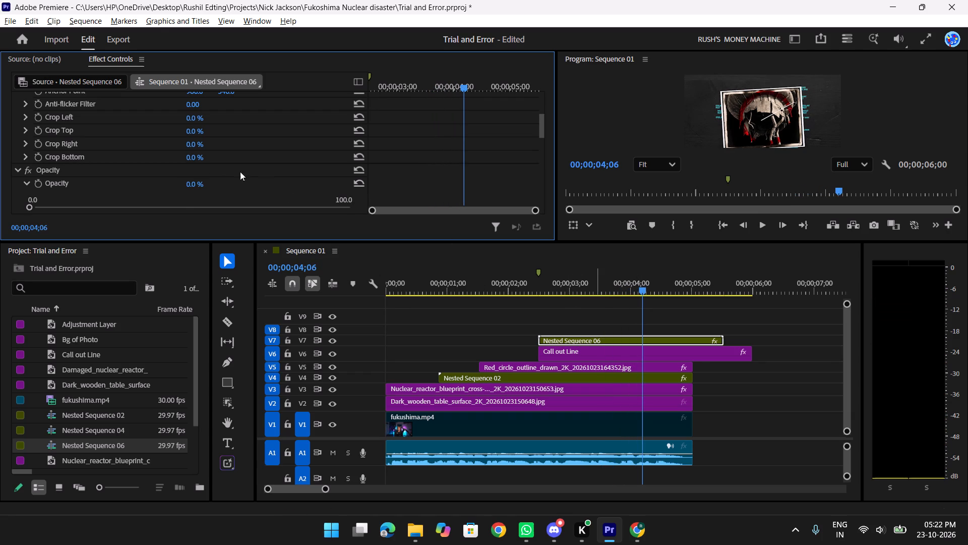
scroll(210, 165, up, 13)
scroll(191, 150, down, 20)
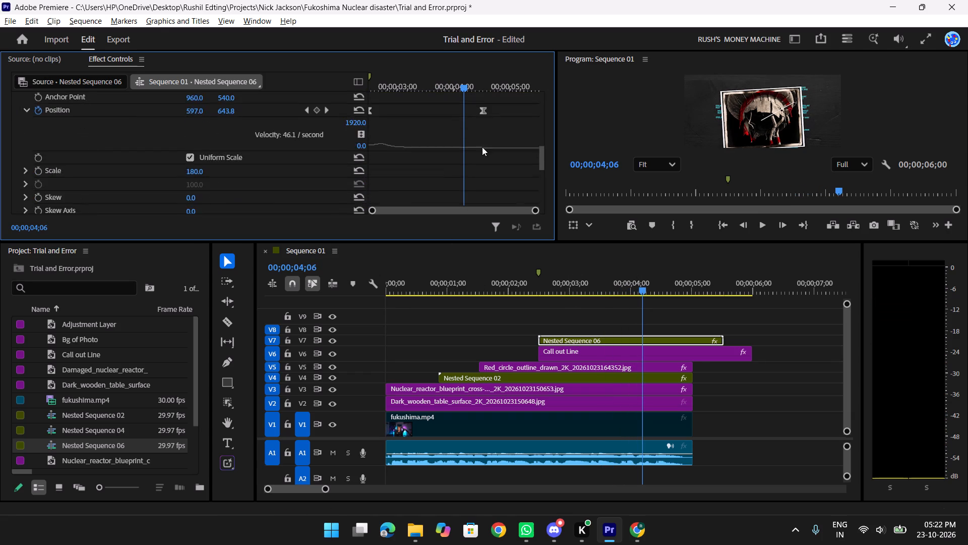
scroll(482, 147, down, 5)
scroll(425, 166, up, 5)
scroll(419, 163, down, 4)
key(ctrl+z)
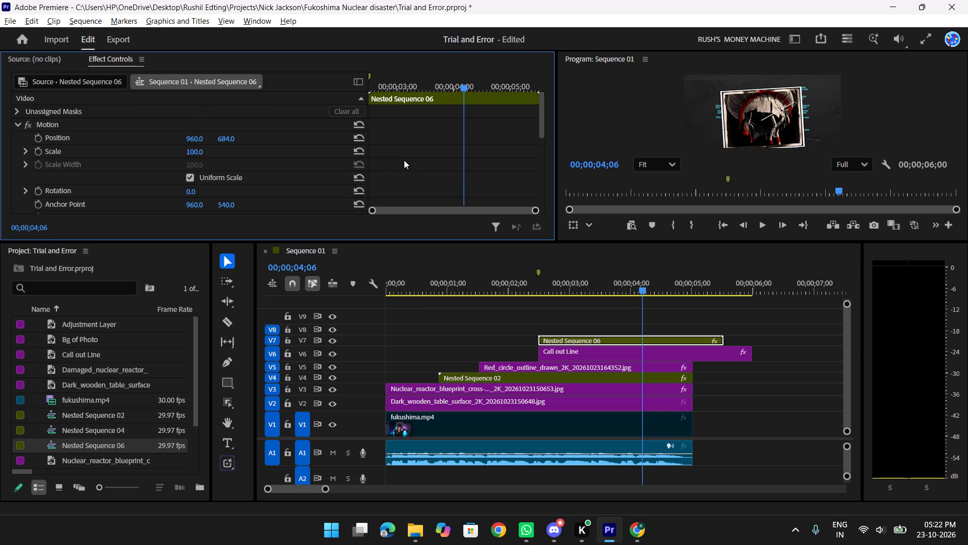
scroll(410, 157, up, 2)
scroll(411, 157, down, 19)
Return the playhead to 00;00;02;15 and set the Opacity of Nested Sequence 06 to 100%.
drag(452, 82, 390, 91)
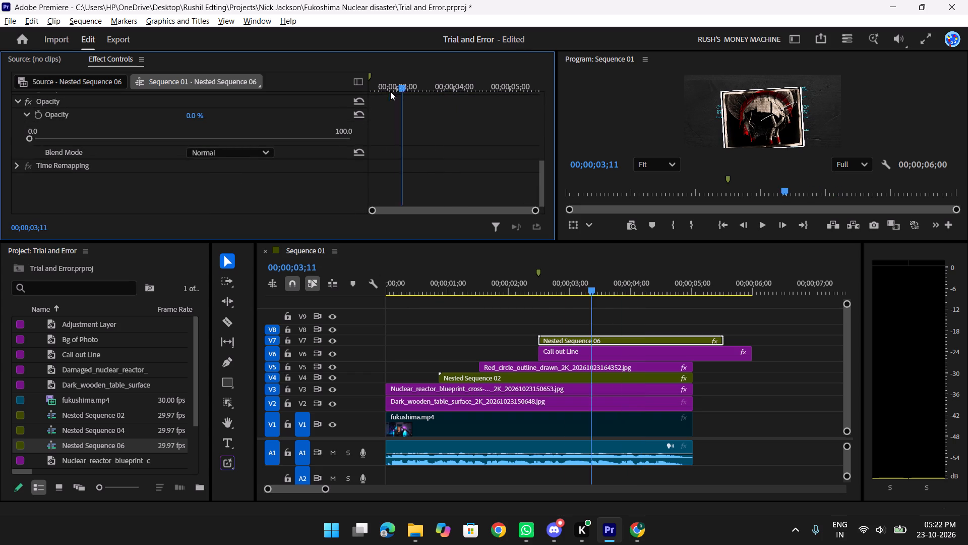
drag(390, 91, 354, 91)
scroll(179, 148, up, 18)
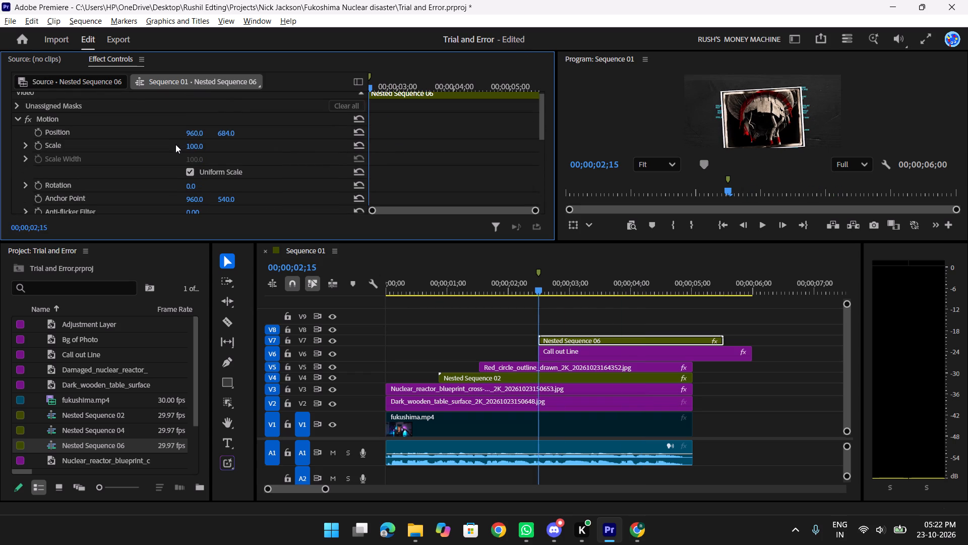
scroll(175, 144, up, 1)
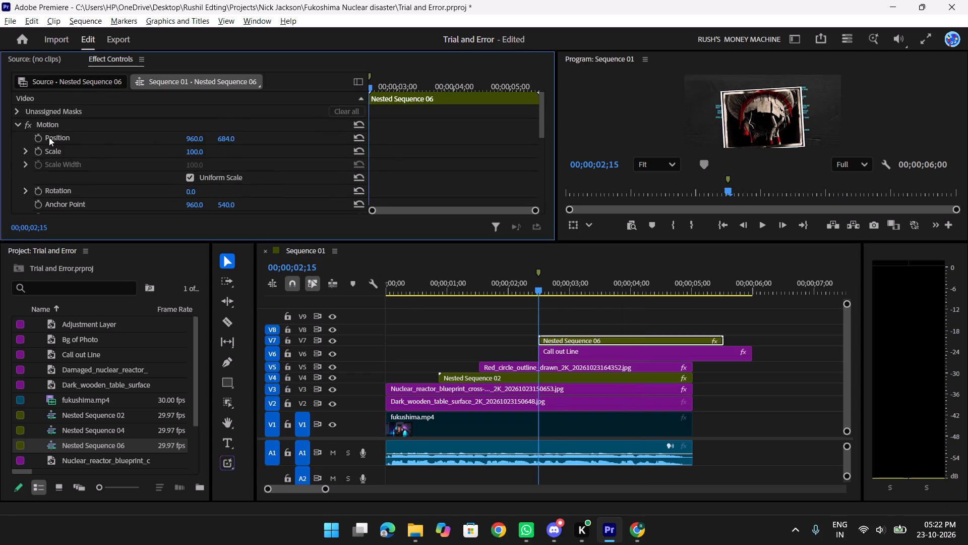
scroll(72, 154, down, 9)
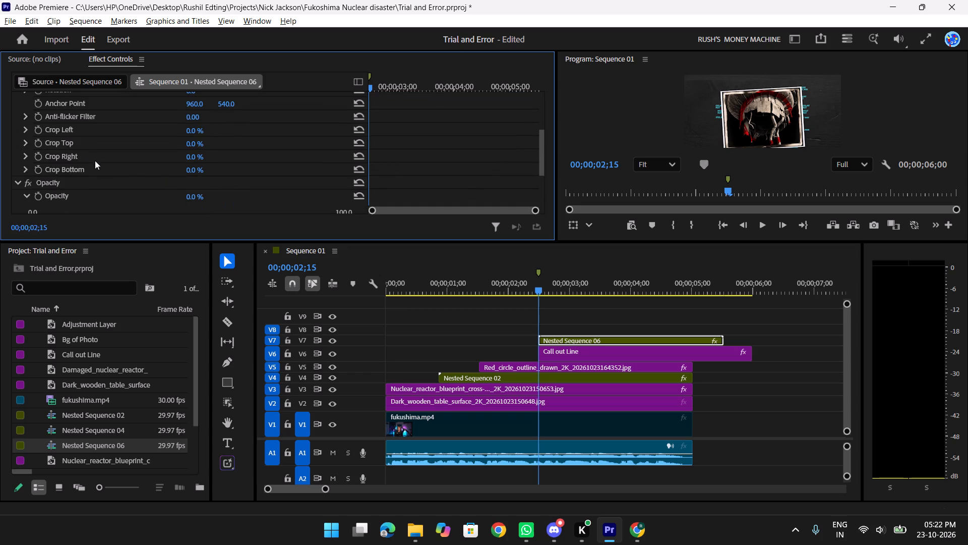
click(194, 183)
text(100)
key(Return)
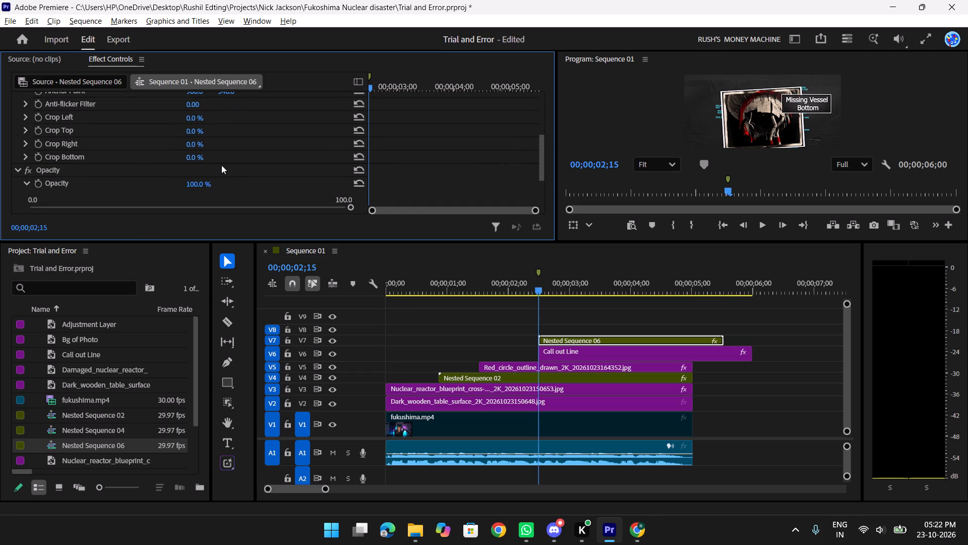
Add Motion Position keyframes to Nested Sequence 06 at 00;00;02;15 and 00;00;03;07.
scroll(200, 174, up, 13)
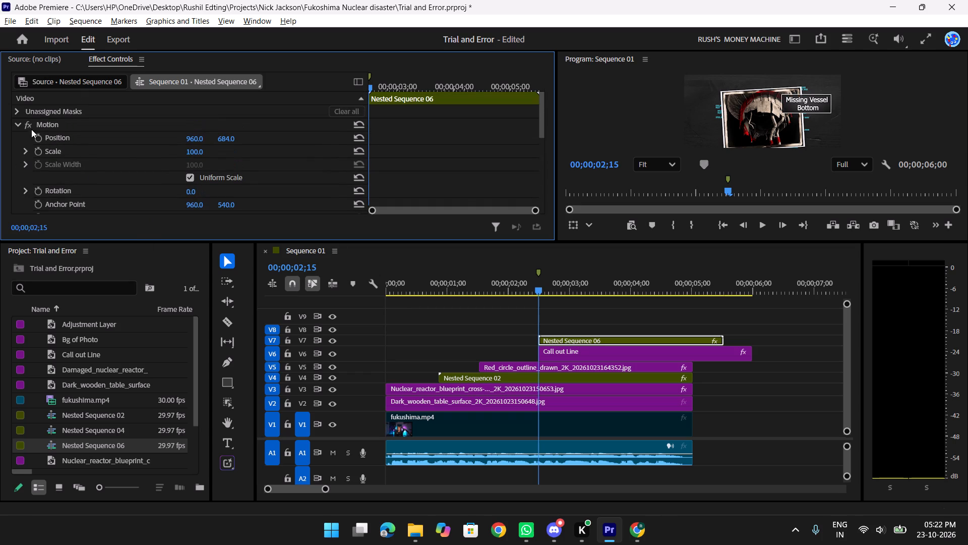
click(37, 138)
drag(371, 88, 412, 92)
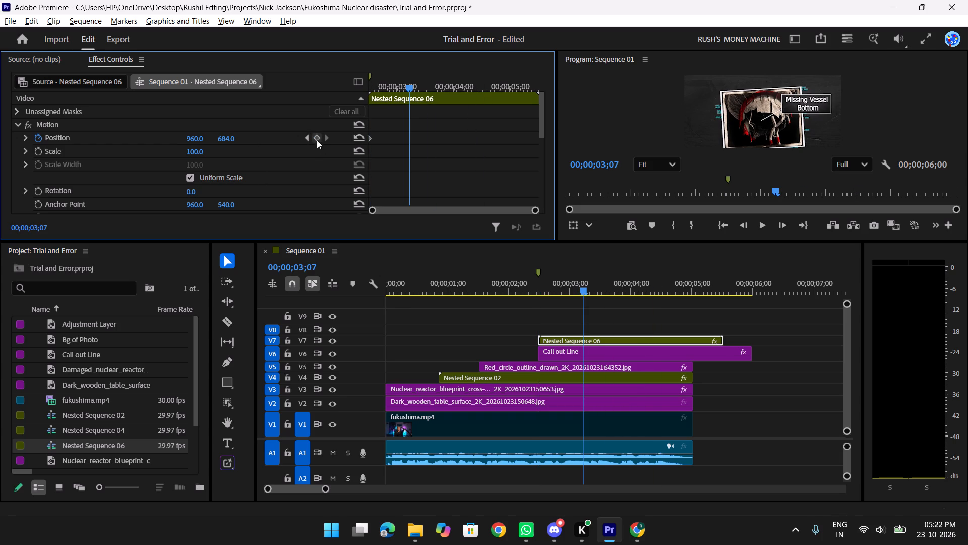
click(317, 140)
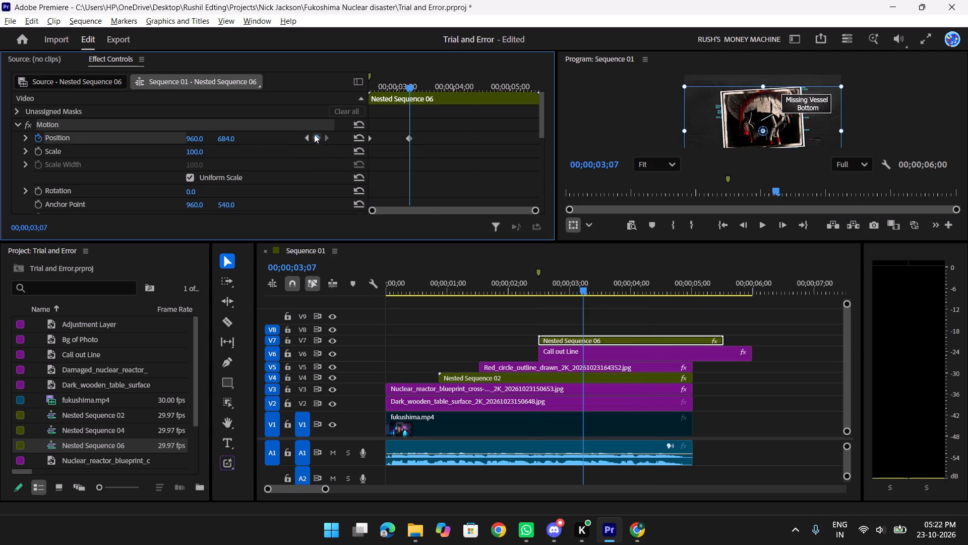
Set the vertical Position of the first keyframe, at 00;00;02;15, to 763 so the label starts lower.
click(310, 138)
drag(230, 139, 280, 138)
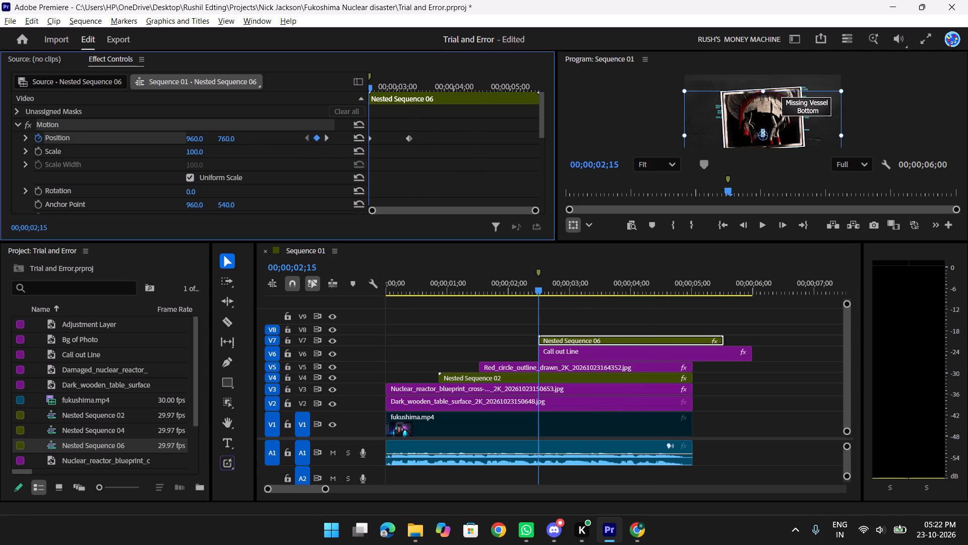
drag(280, 138, 294, 139)
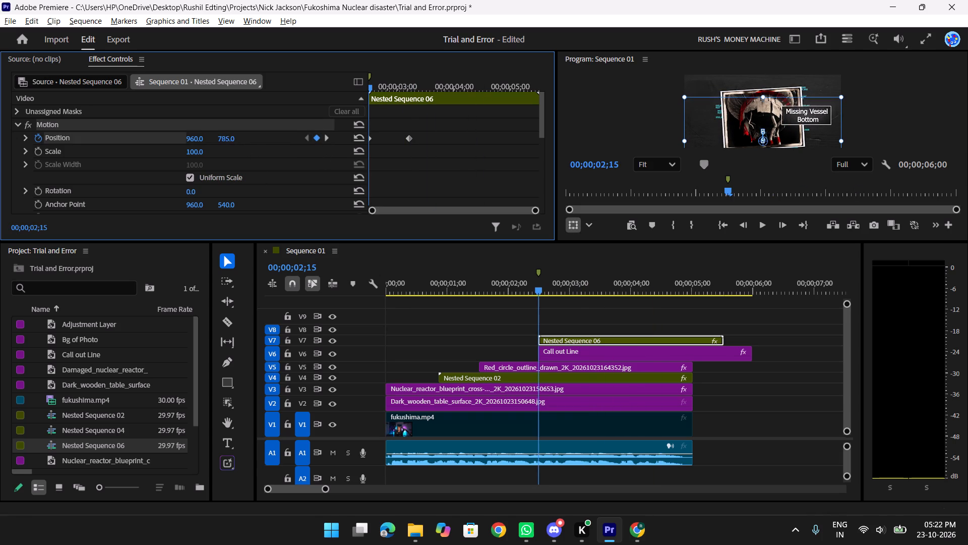
drag(294, 139, 280, 139)
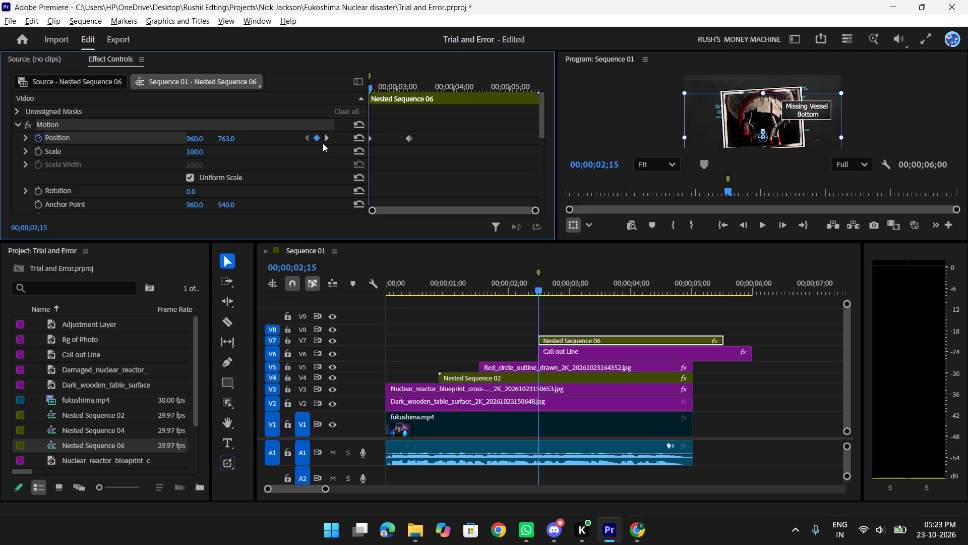
Set the vertical Position of the second keyframe, at 00;00;03;07, to 552 so the label ends higher.
click(326, 140)
scroll(284, 168, down, 15)
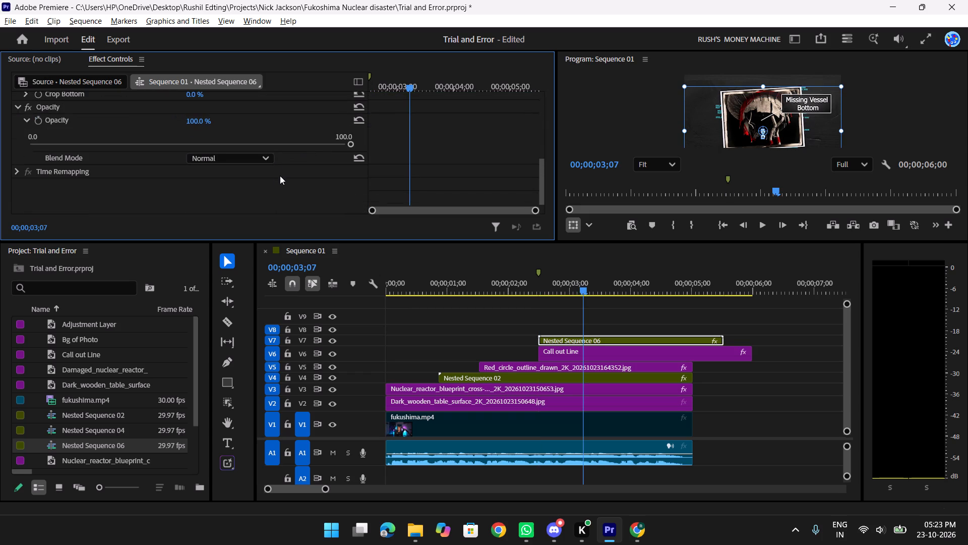
scroll(280, 176, down, 5)
scroll(275, 181, up, 2)
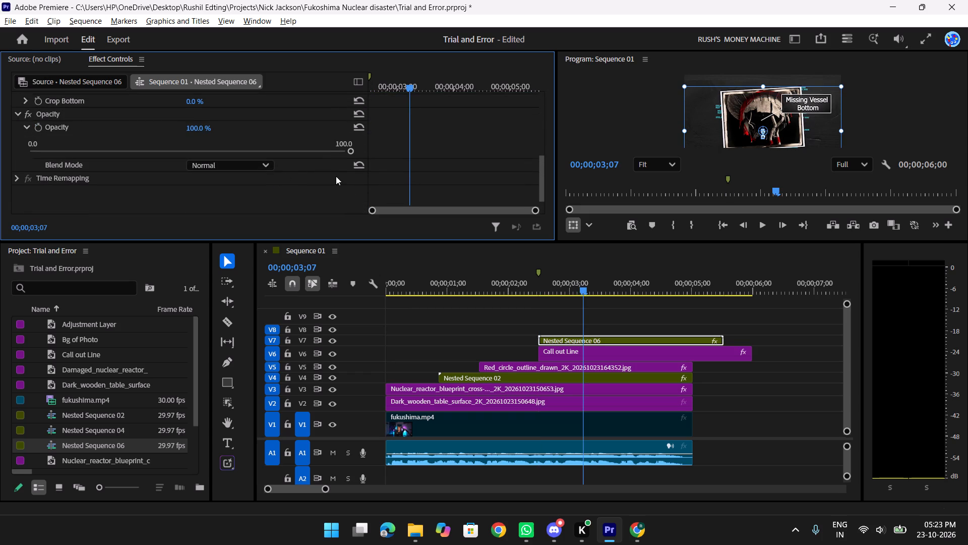
scroll(336, 176, up, 14)
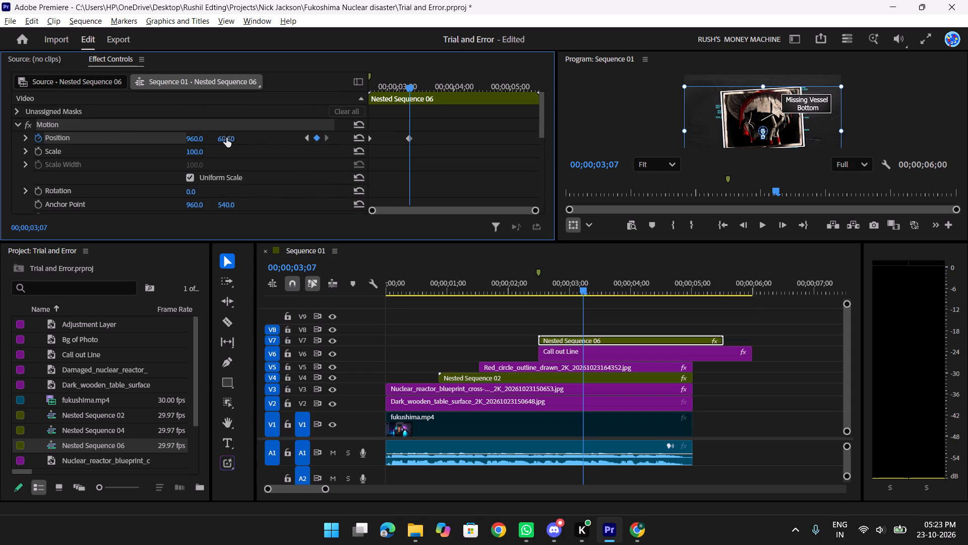
drag(226, 138, 142, 166)
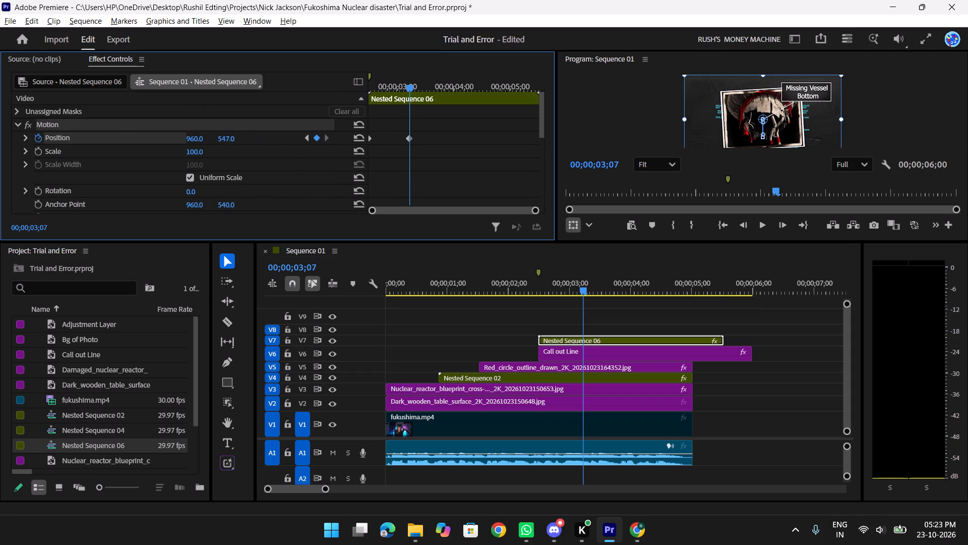
drag(142, 166, 145, 166)
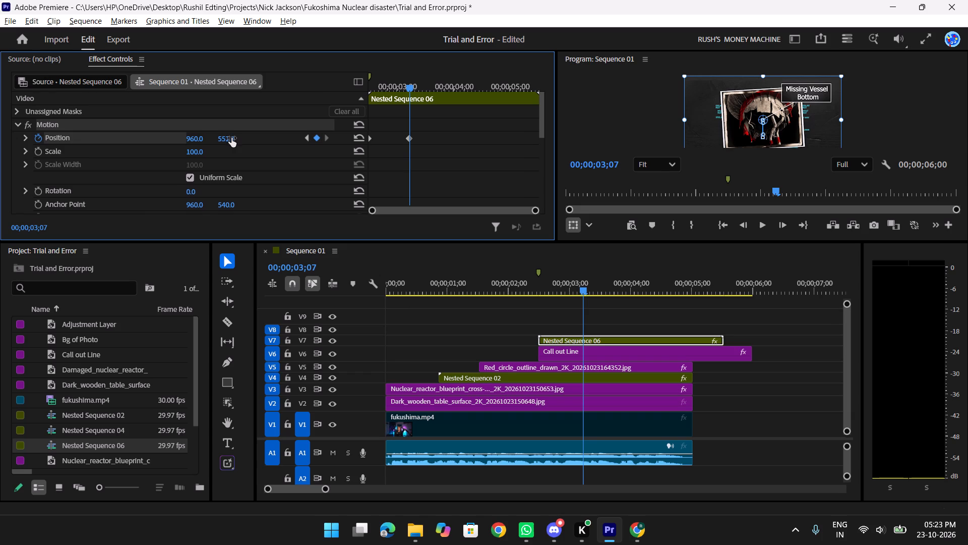
Compare the label at its two Position keyframes and examine the clip's Motion and Opacity settings.
scroll(231, 140, down, 4)
scroll(224, 149, up, 7)
click(305, 142)
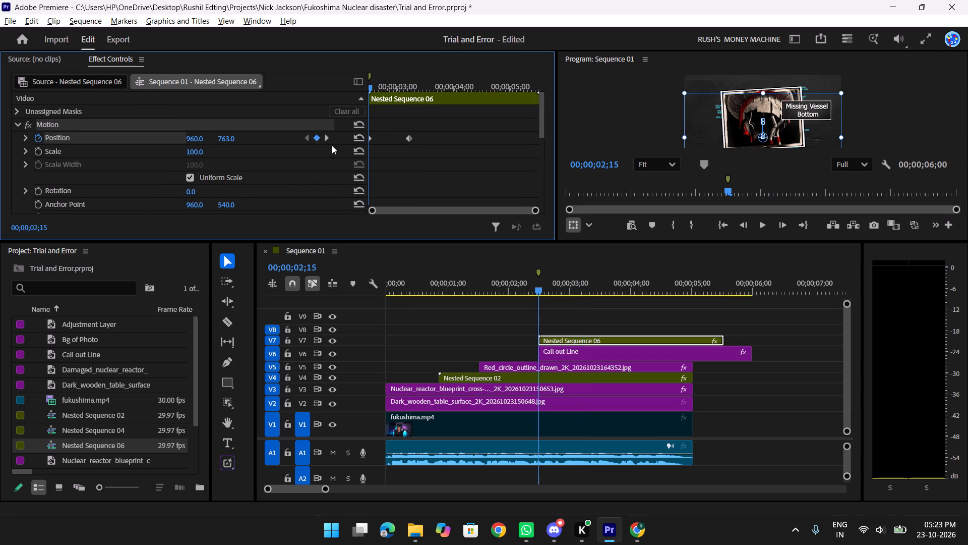
click(329, 141)
scroll(236, 166, down, 8)
scroll(236, 166, up, 6)
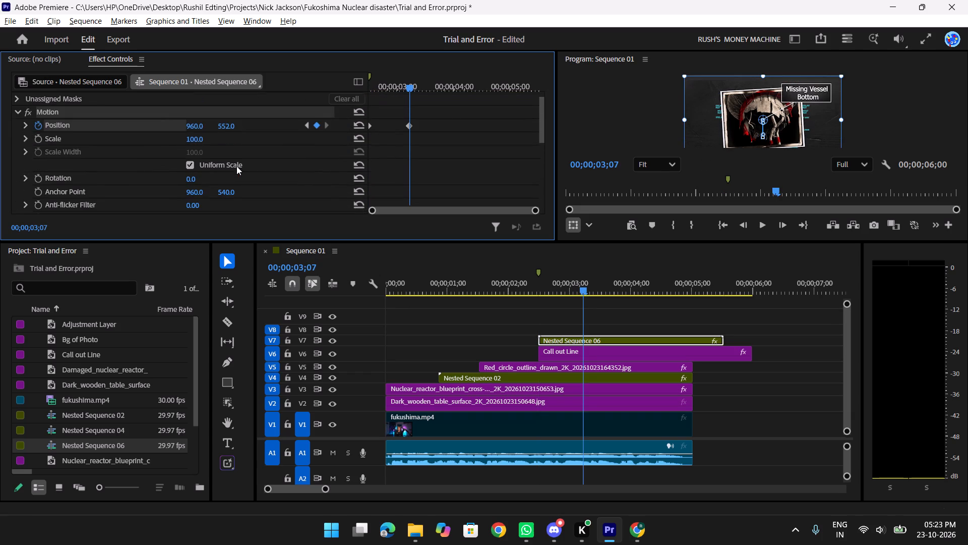
scroll(236, 166, up, 5)
scroll(235, 166, down, 2)
scroll(292, 182, up, 4)
scroll(292, 182, down, 5)
scroll(273, 190, up, 7)
scroll(360, 167, down, 4)
scroll(293, 139, up, 7)
click(308, 139)
scroll(321, 169, down, 2)
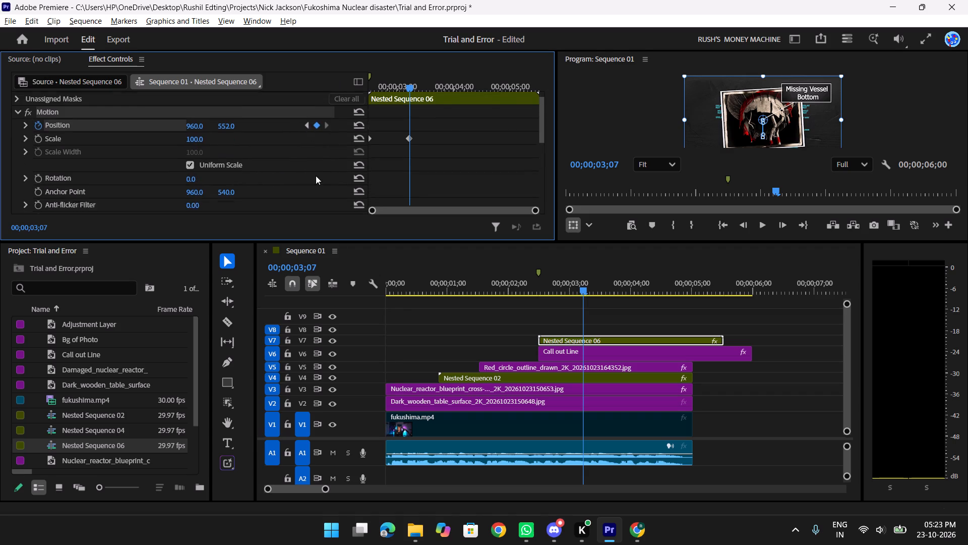
scroll(316, 176, down, 2)
scroll(315, 178, up, 4)
Set the Opacity of Nested Sequence 06 to 0% at the first Position keyframe, 00;00;02;15.
click(308, 139)
scroll(317, 187, down, 5)
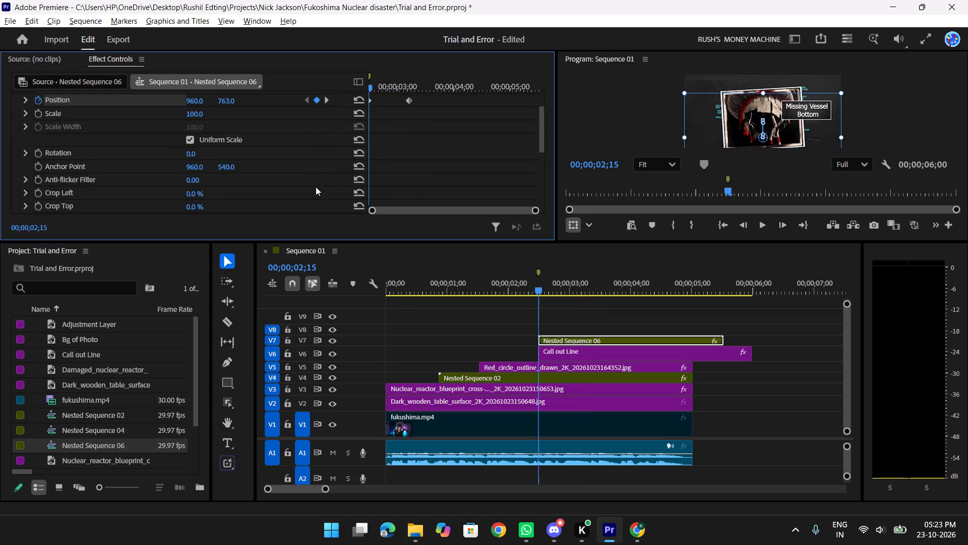
scroll(316, 187, down, 8)
scroll(305, 184, up, 3)
scroll(305, 184, down, 3)
scroll(144, 158, up, 2)
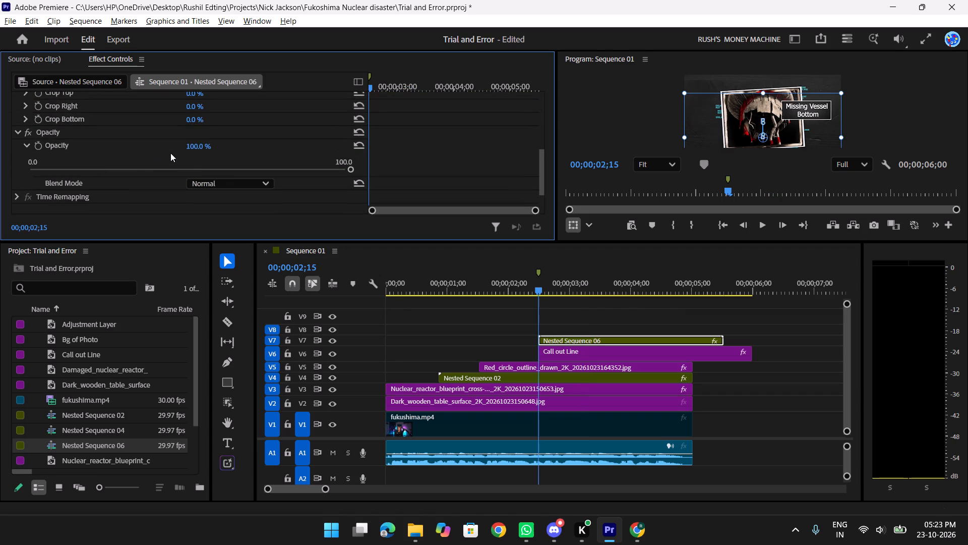
click(192, 159)
key(0)
key(Return)
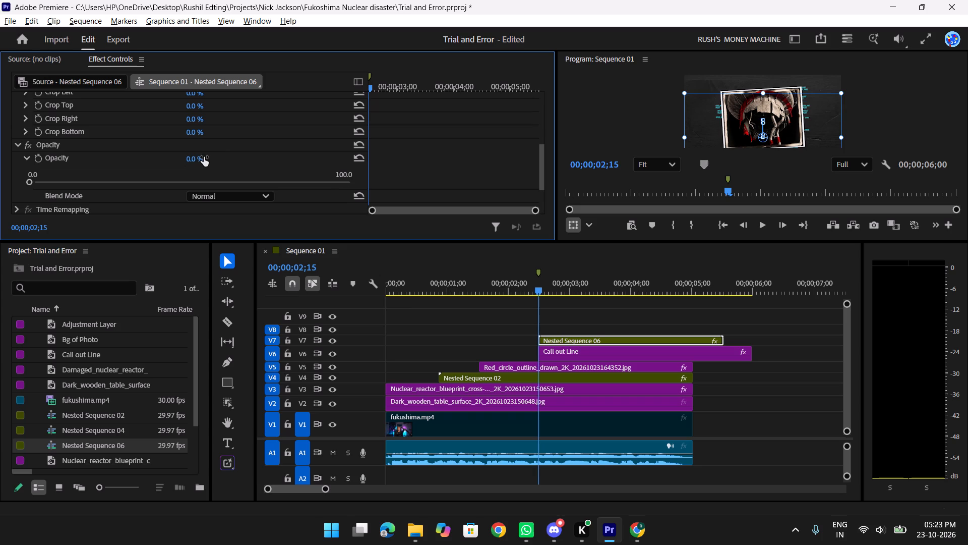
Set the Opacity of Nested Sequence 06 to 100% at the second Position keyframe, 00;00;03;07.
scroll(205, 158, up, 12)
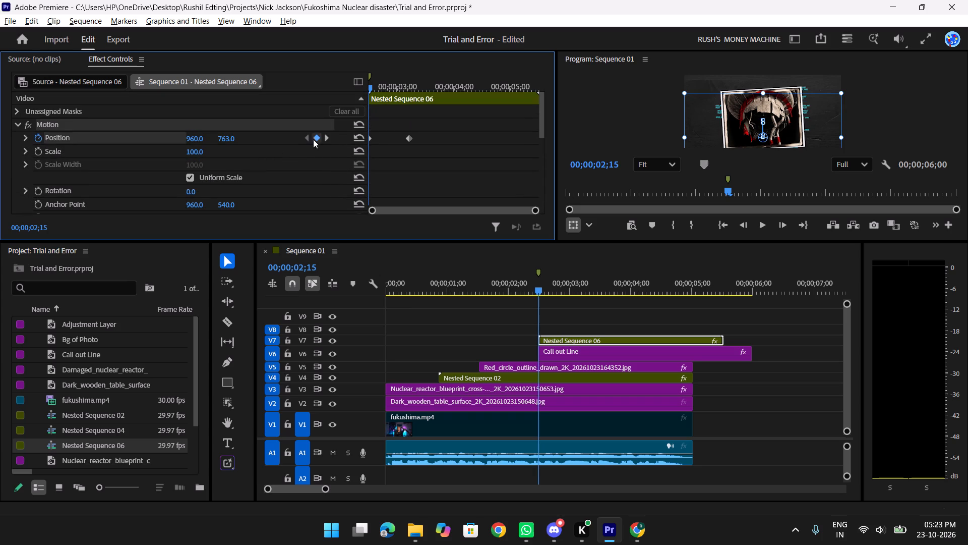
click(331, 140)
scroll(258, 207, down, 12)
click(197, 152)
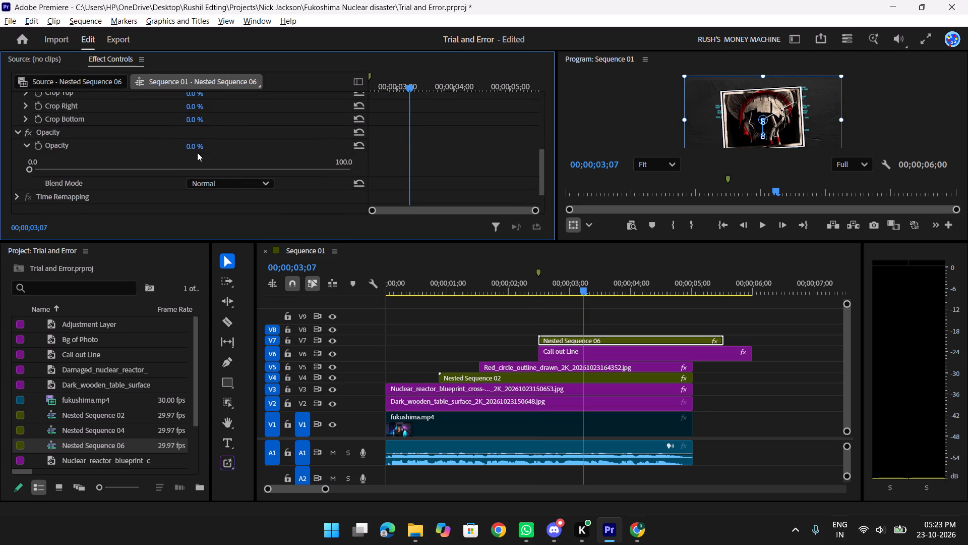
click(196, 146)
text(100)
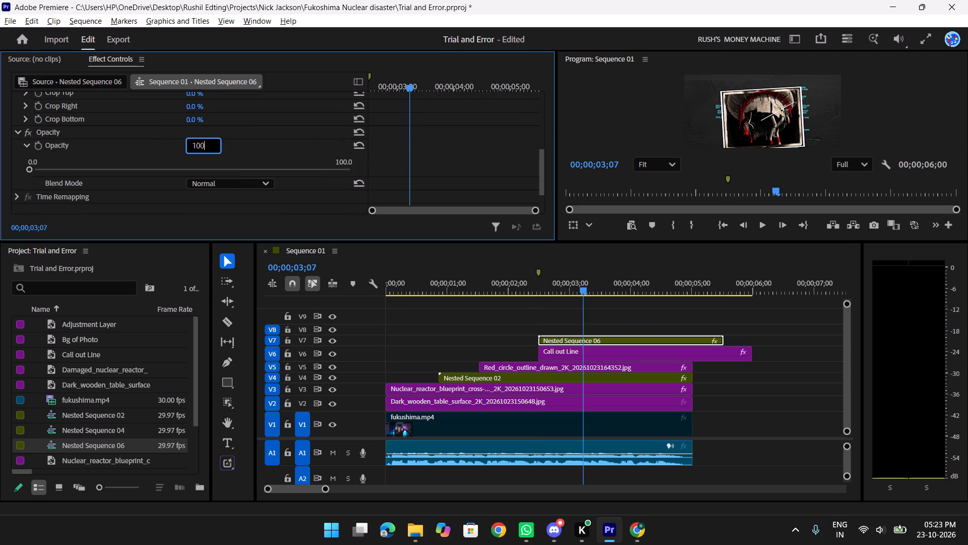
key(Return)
Apply Ease In and Ease Out temporal interpolation to both Position keyframes of Nested Sequence 06.
scroll(228, 156, up, 9)
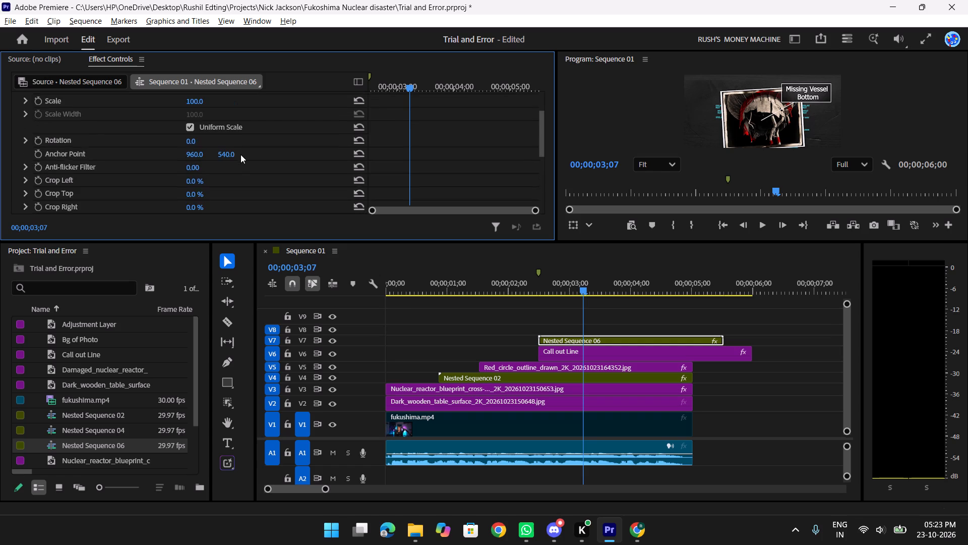
scroll(240, 154, up, 6)
drag(439, 148, 354, 139)
drag(425, 116, 347, 164)
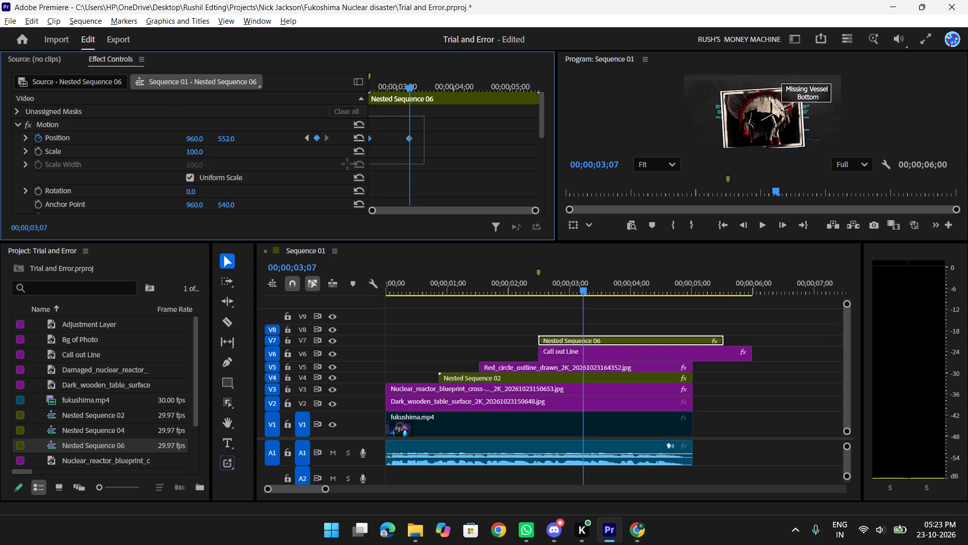
drag(347, 164, 340, 166)
right_click(414, 135)
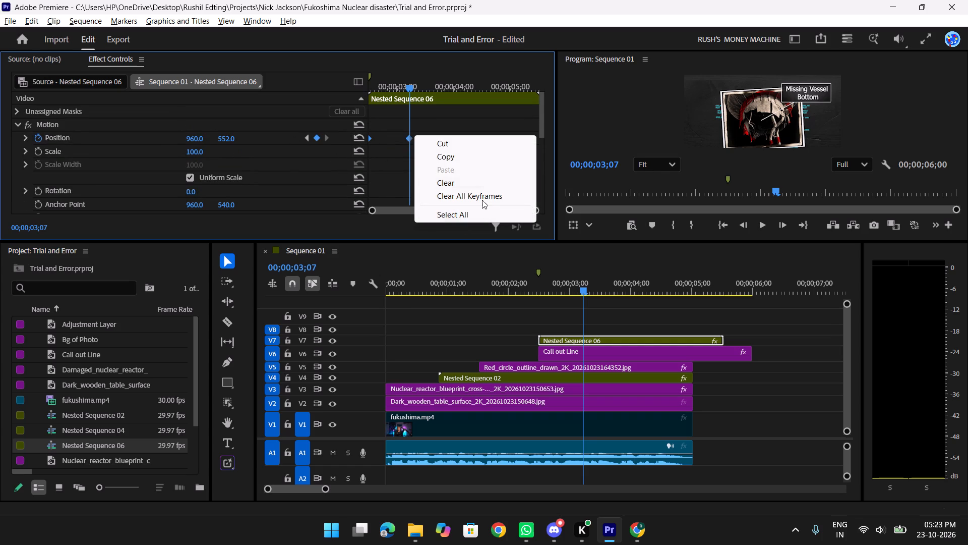
click(408, 163)
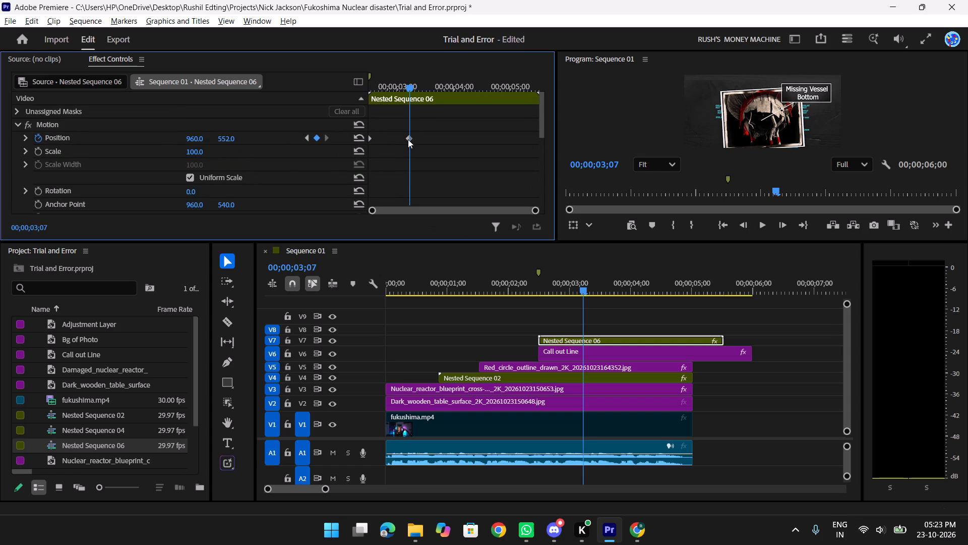
right_click(408, 139)
click(384, 216)
drag(438, 140, 311, 135)
right_click(403, 137)
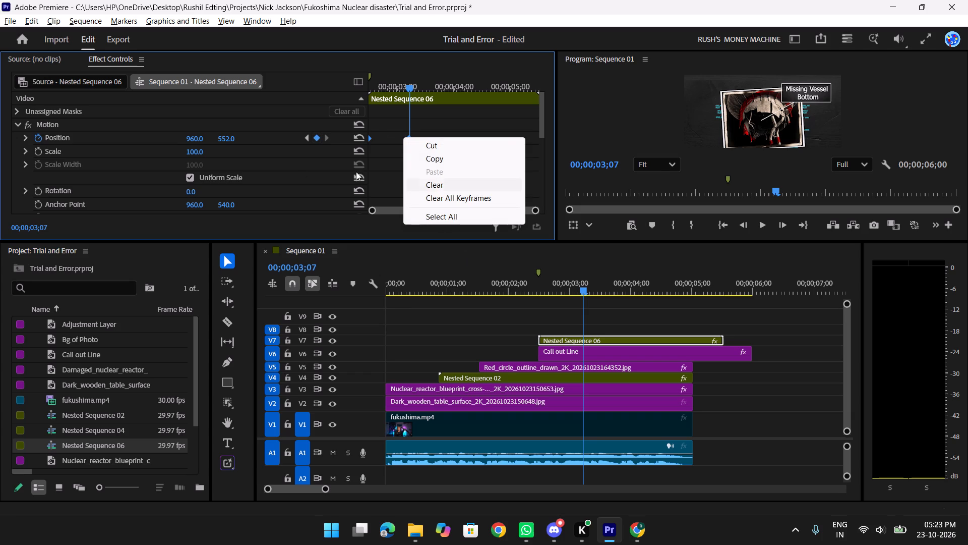
click(391, 167)
drag(432, 142, 327, 135)
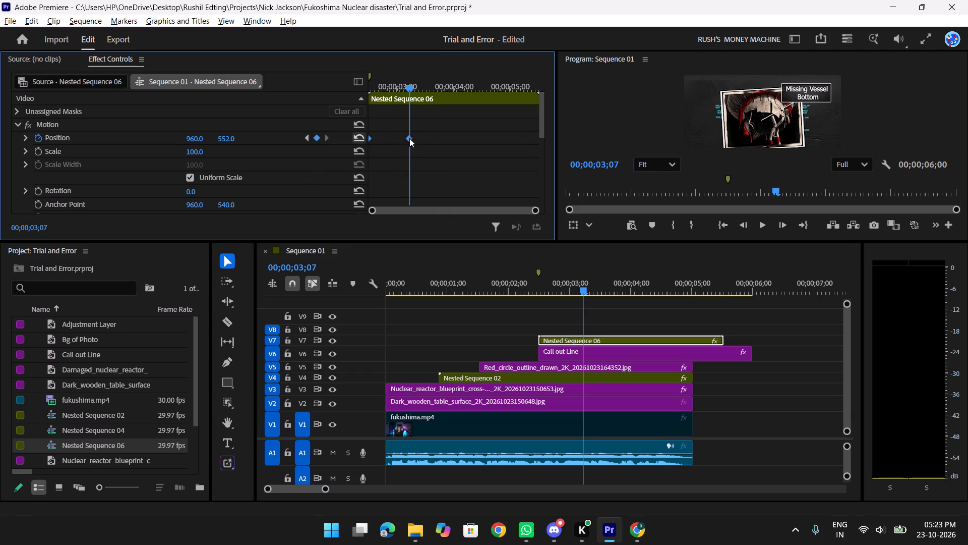
right_click(409, 138)
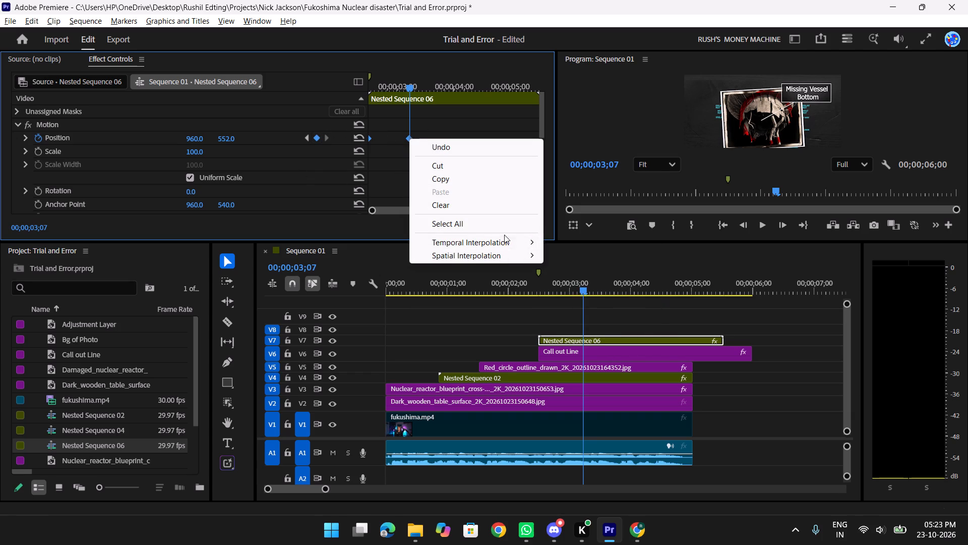
click(582, 315)
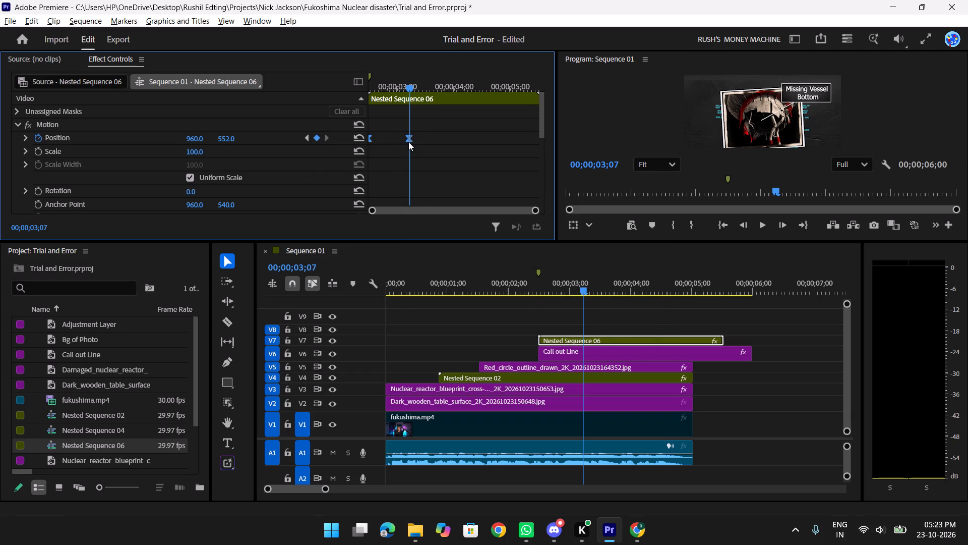
right_click(408, 142)
click(477, 243)
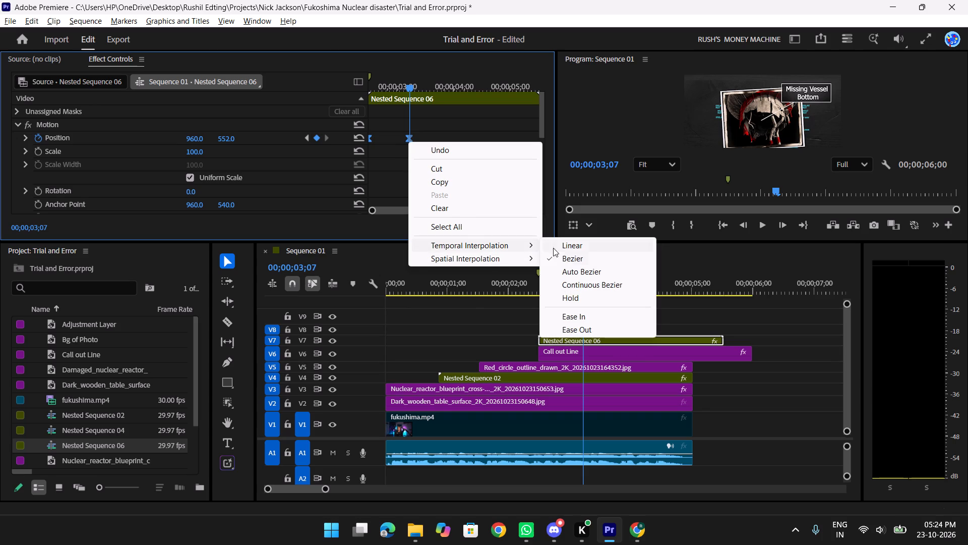
click(589, 333)
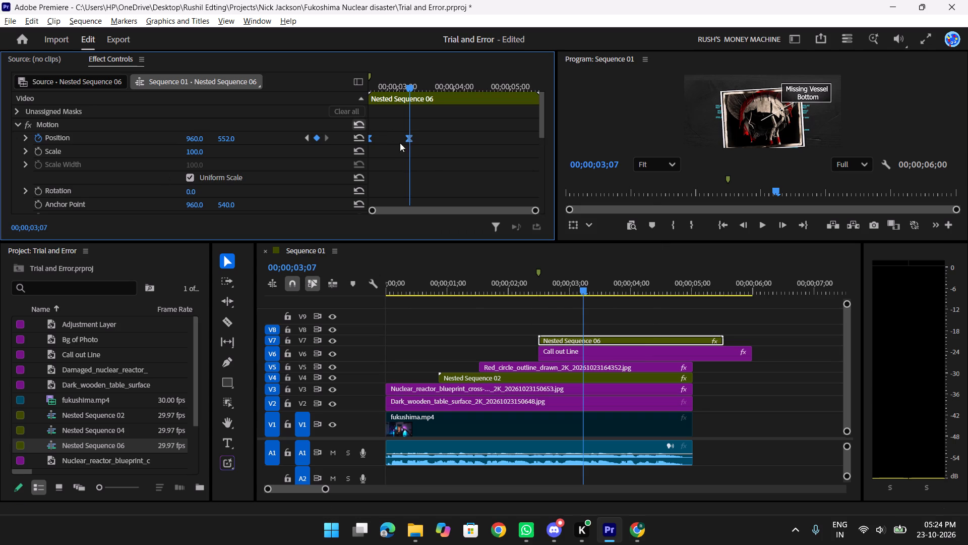
Move the second Position keyframe of Nested Sequence 06 to 00;00;03;21 to slow the label's movement.
click(419, 131)
drag(403, 137, 427, 137)
drag(410, 139, 429, 145)
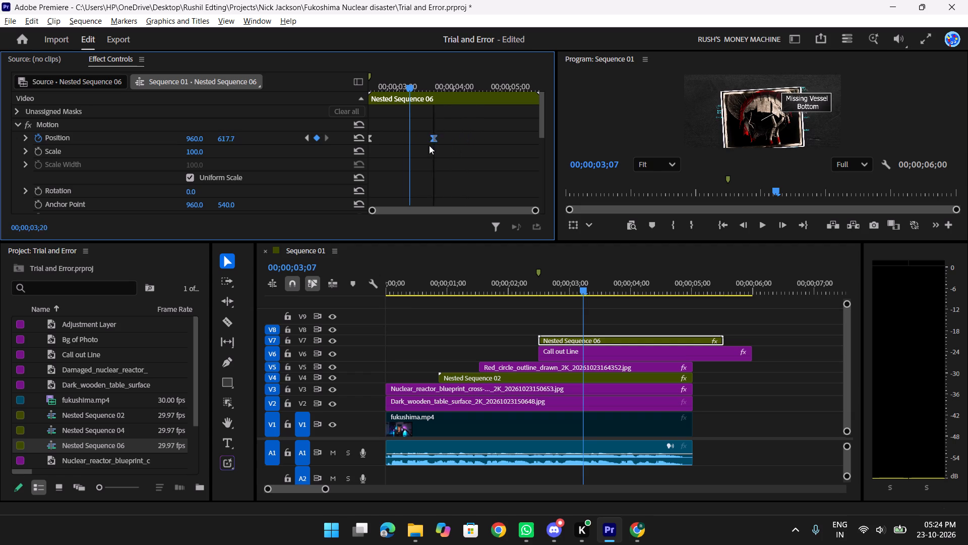
drag(429, 145, 436, 145)
Play back the label's movement from its first Position keyframe and examine the clip's Opacity settings.
drag(406, 81, 316, 86)
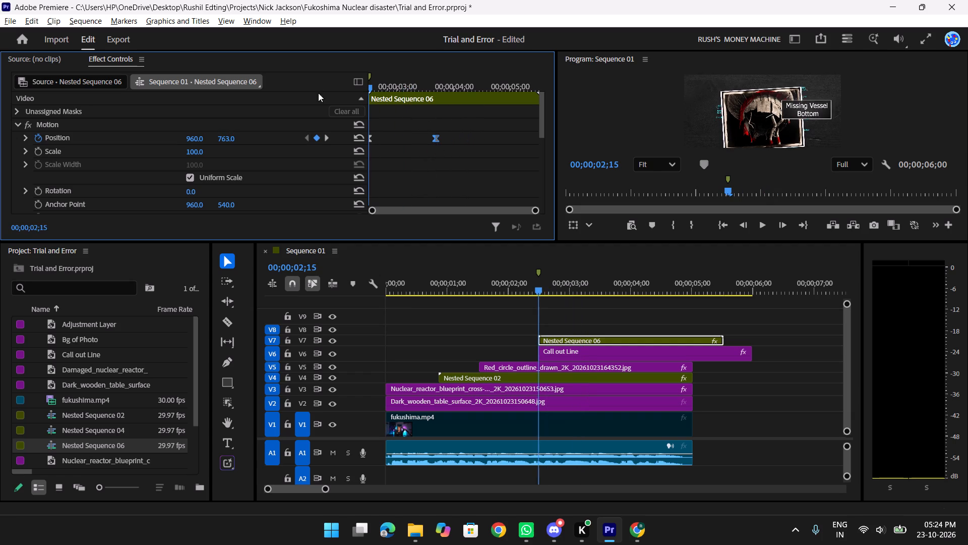
key(space)
key(space)
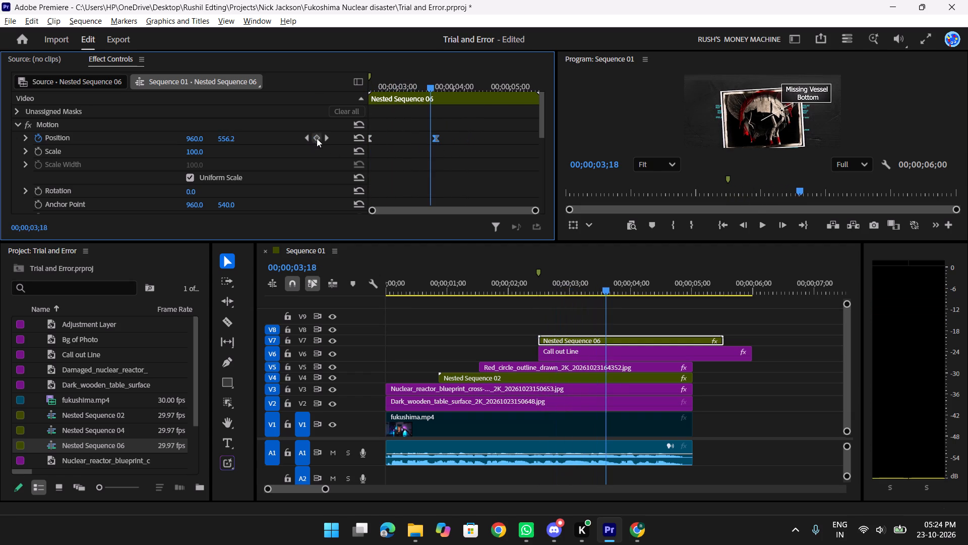
scroll(453, 154, down, 20)
scroll(453, 154, down, 4)
scroll(403, 175, down, 4)
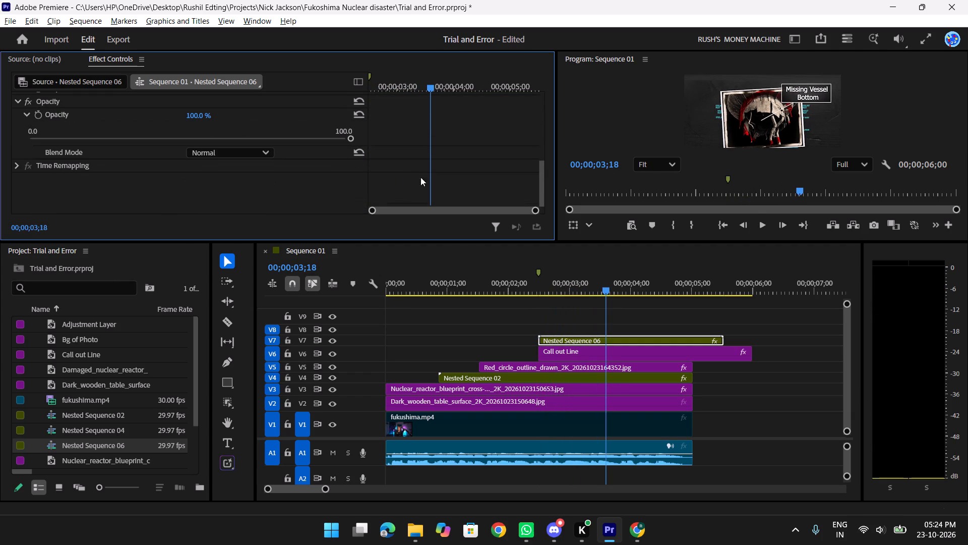
scroll(189, 174, up, 3)
scroll(192, 174, down, 2)
scroll(400, 166, up, 8)
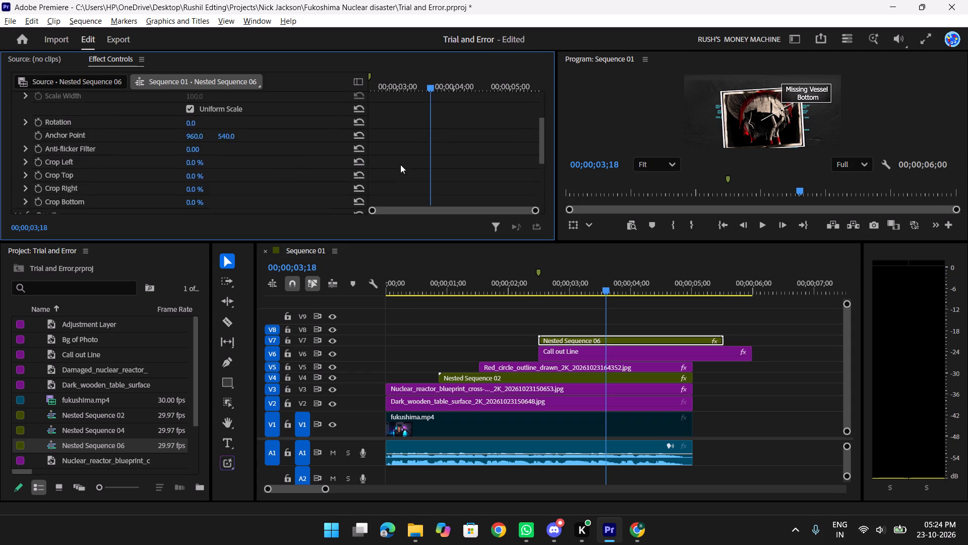
scroll(400, 165, up, 7)
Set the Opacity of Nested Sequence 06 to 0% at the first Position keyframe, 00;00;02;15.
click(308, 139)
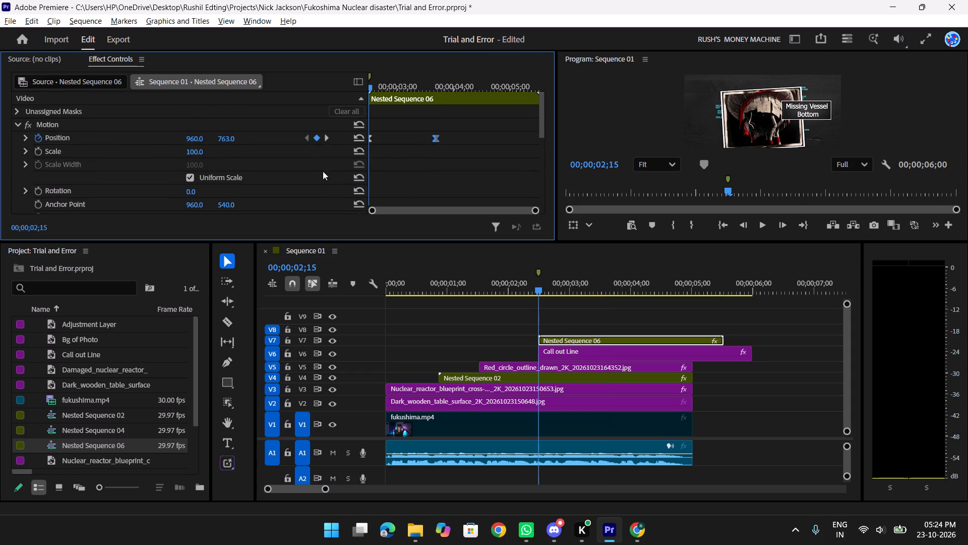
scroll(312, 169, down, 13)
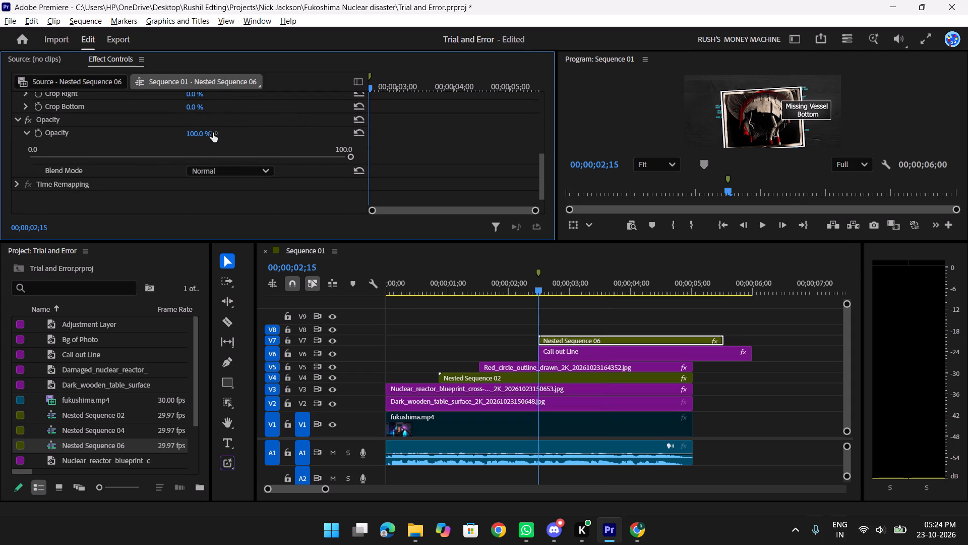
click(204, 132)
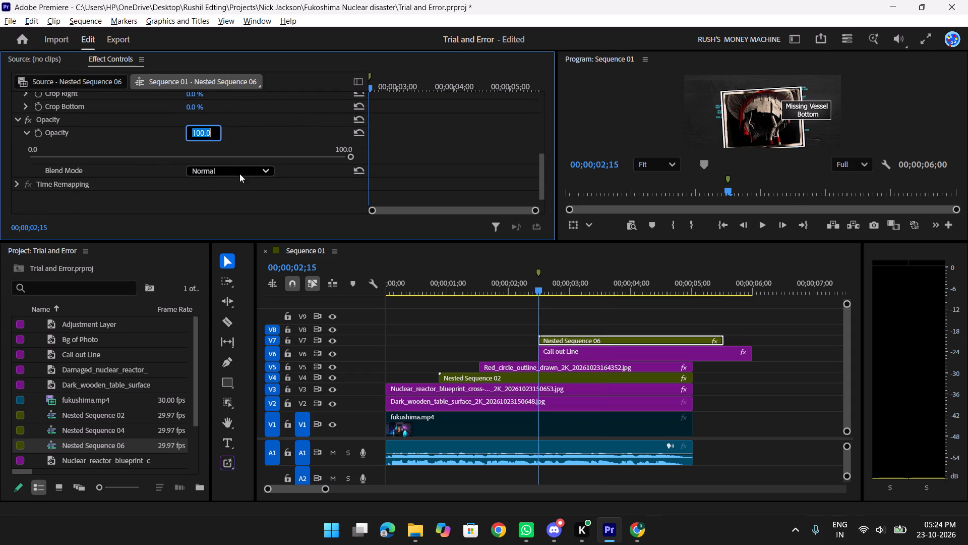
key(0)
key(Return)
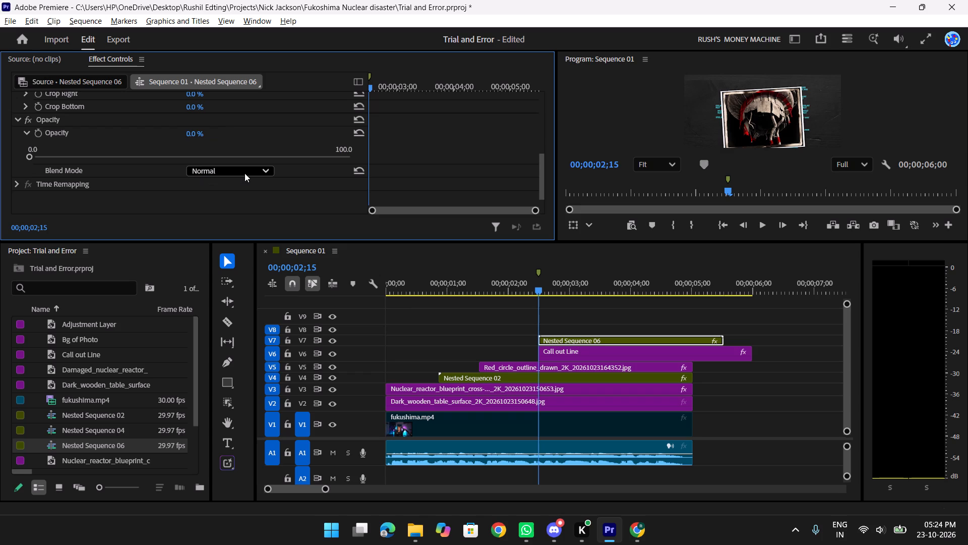
Set the Opacity to 100% at the second Position keyframe, 00;00;03;21, and turn on Opacity keyframing there.
scroll(251, 109, up, 13)
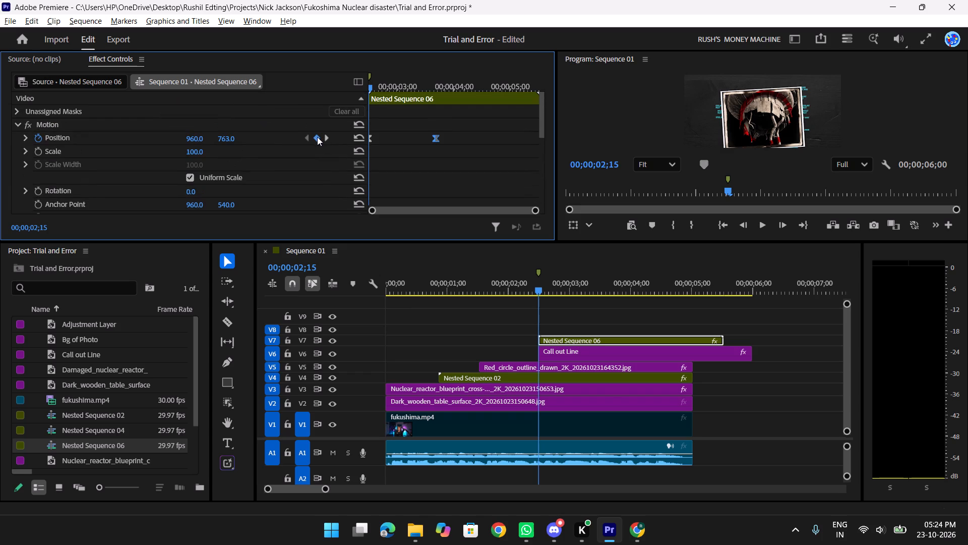
click(324, 138)
scroll(295, 186, down, 10)
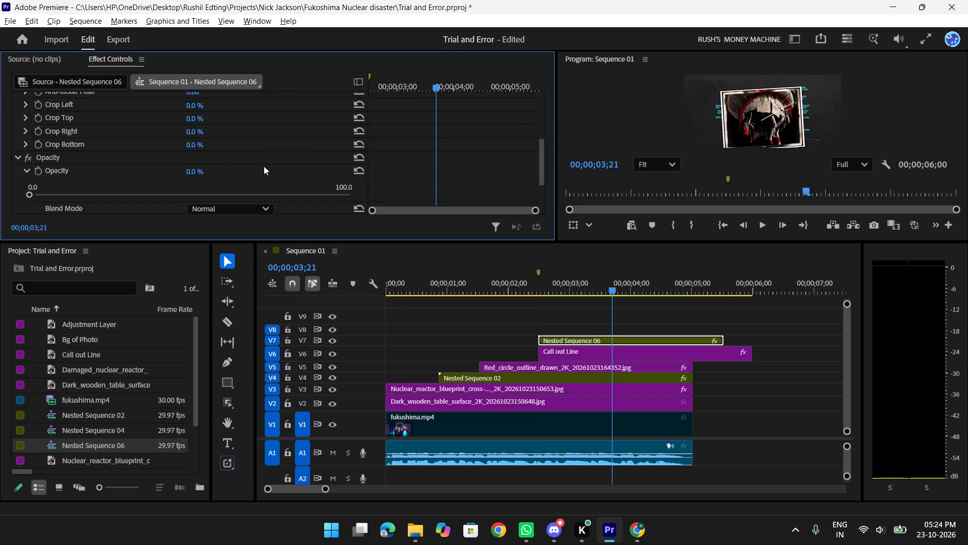
click(194, 172)
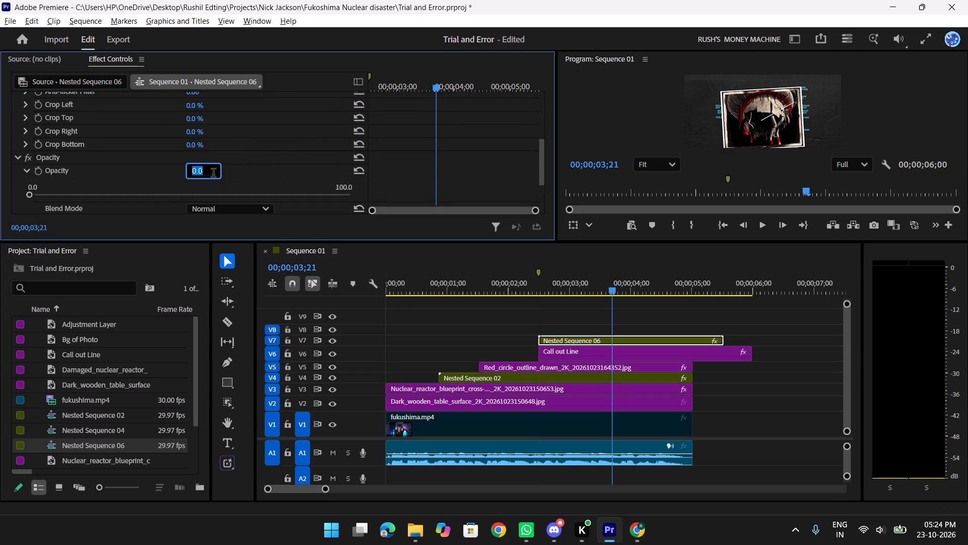
text(100)
key(Return)
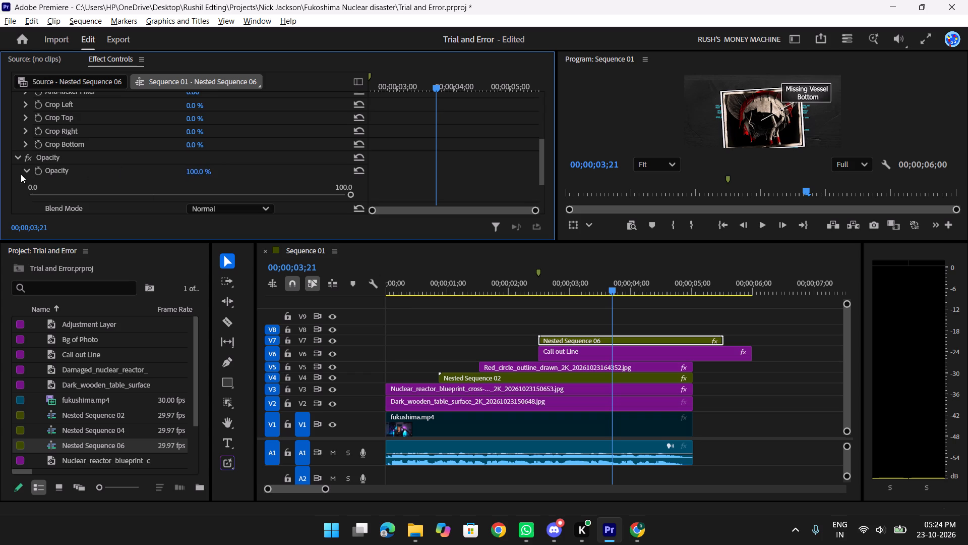
click(37, 171)
Add an Opacity keyframe of 0% at the first Position keyframe, 00;00;02;15, so the label fades in.
scroll(254, 198, up, 14)
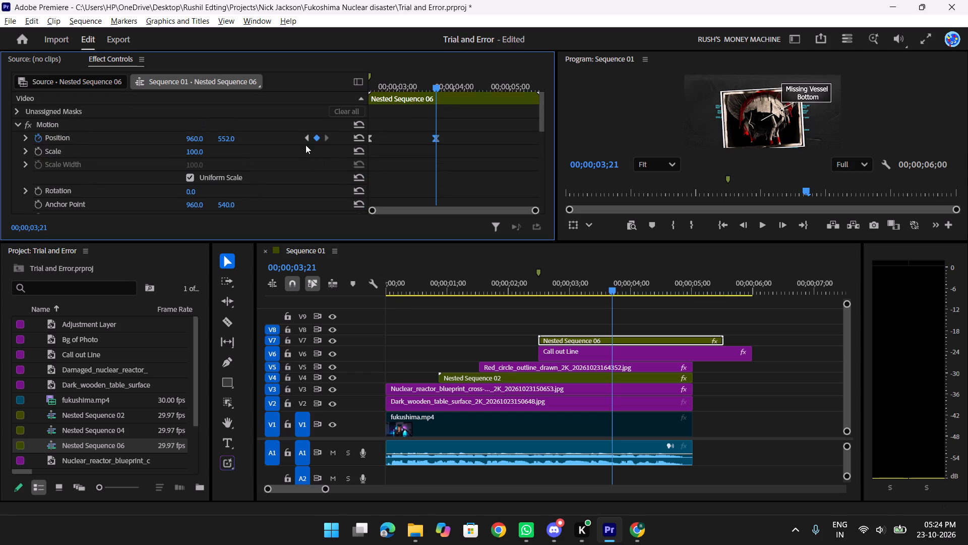
click(306, 145)
click(307, 140)
scroll(305, 186, down, 11)
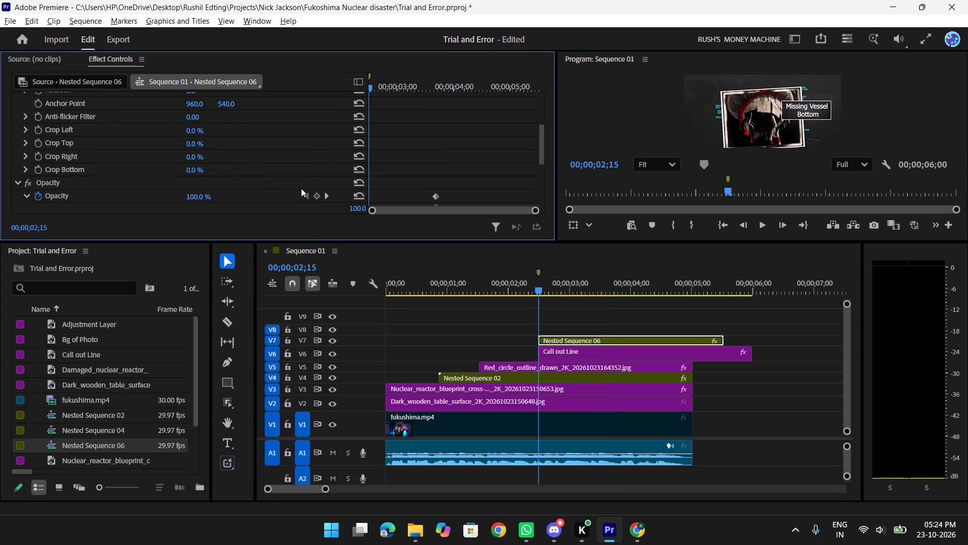
click(205, 156)
key(0)
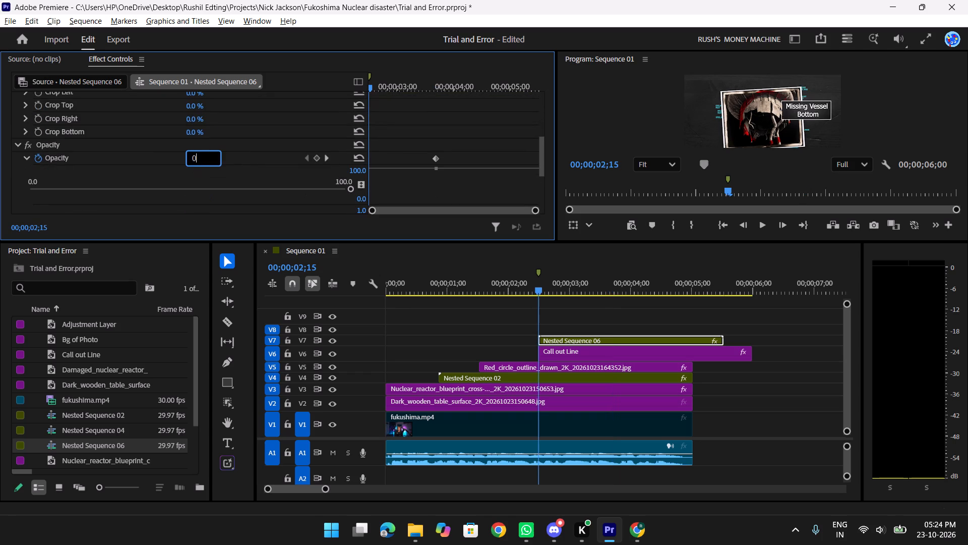
key(Return)
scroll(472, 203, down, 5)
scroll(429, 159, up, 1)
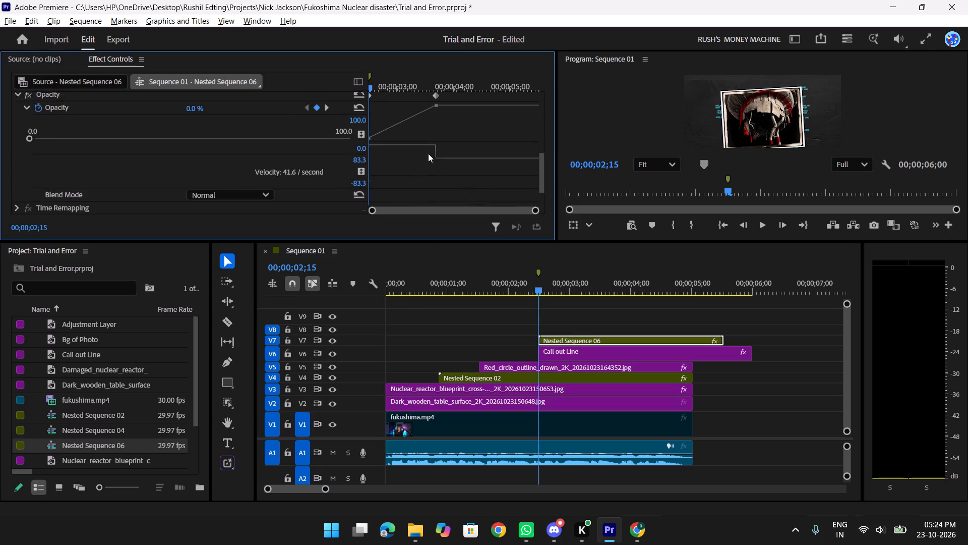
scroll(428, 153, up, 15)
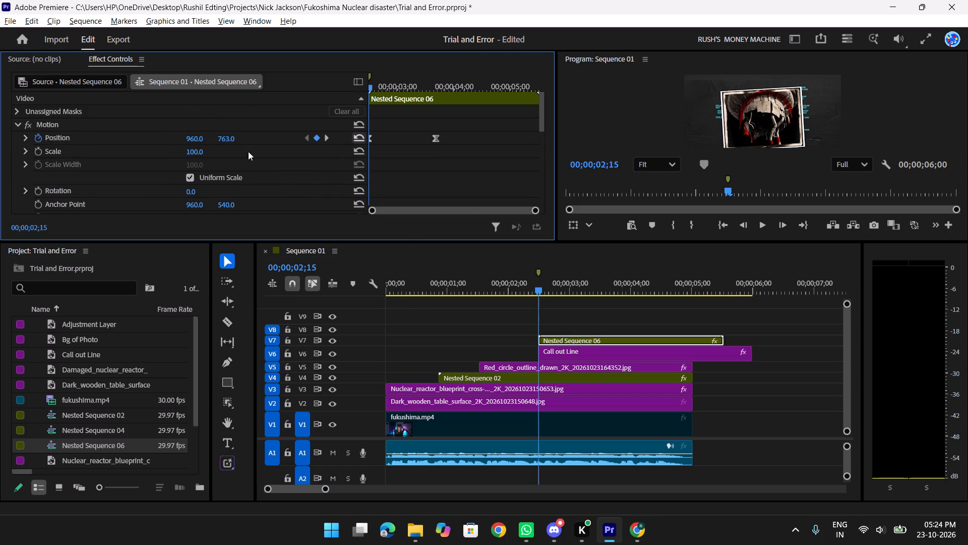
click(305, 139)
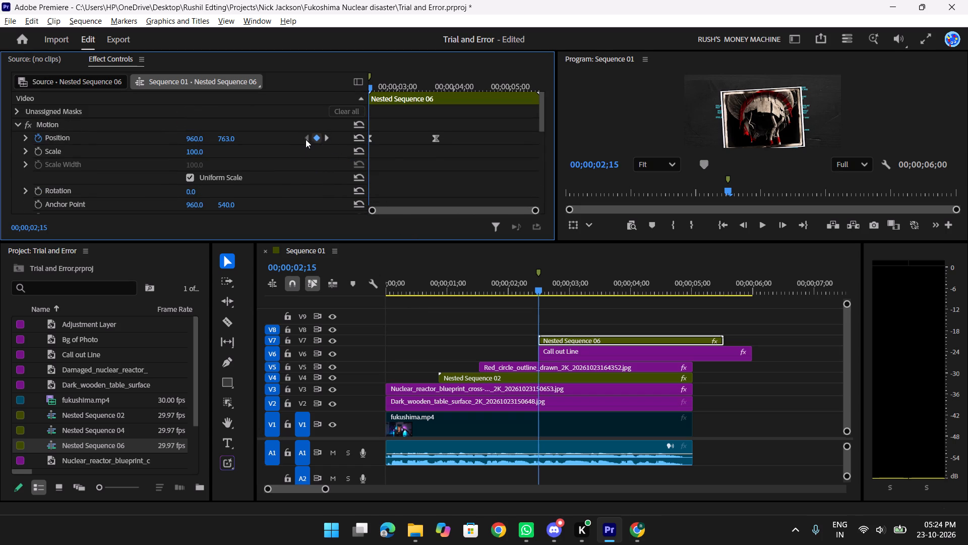
Stretch the incoming velocity handle of the second Position keyframe toward the first, so the label starts fast and eases into place.
click(307, 139)
click(328, 141)
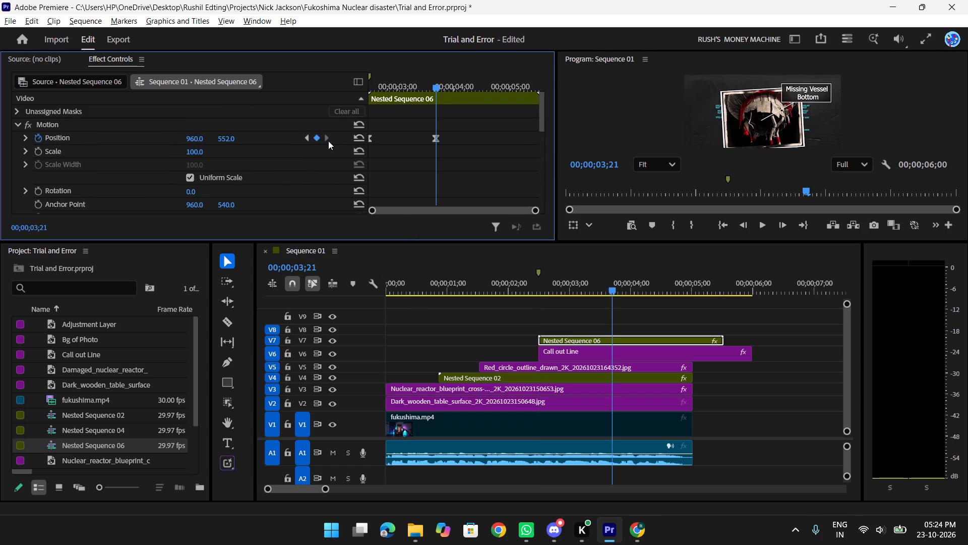
click(26, 136)
click(434, 138)
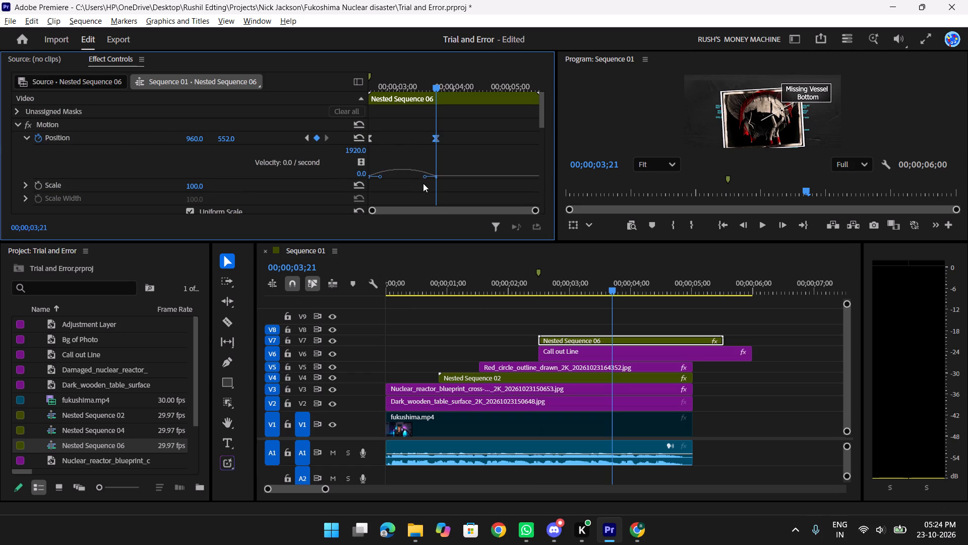
drag(425, 178, 425, 178)
drag(425, 178, 393, 181)
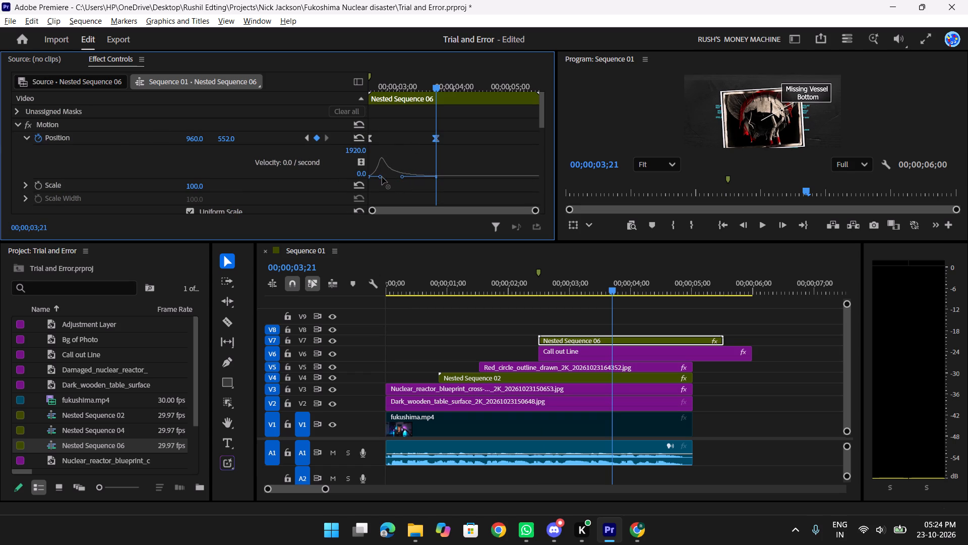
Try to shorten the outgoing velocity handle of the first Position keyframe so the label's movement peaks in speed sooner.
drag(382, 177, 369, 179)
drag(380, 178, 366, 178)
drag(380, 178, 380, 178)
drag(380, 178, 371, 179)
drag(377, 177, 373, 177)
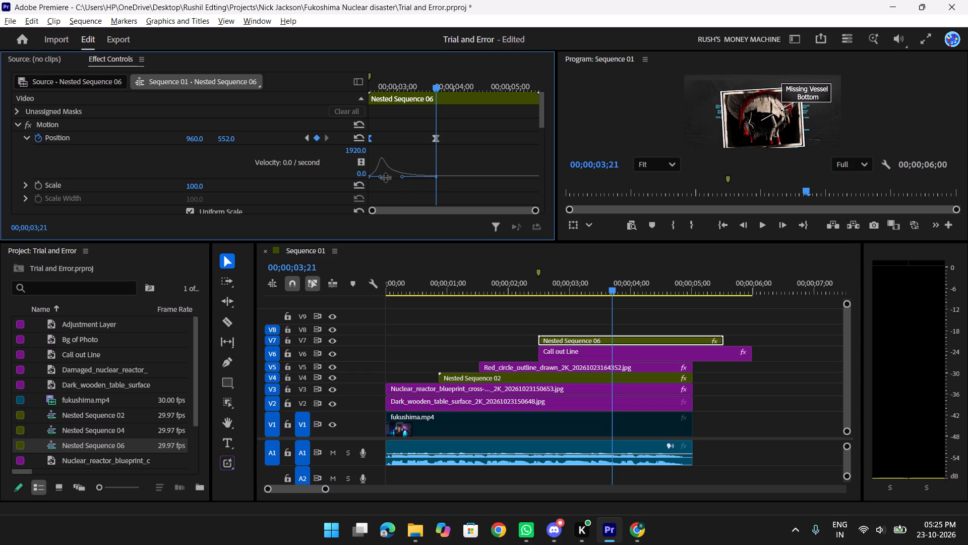
Widen the velocity graph and try to pull both Position keyframes' velocity handles closer to the first keyframe for an earlier speed peak.
drag(384, 178, 369, 178)
drag(555, 133, 702, 155)
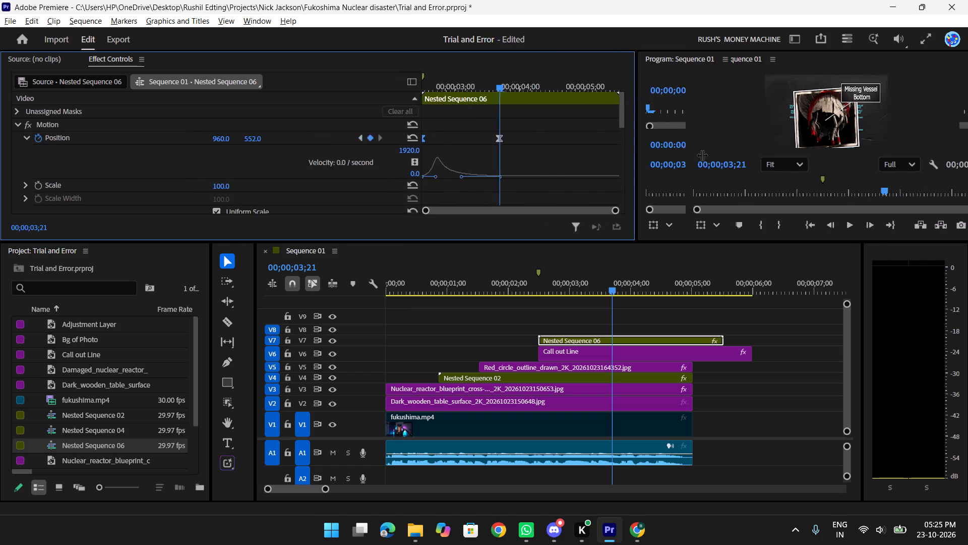
drag(702, 155, 967, 169)
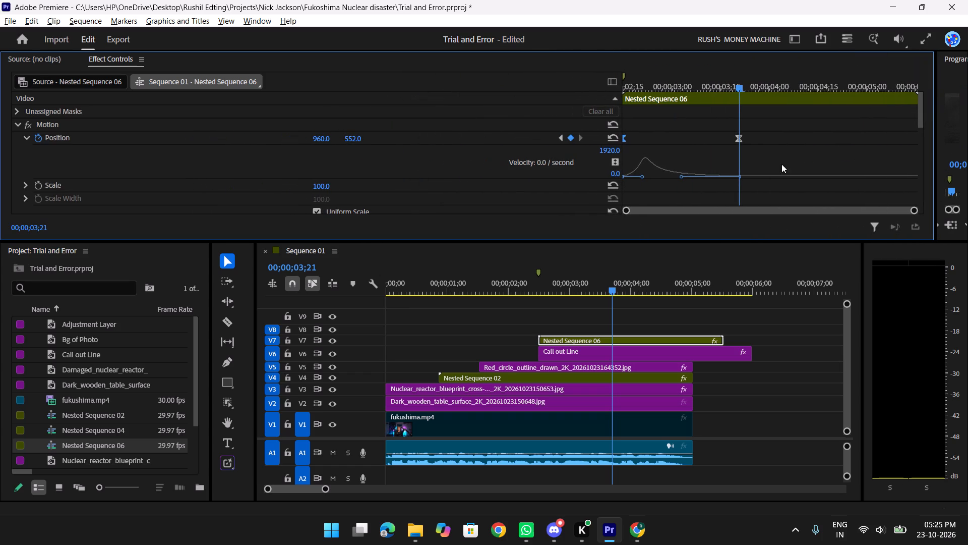
drag(643, 177, 629, 177)
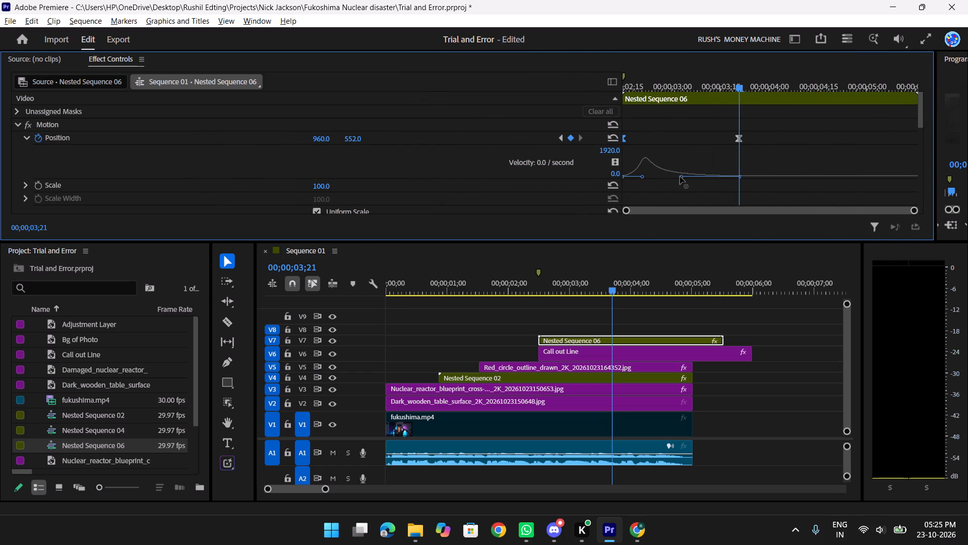
drag(680, 177, 667, 178)
drag(643, 179, 633, 176)
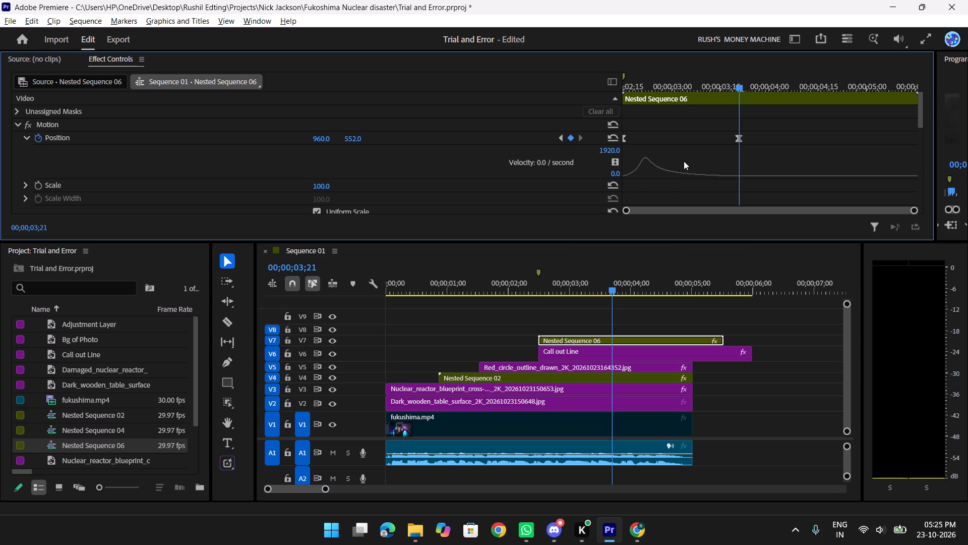
Cycle through the open windows to the Downloads folder in File Explorer.
key(alt+Tab)
key(alt+Tab)
key(alt+Tab)
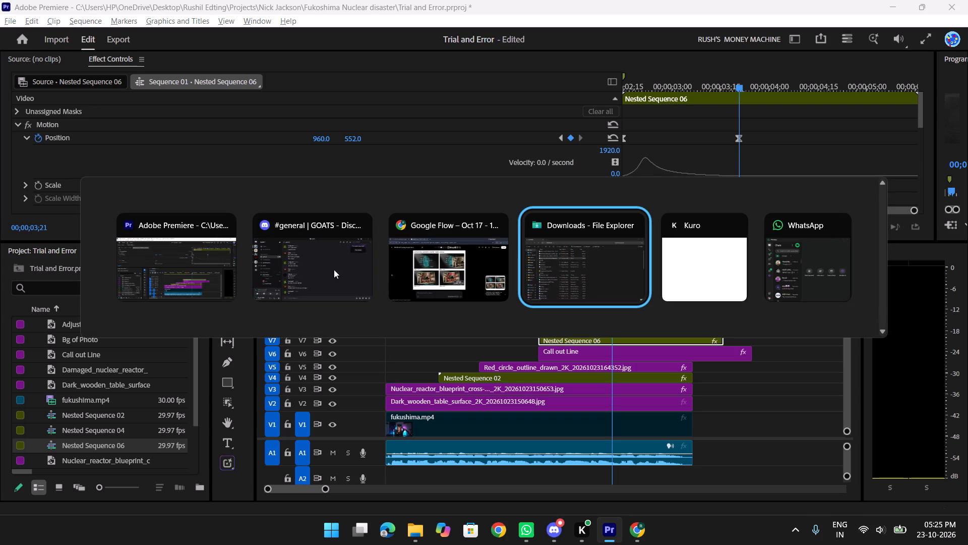
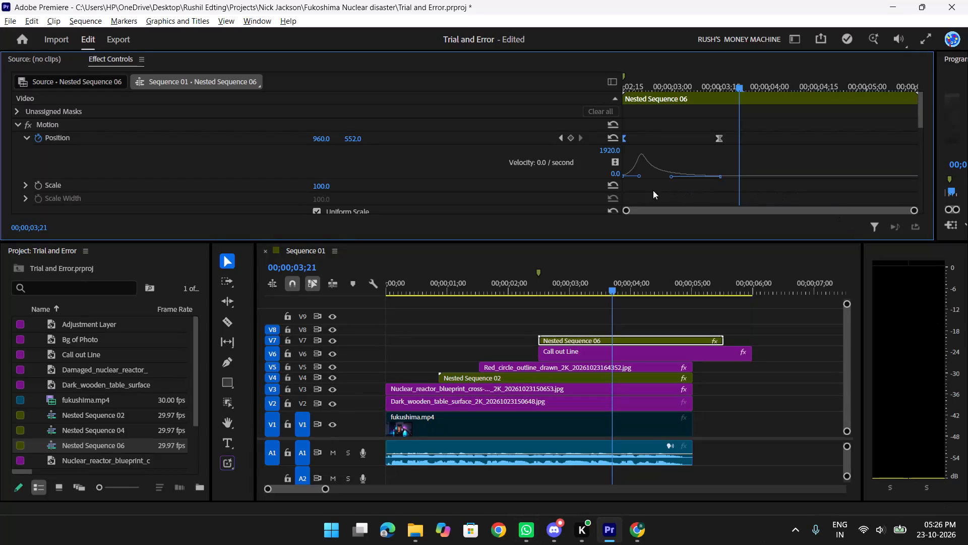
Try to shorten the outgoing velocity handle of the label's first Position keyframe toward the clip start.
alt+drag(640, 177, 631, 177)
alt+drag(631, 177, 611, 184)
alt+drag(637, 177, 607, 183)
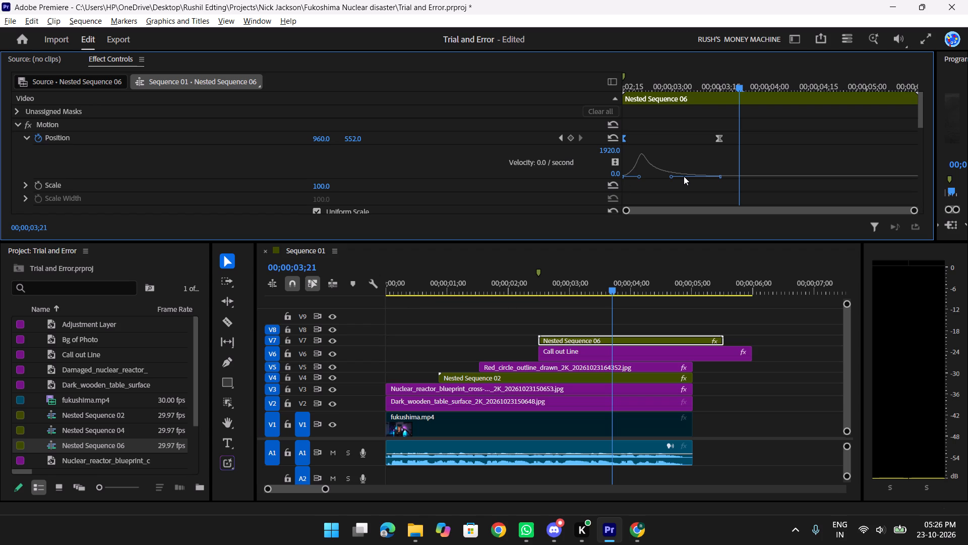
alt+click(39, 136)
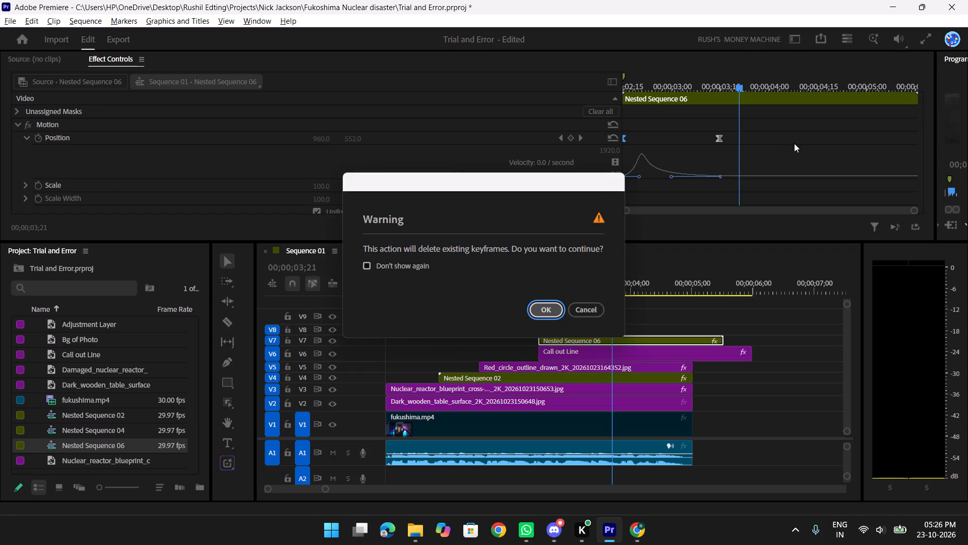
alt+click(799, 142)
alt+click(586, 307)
Copy both Position keyframes of the label clip, Nested Sequence 06.
alt+drag(790, 123, 687, 141)
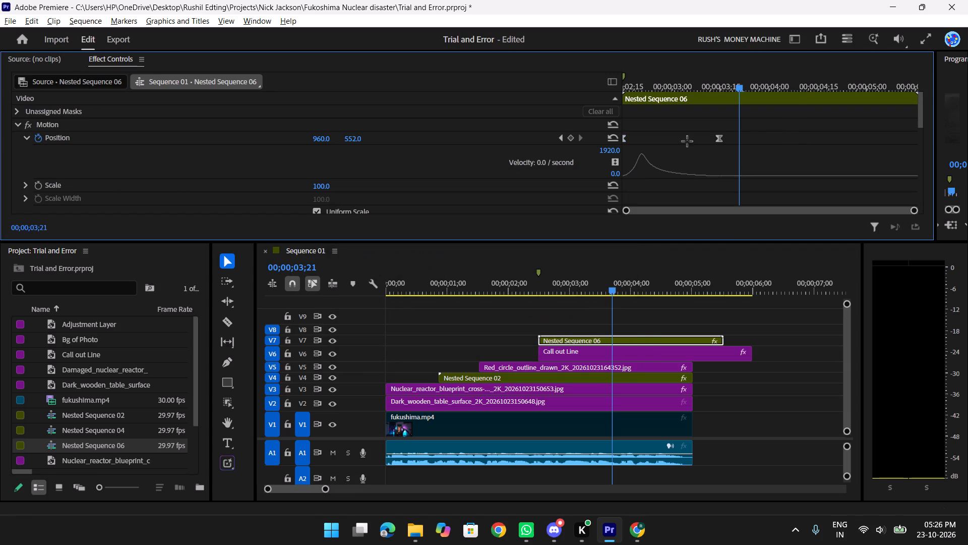
alt+drag(687, 141, 583, 145)
key(ctrl+c)
Open the effects library and start a search for an effect for the label clip.
scroll(771, 144, down, 10)
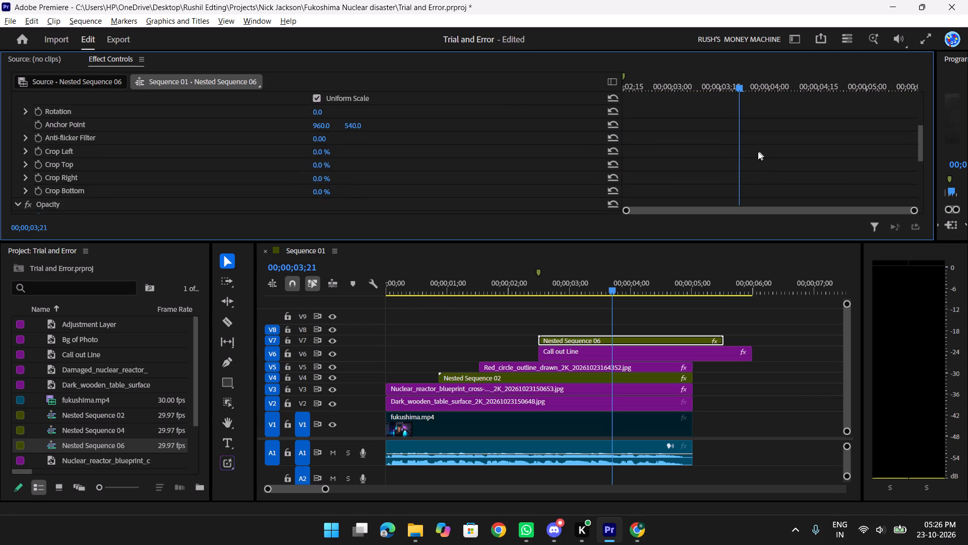
scroll(758, 151, down, 4)
scroll(630, 177, up, 19)
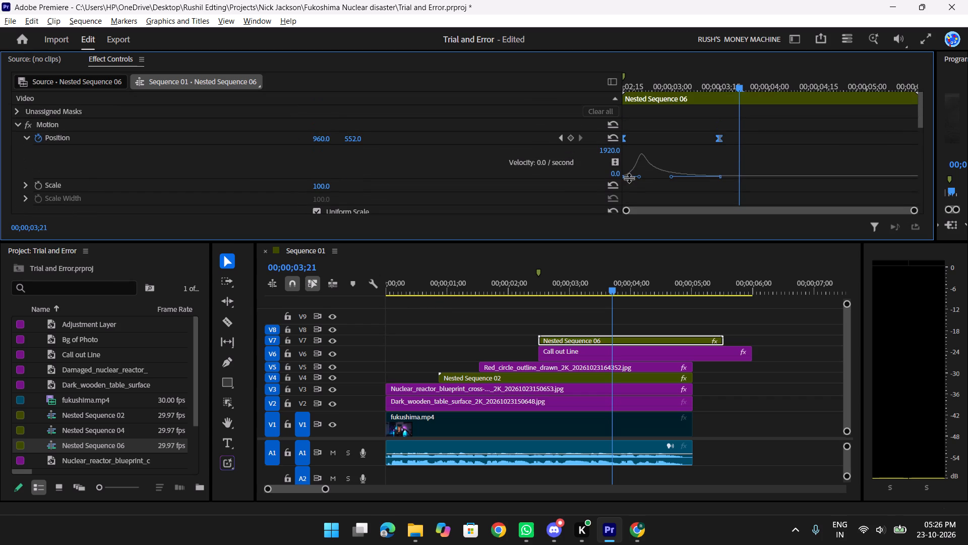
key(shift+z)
click(684, 257)
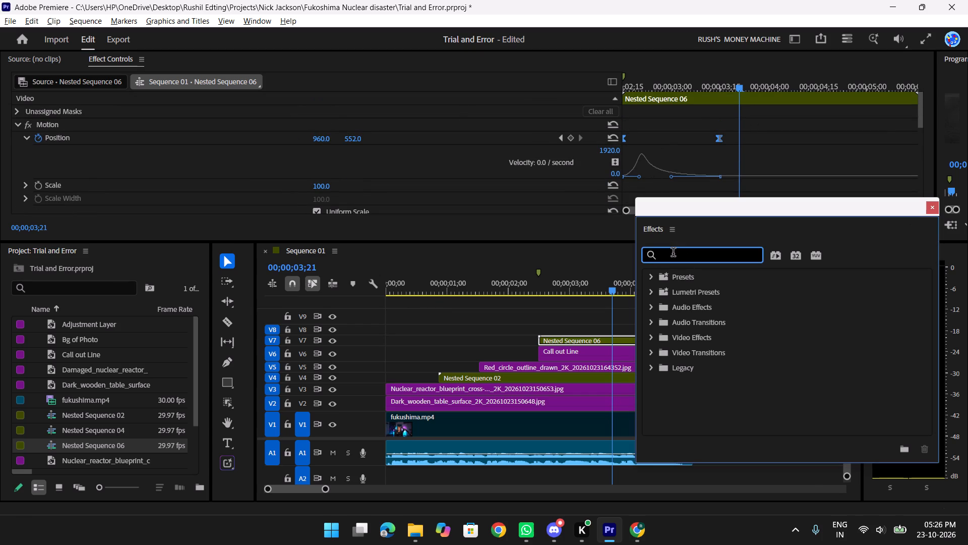
Find the Transform video effect by searching for "Trans" and apply it to Nested Sequence 06 on track V7.
text(TRans)
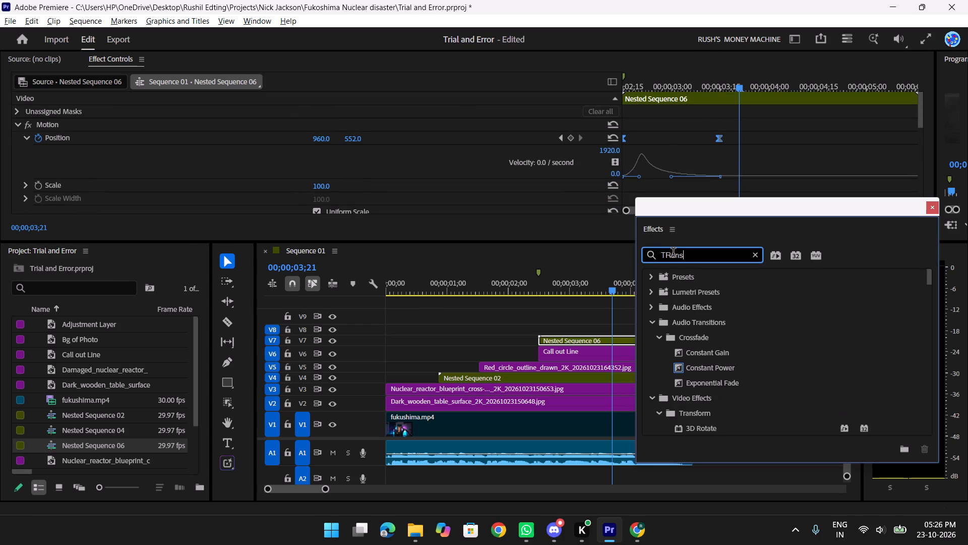
key(BackSpace)
key(BackSpace)
key(BackSpace)
key(BackSpace)
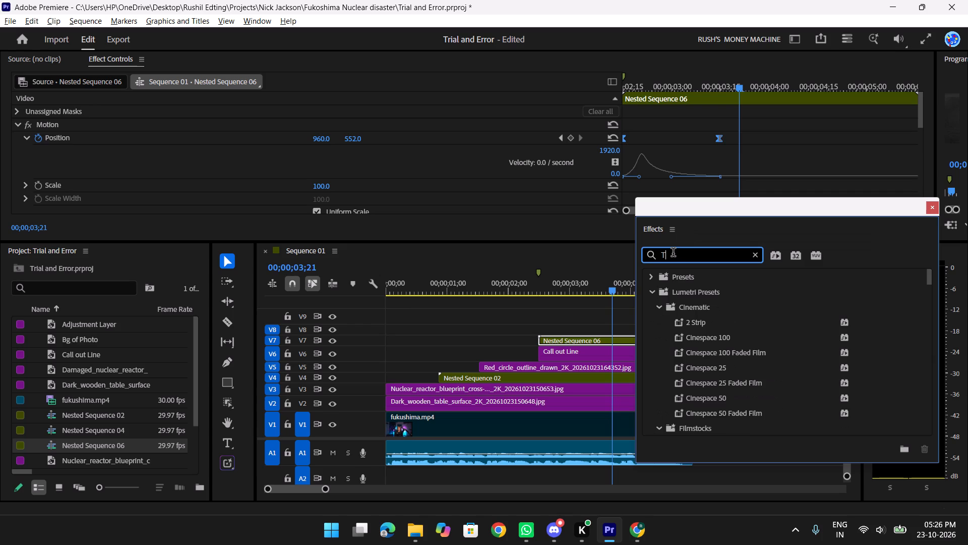
text(rans)
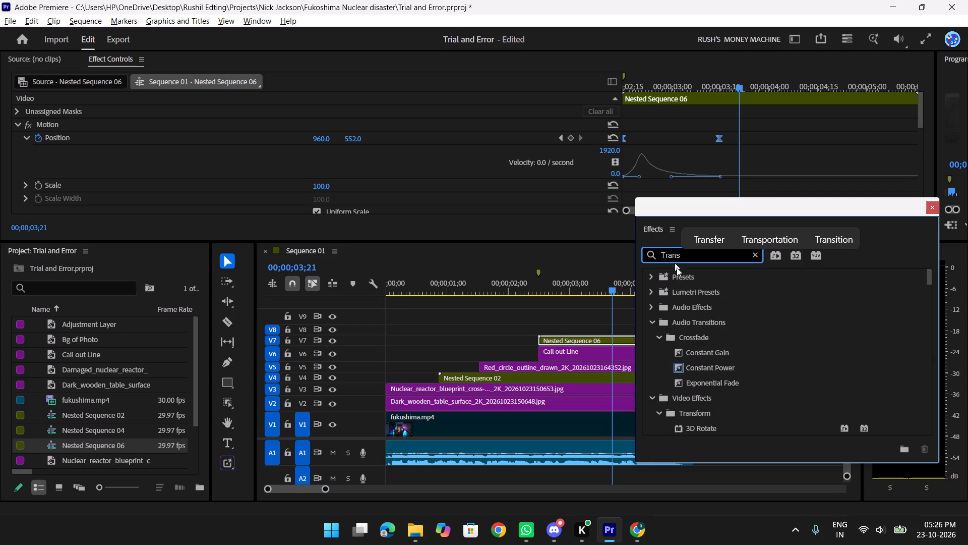
scroll(707, 384, down, 17)
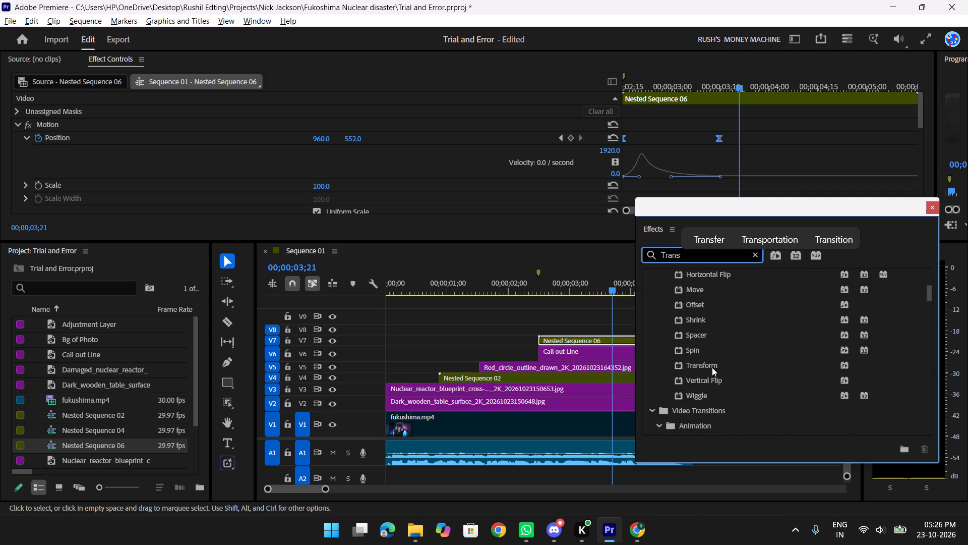
drag(712, 361, 571, 343)
scroll(259, 150, down, 3)
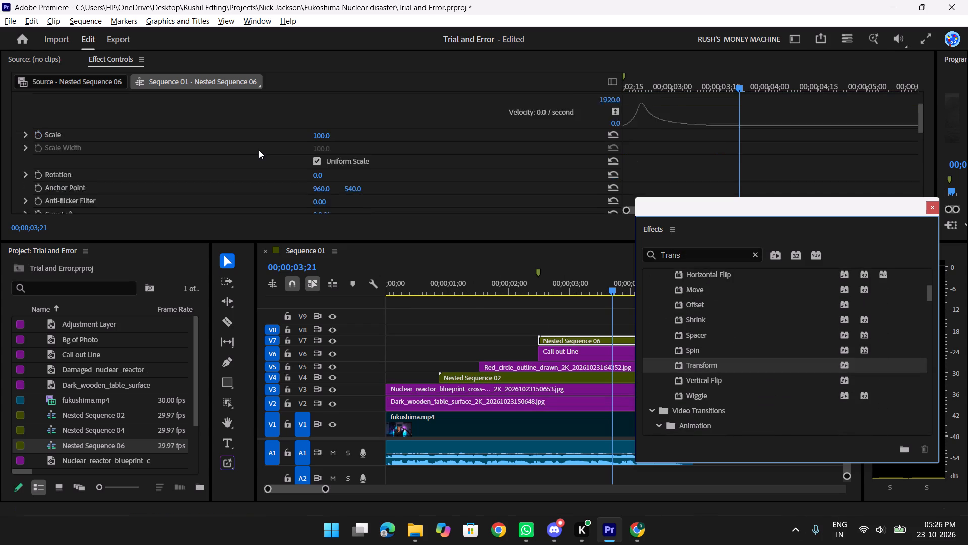
scroll(259, 150, down, 16)
scroll(218, 181, up, 5)
scroll(215, 180, down, 15)
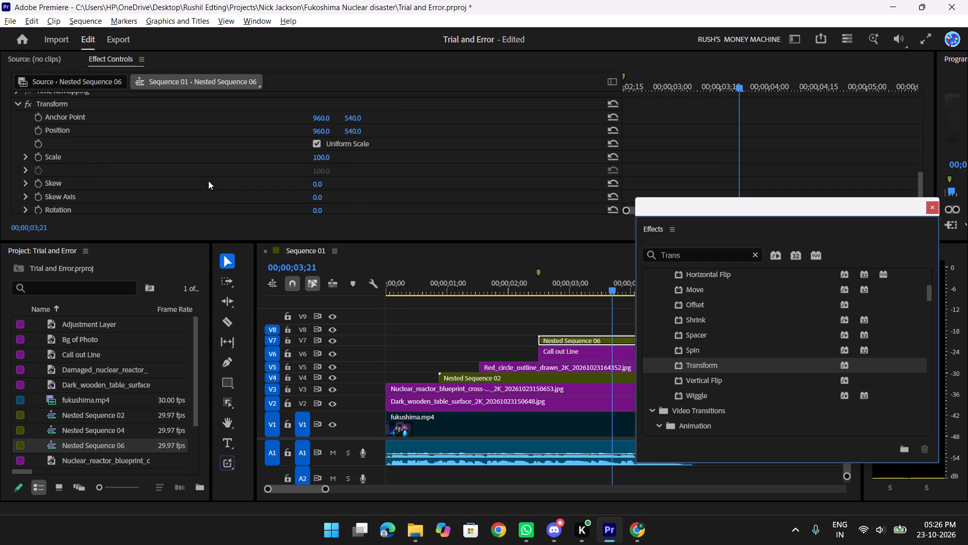
scroll(208, 180, up, 5)
click(16, 143)
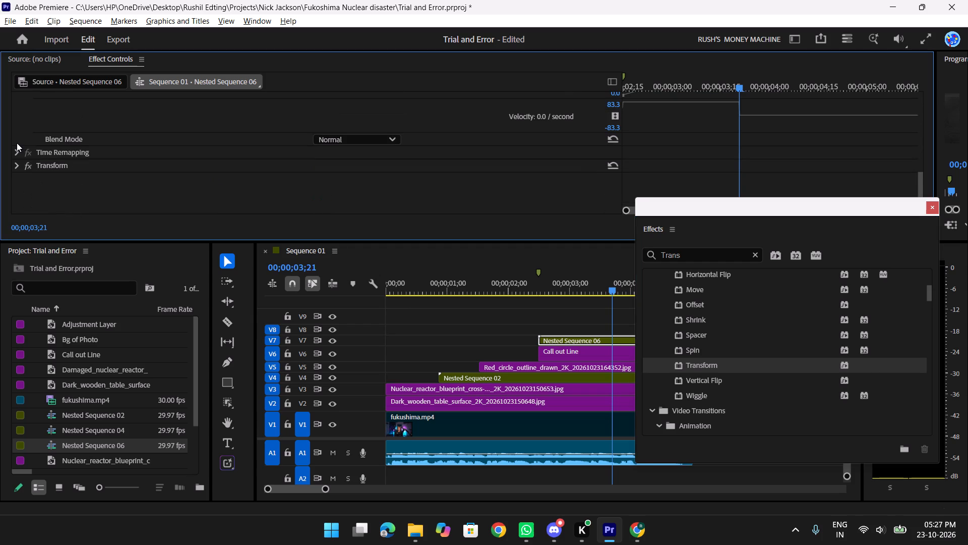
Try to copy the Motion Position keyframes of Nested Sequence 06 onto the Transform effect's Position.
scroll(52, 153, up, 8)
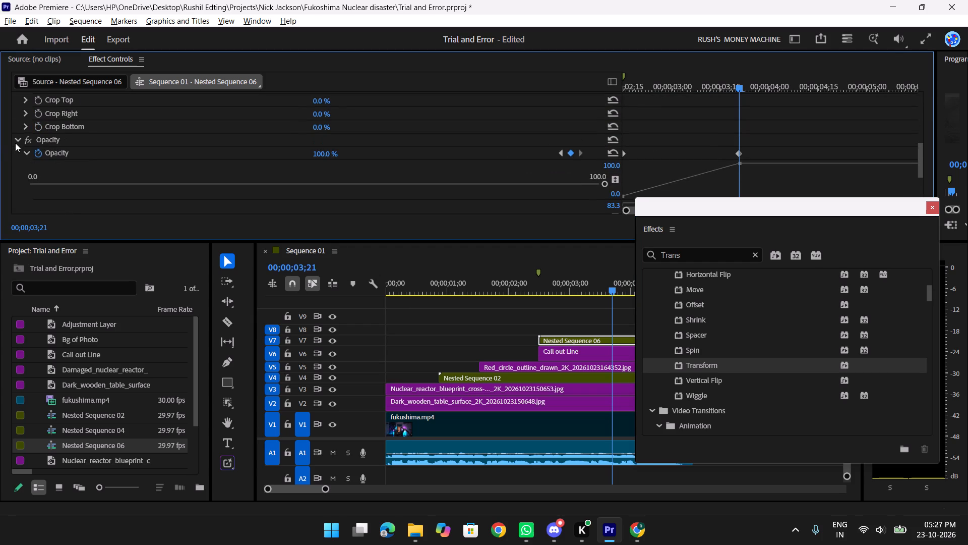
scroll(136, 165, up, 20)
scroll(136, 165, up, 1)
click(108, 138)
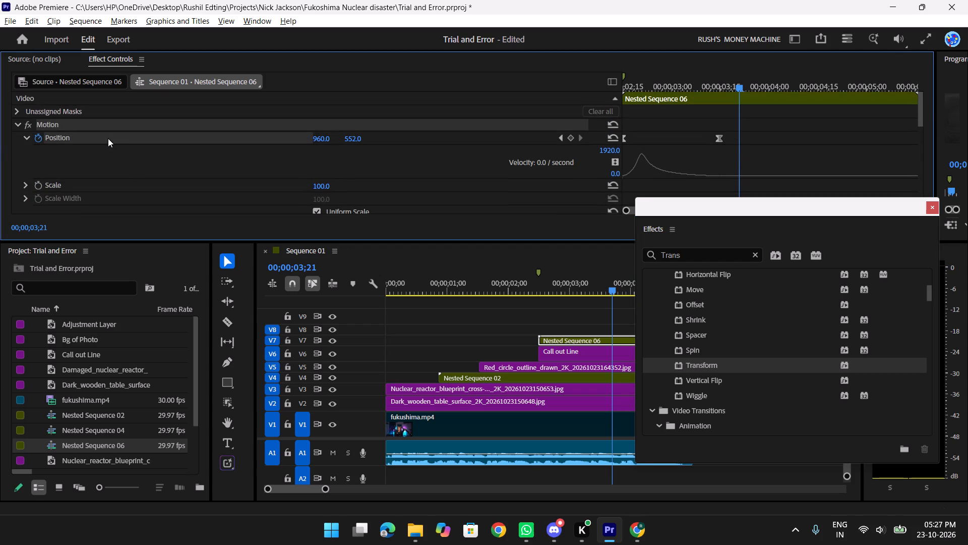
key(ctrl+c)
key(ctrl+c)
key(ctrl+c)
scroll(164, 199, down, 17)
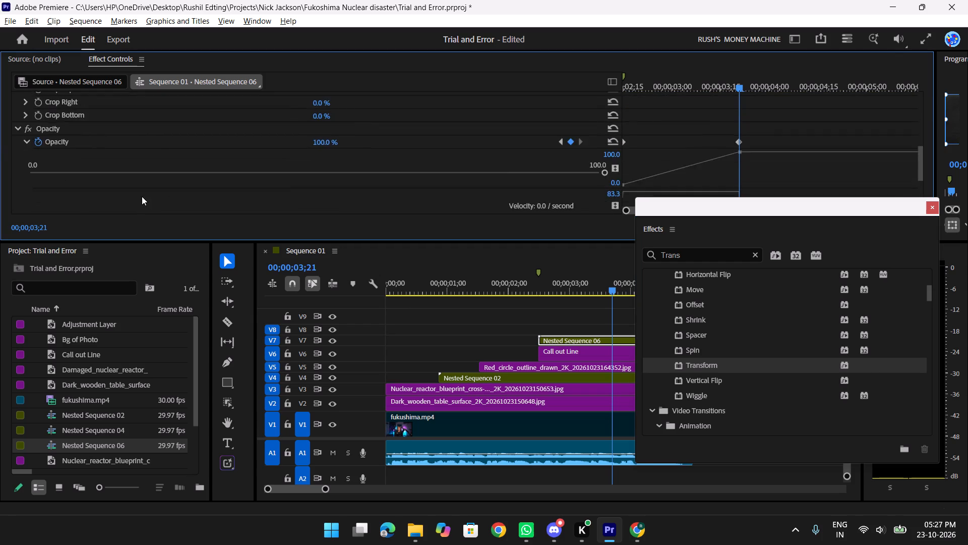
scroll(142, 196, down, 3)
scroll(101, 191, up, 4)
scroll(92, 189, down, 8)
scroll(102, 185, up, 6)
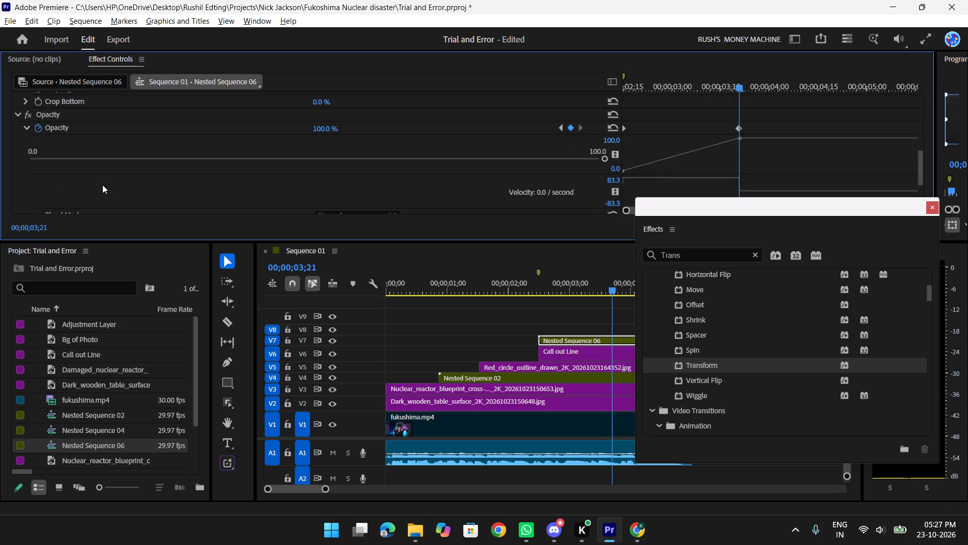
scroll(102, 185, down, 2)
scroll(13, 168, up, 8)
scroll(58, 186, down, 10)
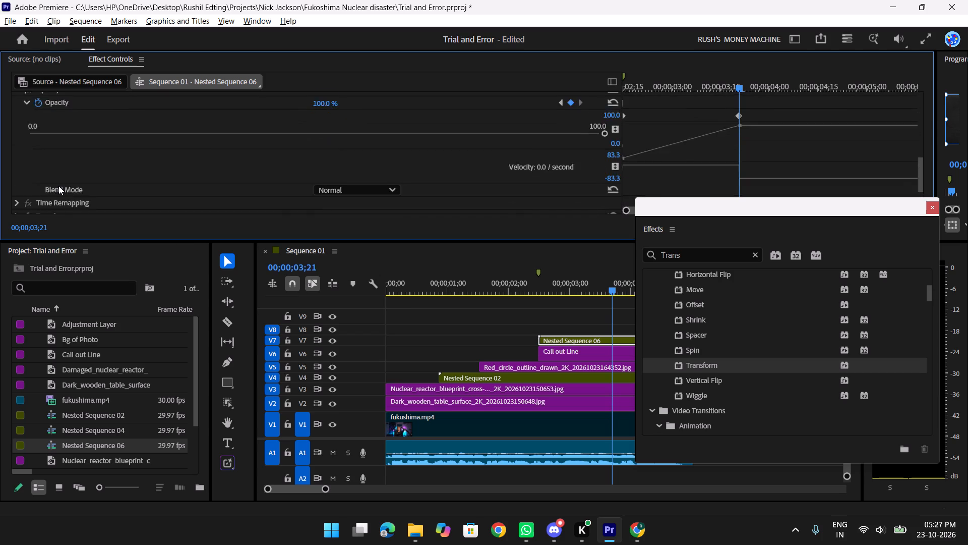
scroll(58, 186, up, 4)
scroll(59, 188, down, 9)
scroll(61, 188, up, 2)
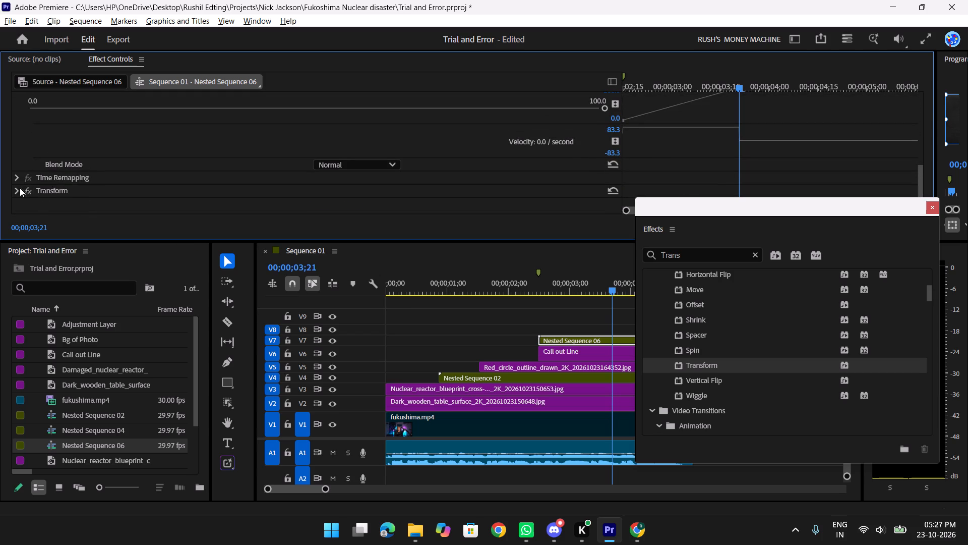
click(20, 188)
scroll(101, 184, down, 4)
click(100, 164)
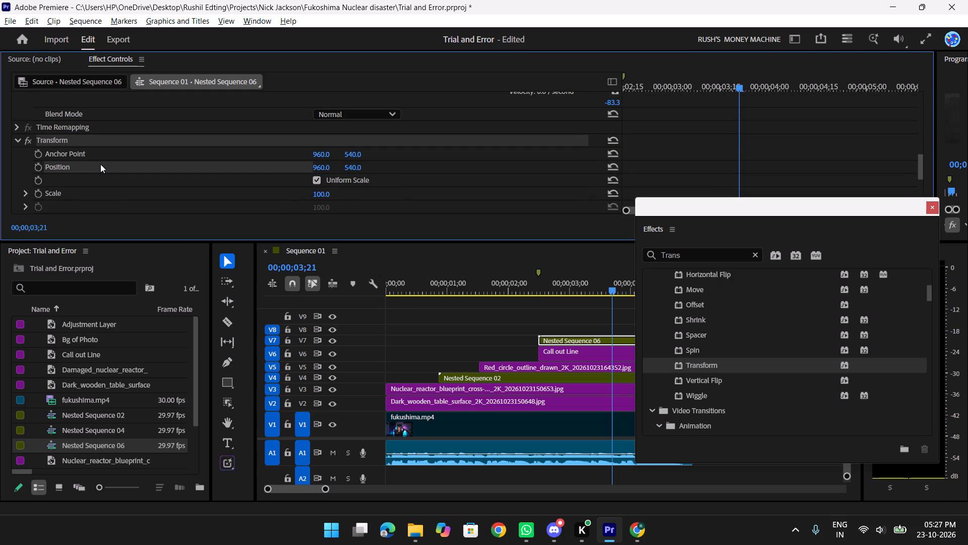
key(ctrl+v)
Check and copy the vertical Motion Position values at the 00;00;03;15 and 00;00;02;15 keyframes.
scroll(276, 194, up, 20)
scroll(276, 194, up, 7)
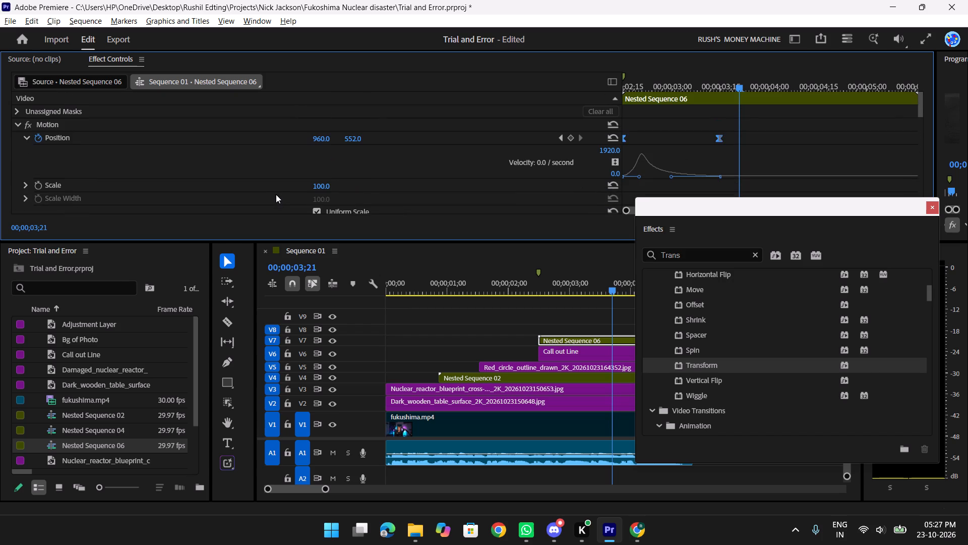
scroll(276, 194, up, 4)
scroll(711, 154, down, 7)
scroll(712, 154, up, 6)
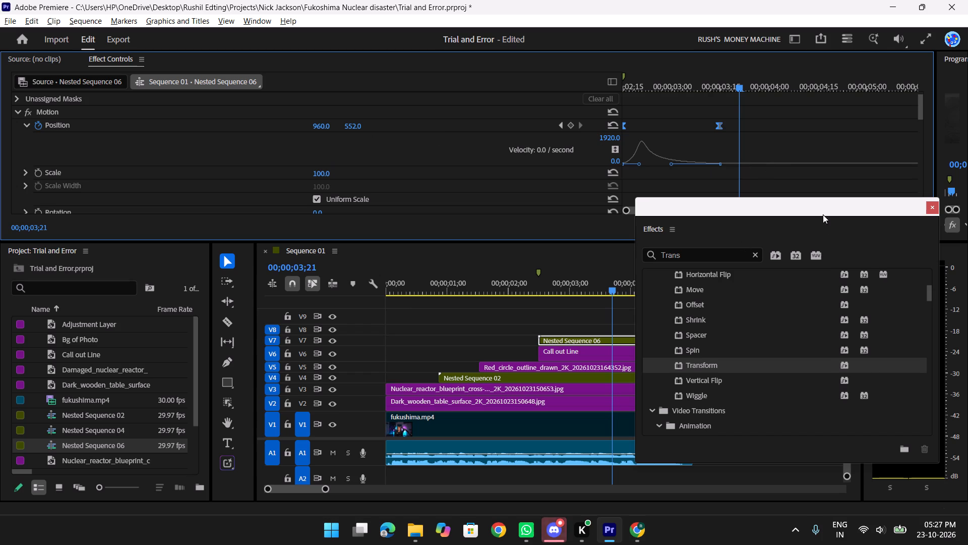
drag(819, 211, 810, 252)
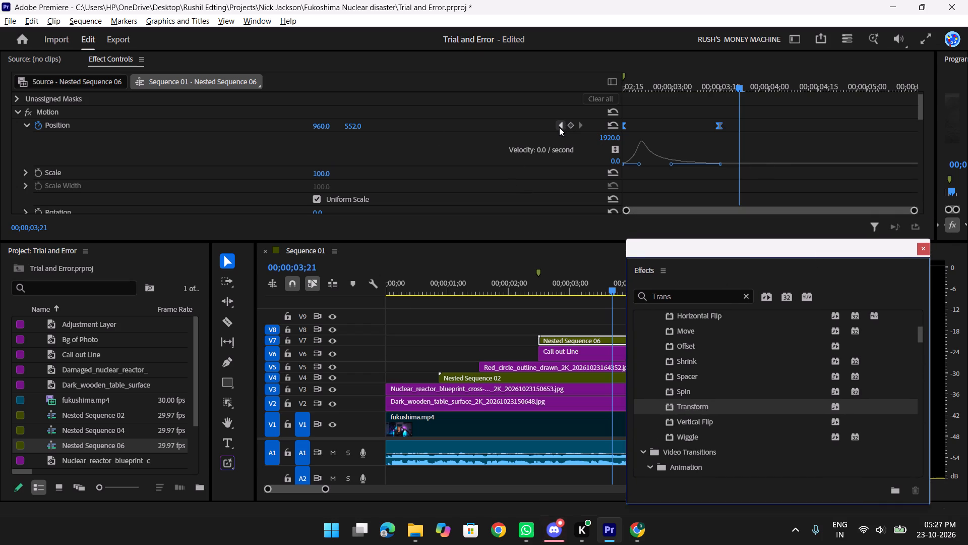
click(559, 127)
click(347, 123)
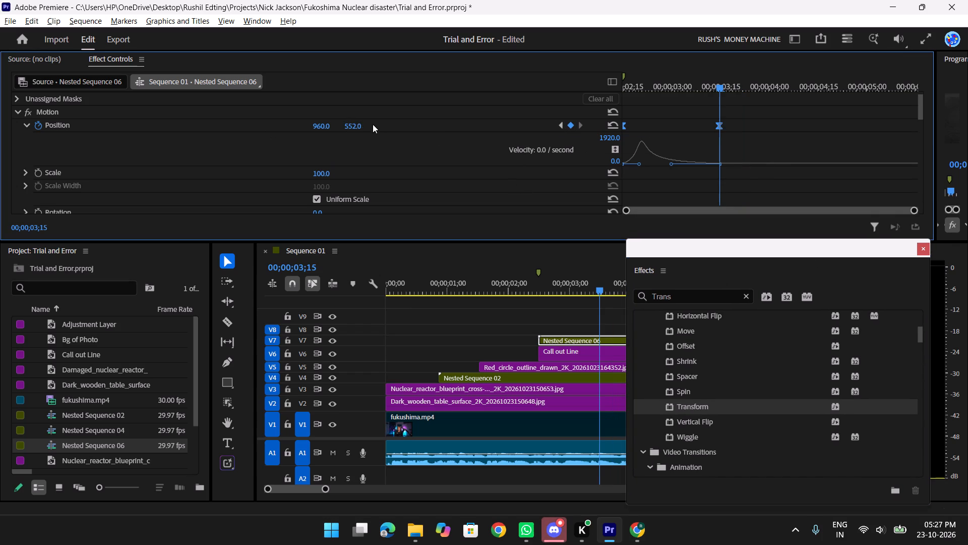
click(349, 123)
key(ctrl+c)
key(ctrl+c)
key(ctrl+c)
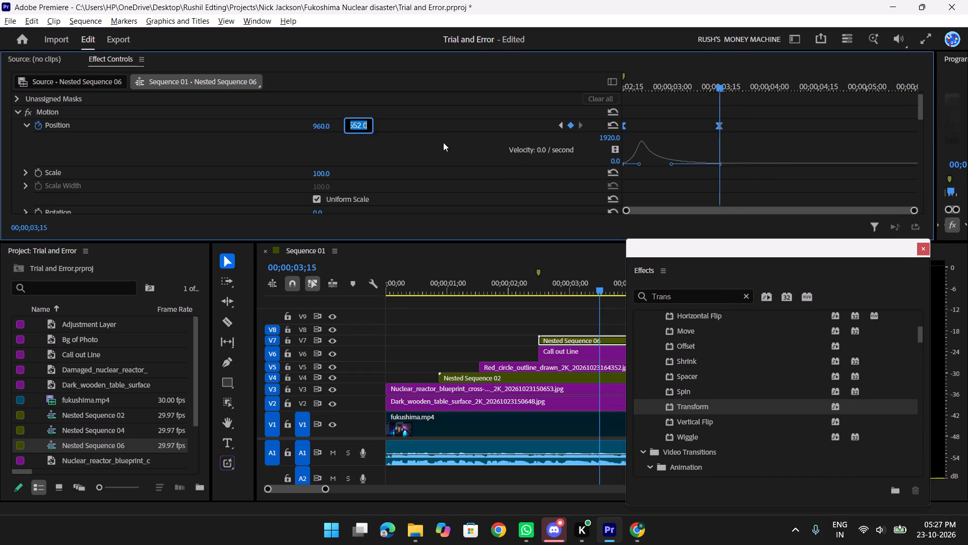
click(561, 129)
click(347, 129)
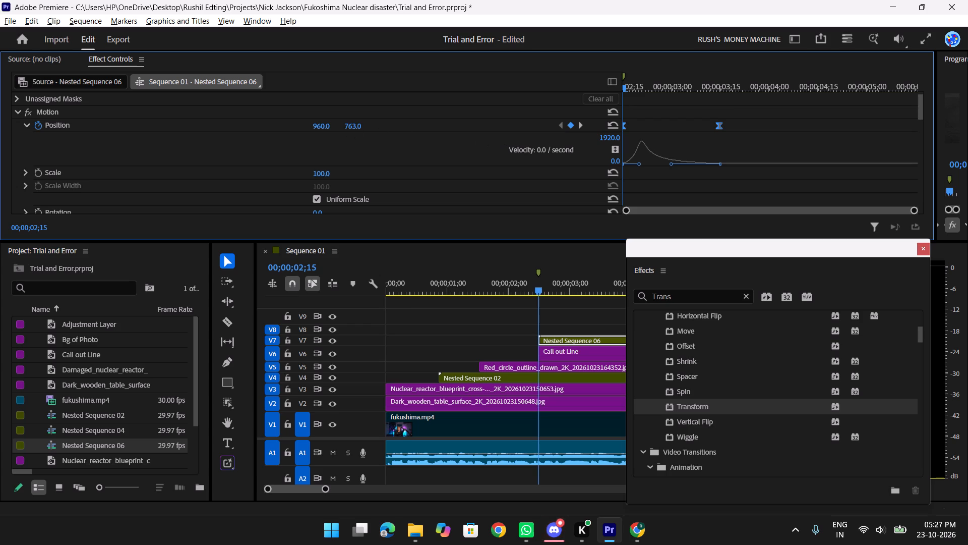
key(ctrl+c)
key(ctrl+c)
key(ctrl+c)
scroll(461, 155, down, 11)
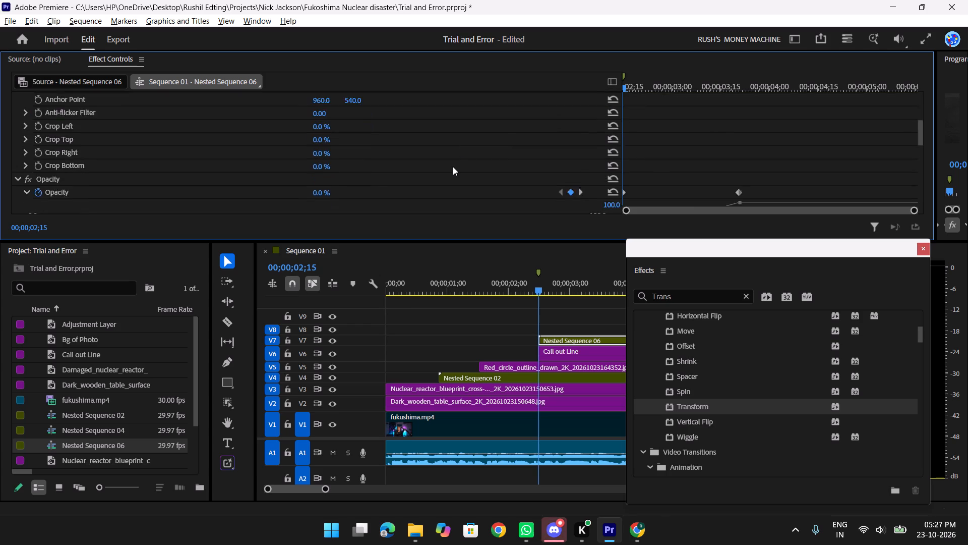
scroll(453, 167, down, 3)
scroll(453, 167, up, 17)
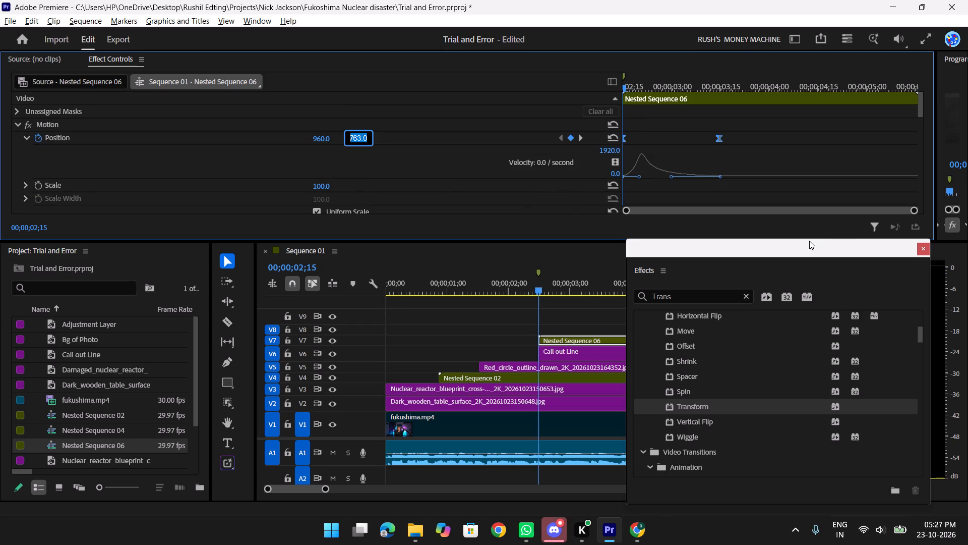
Turn off Position keyframing under Motion for Nested Sequence 06, deleting its existing keyframes.
drag(791, 249, 603, 257)
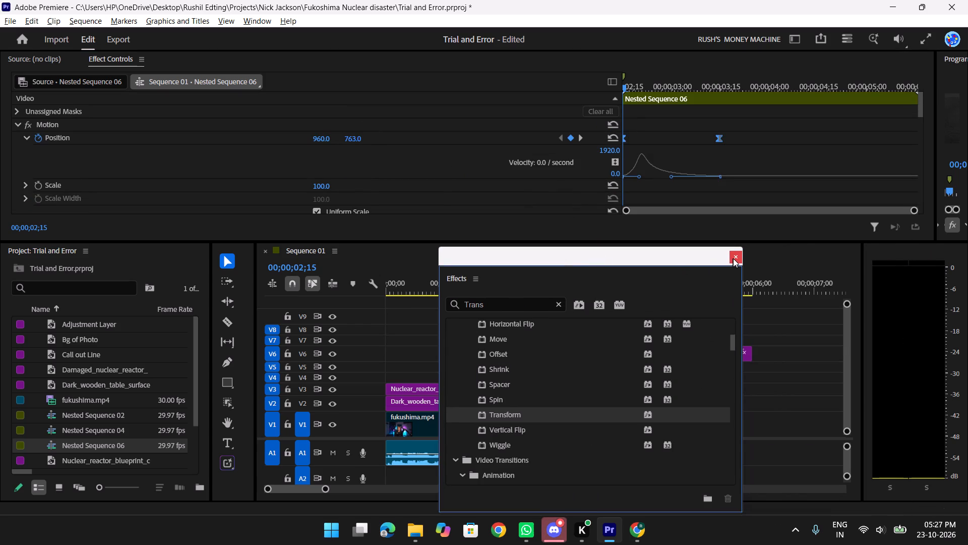
click(38, 138)
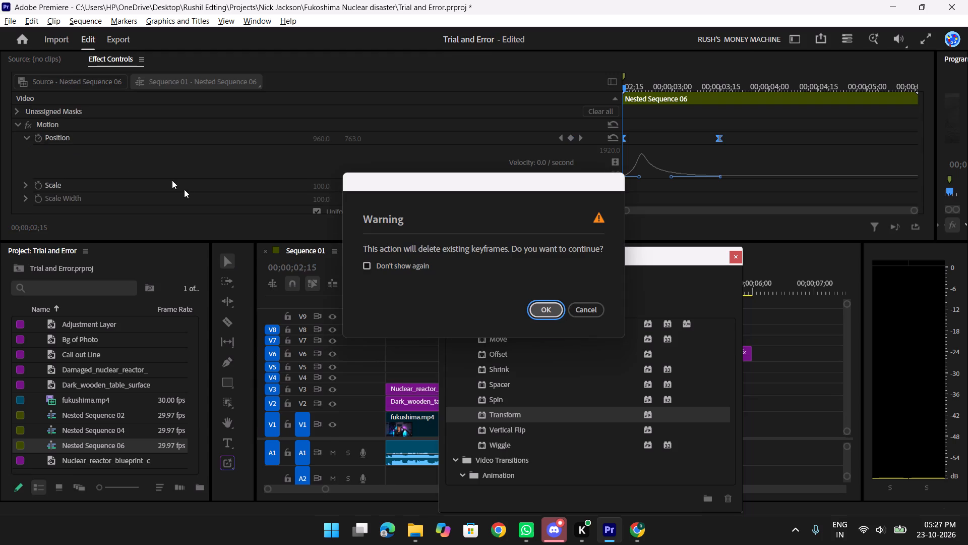
click(563, 311)
click(549, 308)
Turn off Opacity keyframing for Nested Sequence 06, deleting its existing fade-in keyframes.
scroll(275, 115, down, 2)
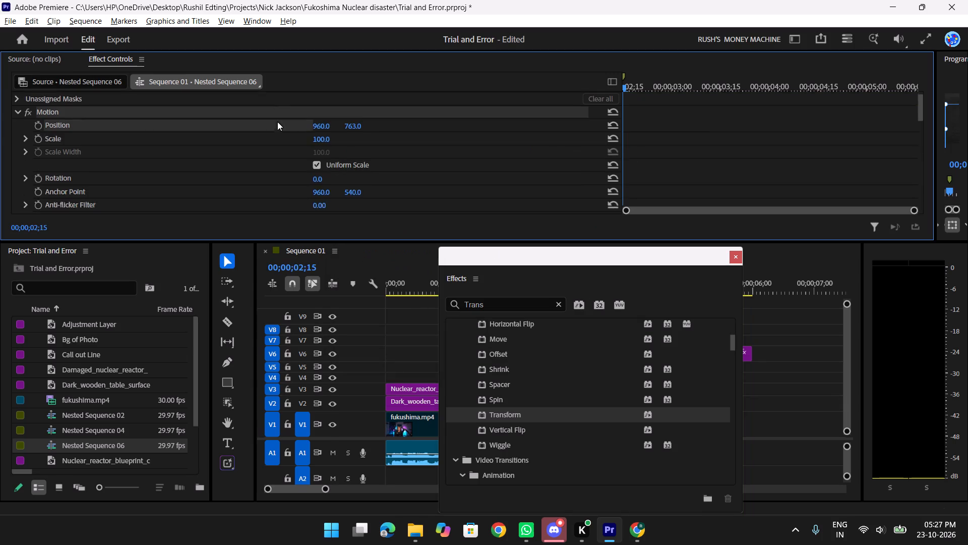
scroll(277, 122, down, 13)
click(41, 104)
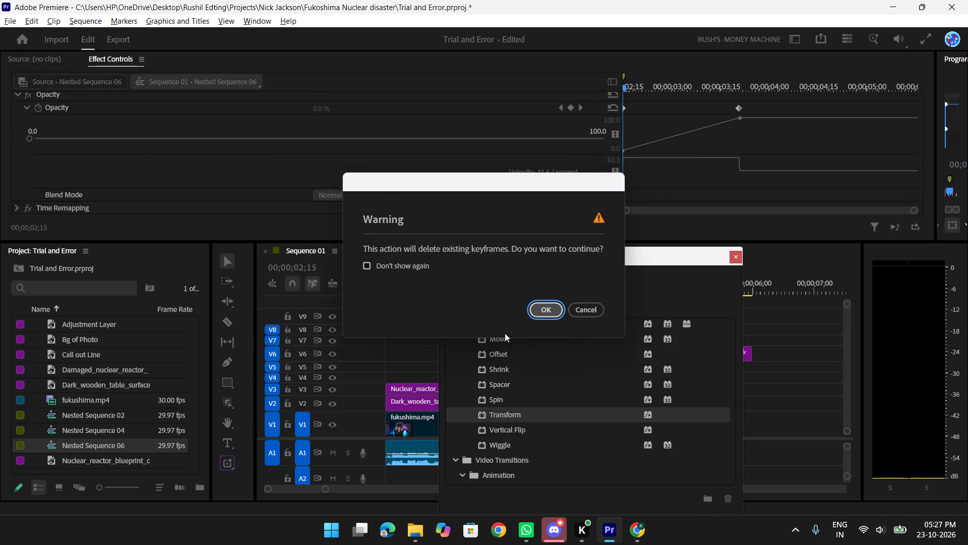
click(536, 309)
Turn on the Transform effect's Position keyframing at 00;00;02;15 and add a second Position keyframe at 00;00;03;03.
scroll(279, 129, down, 20)
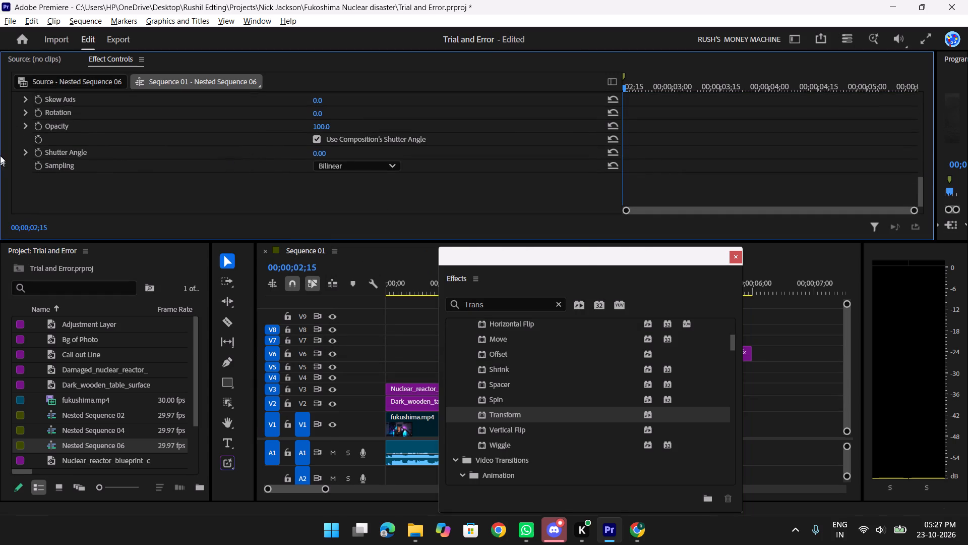
scroll(31, 133, up, 6)
scroll(31, 133, down, 4)
scroll(33, 134, up, 9)
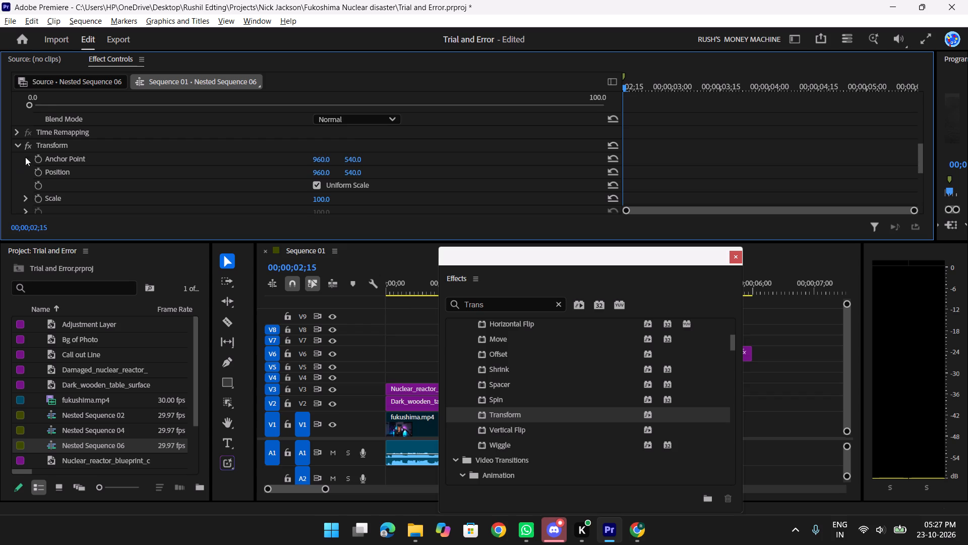
scroll(215, 167, down, 2)
scroll(229, 173, up, 1)
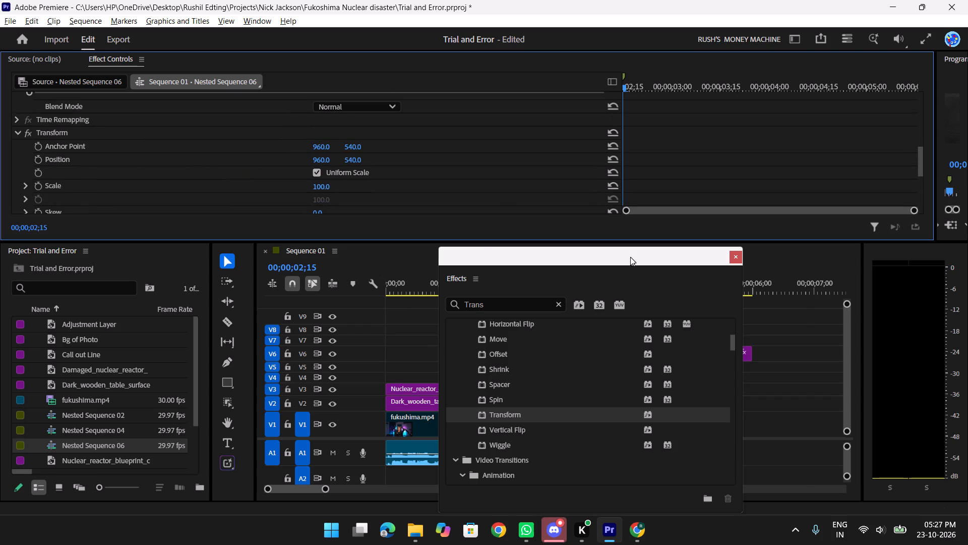
drag(630, 257, 693, 277)
click(802, 279)
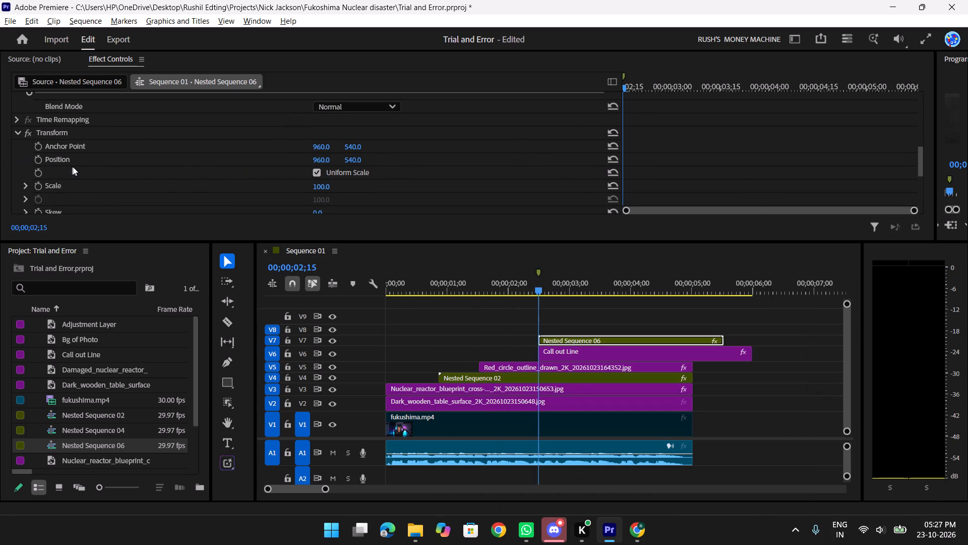
click(36, 158)
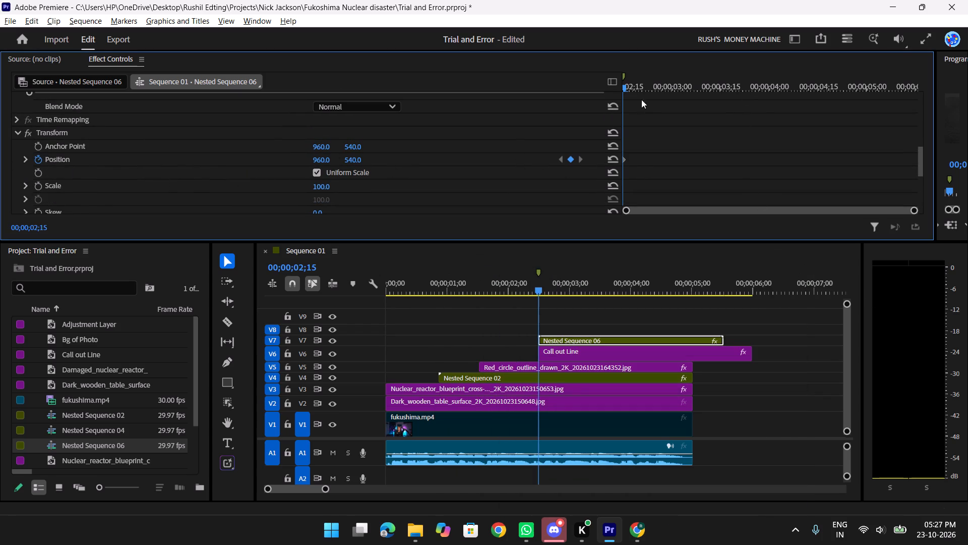
drag(624, 85, 682, 86)
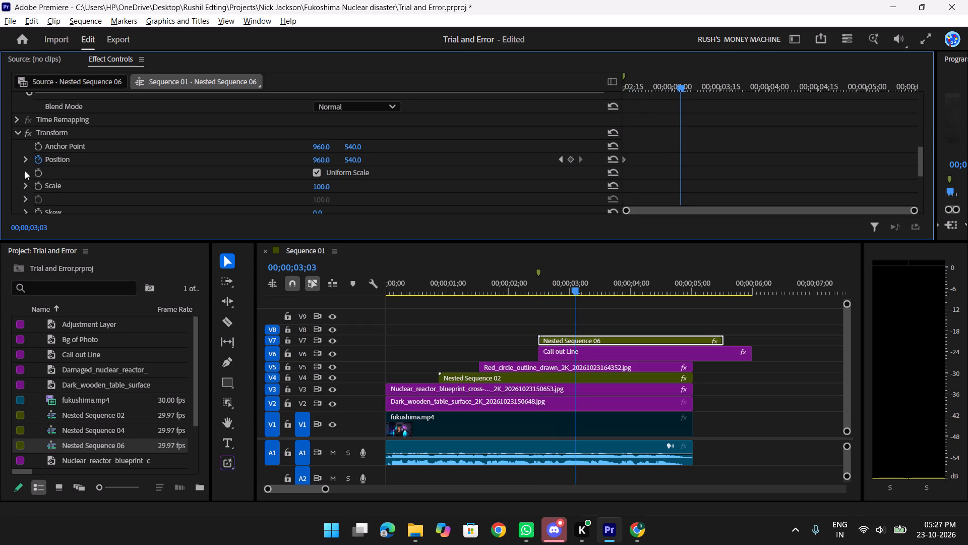
click(568, 161)
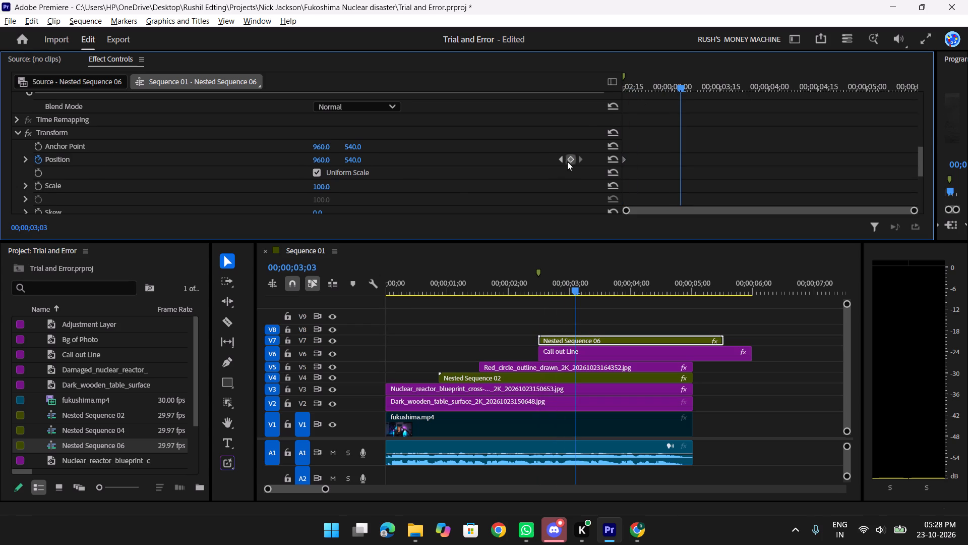
Set the Transform effect's vertical Position to 763.0 at the first keyframe, 00;00;02;15.
click(561, 161)
click(347, 158)
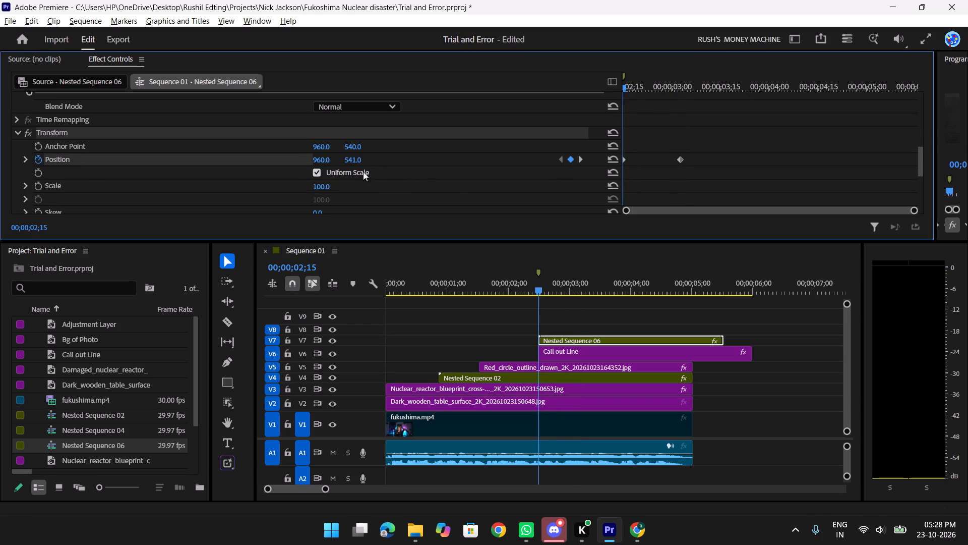
click(353, 157)
key(super+v)
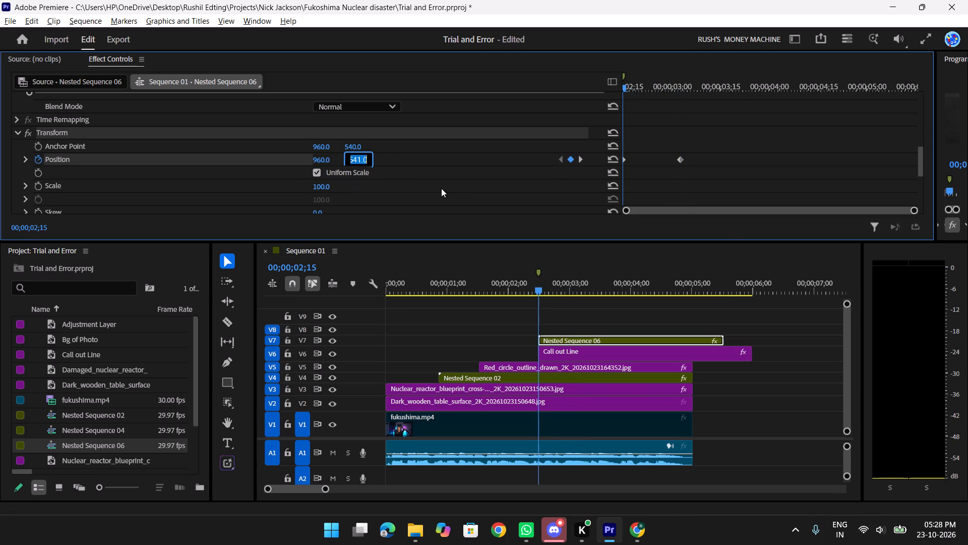
click(820, 290)
key(ctrl+v)
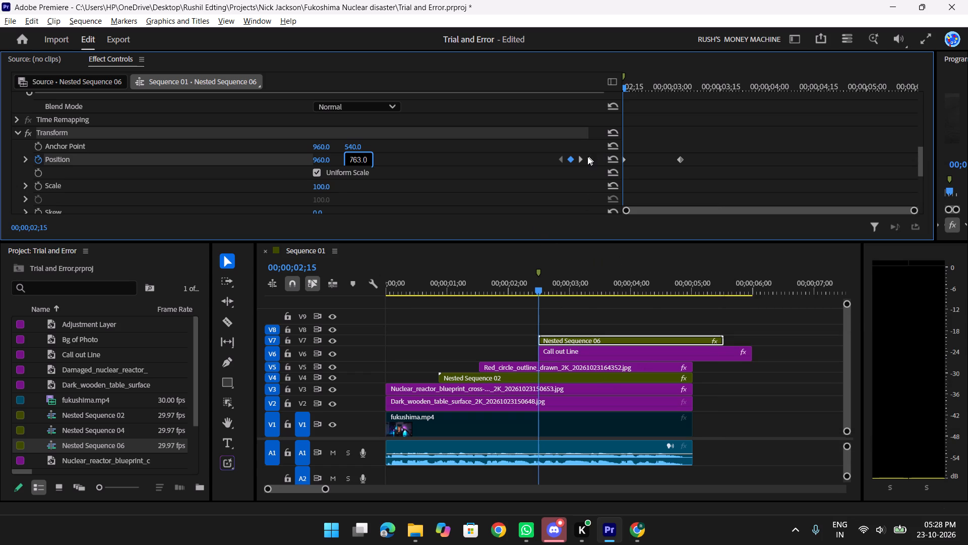
Set the Transform effect's vertical Position to 552.0 at the second keyframe, 00;00;03;03.
click(584, 158)
click(345, 160)
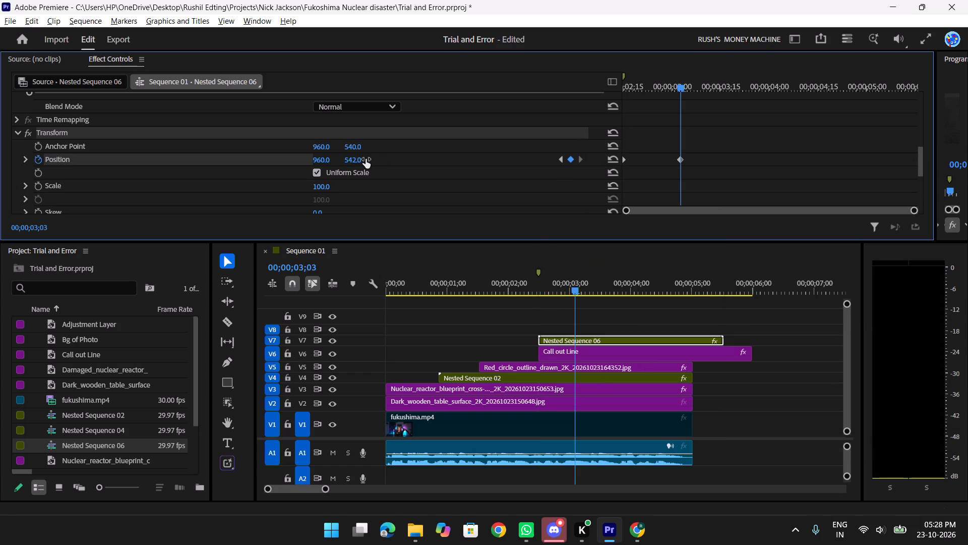
click(354, 161)
key(super+v)
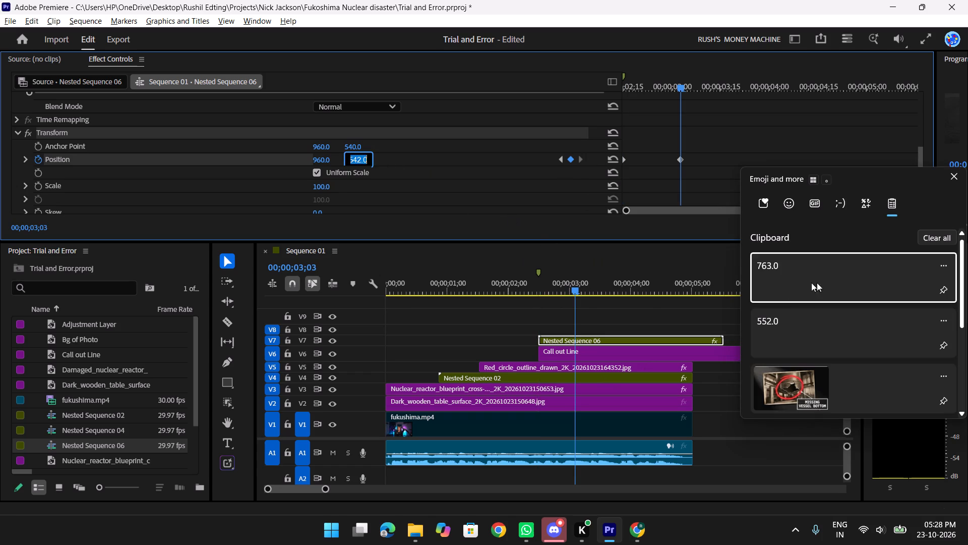
click(801, 329)
key(ctrl+v)
click(754, 179)
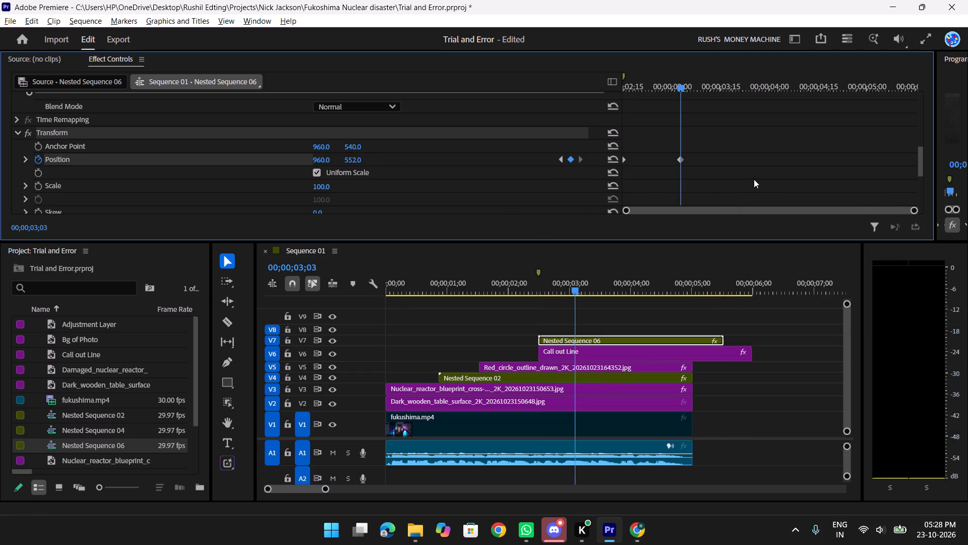
Select both Transform Position keyframes and apply Ease In temporal interpolation to them.
drag(750, 165, 596, 165)
right_click(688, 159)
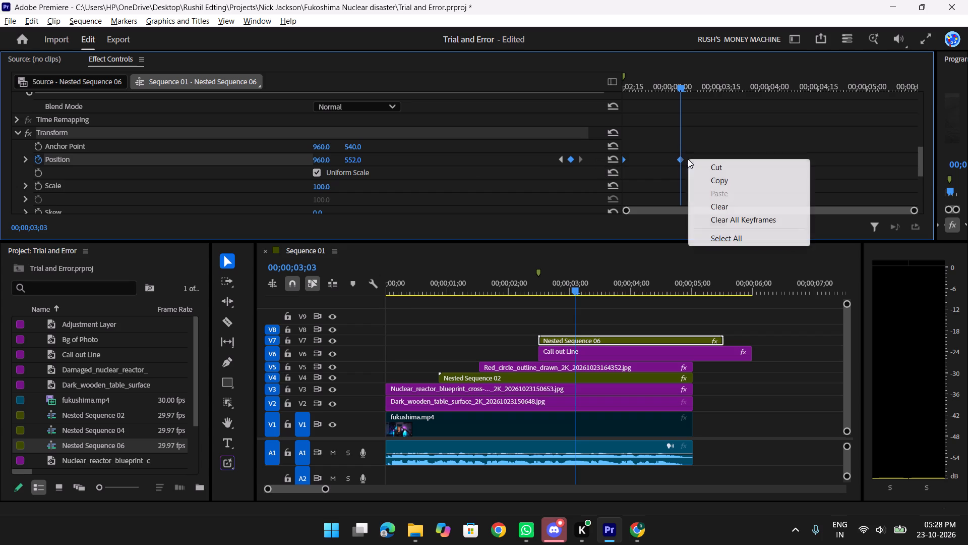
click(687, 191)
drag(722, 157, 607, 156)
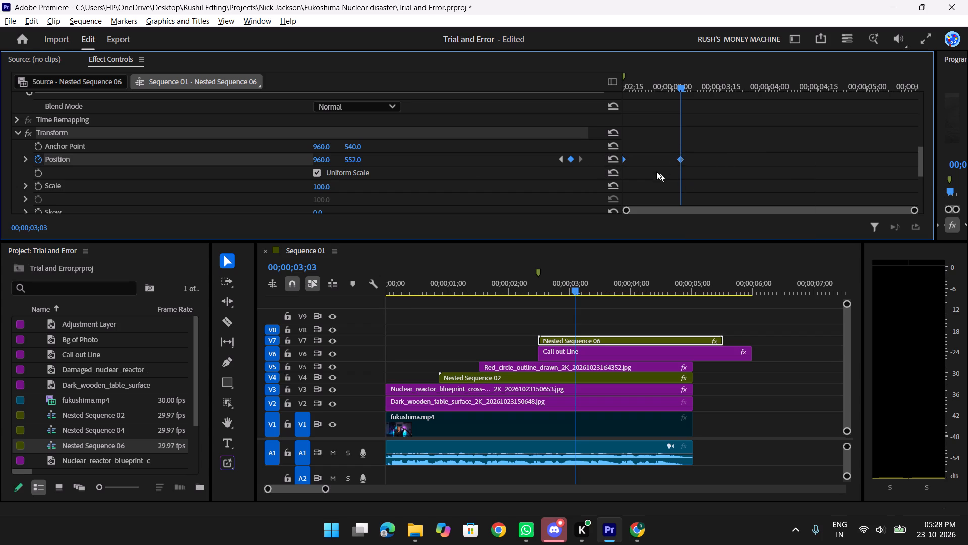
right_click(681, 154)
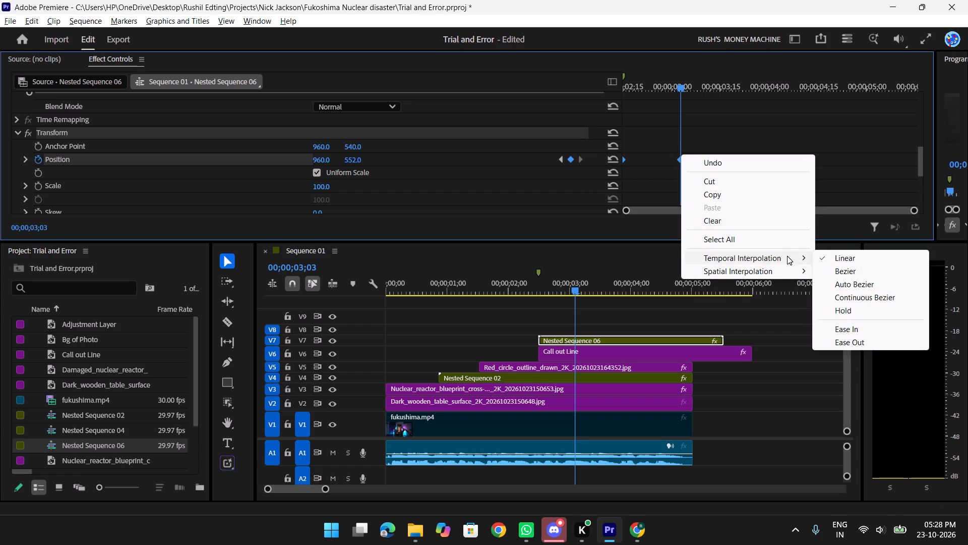
click(839, 335)
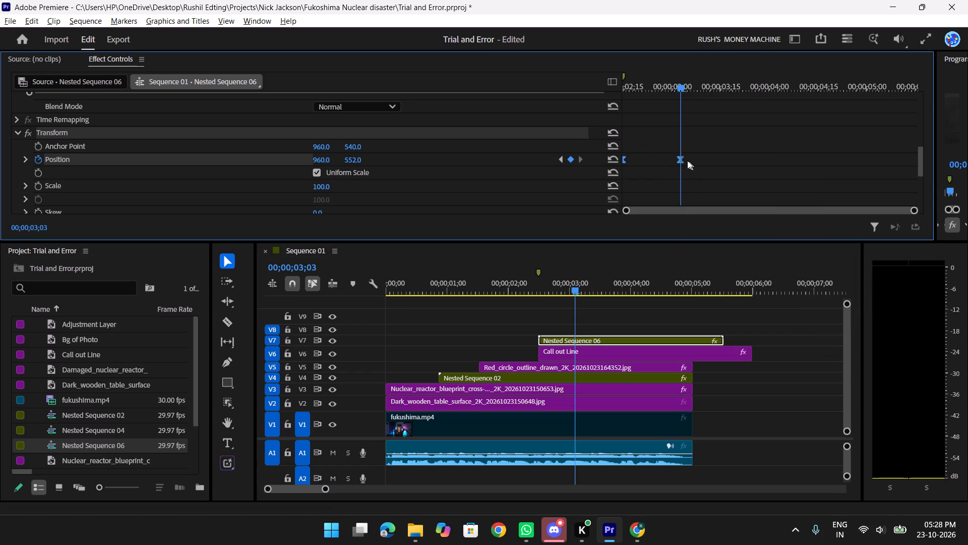
right_click(683, 158)
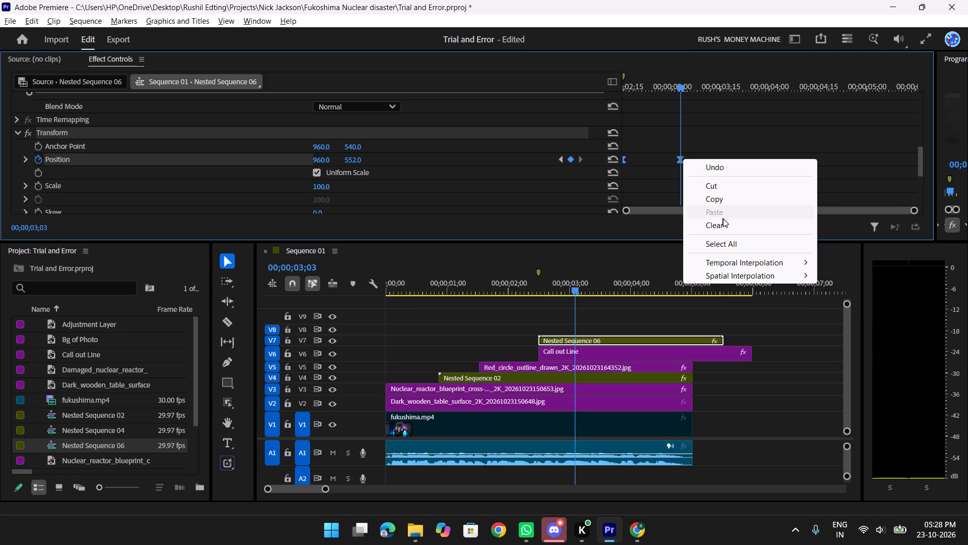
click(751, 257)
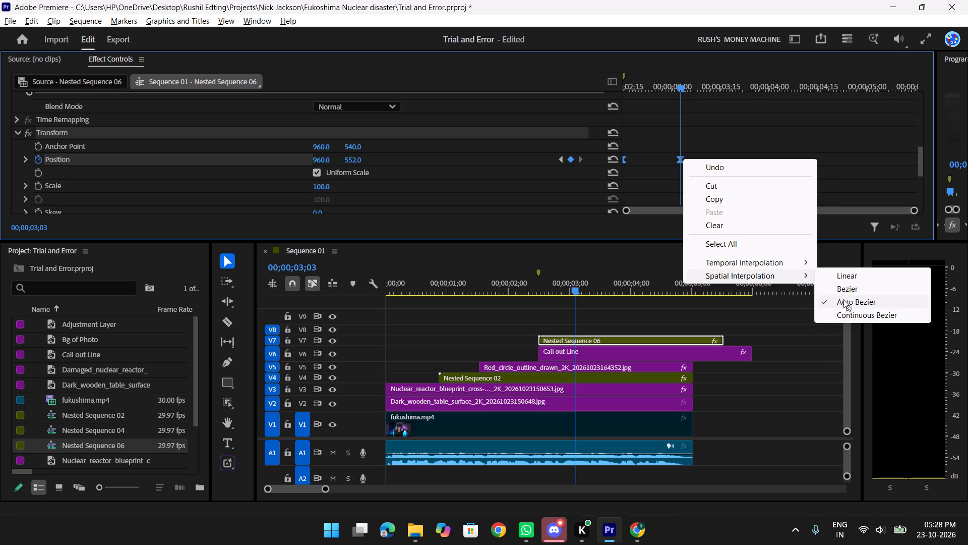
click(879, 338)
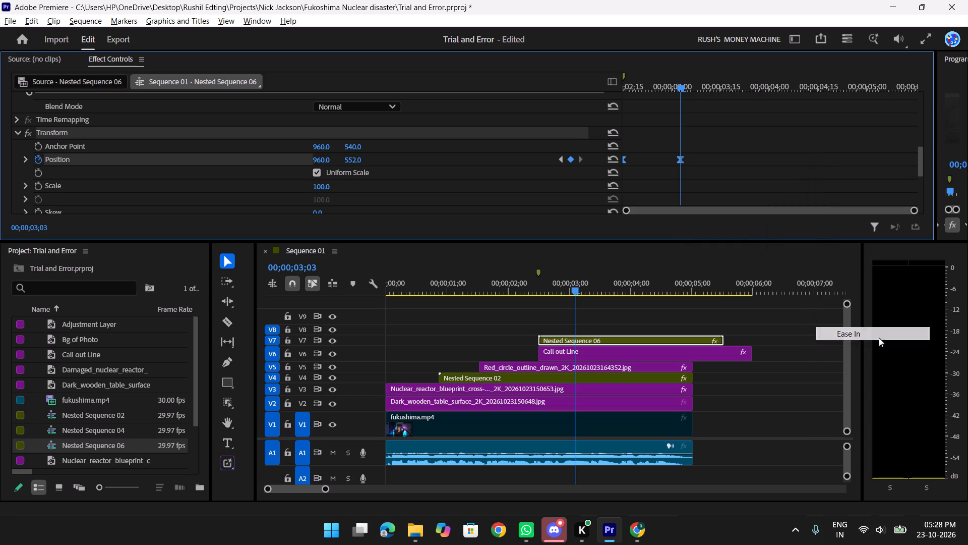
Show the Transform Position velocity graph, reselect both keyframes, and apply Ease In and Ease Out temporal interpolation.
click(696, 151)
click(29, 157)
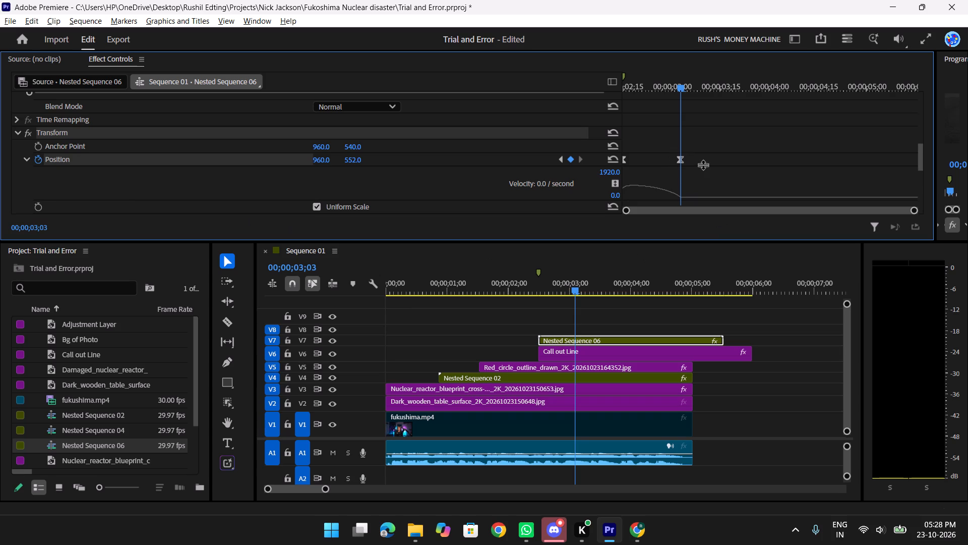
drag(702, 165, 553, 140)
drag(722, 170, 586, 144)
right_click(683, 162)
click(762, 265)
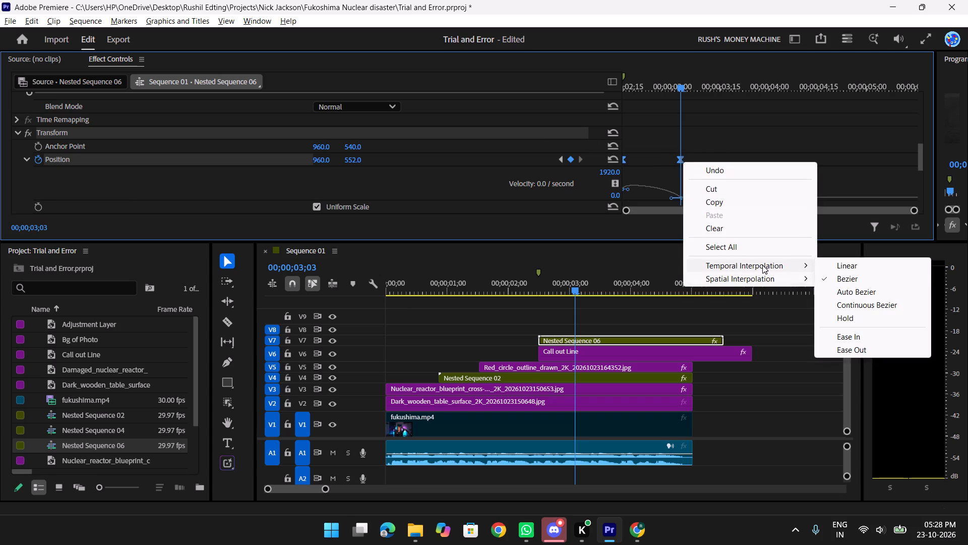
click(837, 334)
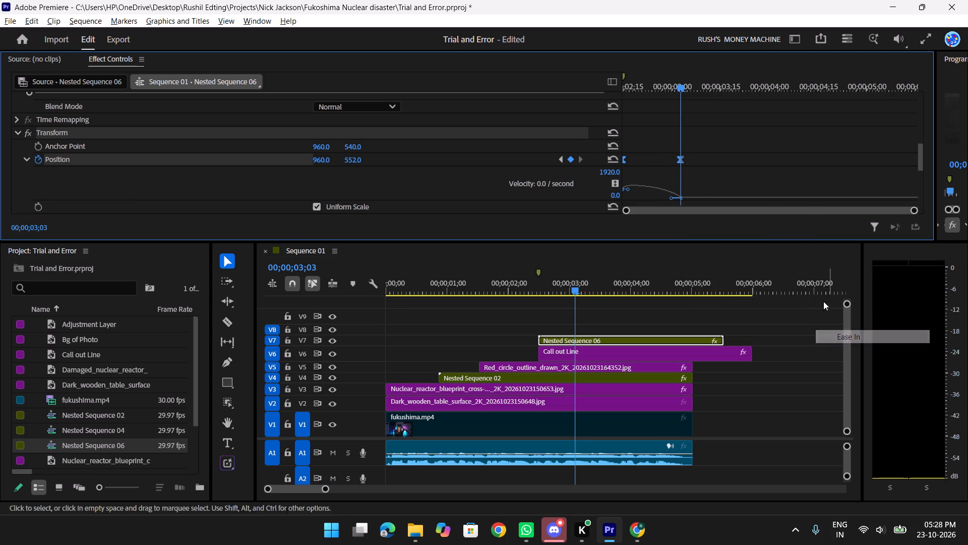
right_click(681, 158)
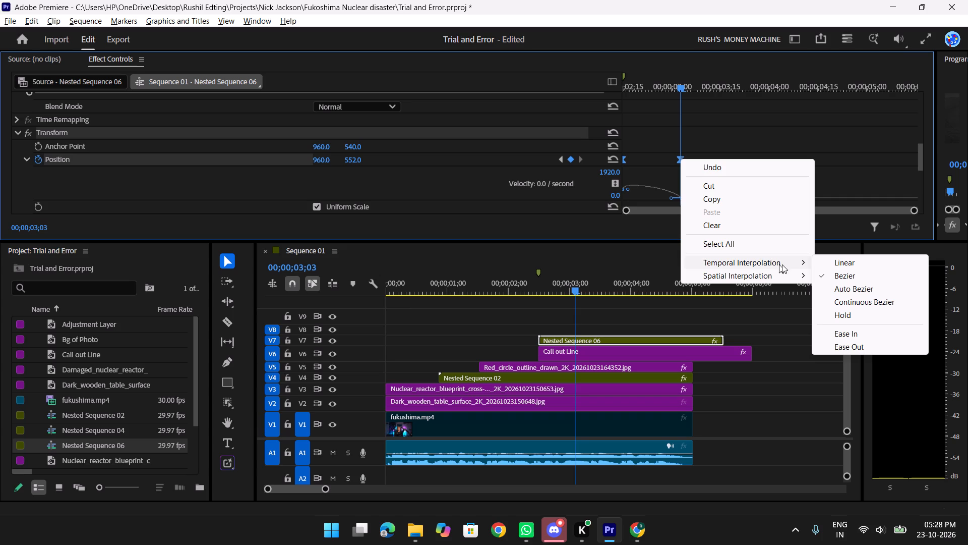
click(854, 346)
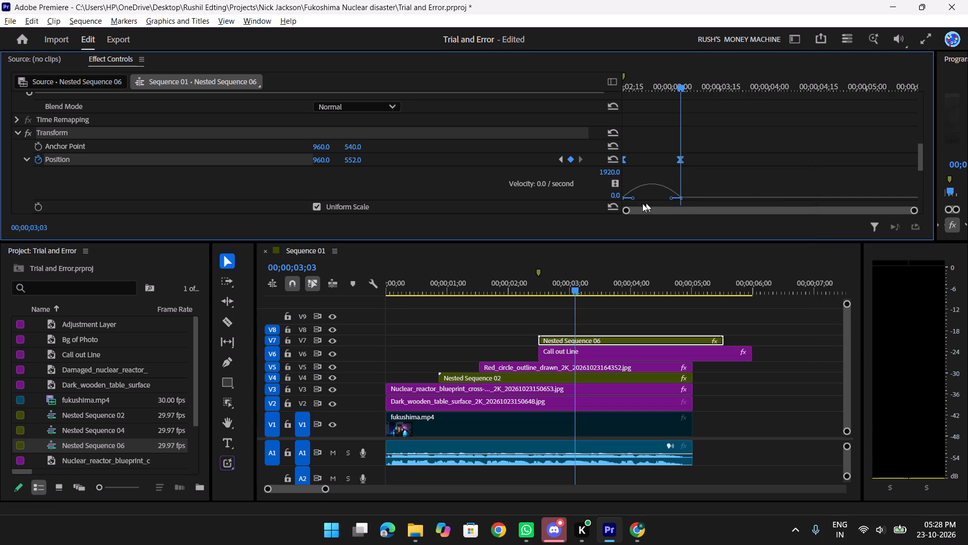
Reshape the Position velocity curve to peak early by extending the end keyframe's ease handle toward the start.
drag(635, 198, 627, 199)
drag(634, 200, 619, 199)
drag(671, 198, 645, 198)
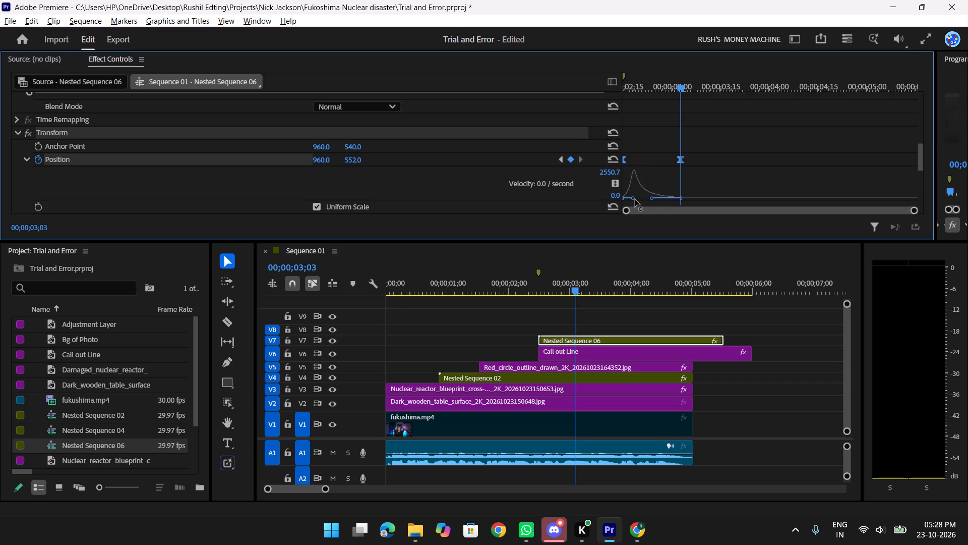
drag(635, 199, 620, 200)
Move the second Transform Position keyframe to about 00;00;03;23 to lengthen the rise.
drag(721, 175, 650, 144)
drag(681, 160, 746, 160)
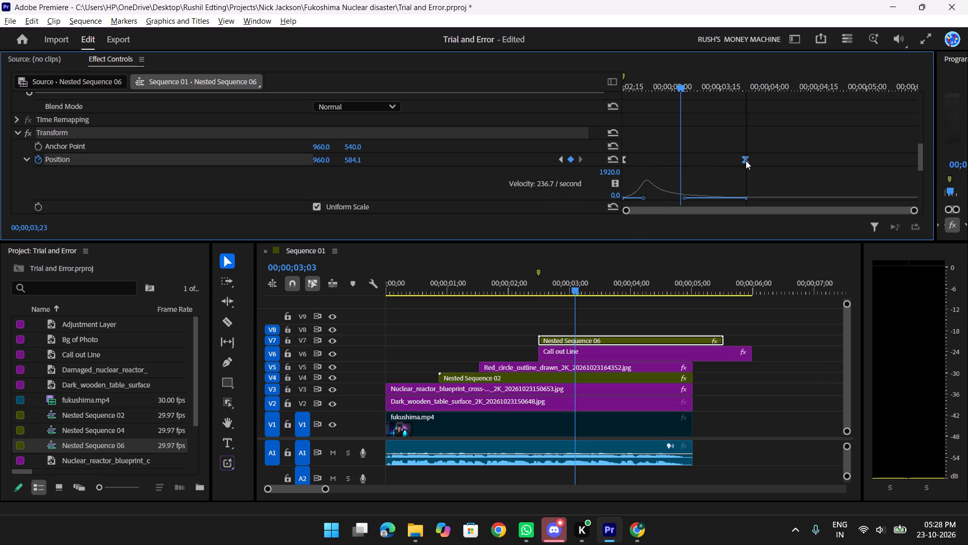
drag(746, 160, 747, 160)
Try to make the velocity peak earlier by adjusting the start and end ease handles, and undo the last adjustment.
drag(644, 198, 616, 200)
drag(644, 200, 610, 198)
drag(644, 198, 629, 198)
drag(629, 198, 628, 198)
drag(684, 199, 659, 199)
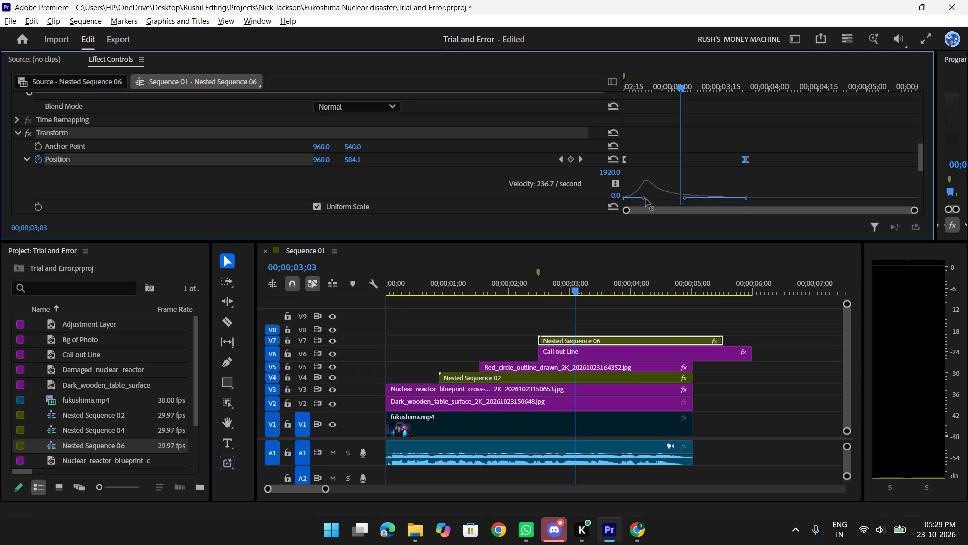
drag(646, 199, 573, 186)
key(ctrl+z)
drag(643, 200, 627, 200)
Return to the first Position keyframe at 00;00;02;15 and set the Transform effect's Opacity to 0.
scroll(613, 200, down, 15)
scroll(239, 186, up, 14)
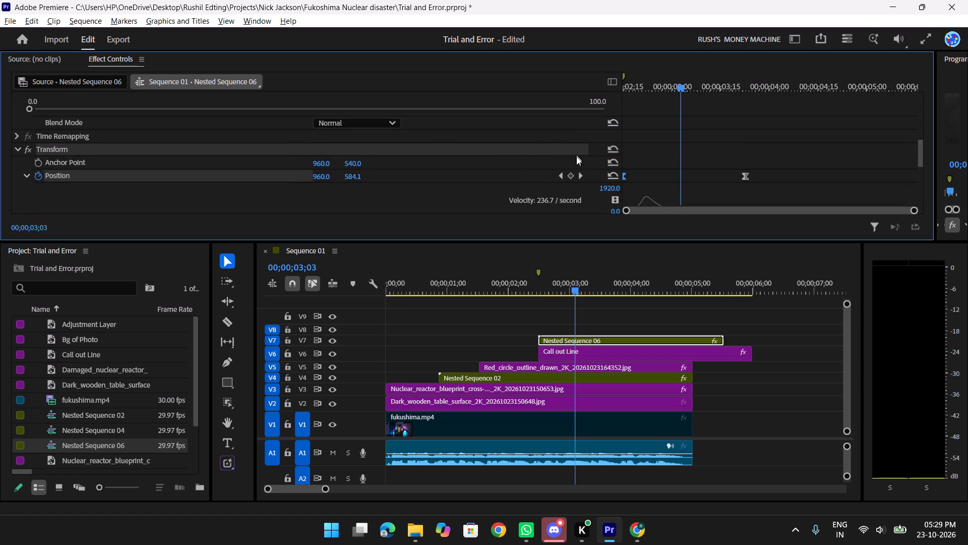
click(560, 177)
scroll(418, 133, down, 15)
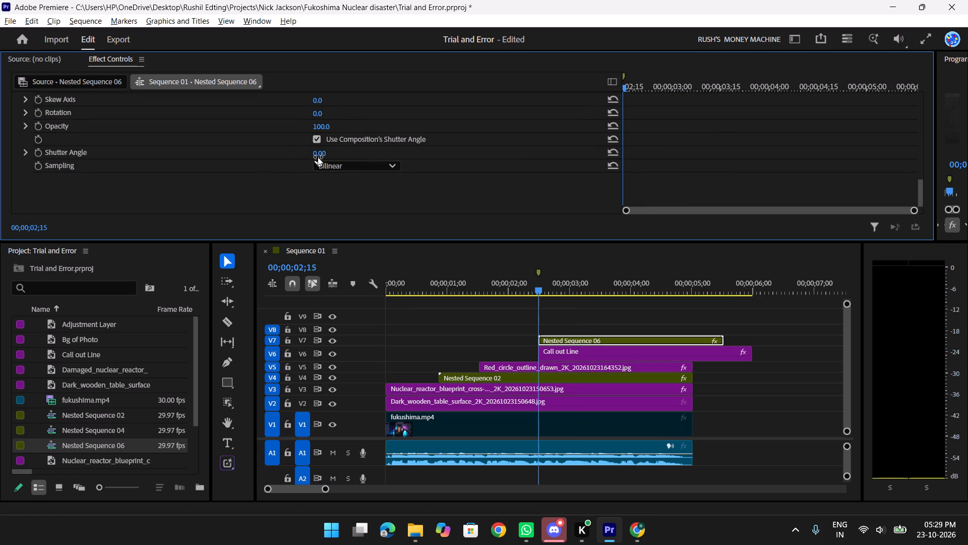
scroll(332, 166, up, 10)
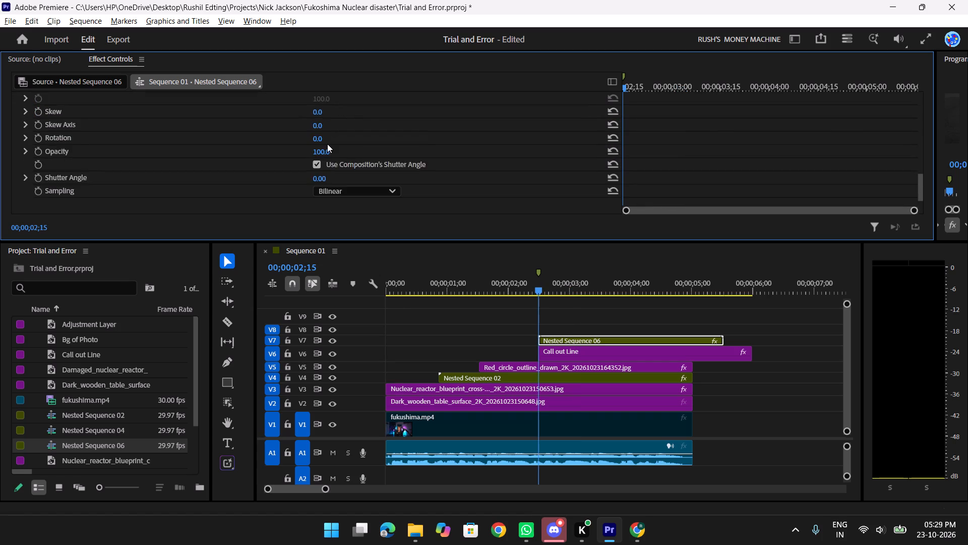
scroll(327, 144, up, 3)
scroll(327, 144, down, 3)
scroll(330, 153, up, 3)
scroll(330, 153, down, 5)
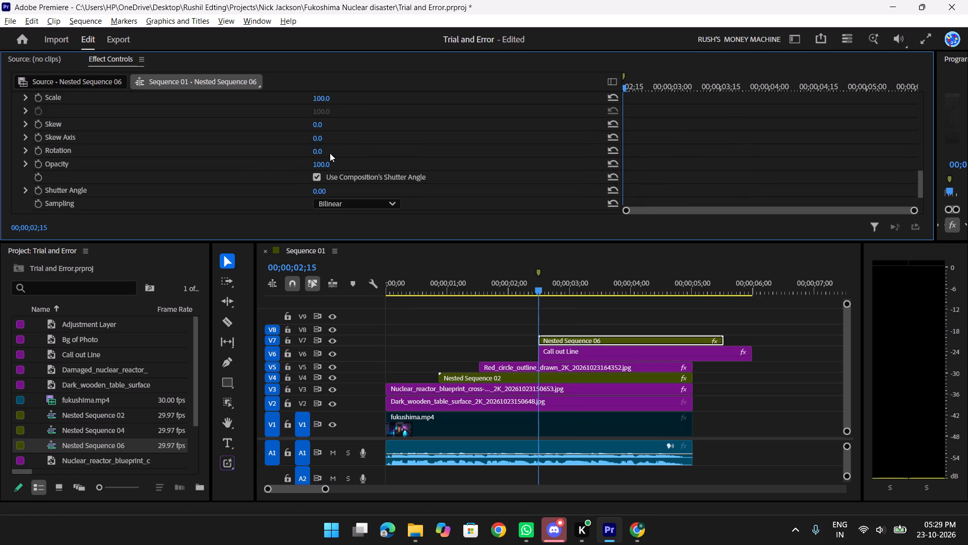
scroll(330, 153, down, 4)
scroll(346, 159, up, 9)
scroll(255, 172, down, 10)
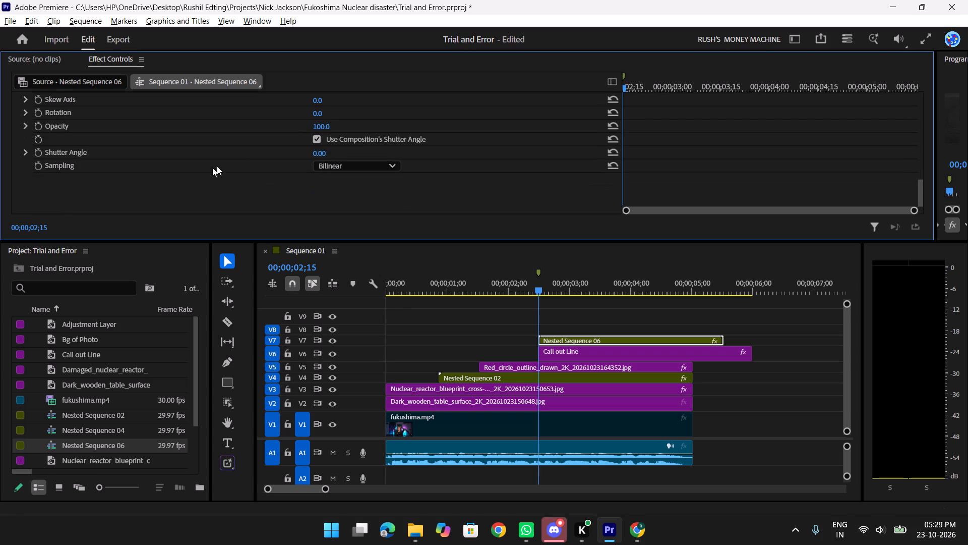
scroll(263, 160, up, 2)
click(323, 152)
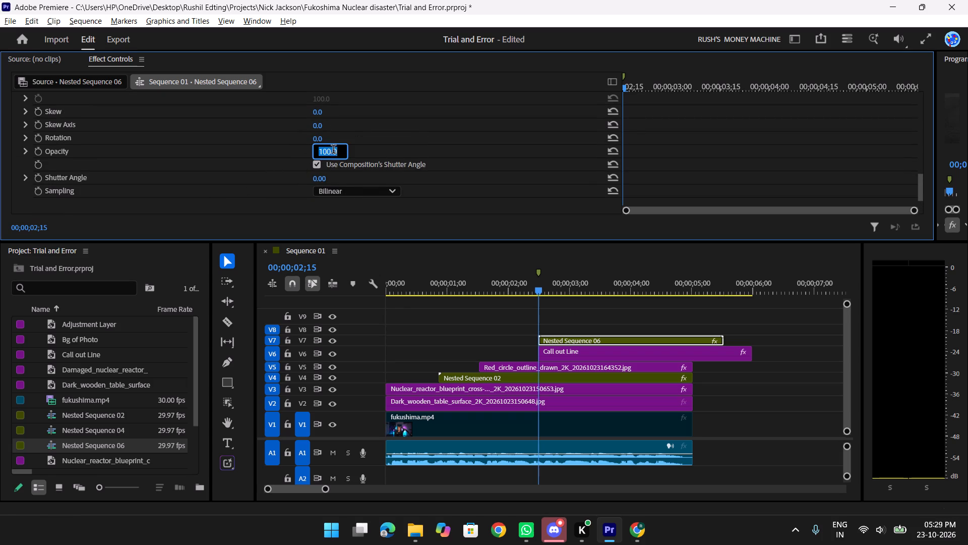
key(0)
scroll(351, 183, up, 9)
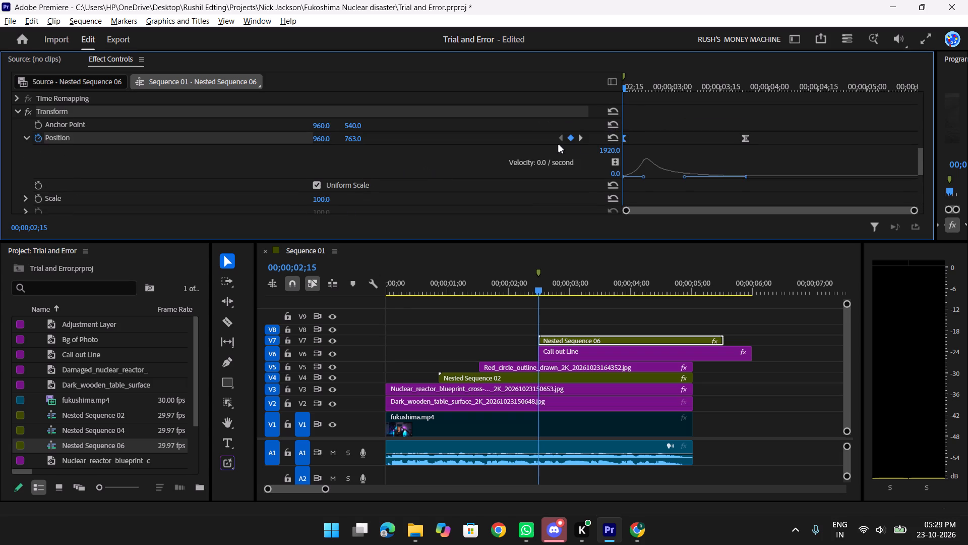
At the second Position keyframe, 00;00;03;23, start keyframing the Transform effect's Opacity and set it to 100.
click(583, 142)
scroll(407, 191, down, 13)
scroll(336, 152, up, 3)
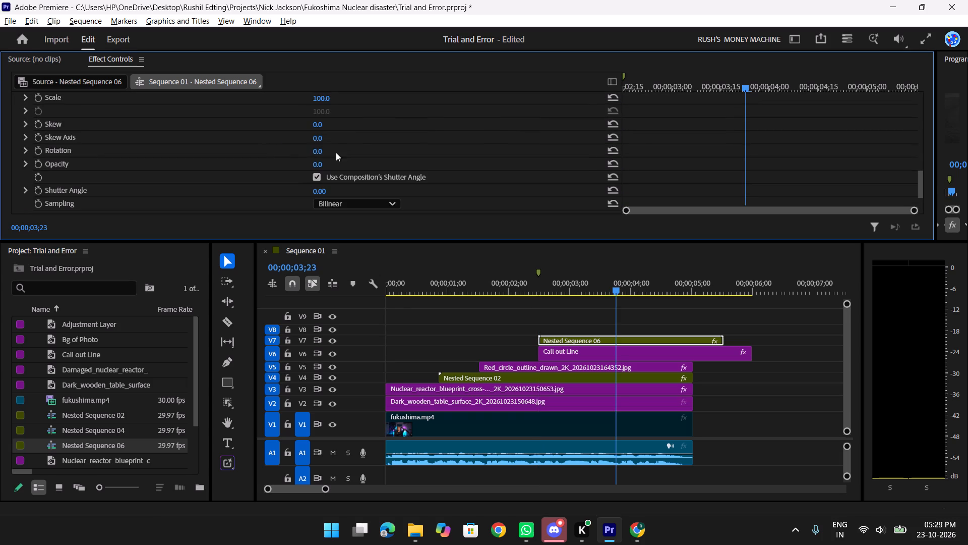
click(39, 165)
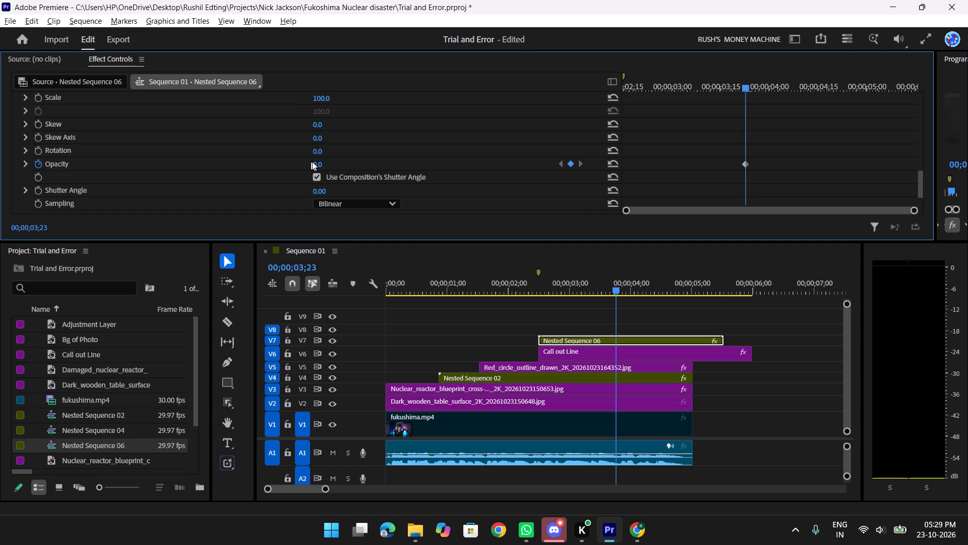
click(313, 159)
click(323, 165)
text(100)
key(Return)
scroll(376, 172, down, 1)
scroll(376, 171, up, 9)
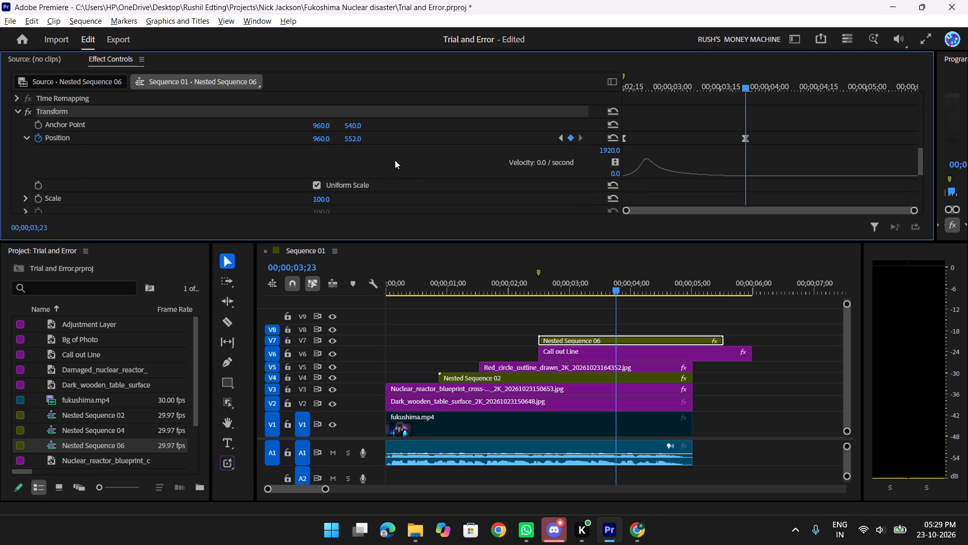
Return to the first Position keyframe at 00;00;02;15 and add a Transform Opacity keyframe of 0.
click(563, 139)
scroll(468, 152, down, 17)
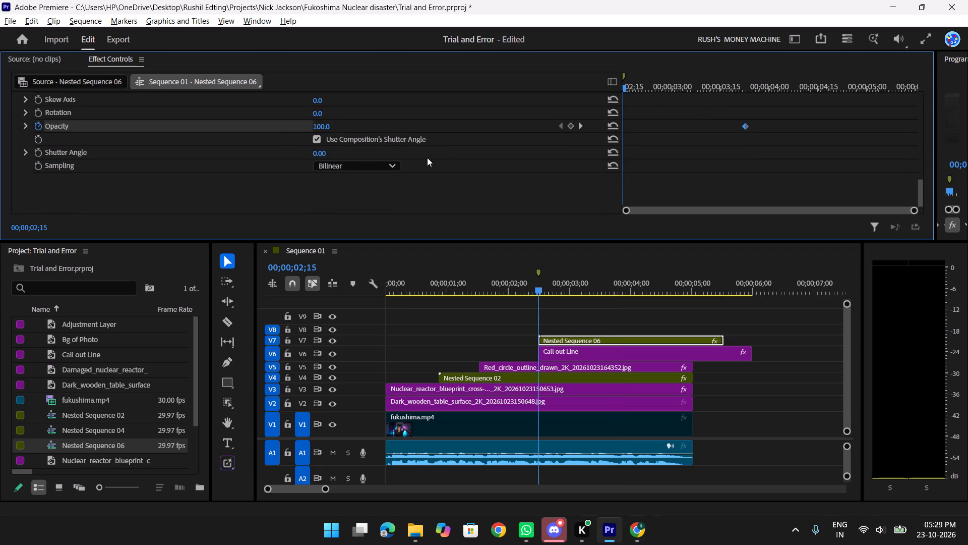
scroll(333, 144, up, 3)
scroll(334, 147, down, 2)
click(326, 137)
click(321, 143)
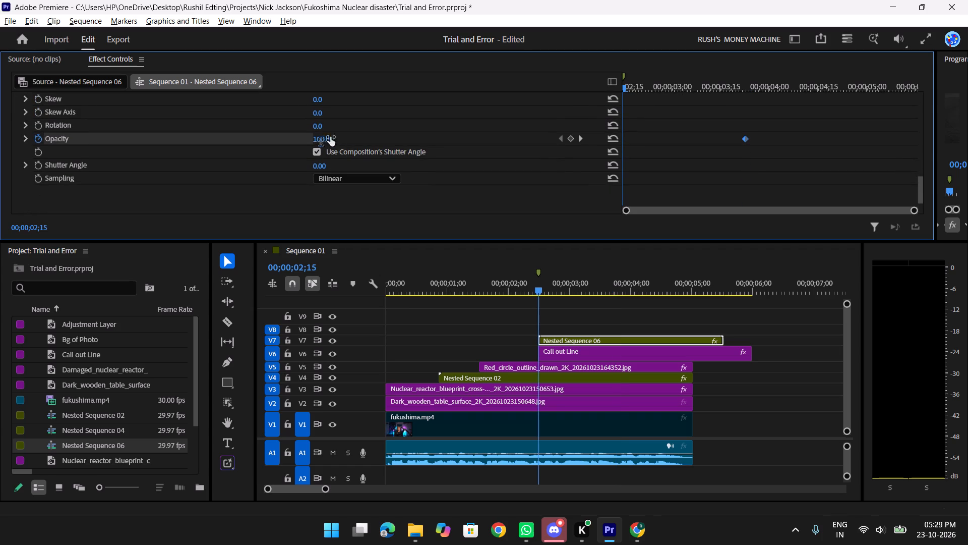
key(0)
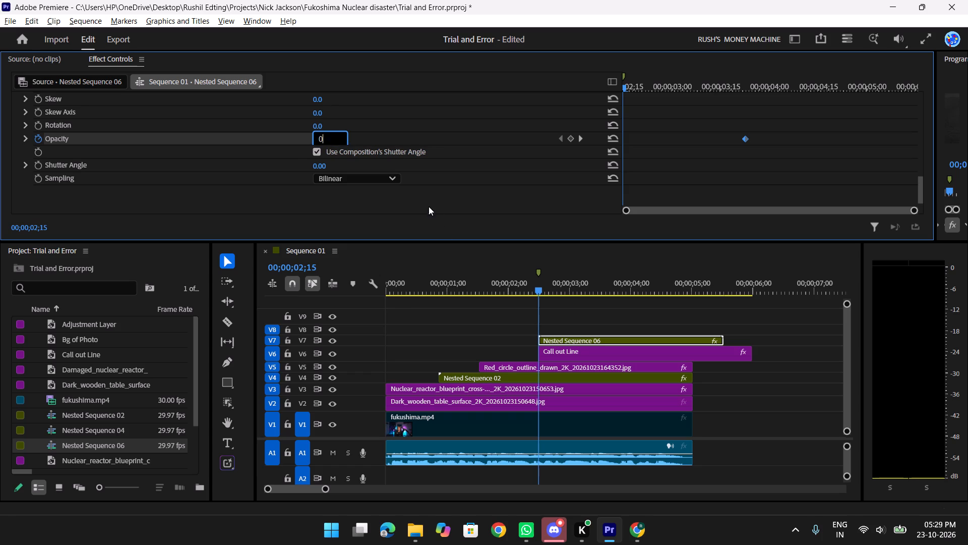
click(429, 204)
Apply Ease In and Ease Out to both Transform Opacity keyframes.
drag(805, 144, 567, 138)
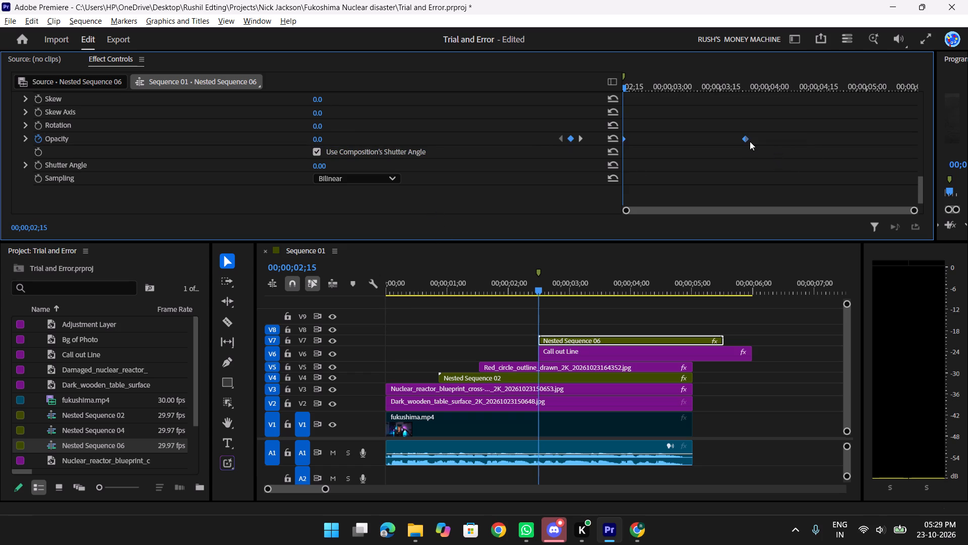
click(745, 138)
right_click(745, 139)
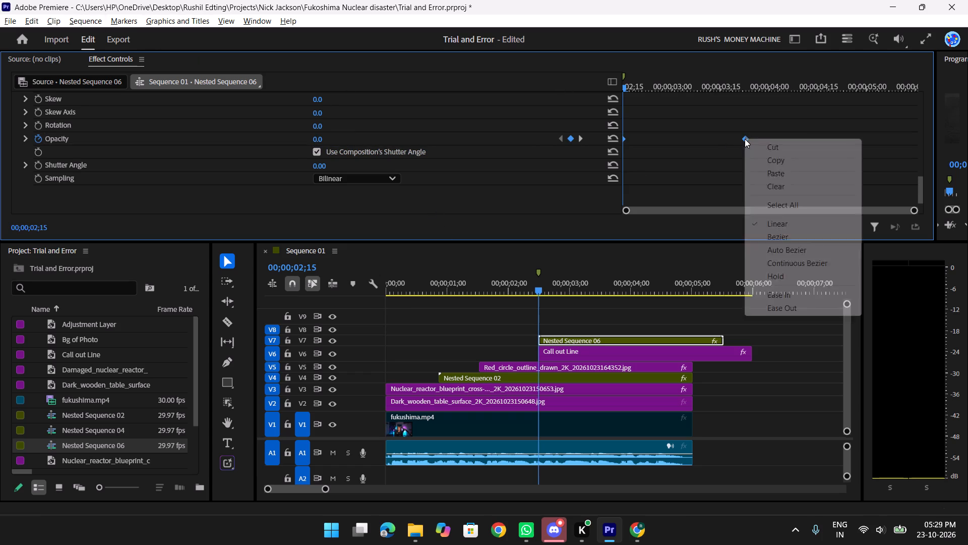
click(786, 297)
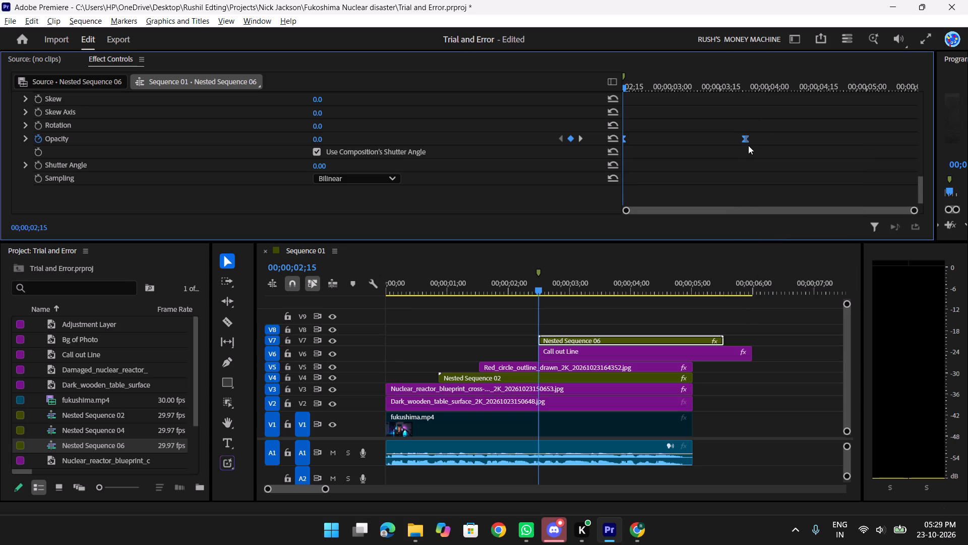
right_click(748, 144)
click(804, 313)
drag(801, 149, 718, 135)
drag(718, 135, 665, 138)
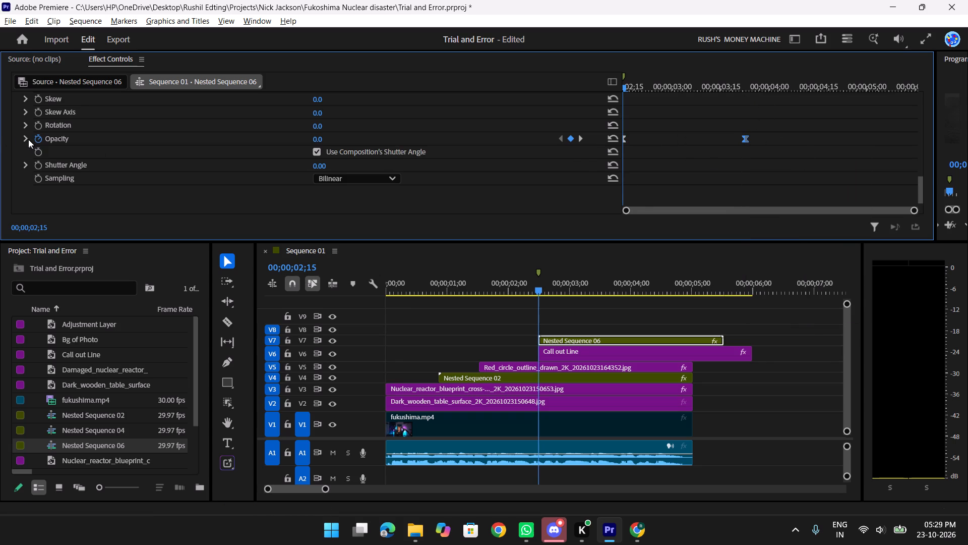
Reshape the Opacity velocity curve to peak early by extending the end keyframe's ease handle toward the start.
click(28, 139)
scroll(746, 159, down, 4)
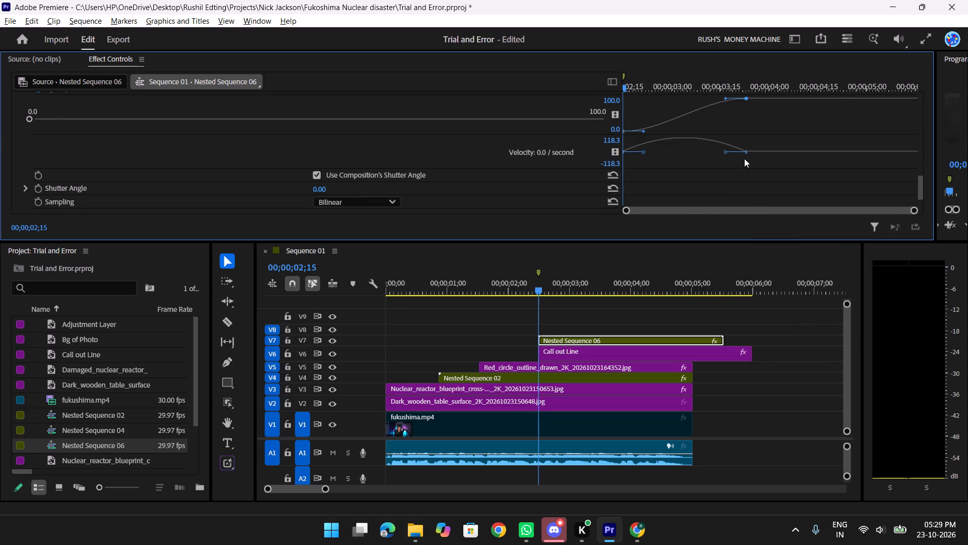
scroll(728, 153, up, 3)
scroll(728, 154, down, 1)
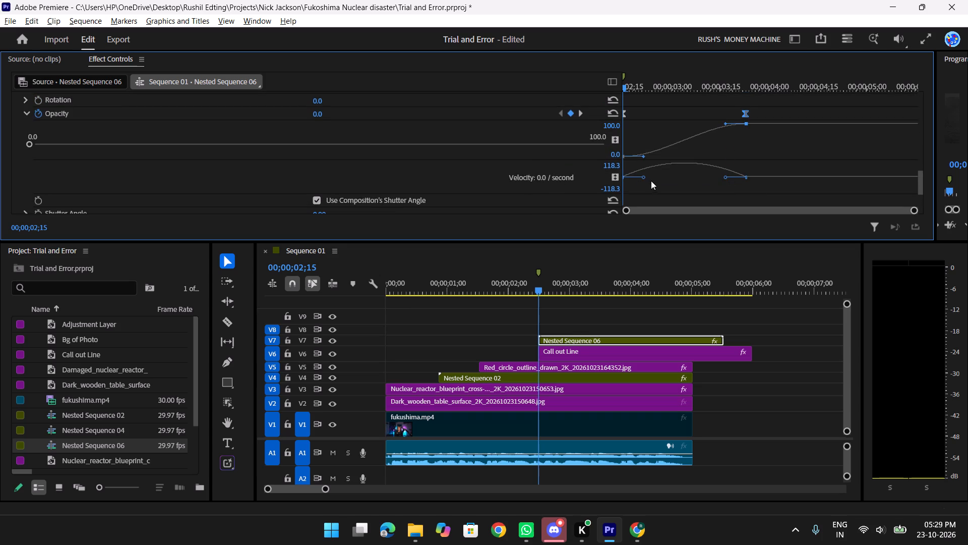
drag(641, 178, 621, 178)
drag(644, 180, 611, 178)
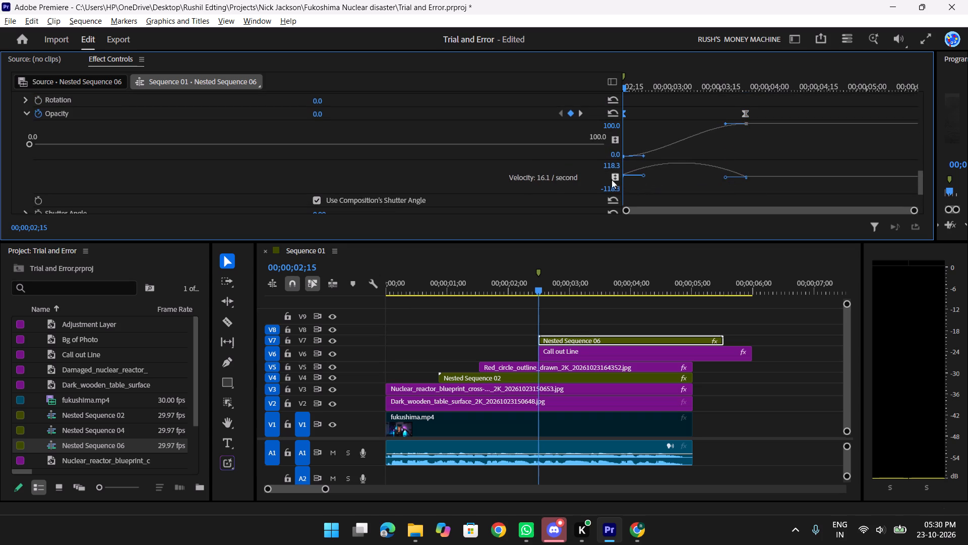
key(ctrl+z)
drag(722, 177, 717, 177)
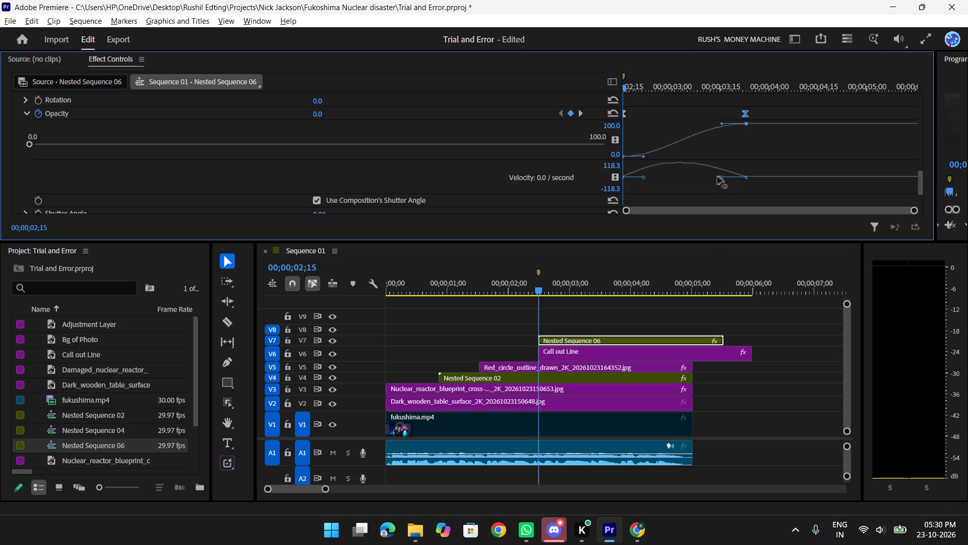
drag(717, 177, 657, 177)
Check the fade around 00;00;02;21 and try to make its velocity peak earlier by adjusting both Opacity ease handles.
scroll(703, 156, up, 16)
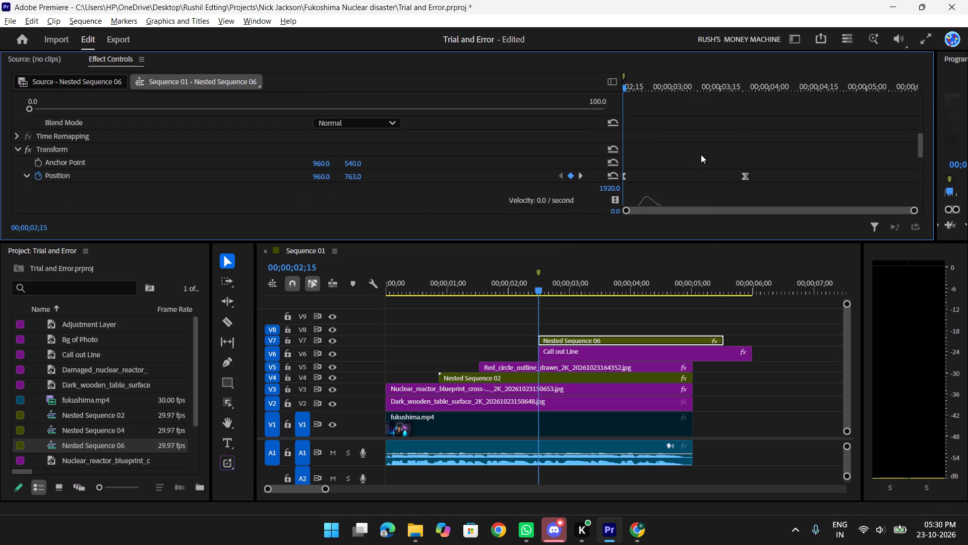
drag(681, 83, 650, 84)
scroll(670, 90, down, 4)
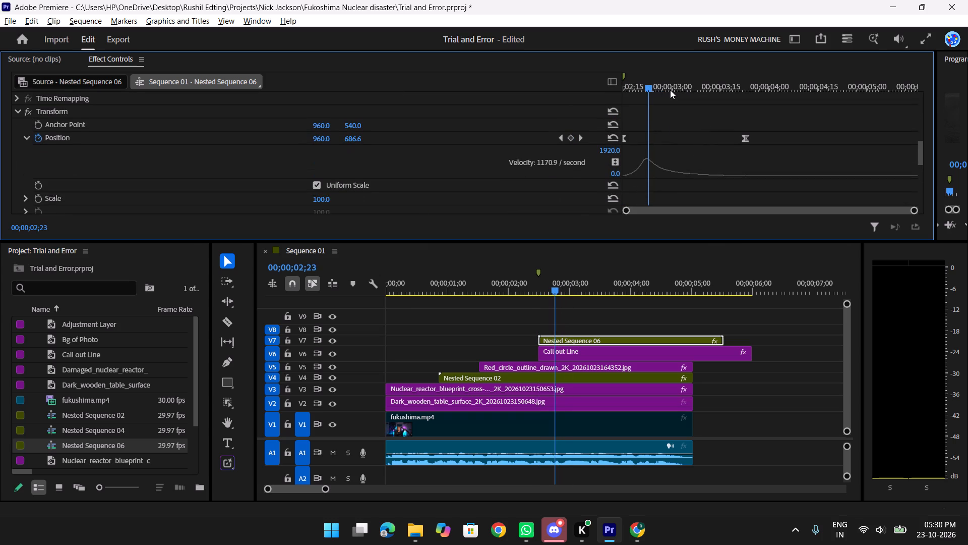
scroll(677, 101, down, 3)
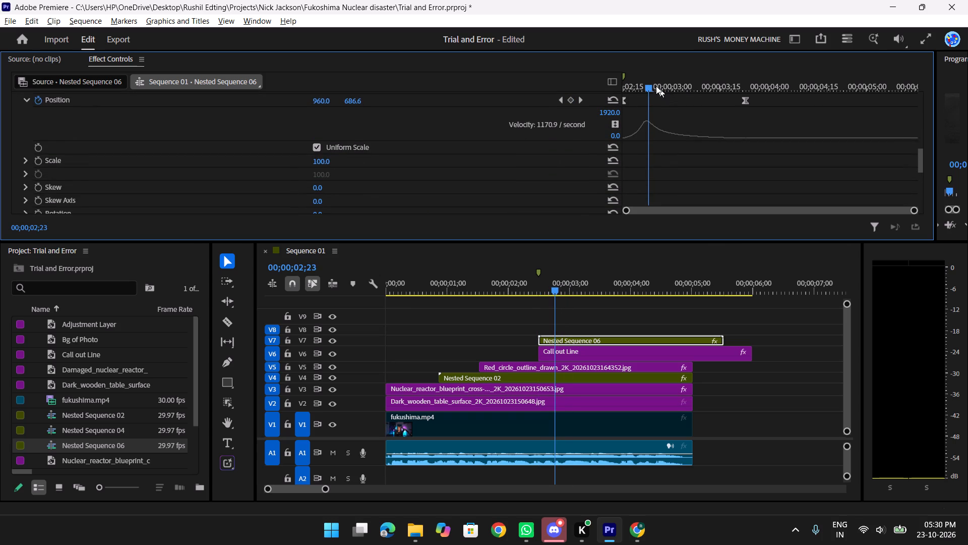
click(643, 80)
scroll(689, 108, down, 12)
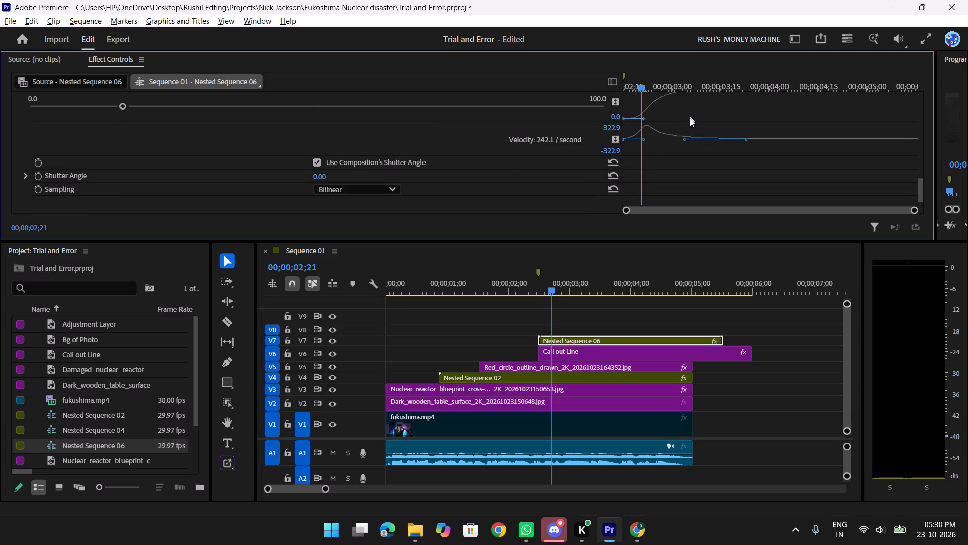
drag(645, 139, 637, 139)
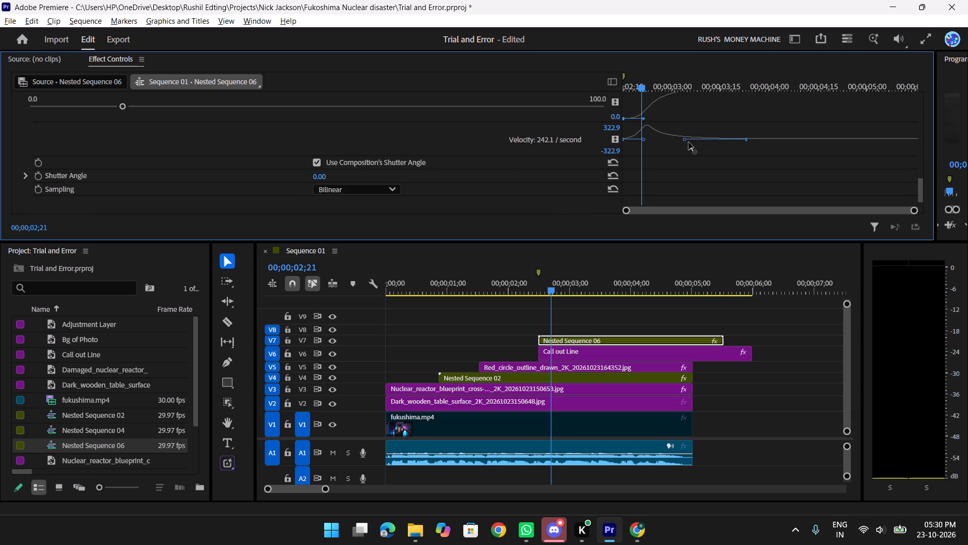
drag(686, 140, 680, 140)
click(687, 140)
Move the end Transform Opacity keyframe earlier to shorten the fade-in.
scroll(759, 144, up, 7)
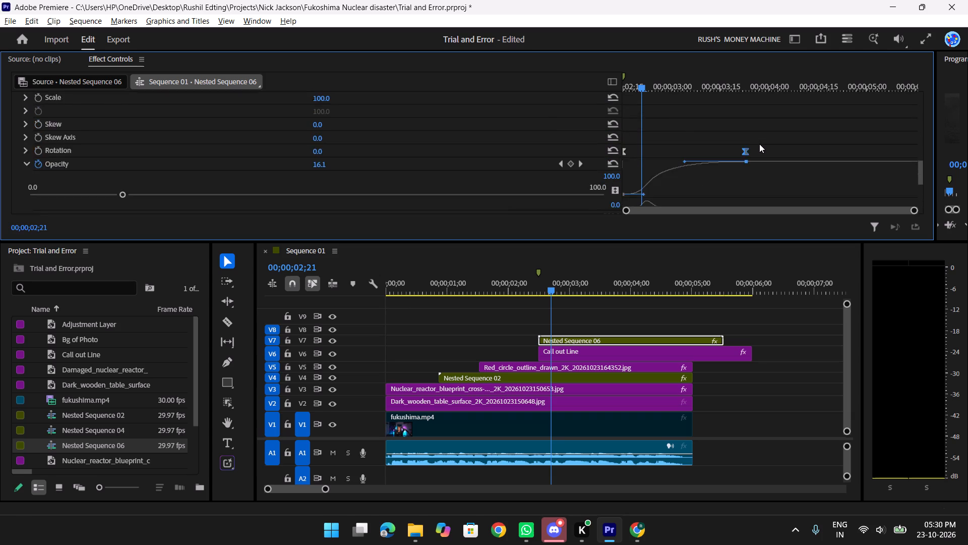
scroll(759, 144, down, 4)
scroll(761, 143, up, 1)
drag(773, 121, 686, 126)
drag(748, 124, 748, 124)
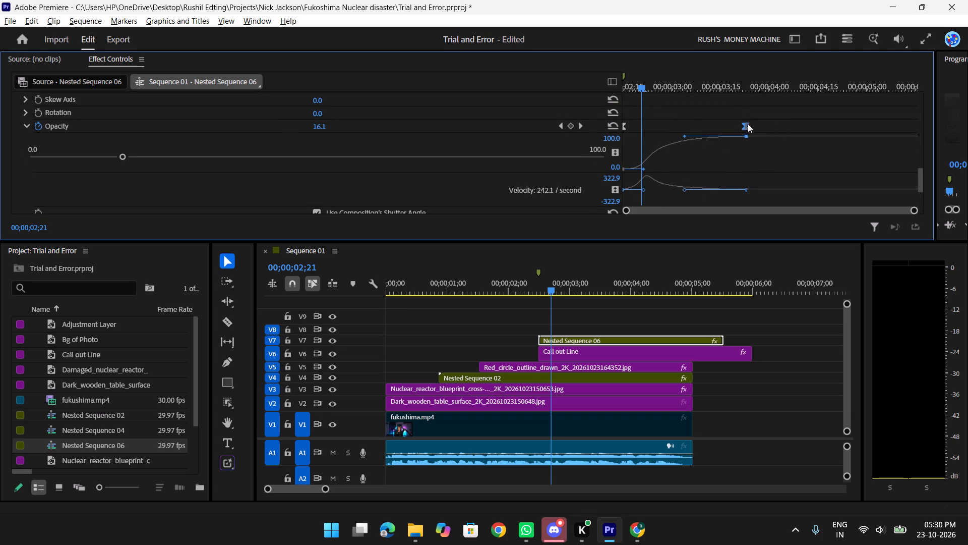
drag(748, 124, 720, 127)
scroll(729, 147, up, 12)
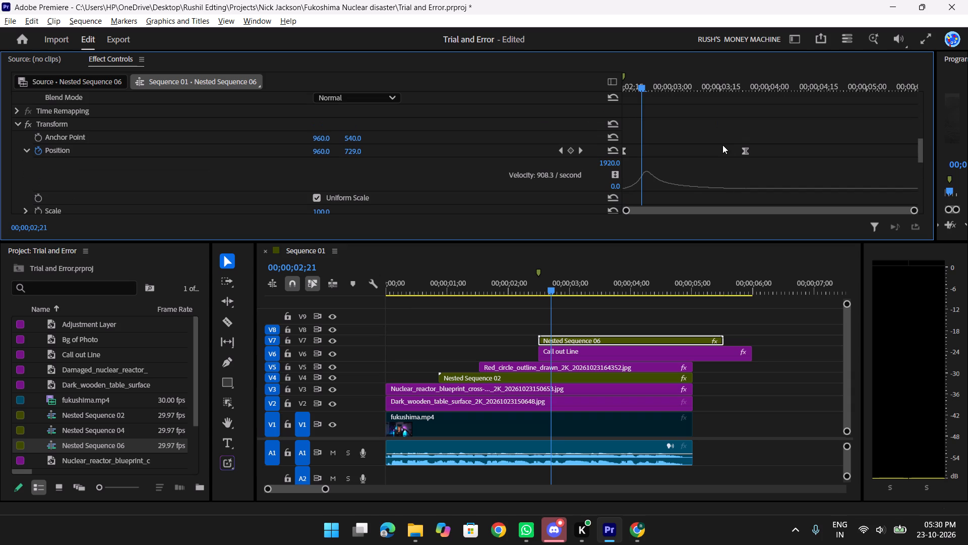
Play the label's rise and fade-in from 00;00;02;15 to review the animation.
drag(639, 85, 606, 83)
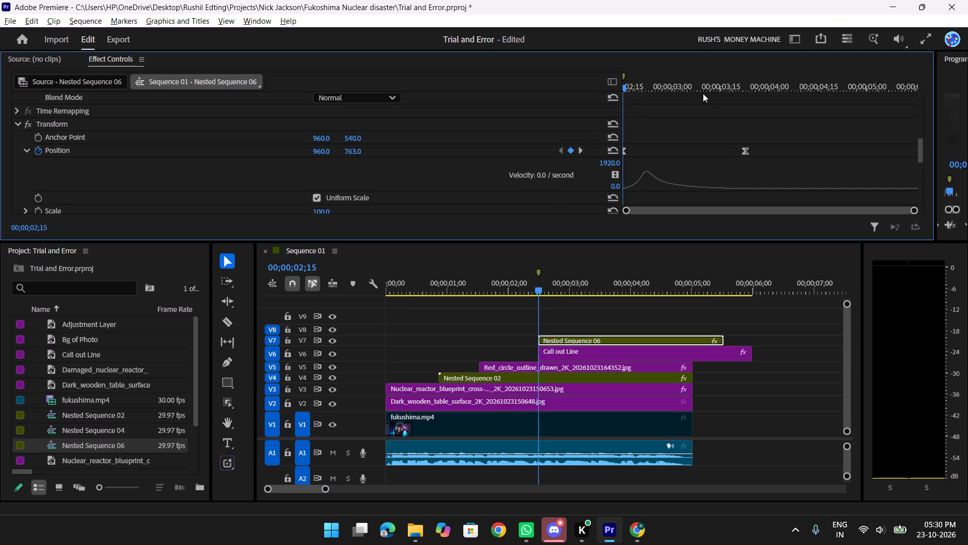
key(space)
key(space)
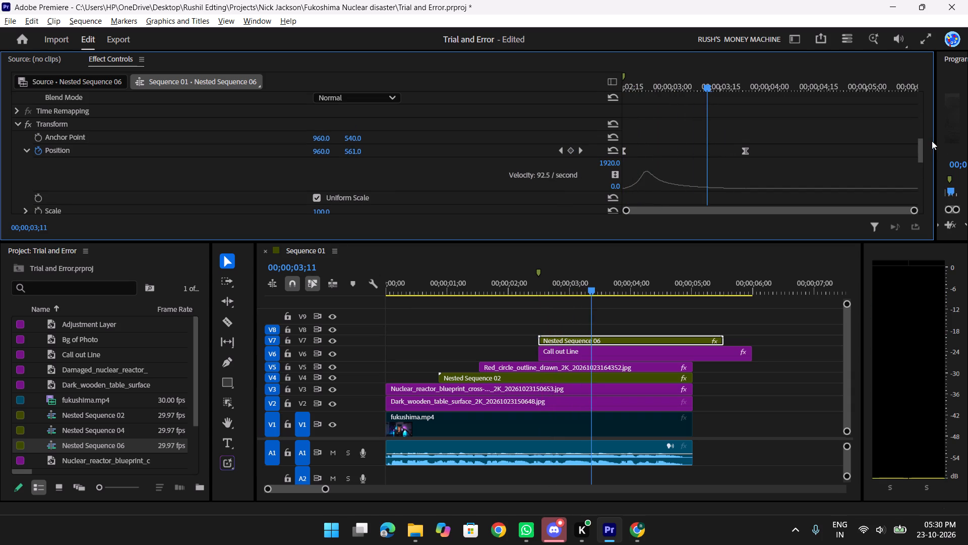
Switch to another open application window.
key(alt+Tab)
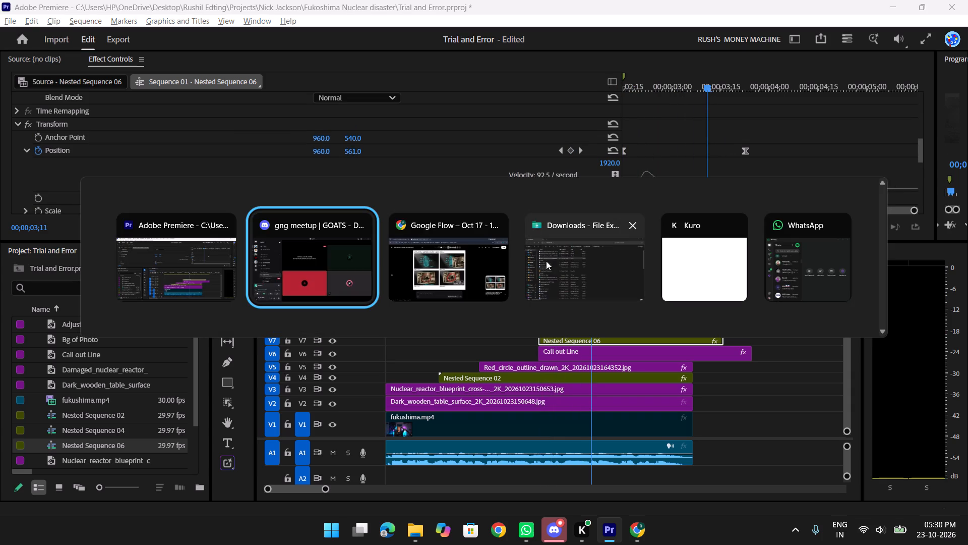
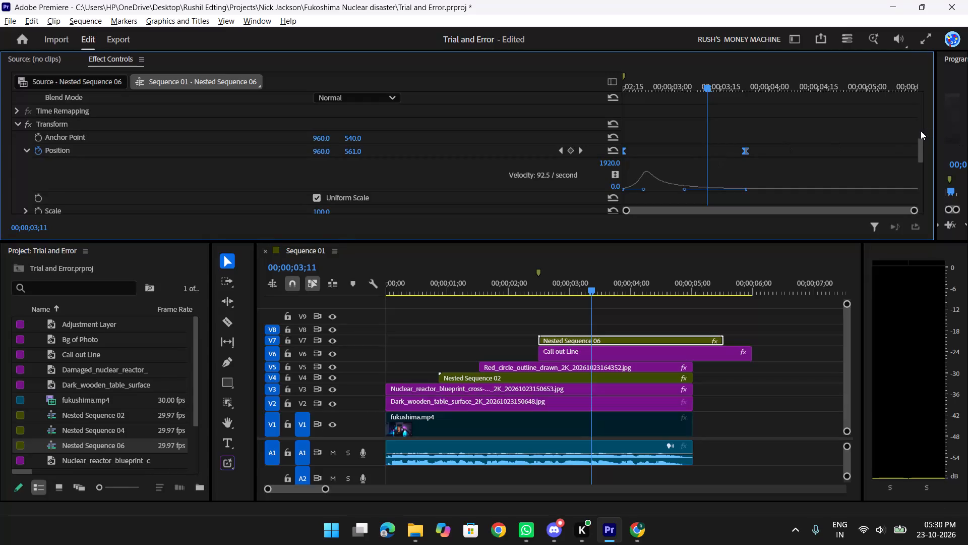
Enlarge the program preview and play the sequence from before the label's entrance to review the animation.
drag(936, 132, 715, 141)
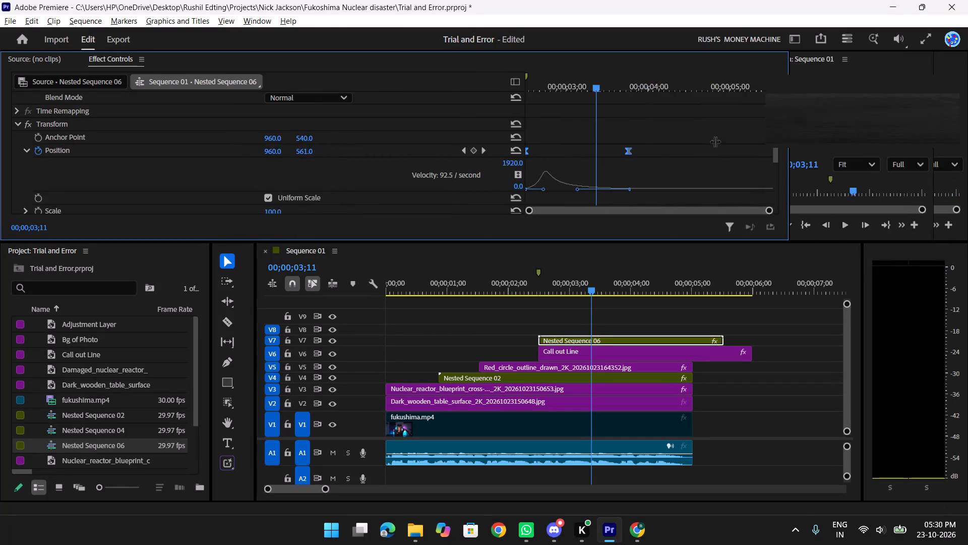
drag(715, 141, 421, 153)
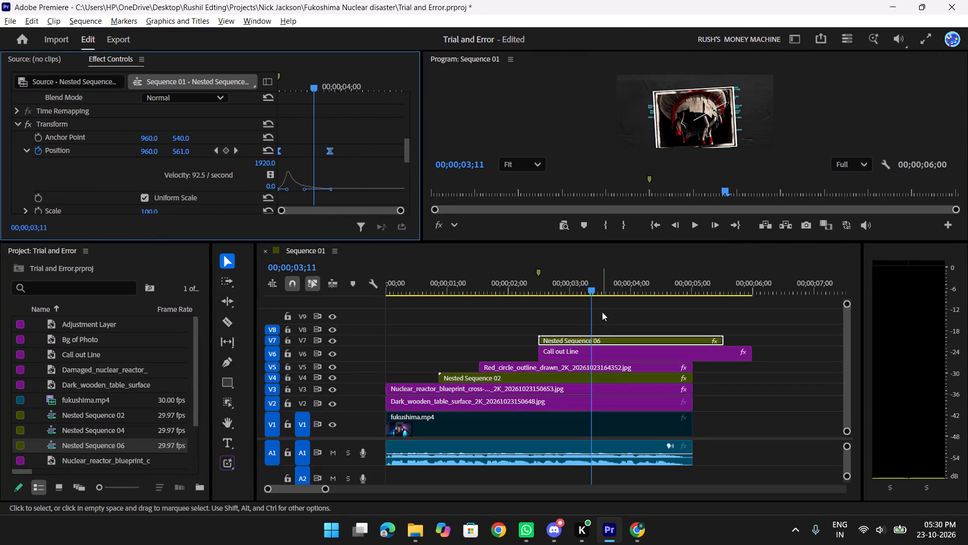
drag(582, 281, 499, 285)
key(space)
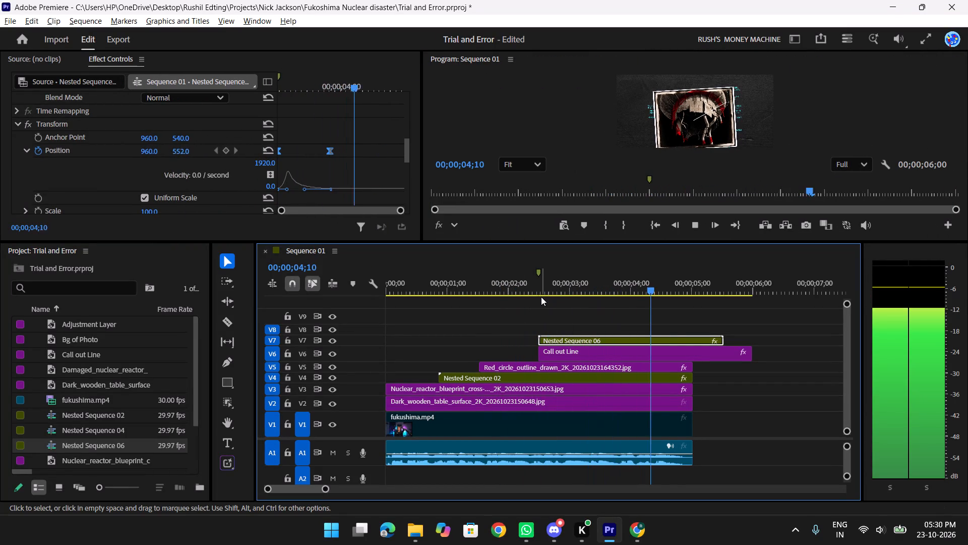
key(space)
At the end Transform Position keyframe, set the label clip's own Opacity, outside the Transform effect, to 100%.
scroll(248, 136, down, 3)
scroll(247, 135, up, 1)
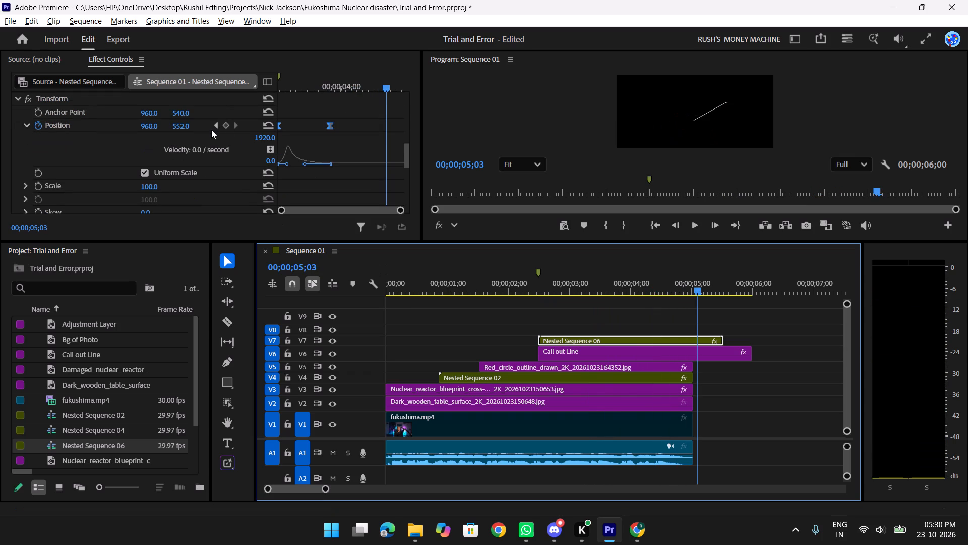
click(213, 128)
scroll(186, 158, up, 8)
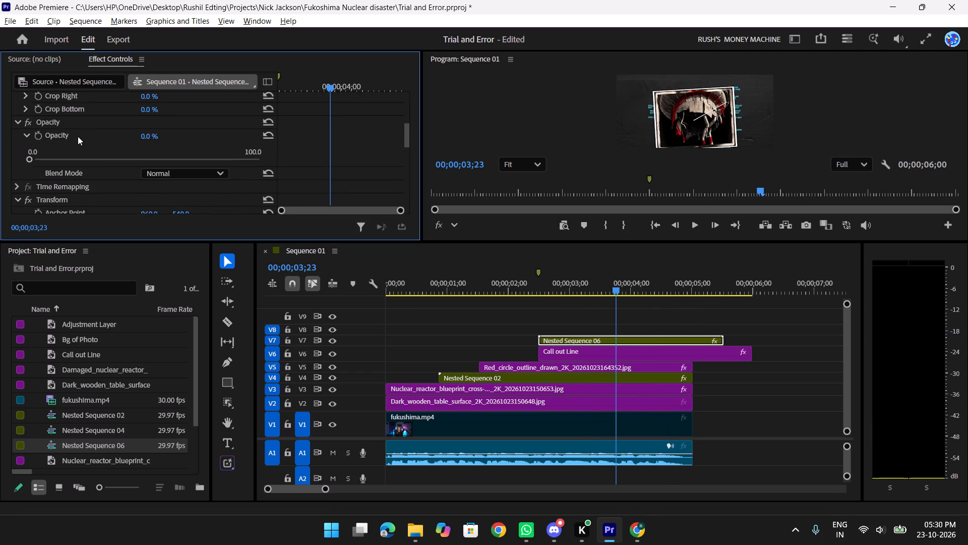
click(150, 134)
text(100)
key(Return)
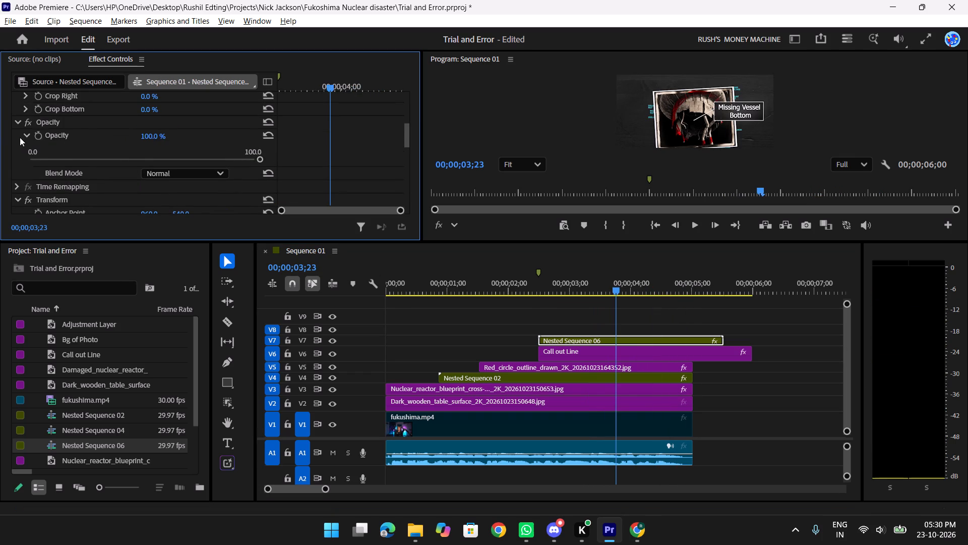
Collapse the label clip's built-in Opacity and Motion property groups to leave the Transform settings expanded.
click(30, 135)
click(21, 125)
scroll(118, 137, up, 5)
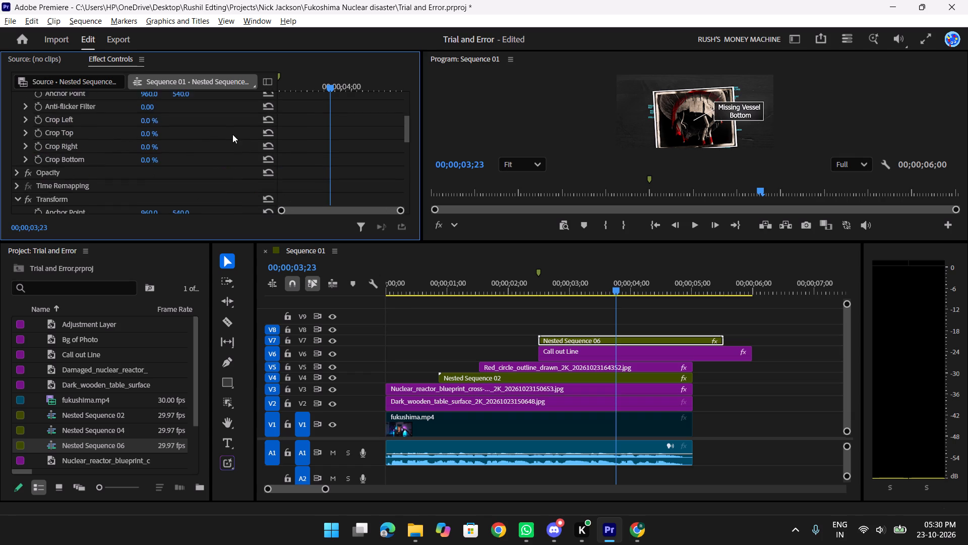
scroll(232, 134, up, 3)
scroll(50, 116, up, 8)
click(18, 126)
Play the label's rise and fade-in from 00;00;02;15 to review the animation.
scroll(251, 126, down, 2)
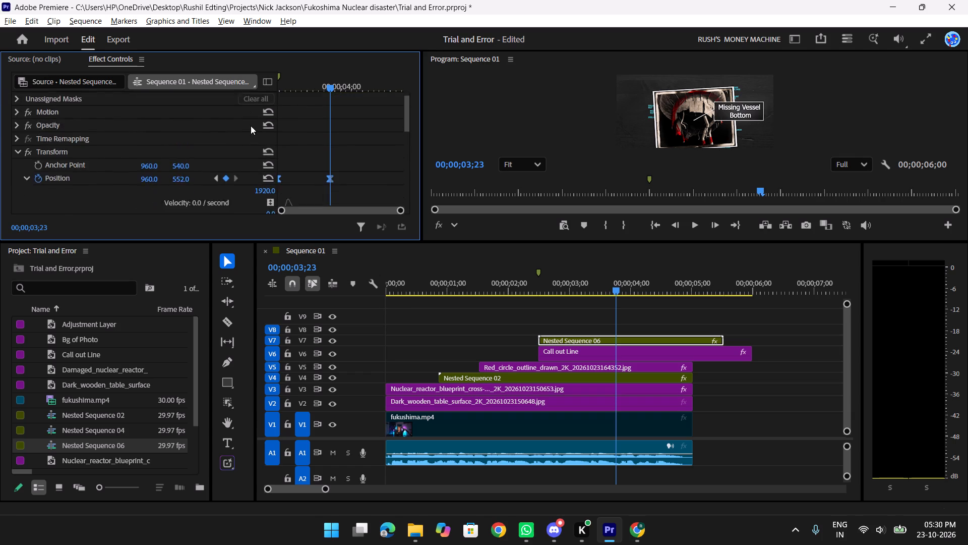
scroll(251, 126, down, 3)
scroll(246, 127, up, 2)
scroll(246, 127, down, 7)
drag(328, 83, 177, 89)
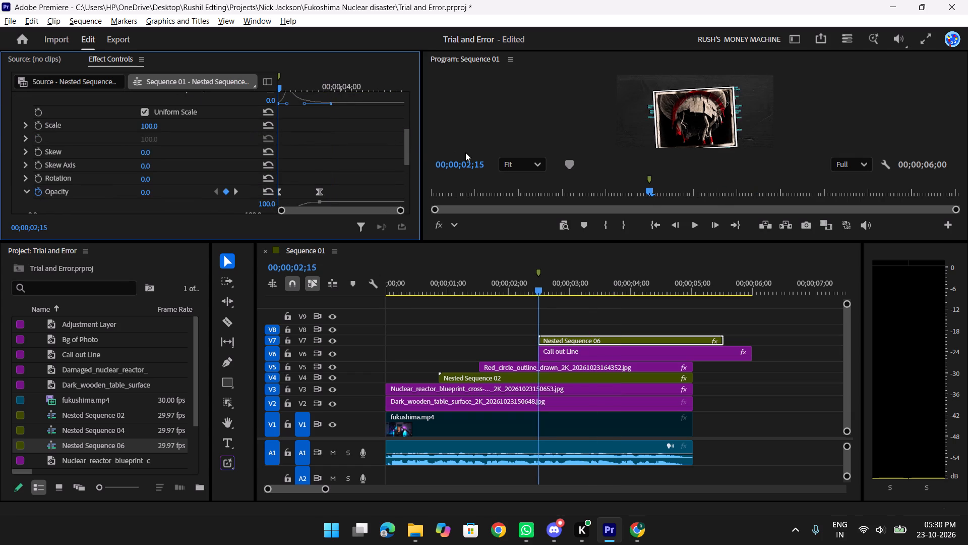
key(space)
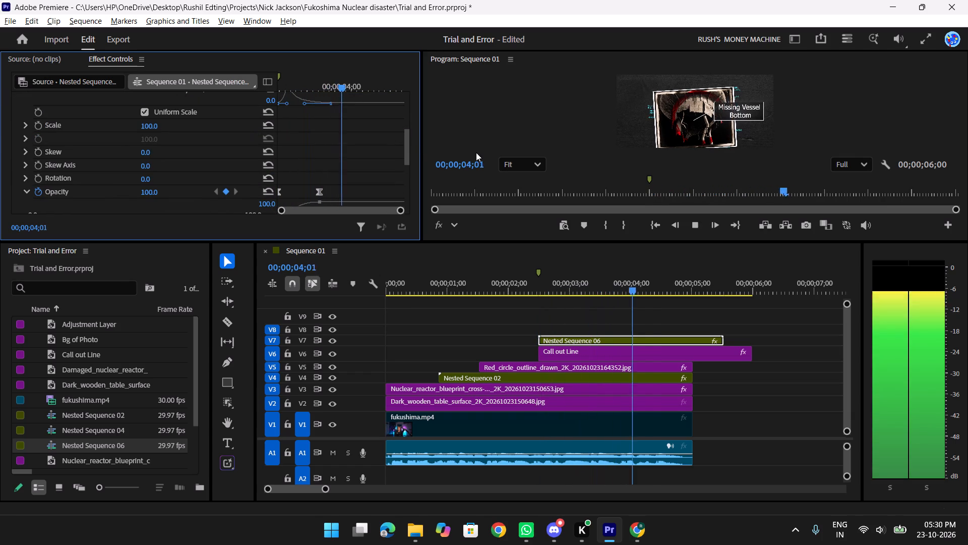
key(space)
Raise the label's end position by setting the Transform Position Y value to 333 at the 00;00;03;23 keyframe.
scroll(287, 157, up, 8)
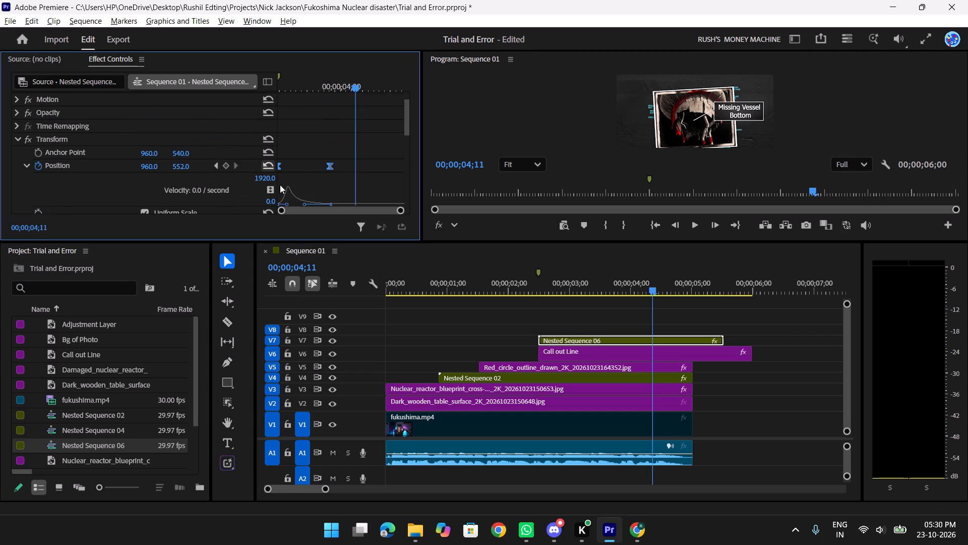
click(215, 168)
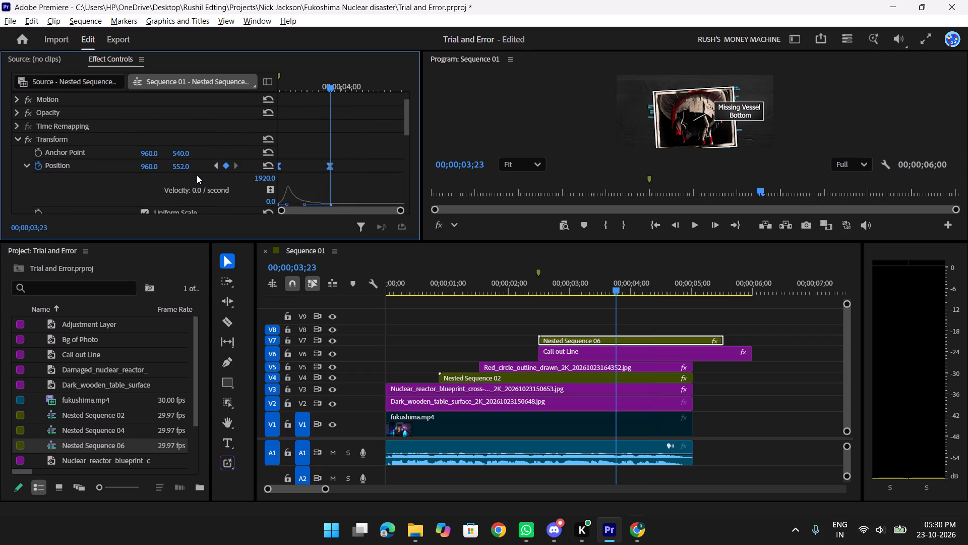
drag(183, 166, 70, 175)
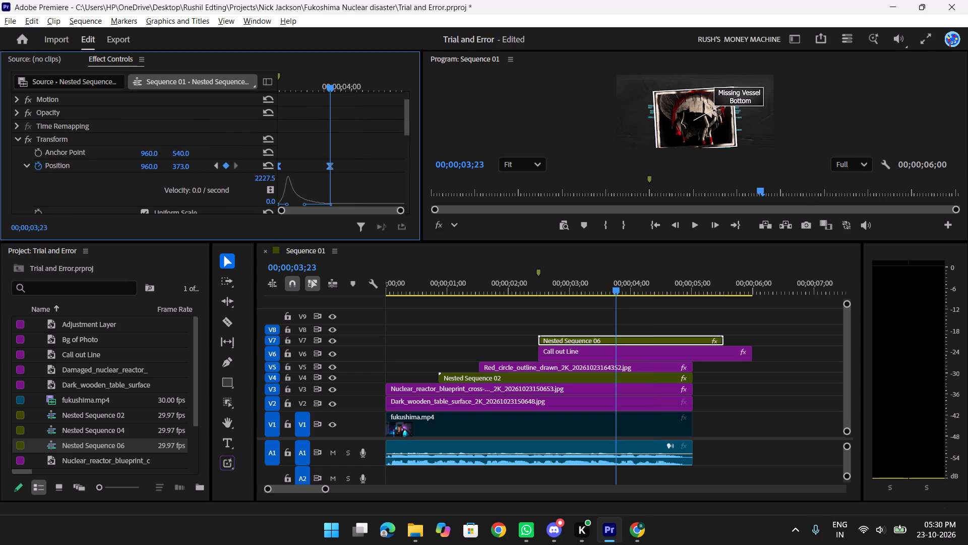
drag(70, 175, 57, 180)
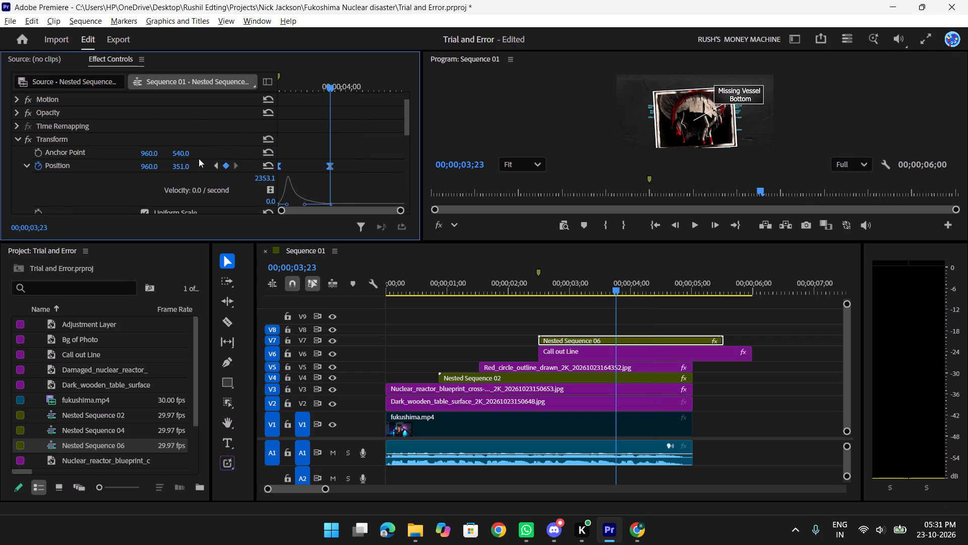
drag(176, 167, 171, 168)
drag(171, 168, 152, 177)
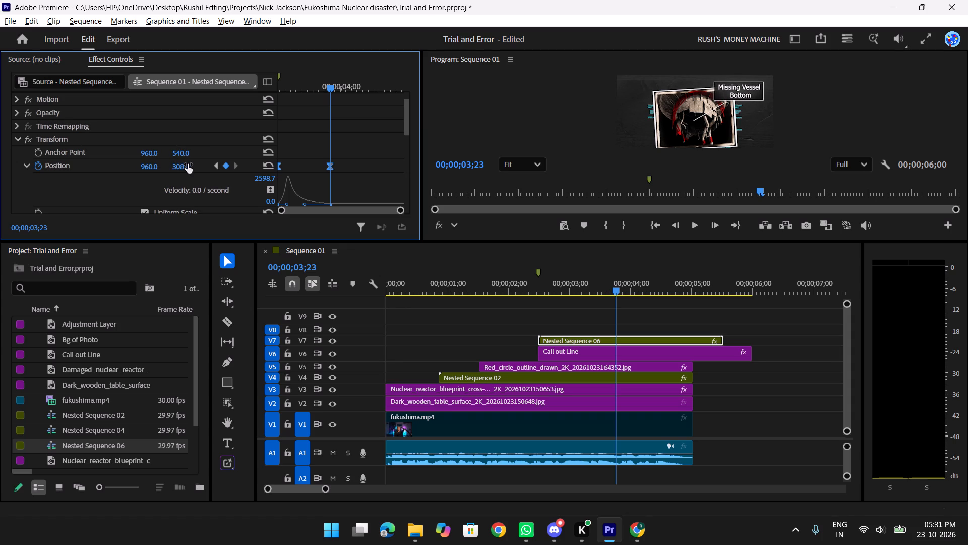
drag(188, 164, 203, 164)
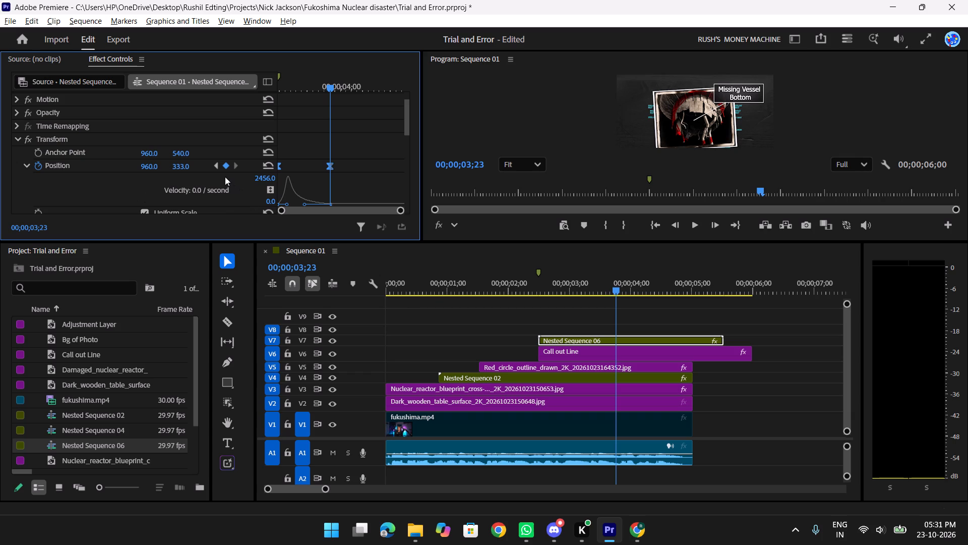
click(208, 167)
Step between the start and end Transform Position keyframes to compare the label's placement.
click(214, 170)
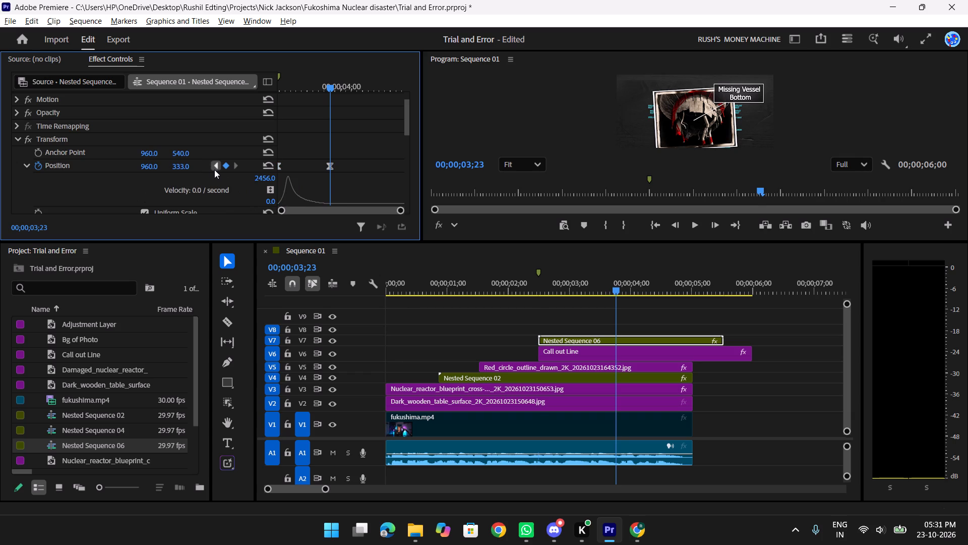
click(237, 167)
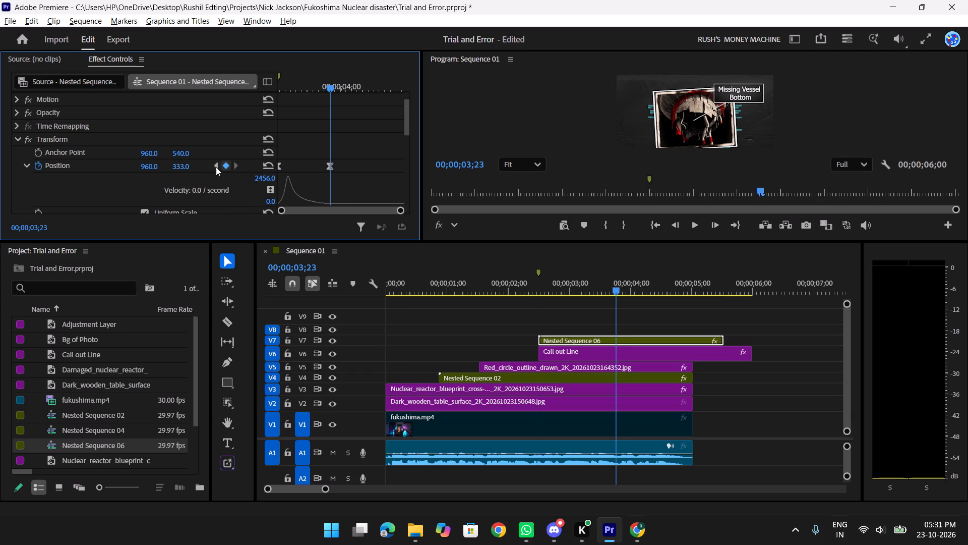
click(213, 167)
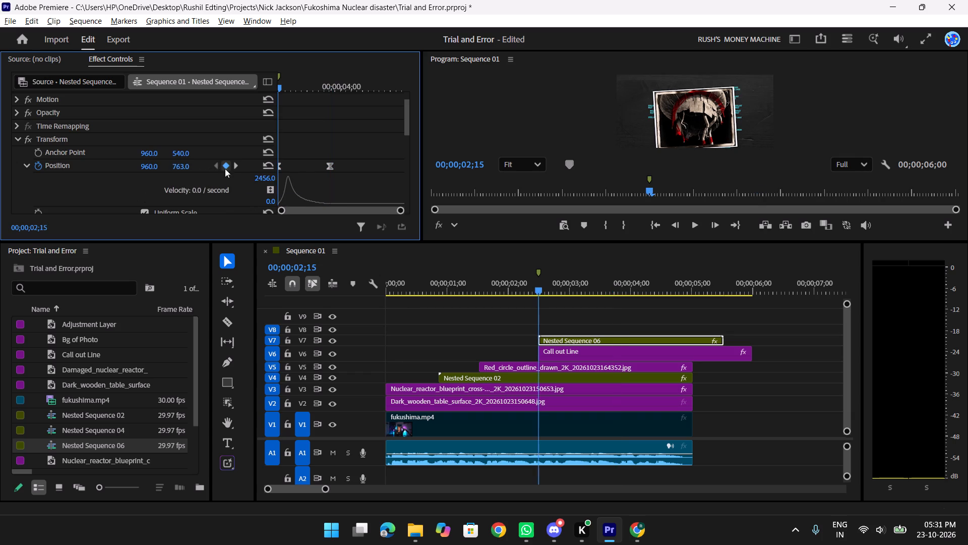
click(237, 169)
Enlarge the keyframe graph area, lengthen the start Transform Opacity keyframe's ease handle to about 00;00;02;23, and adjust the end keyframe's handle.
scroll(237, 172, down, 14)
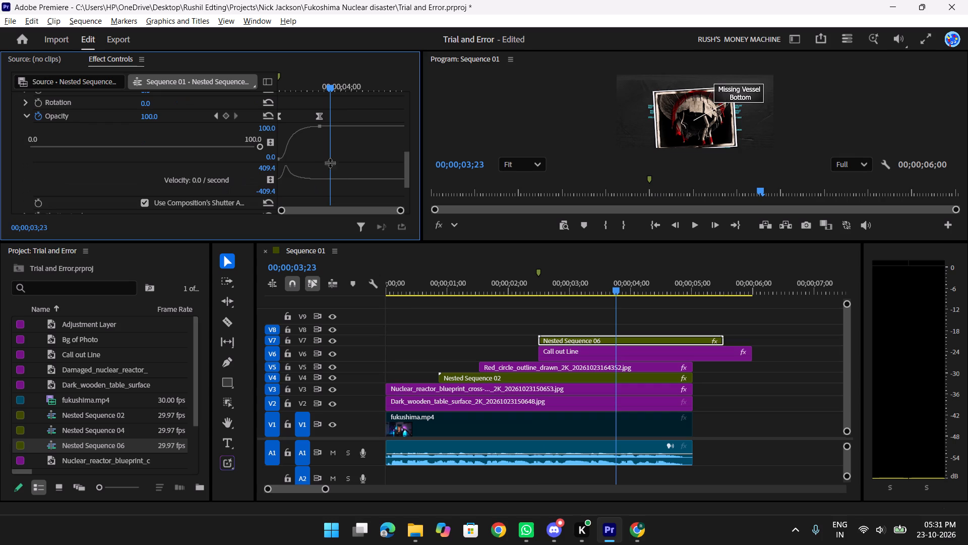
scroll(337, 174, up, 6)
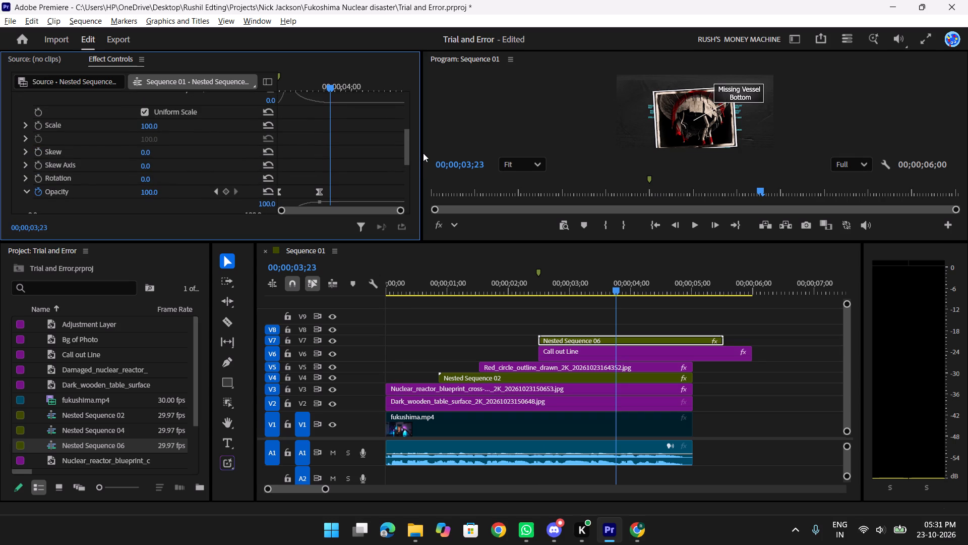
drag(422, 151, 821, 148)
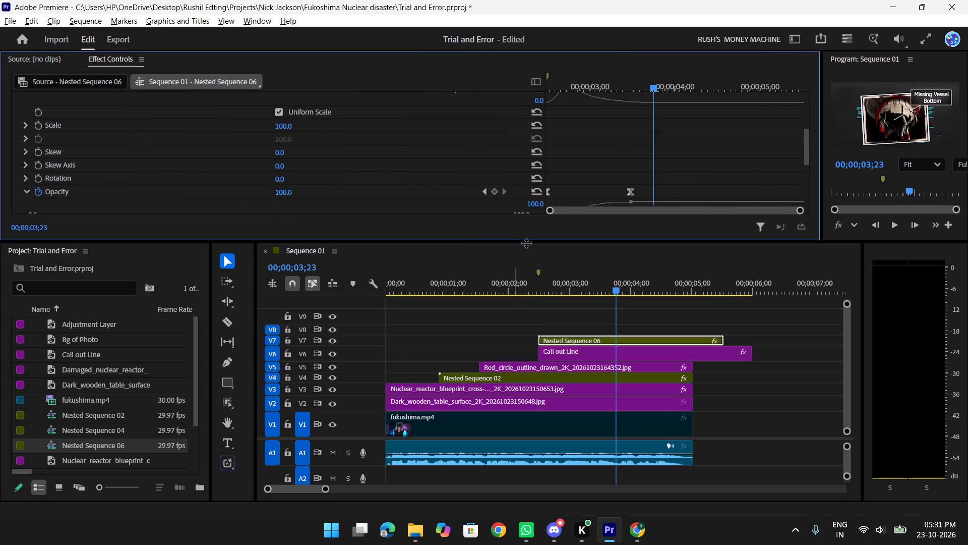
drag(526, 240, 533, 311)
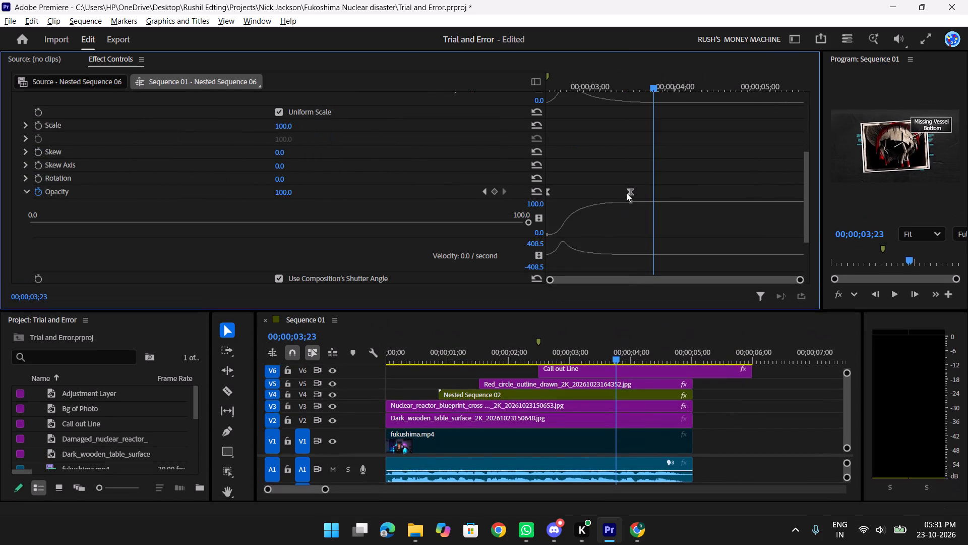
click(626, 193)
scroll(595, 209, up, 4)
drag(649, 76, 644, 76)
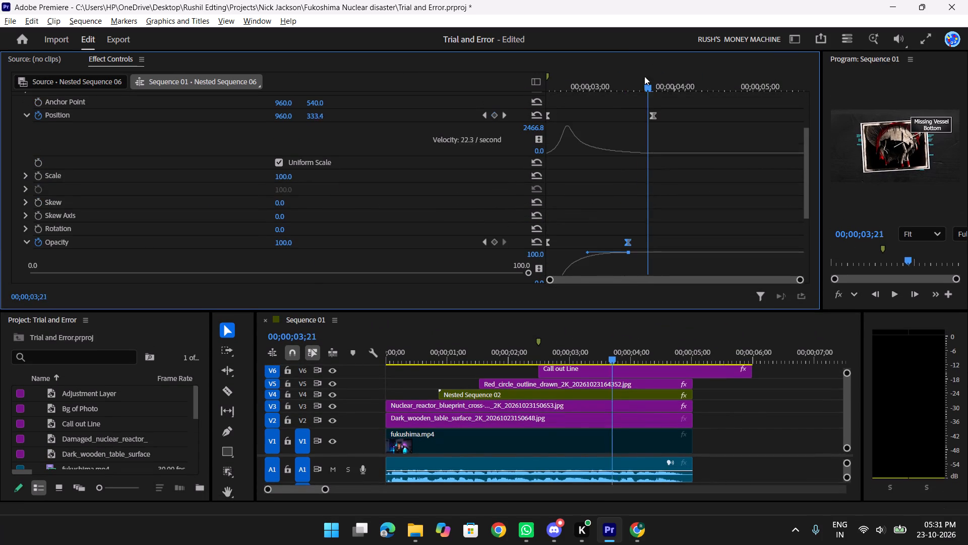
drag(644, 76, 571, 71)
scroll(608, 178, down, 6)
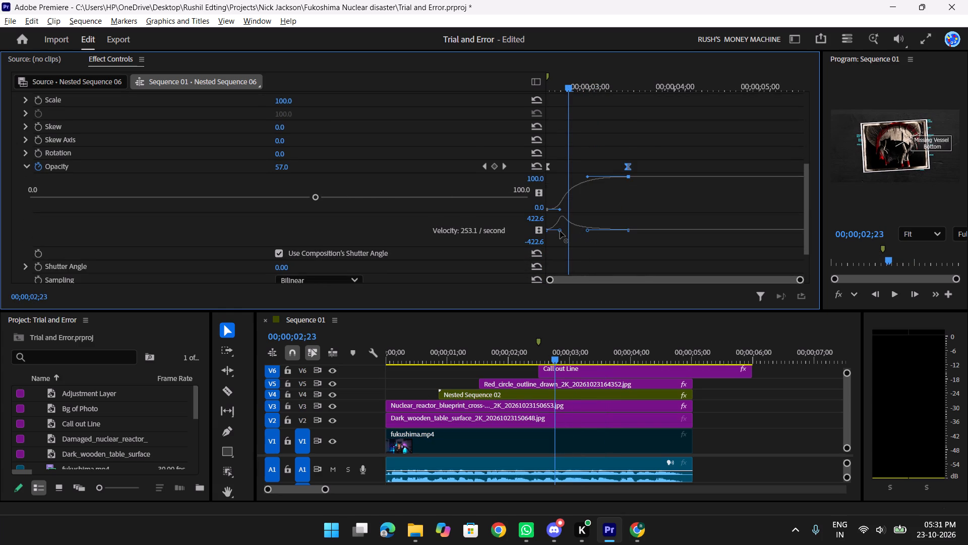
drag(560, 231, 568, 232)
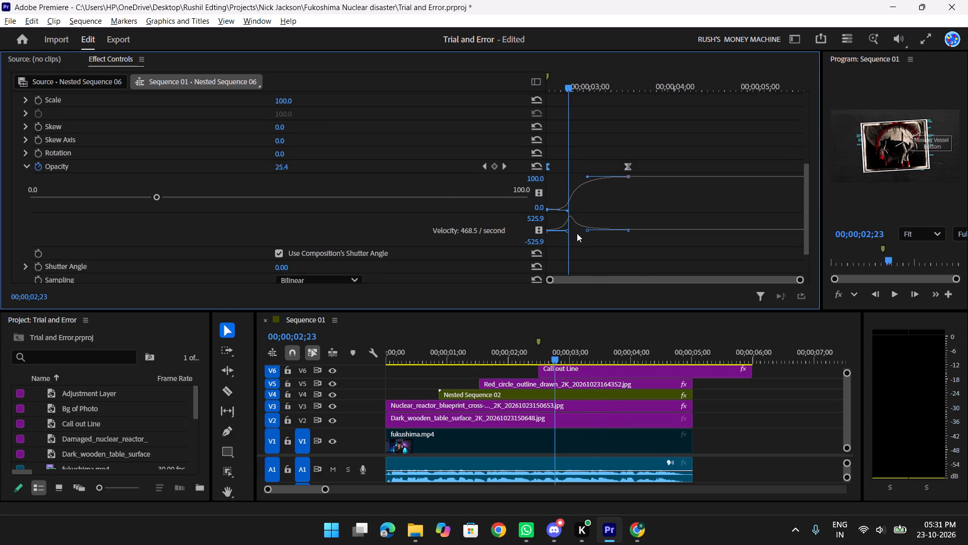
drag(589, 231, 584, 231)
drag(568, 231, 557, 232)
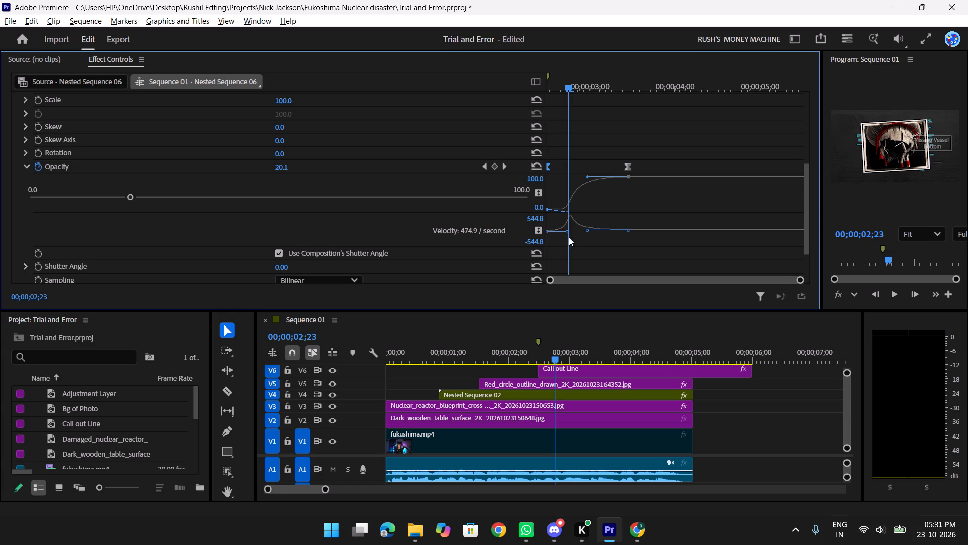
click(568, 233)
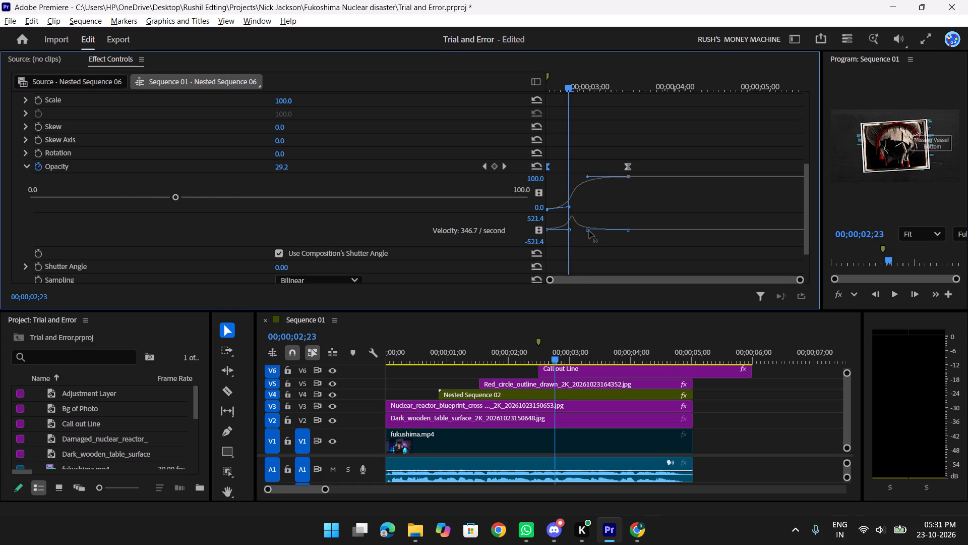
click(589, 231)
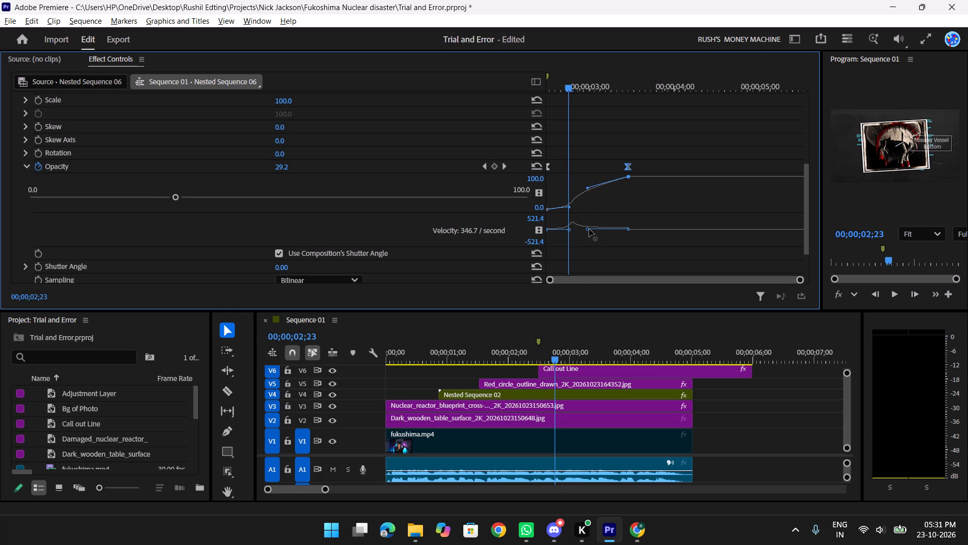
Play the label's entrance from 00;00;02;15 to check the adjusted fade-in.
drag(563, 82, 504, 85)
key(space)
key(space)
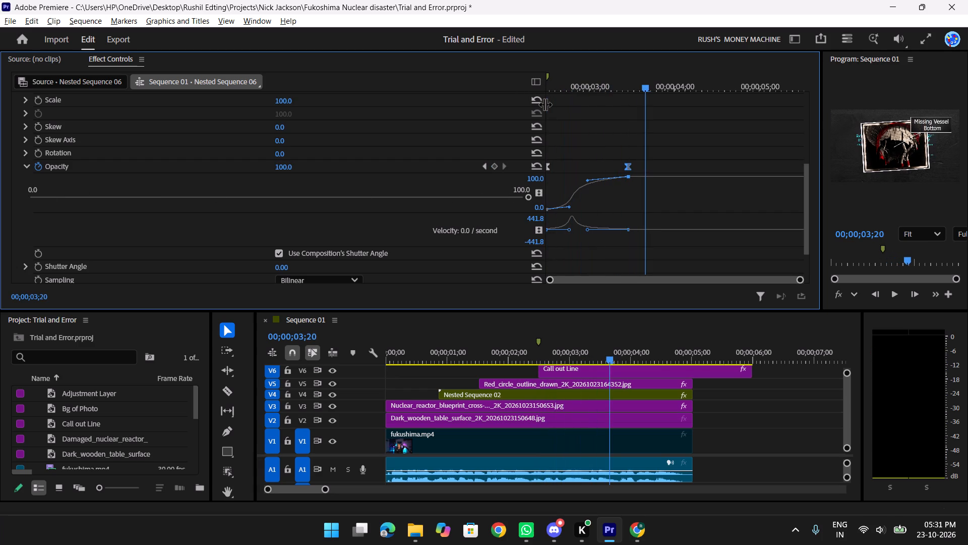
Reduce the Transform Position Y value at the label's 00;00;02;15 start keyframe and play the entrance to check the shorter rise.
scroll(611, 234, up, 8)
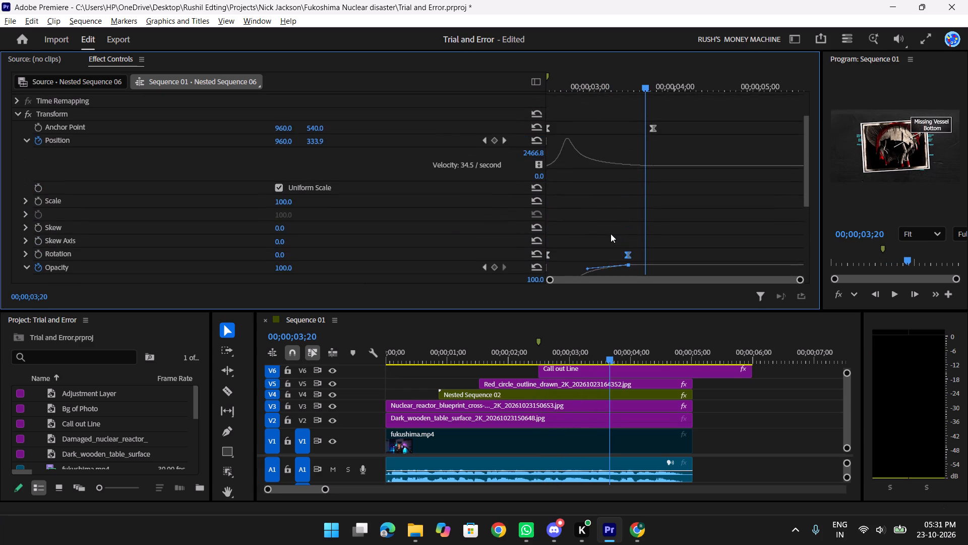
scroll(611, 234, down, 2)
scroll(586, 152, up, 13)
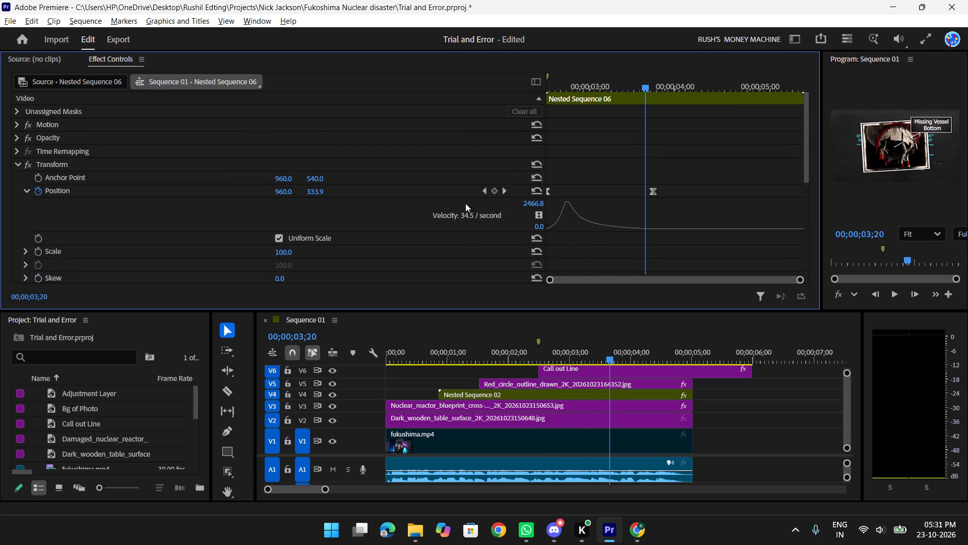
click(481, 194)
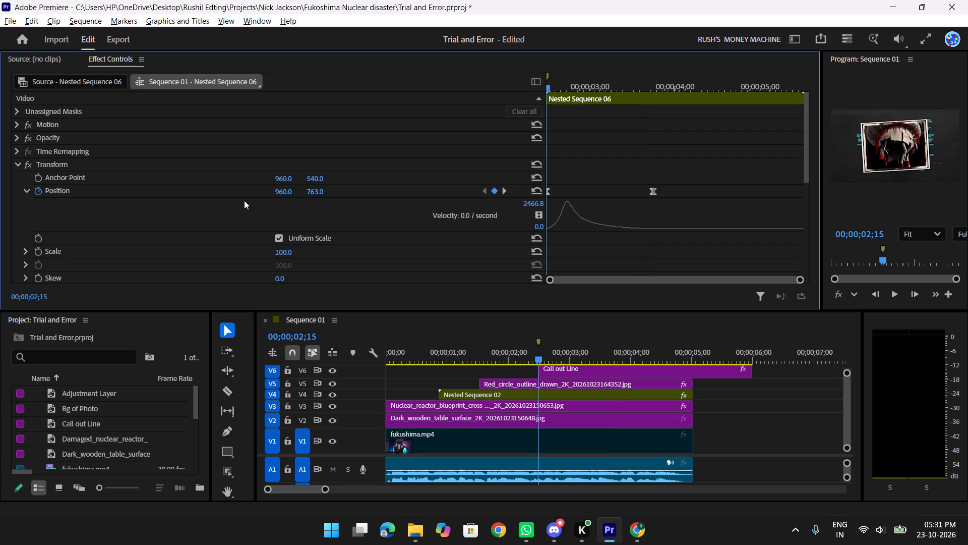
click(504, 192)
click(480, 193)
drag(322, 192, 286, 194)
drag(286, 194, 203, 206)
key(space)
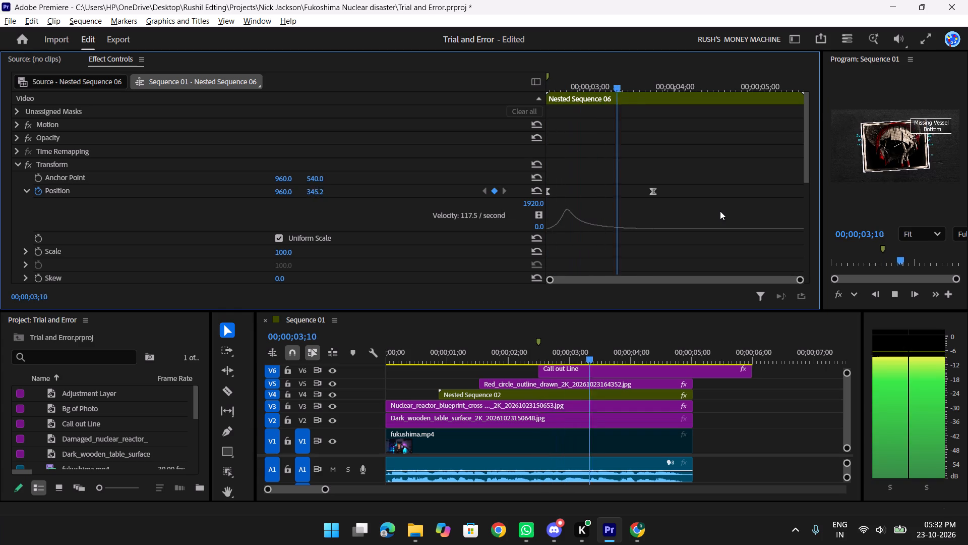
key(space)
Set the Transform Position Y value to 522 at the label's 00;00;02;15 start keyframe and play the entrance.
drag(318, 192, 303, 194)
key(ctrl+z)
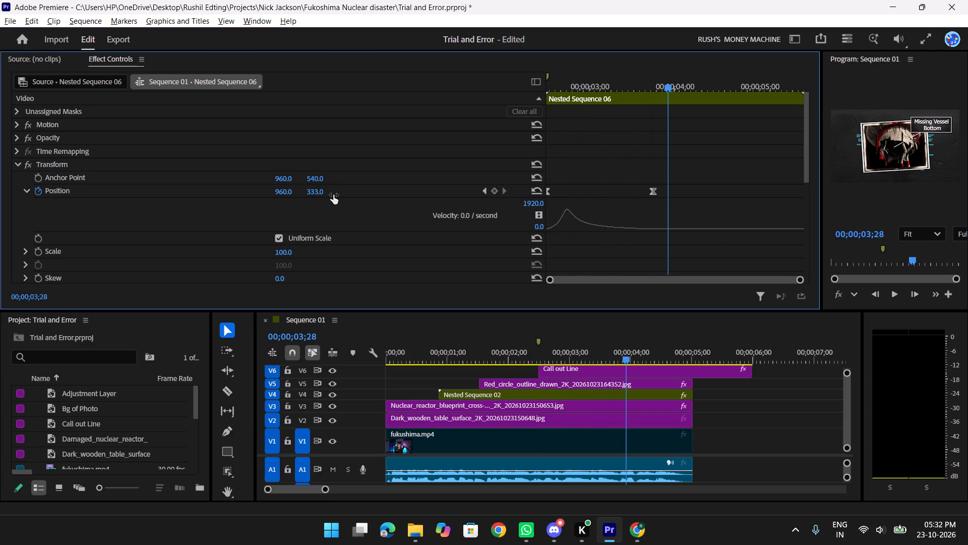
click(488, 192)
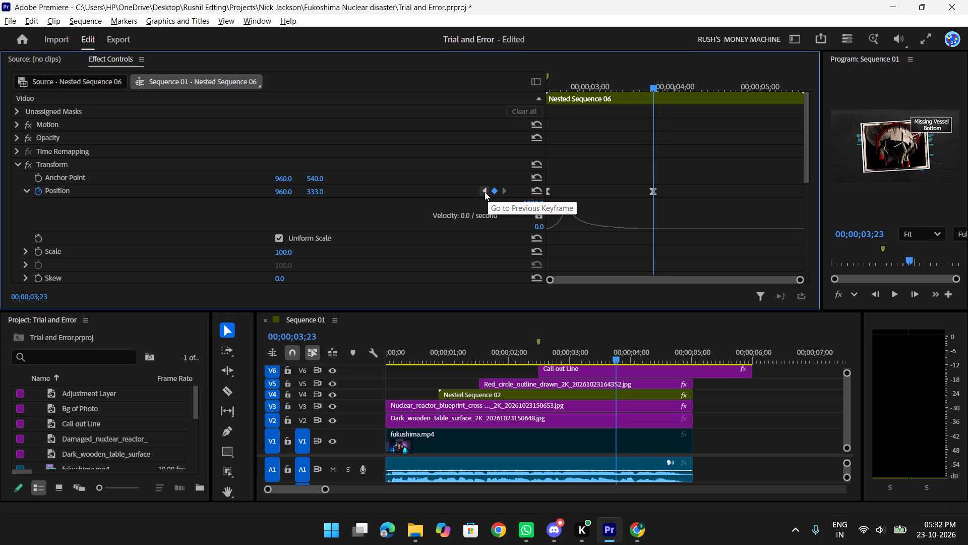
click(485, 192)
drag(321, 191, 300, 194)
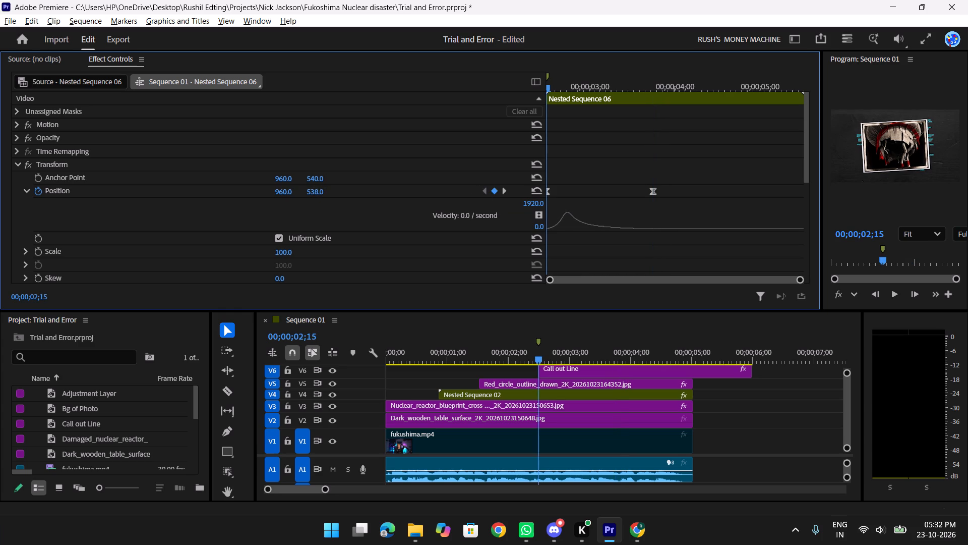
drag(300, 194, 291, 196)
key(space)
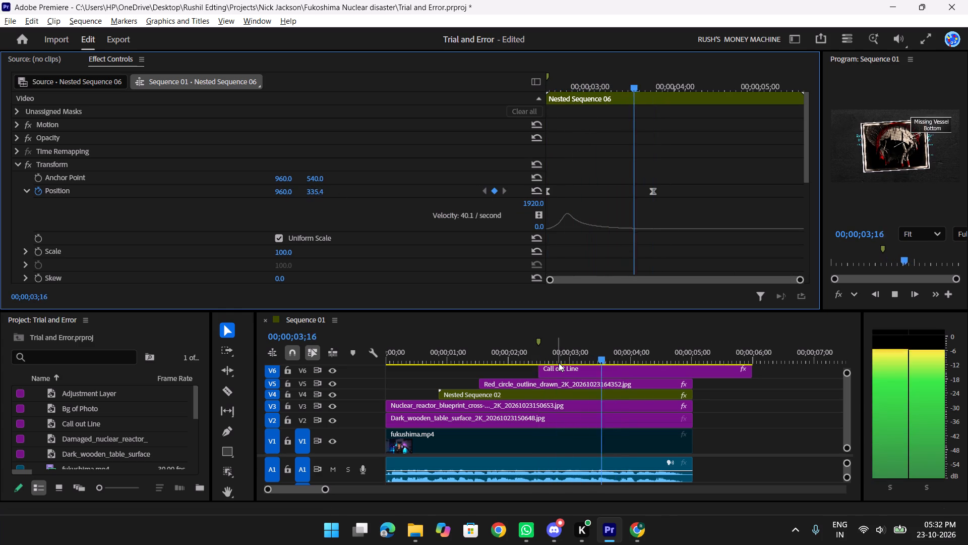
key(space)
Move the label's end Transform Position and Opacity keyframes earlier, aligning both shortly before 00;00;03;00.
drag(721, 200, 597, 211)
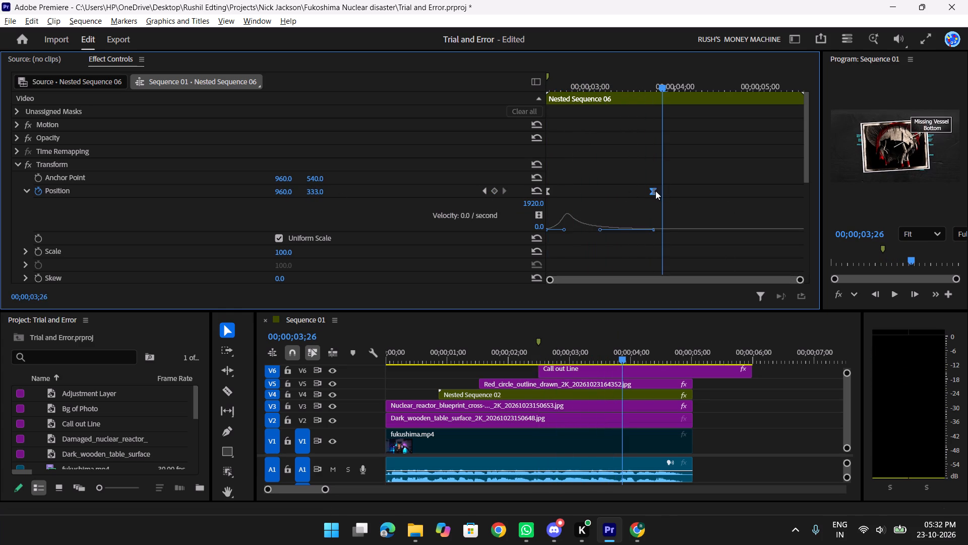
drag(654, 191, 581, 199)
scroll(652, 202, down, 8)
drag(662, 210, 582, 224)
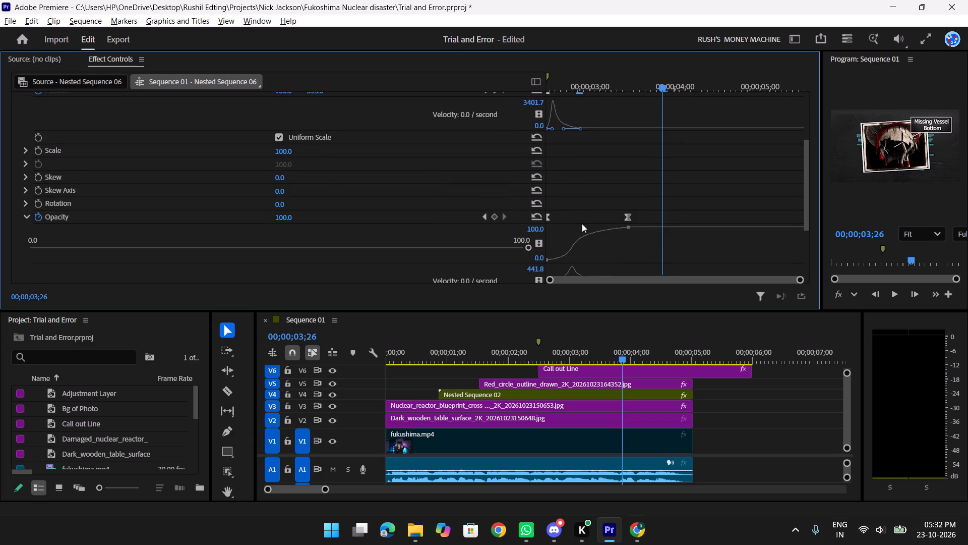
drag(582, 224, 585, 224)
drag(702, 201, 598, 221)
drag(628, 219, 565, 220)
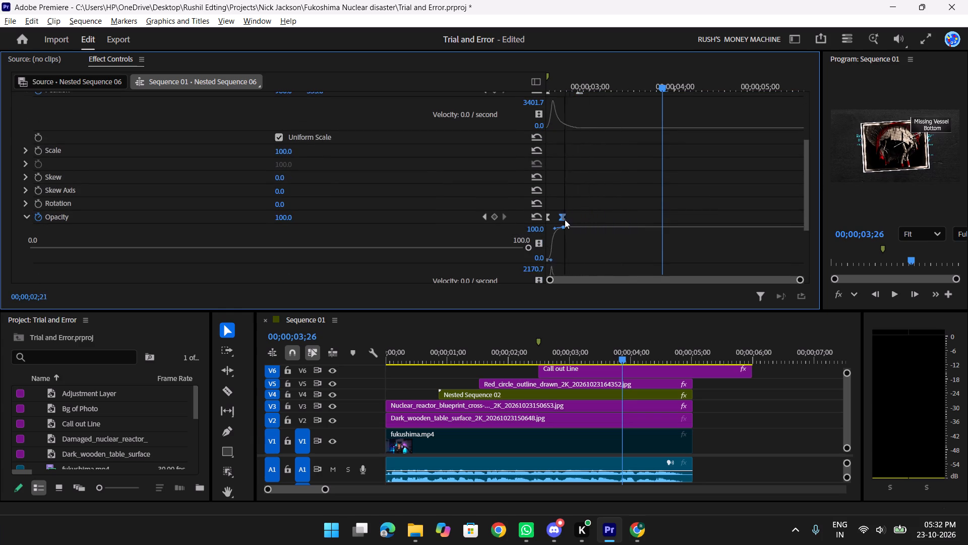
drag(565, 220, 578, 220)
Play the label's entrance twice from 00;00;02;15 to check the faster rise and fade-in.
drag(649, 80, 493, 98)
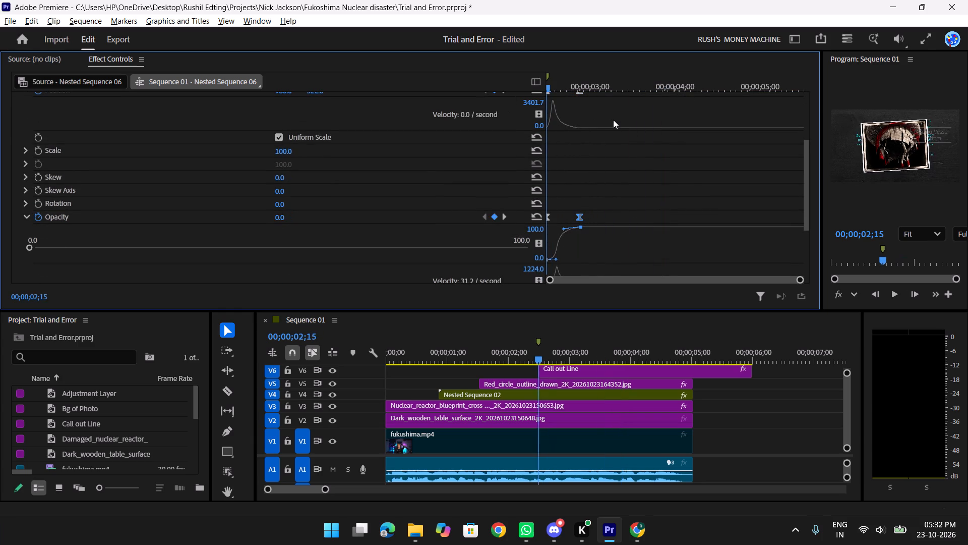
key(space)
key(space)
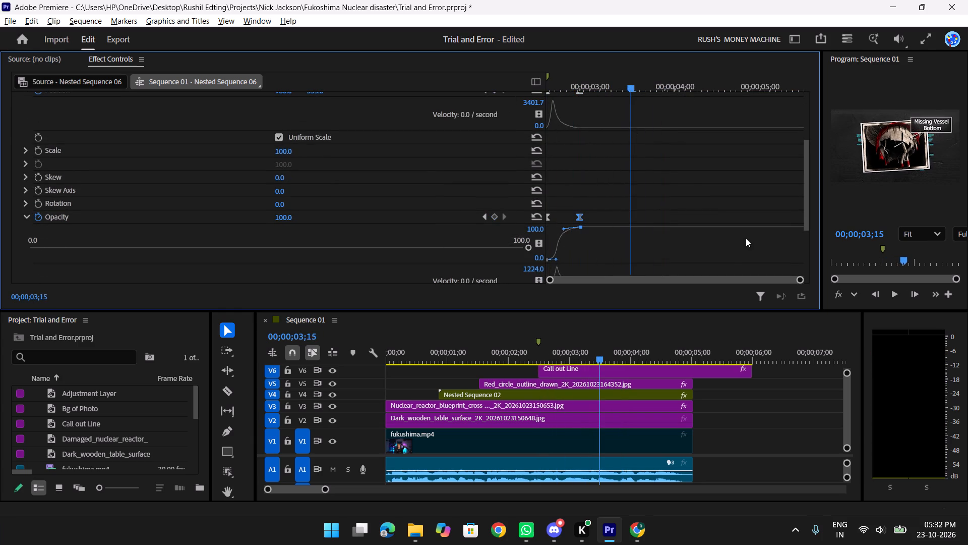
drag(632, 82, 515, 100)
key(space)
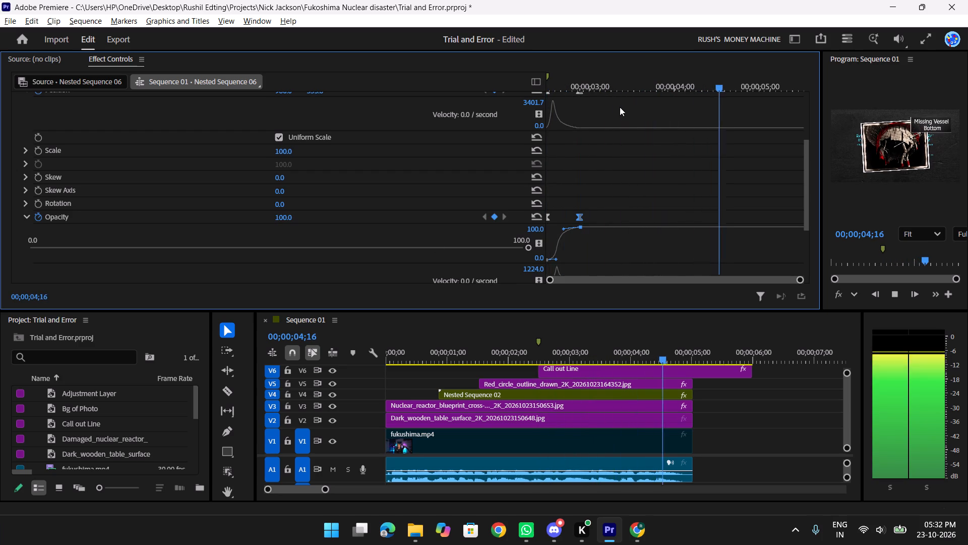
key(space)
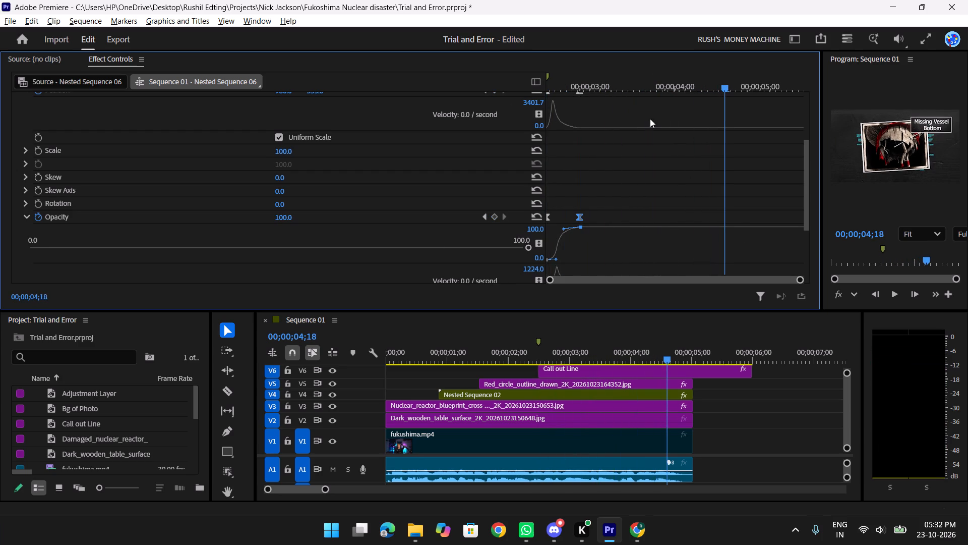
Split the Call out Line clip at 00;00;05;01, where the clips below end, and delete the leftover portion after the cut.
key(space)
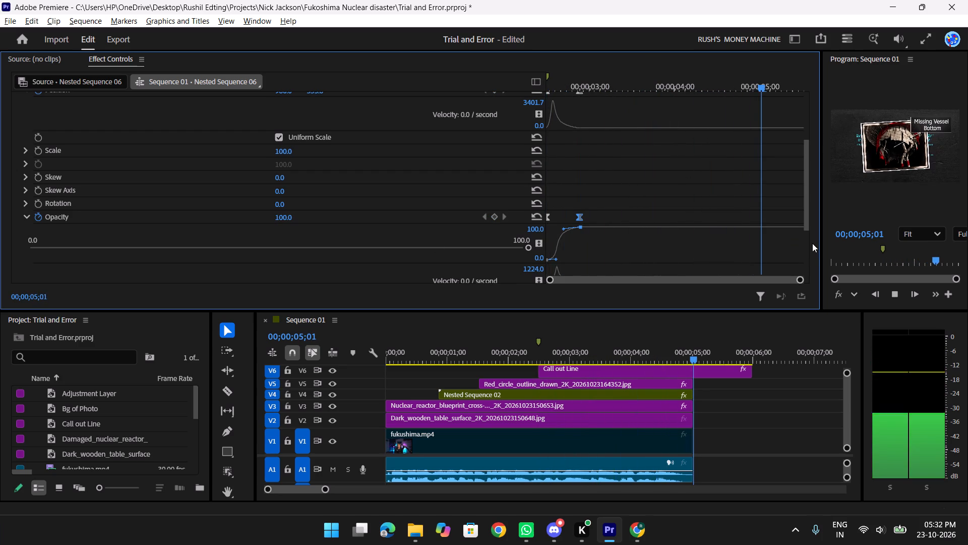
key(space)
key(c)
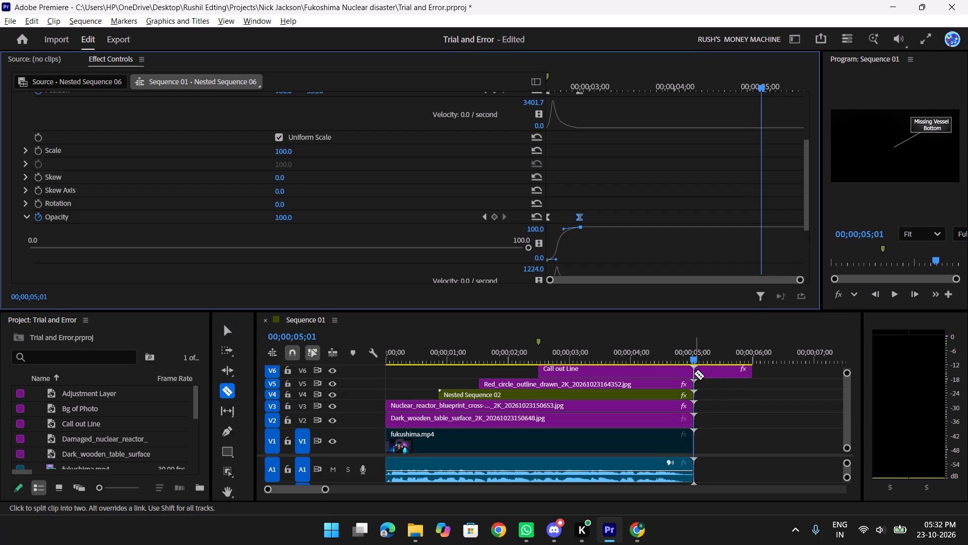
click(694, 372)
key(v)
drag(723, 405, 714, 357)
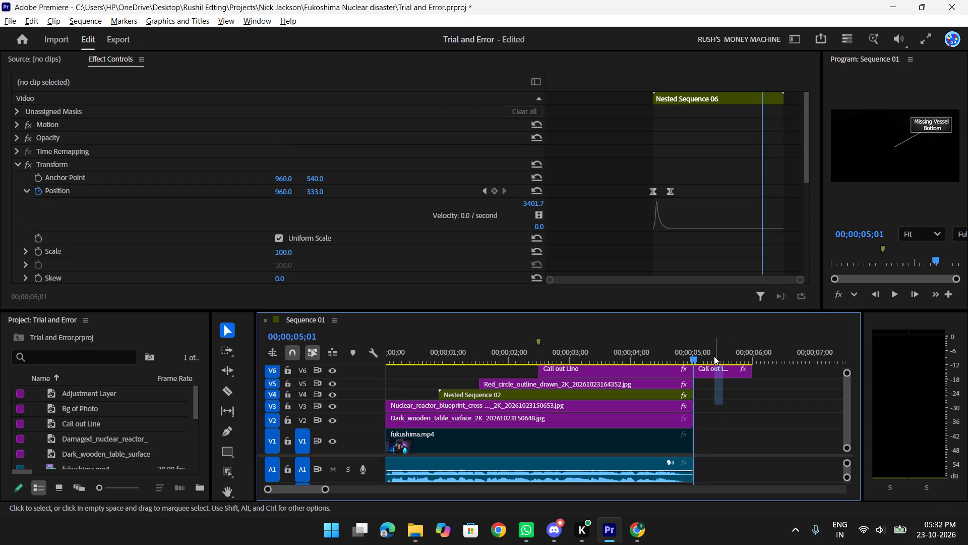
drag(732, 394, 723, 360)
drag(732, 393, 727, 367)
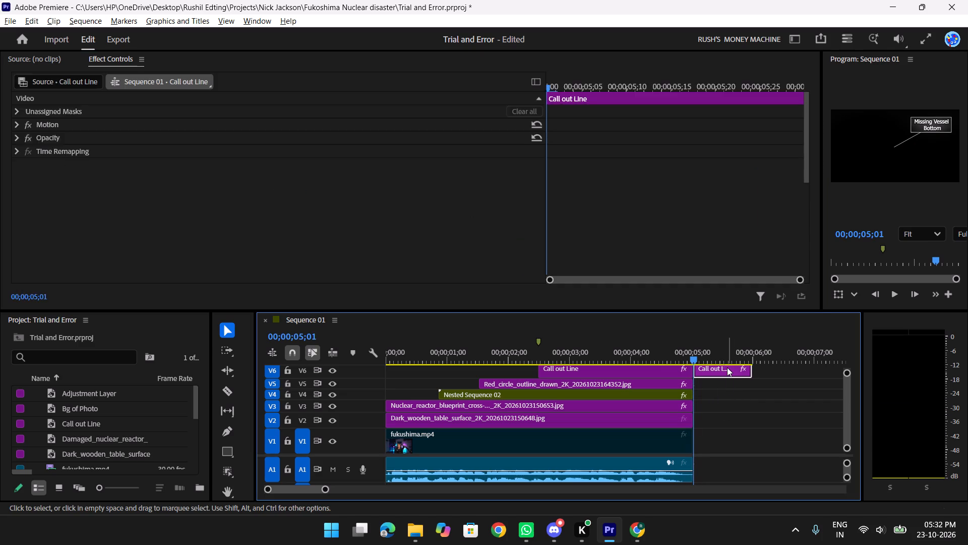
key(Delete)
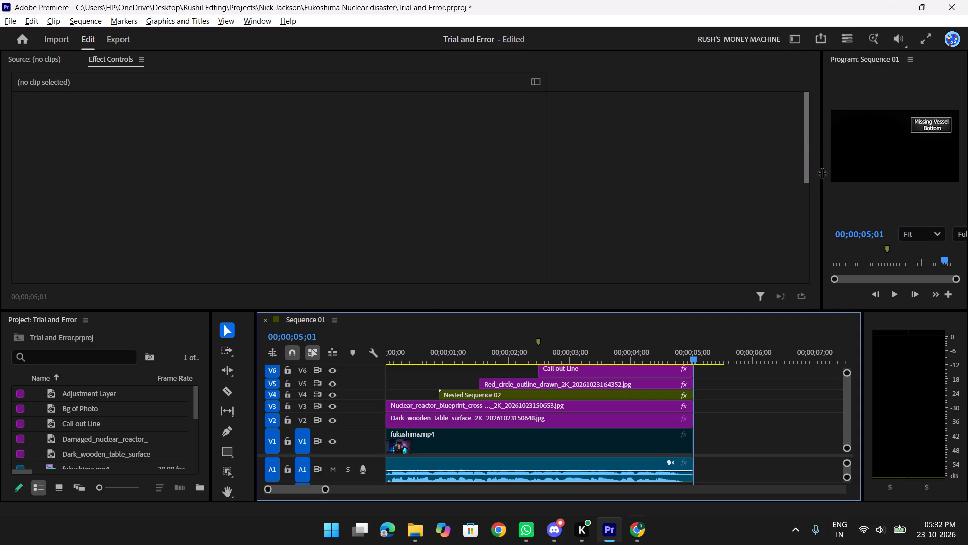
Enlarge the program preview and play the sequence from the beginning, replaying the callout's entrance to review its timing.
drag(822, 173, 325, 175)
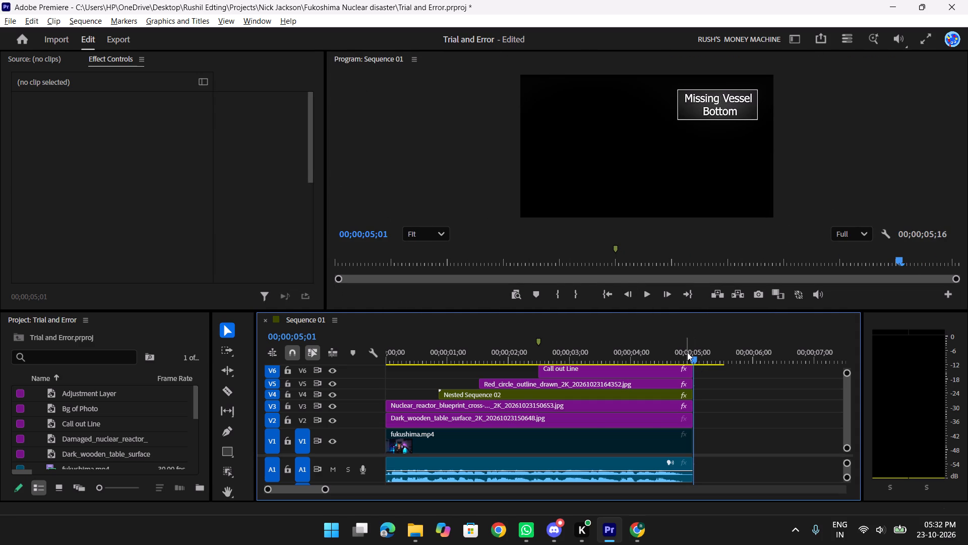
drag(687, 352, 387, 349)
key(space)
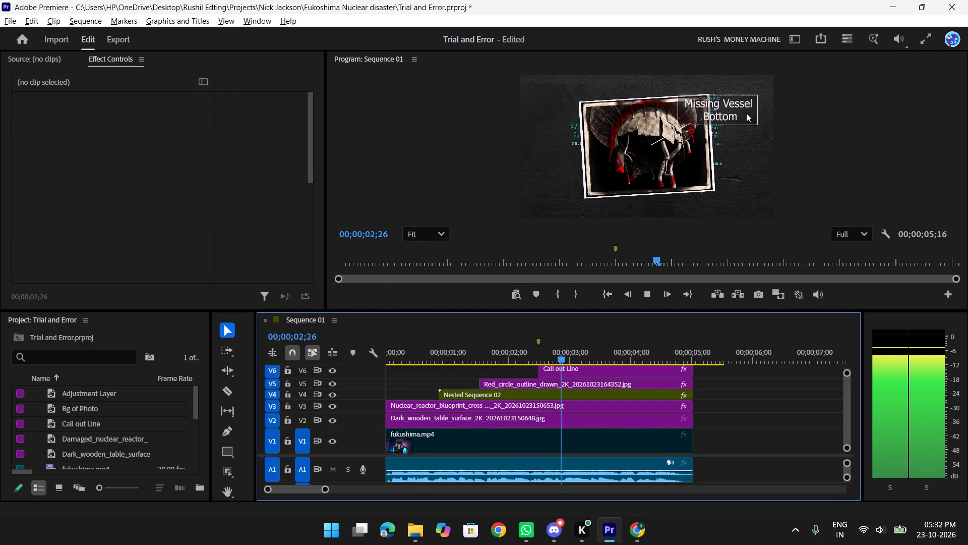
key(space)
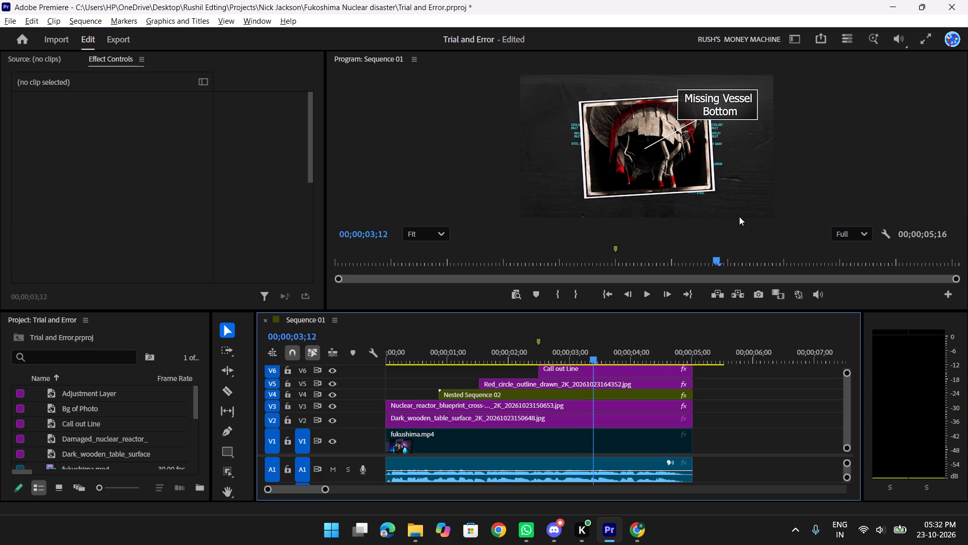
drag(592, 355, 530, 355)
key(space)
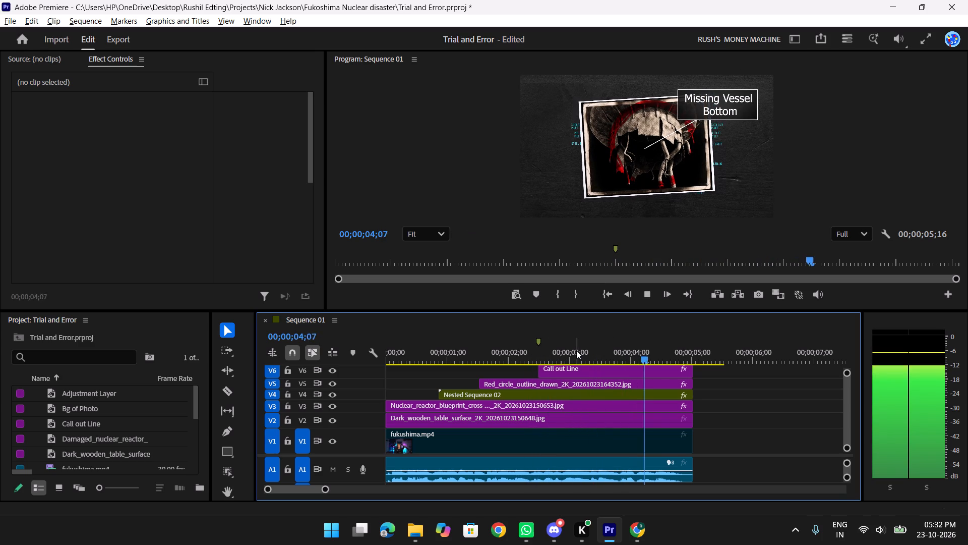
key(space)
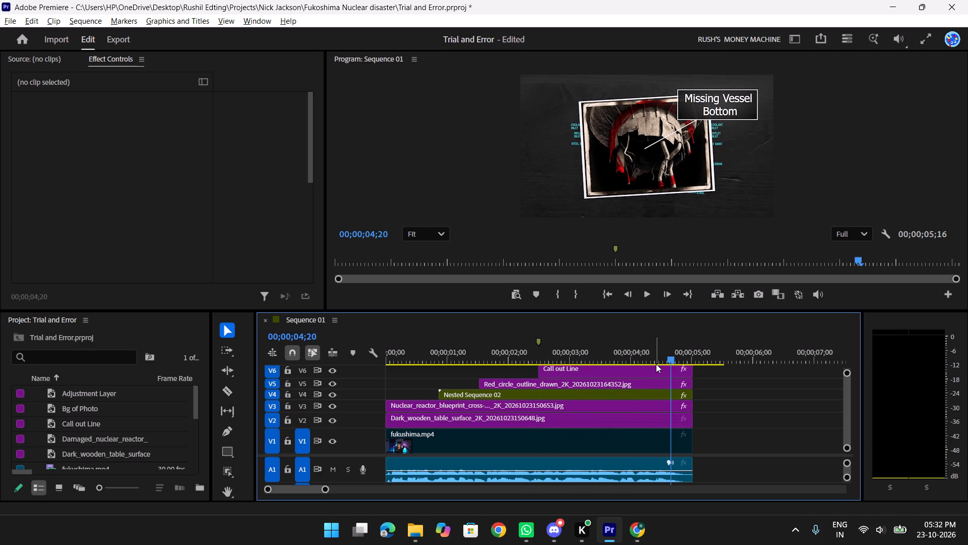
Move the Call out Line clip's end Scale Width keyframe earlier, to about 00;00;02;23, to speed up the line's growth.
click(636, 374)
scroll(287, 205, down, 5)
scroll(287, 205, up, 4)
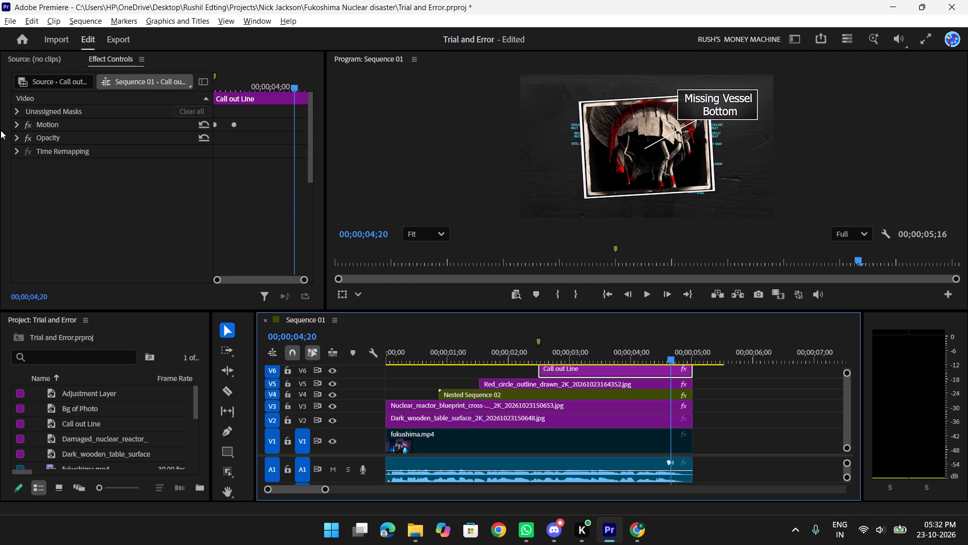
click(18, 113)
scroll(625, 393, up, 3)
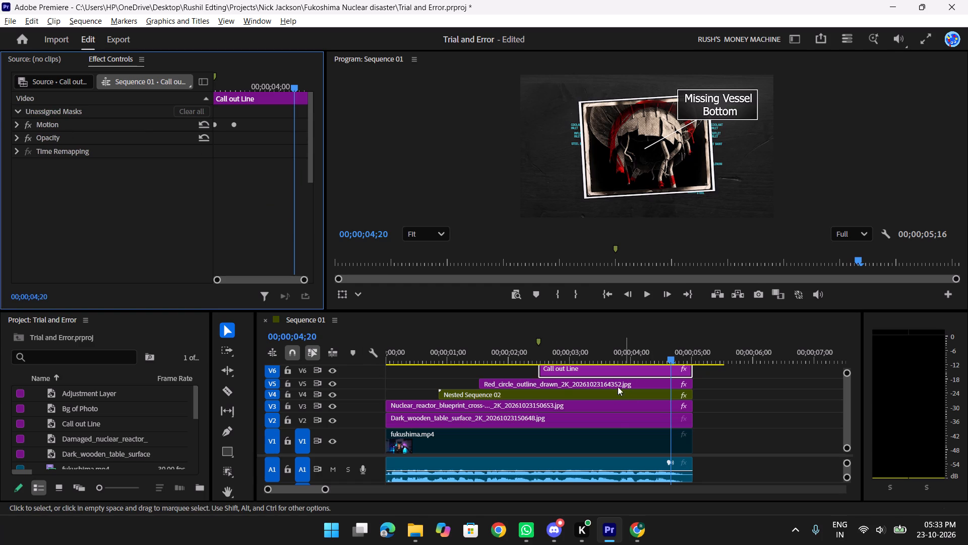
click(18, 126)
scroll(265, 235, down, 2)
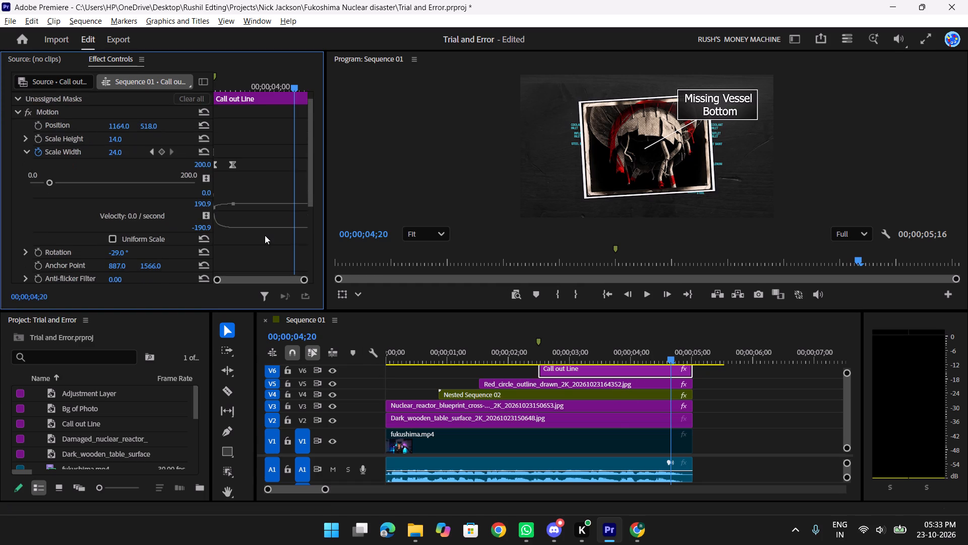
scroll(265, 235, up, 2)
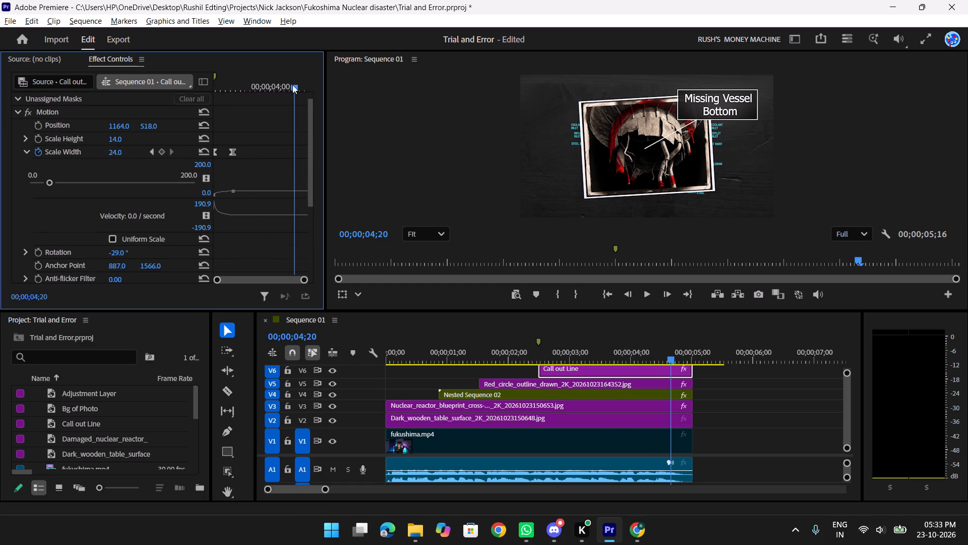
drag(292, 84, 218, 86)
text(tt)
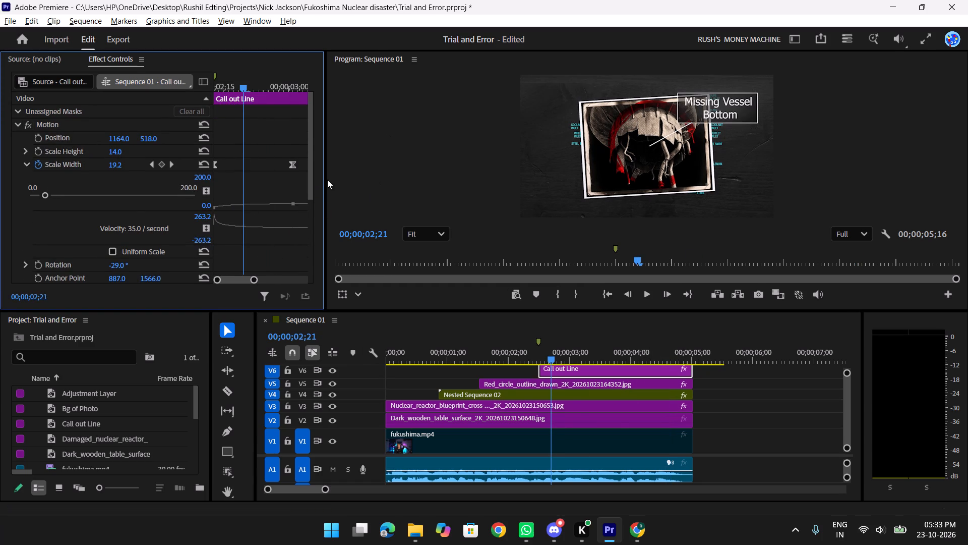
drag(326, 180, 619, 189)
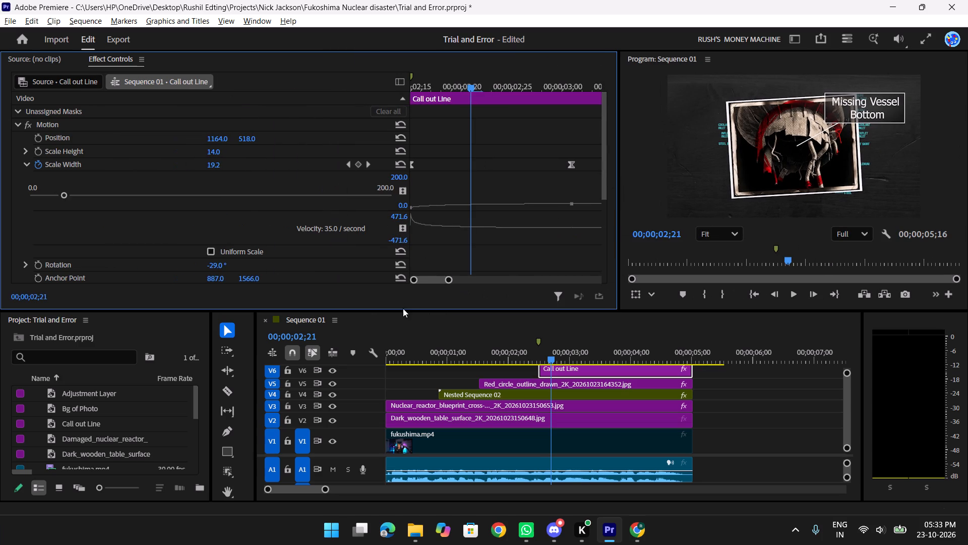
drag(438, 310, 439, 364)
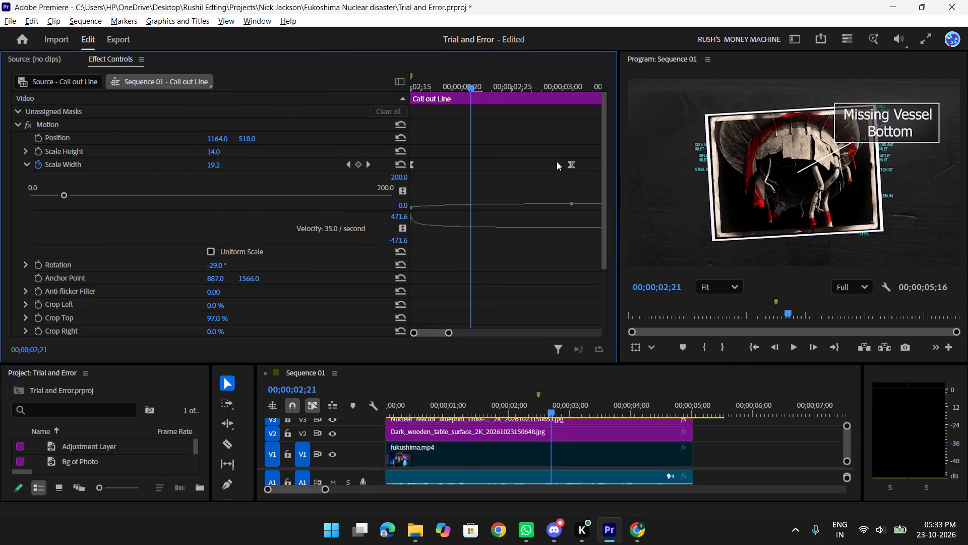
drag(569, 161, 458, 171)
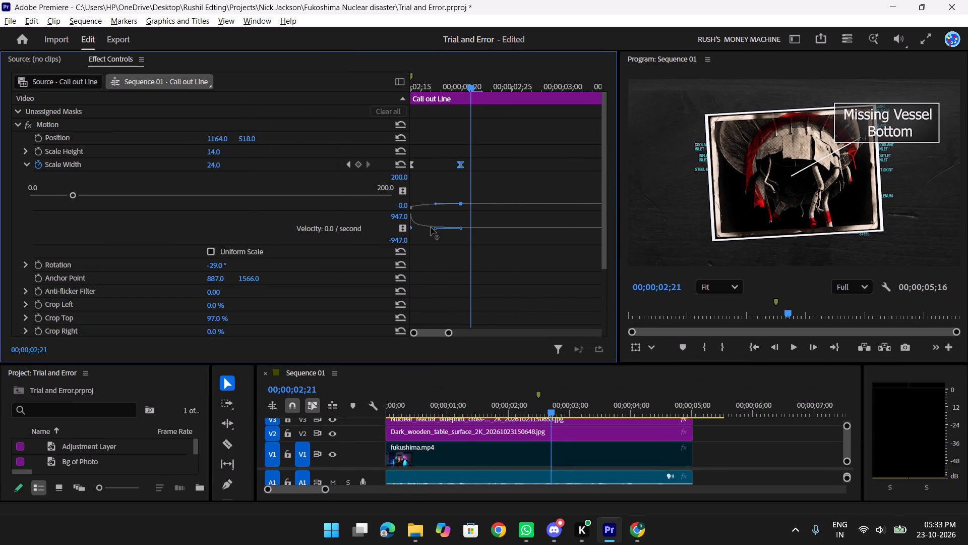
click(412, 228)
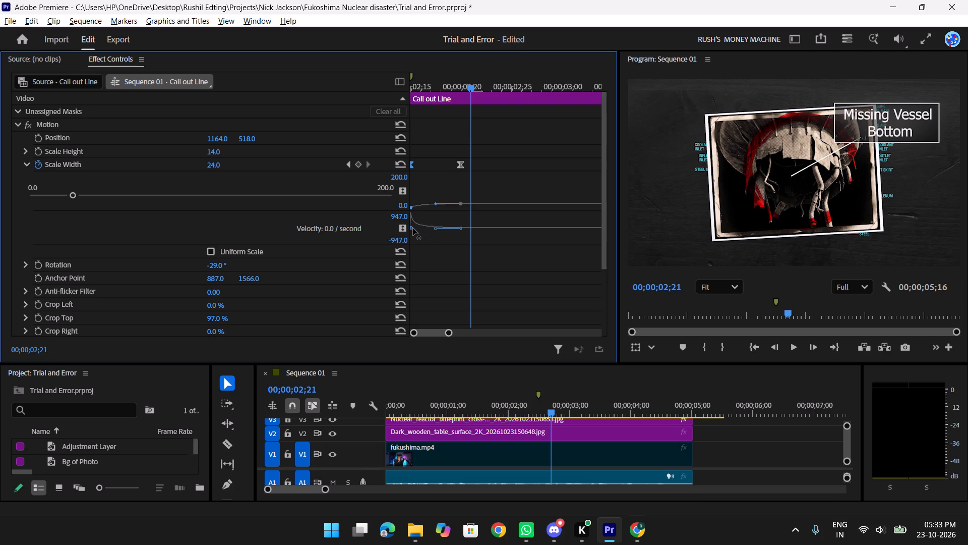
drag(462, 161, 493, 163)
Play the callout's entrance twice from 00;00;02;15 to check the faster line growth.
drag(449, 81, 337, 92)
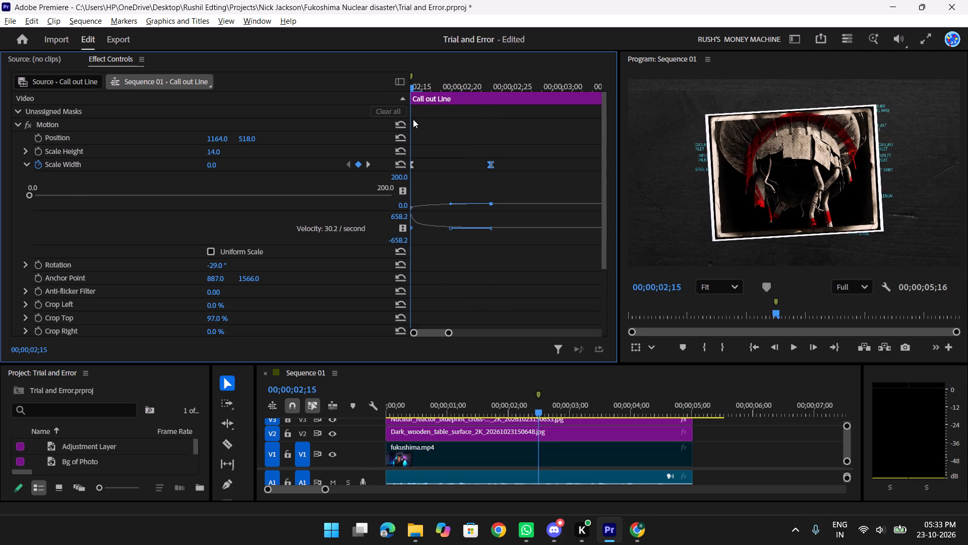
key(space)
key(space)
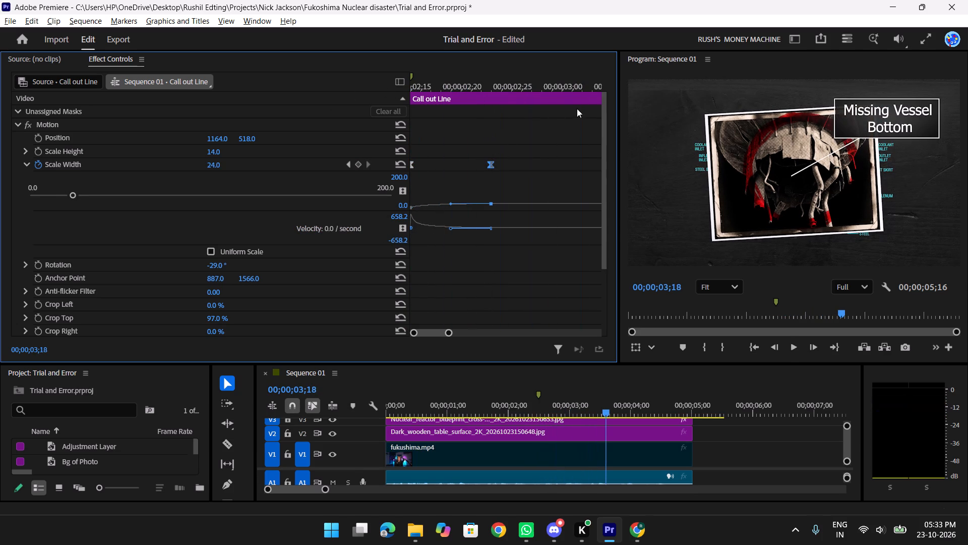
drag(532, 83, 353, 94)
key(space)
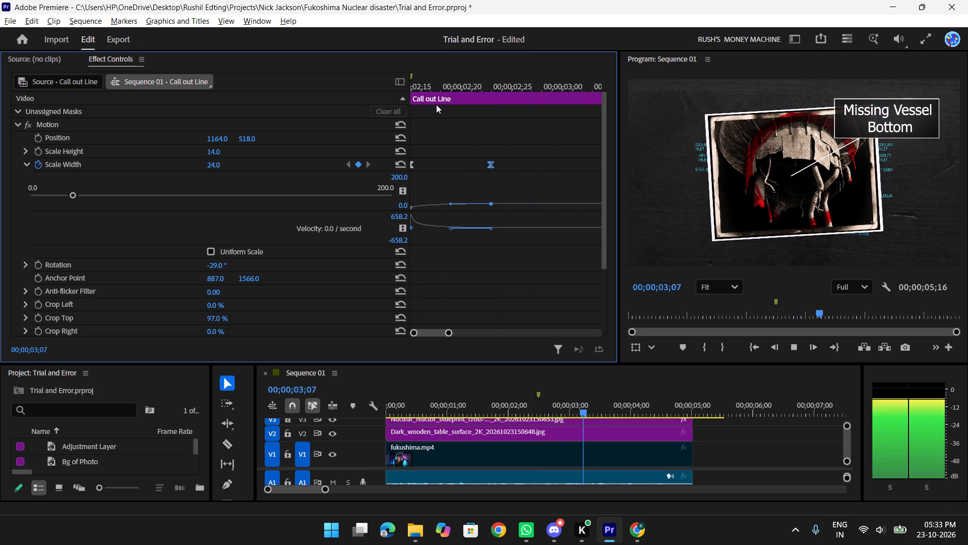
key(space)
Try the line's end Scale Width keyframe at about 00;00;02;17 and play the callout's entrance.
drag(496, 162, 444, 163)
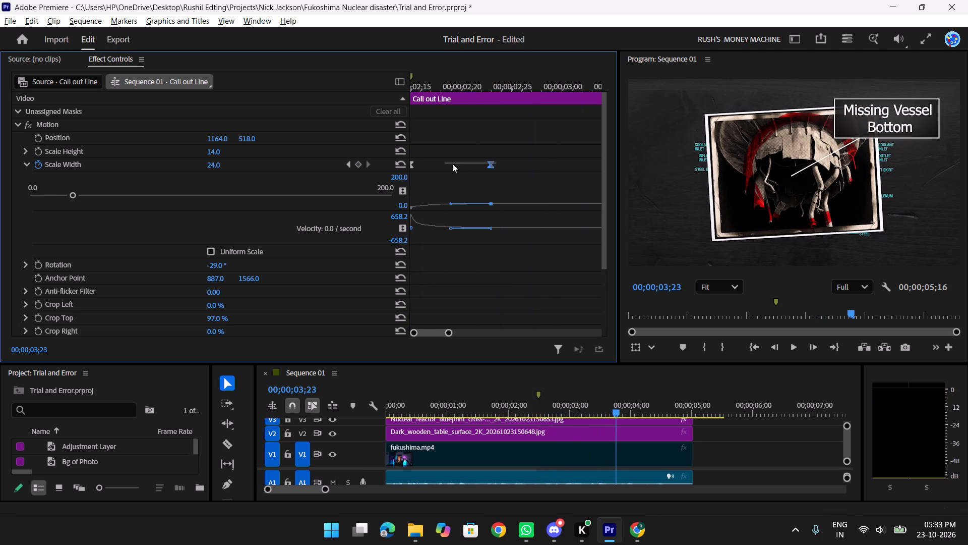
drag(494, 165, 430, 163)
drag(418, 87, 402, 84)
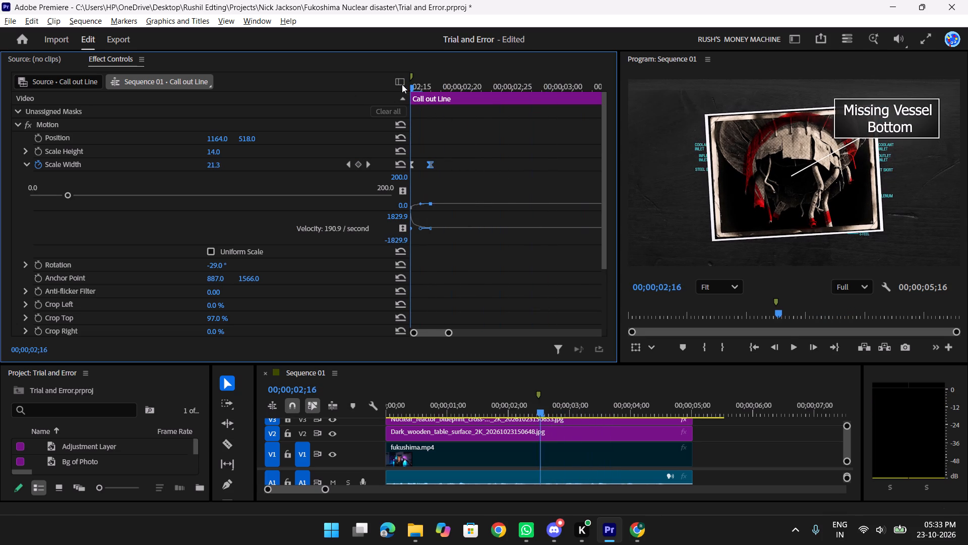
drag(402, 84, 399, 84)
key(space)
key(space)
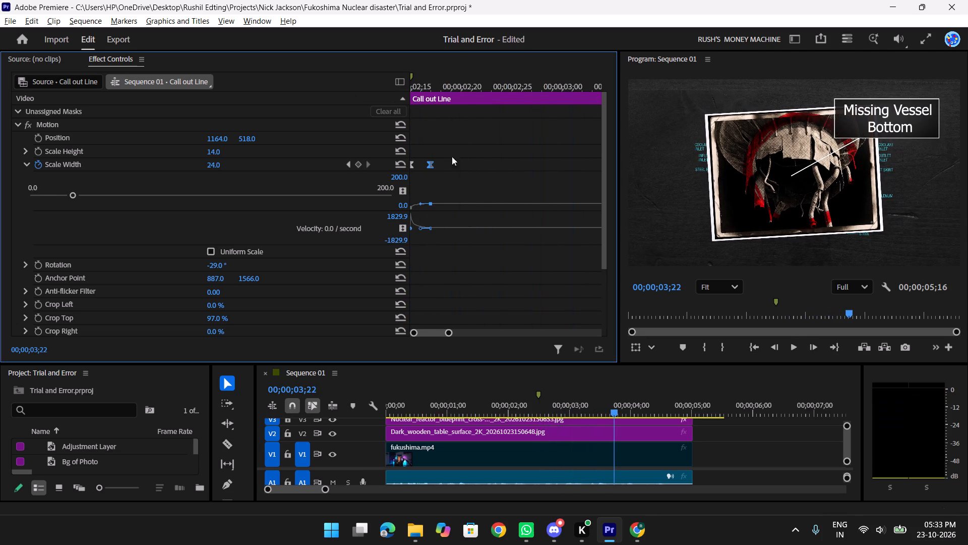
Move the line's end Scale Width keyframe to 00;00;02;22.
drag(437, 182, 433, 160)
drag(433, 174, 430, 159)
drag(430, 166, 481, 167)
Play the entrance from 00;00;02;15, and again from an earlier point in the sequence, to review the line's timing.
drag(462, 83, 383, 86)
key(space)
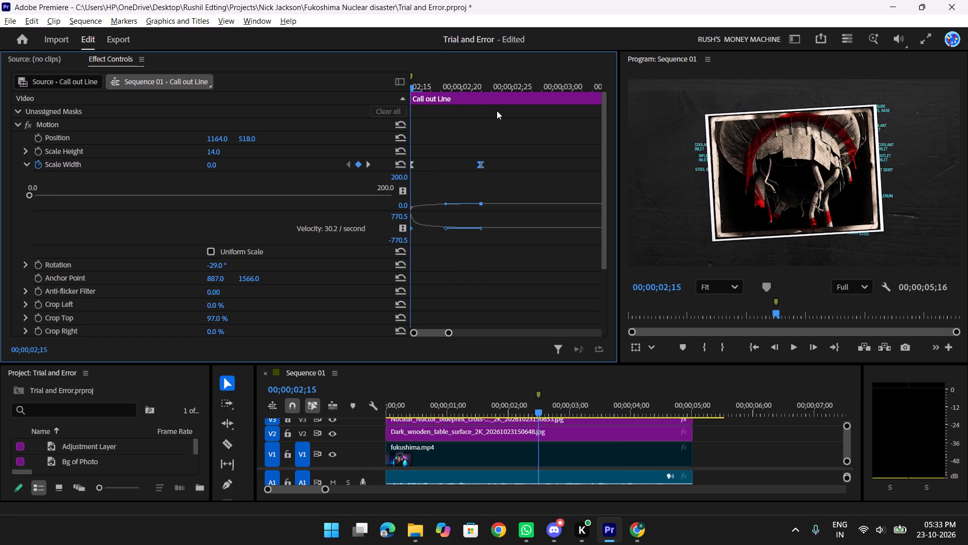
key(space)
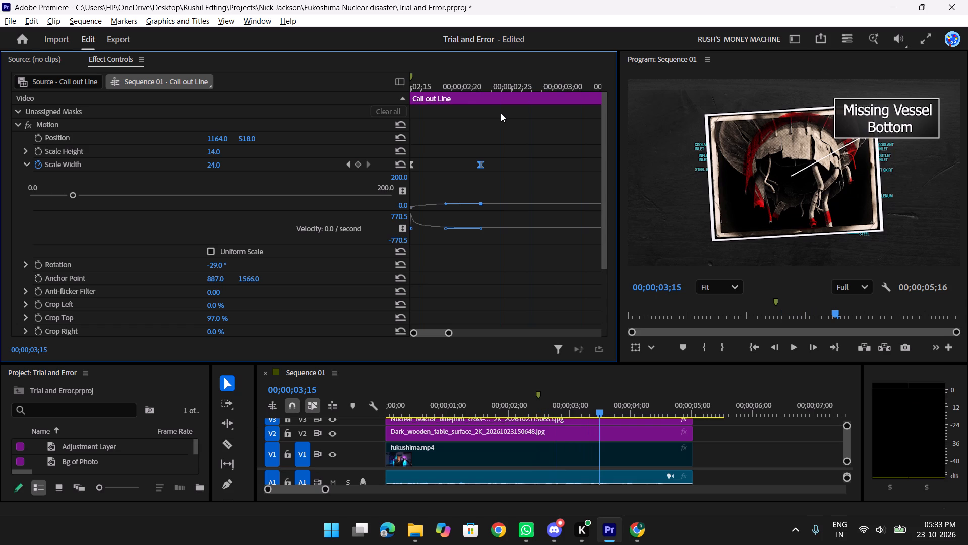
drag(600, 410, 549, 411)
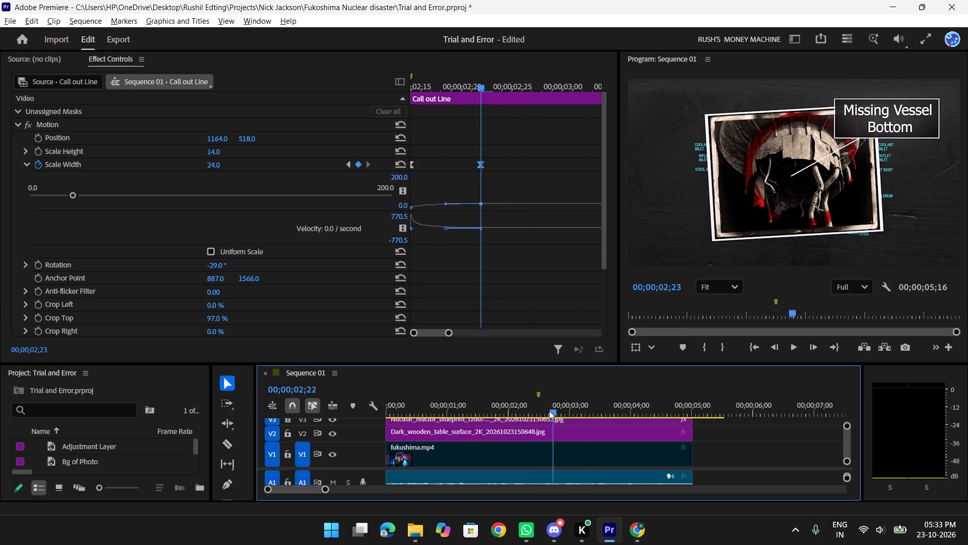
drag(549, 411, 446, 412)
key(space)
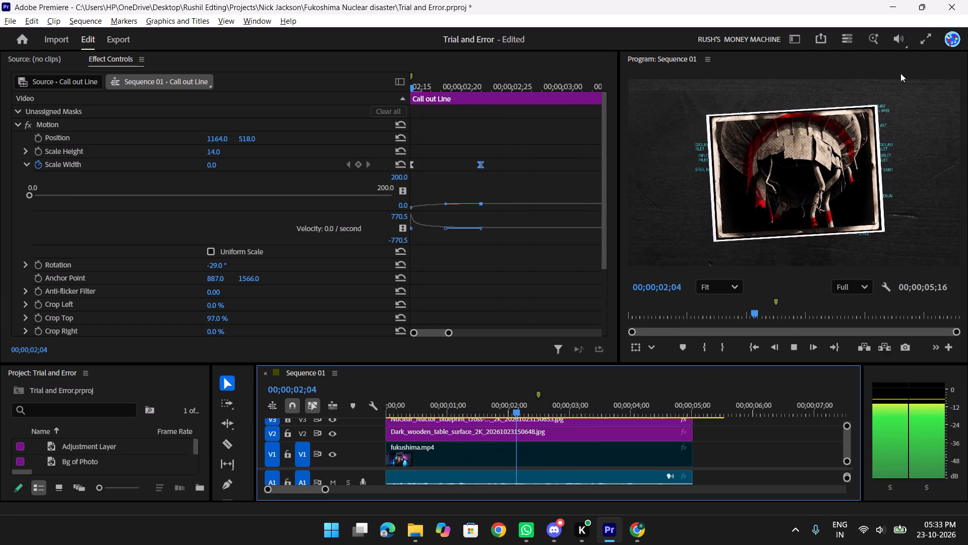
key(space)
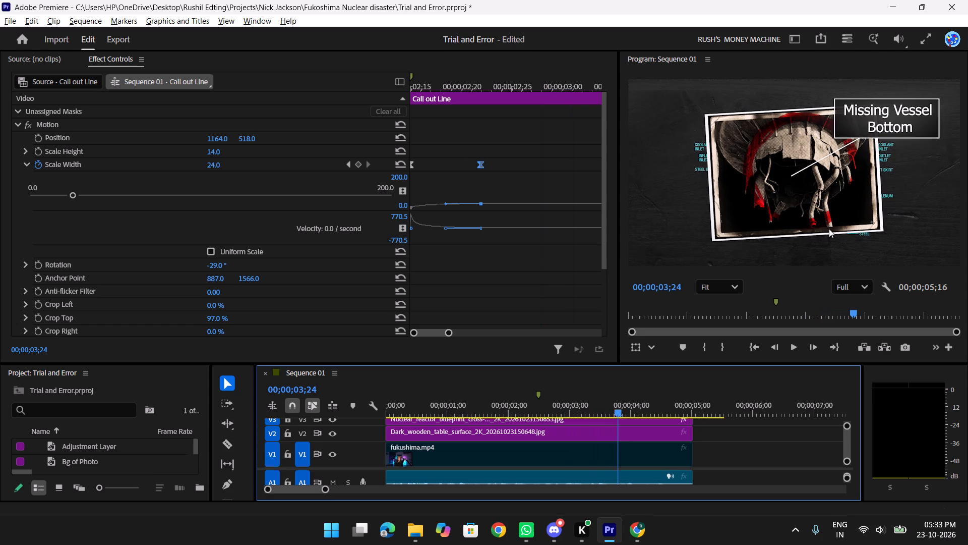
Scrub back and forth between about 00;00;02;22 and 00;00;02;26 to compare the line's growth with the label's appearance.
drag(602, 409, 557, 409)
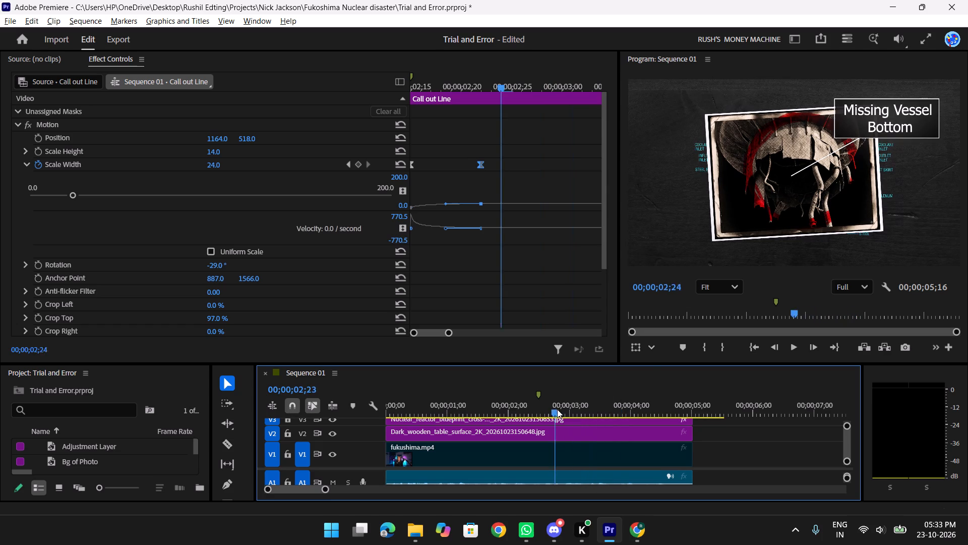
drag(557, 409, 564, 405)
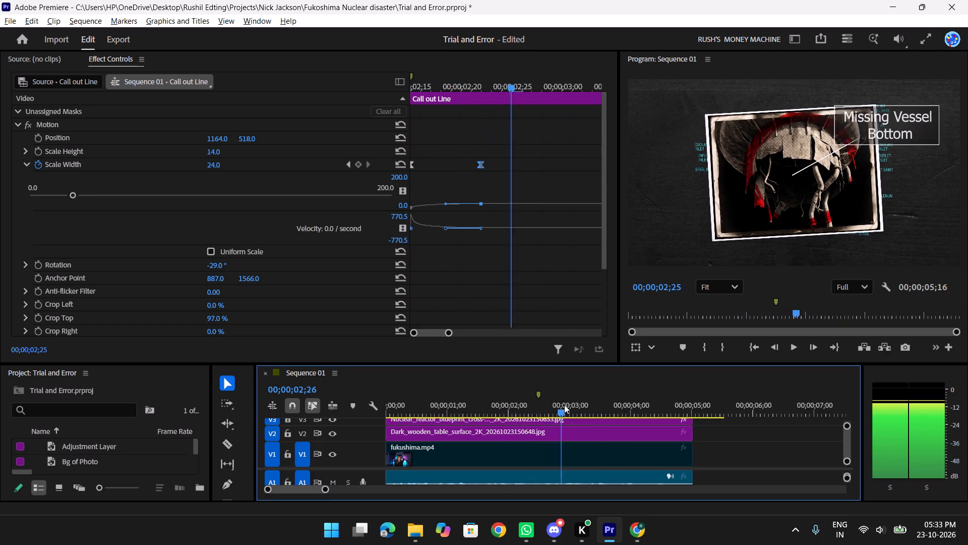
drag(564, 405, 558, 404)
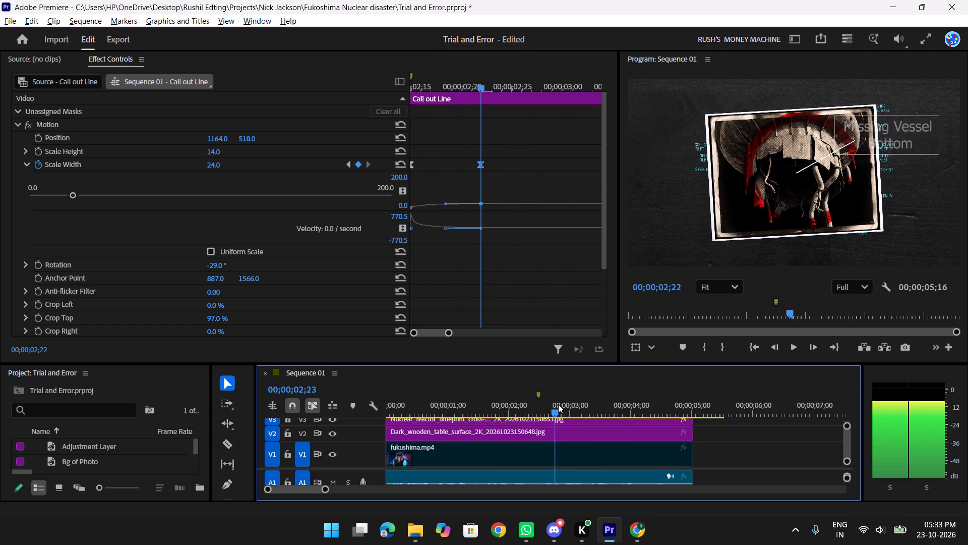
drag(558, 404, 564, 404)
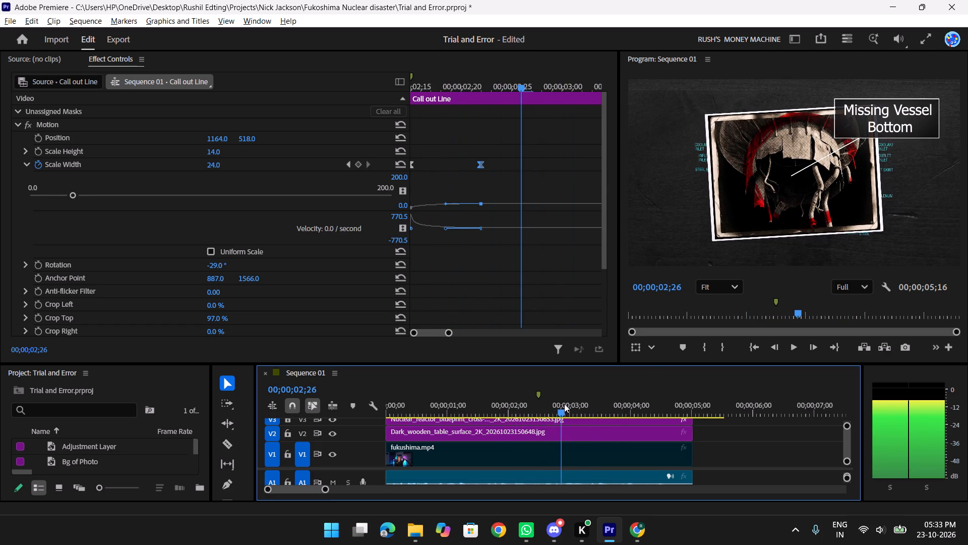
drag(564, 404, 559, 404)
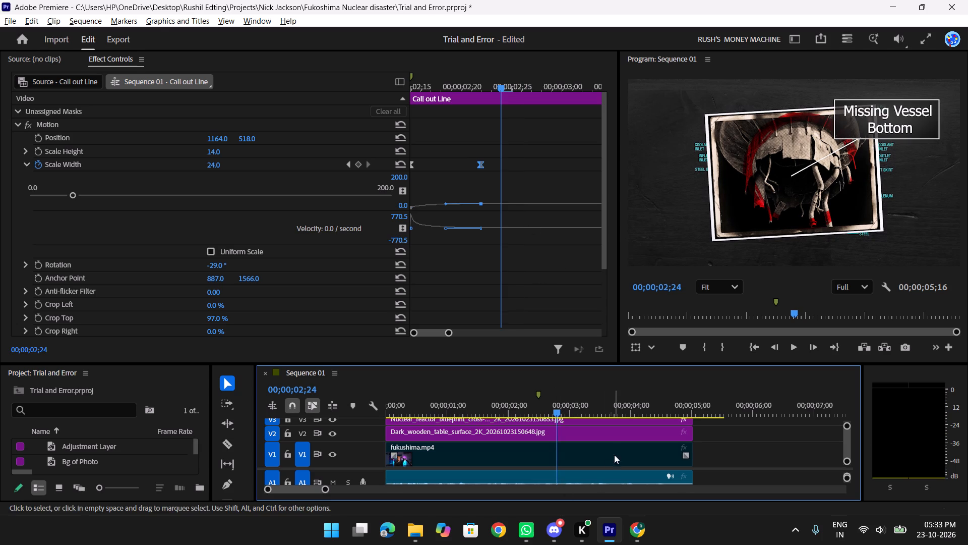
Step frame by frame through the callout's entrance to examine when the line finishes extending relative to the label's fade-in.
click(596, 417)
click(596, 417)
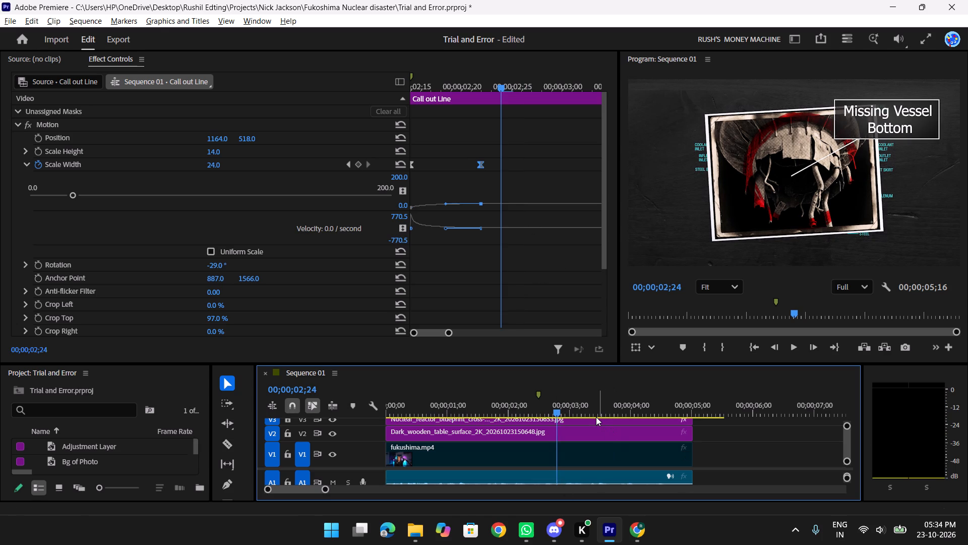
key(Left)
key(Left)
key(Left)
key(Left)
key(Left)
key(Left)
key(Left)
key(Left)
key(Left)
key(Left)
key(Left)
key(Left)
key(Left)
key(Left)
key(Left)
key(Left)
key(Left)
key(Left)
key(Left)
key(Left)
key(Left)
key(Left)
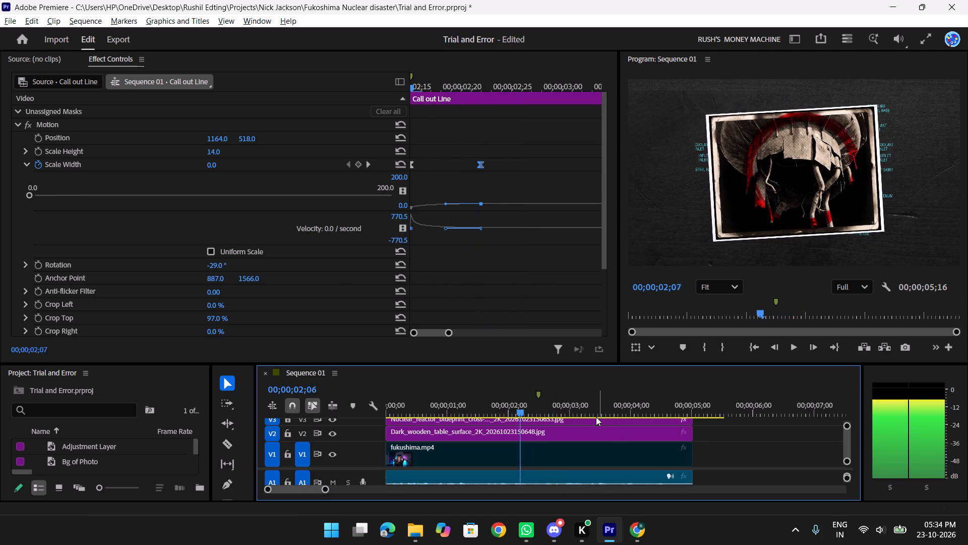
key(Right)
key(Right)
key(Right)
key(Right)
key(Right)
key(Right)
key(Right)
key(Right)
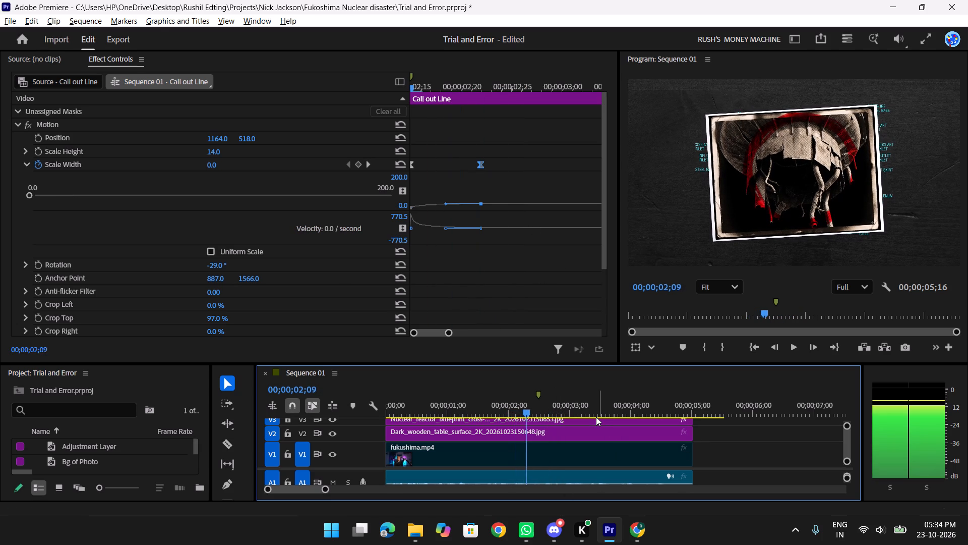
key(Right)
key(Right)
key(Right)
key(Right)
key(Right)
key(Right)
key(Right)
key(Right)
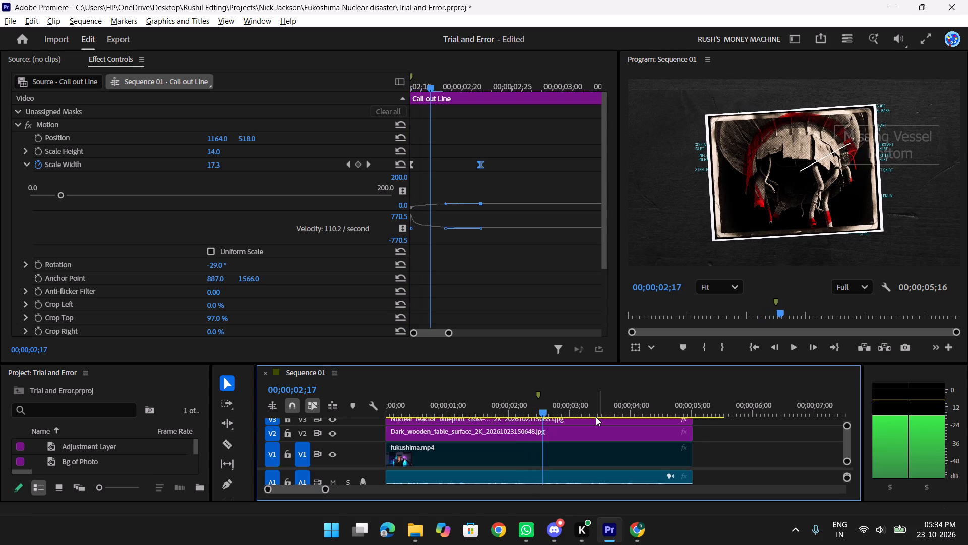
key(Right)
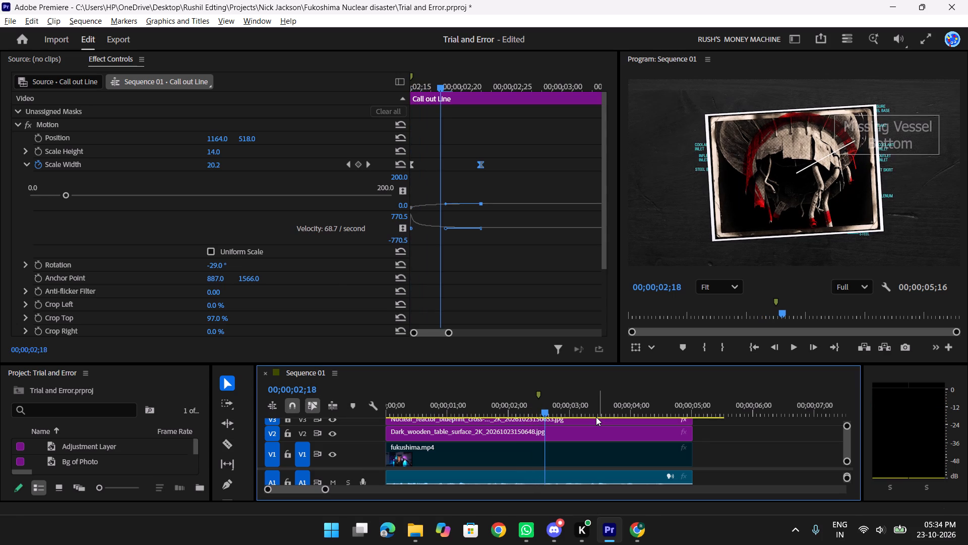
key(Right)
key(Right)
key(Right)
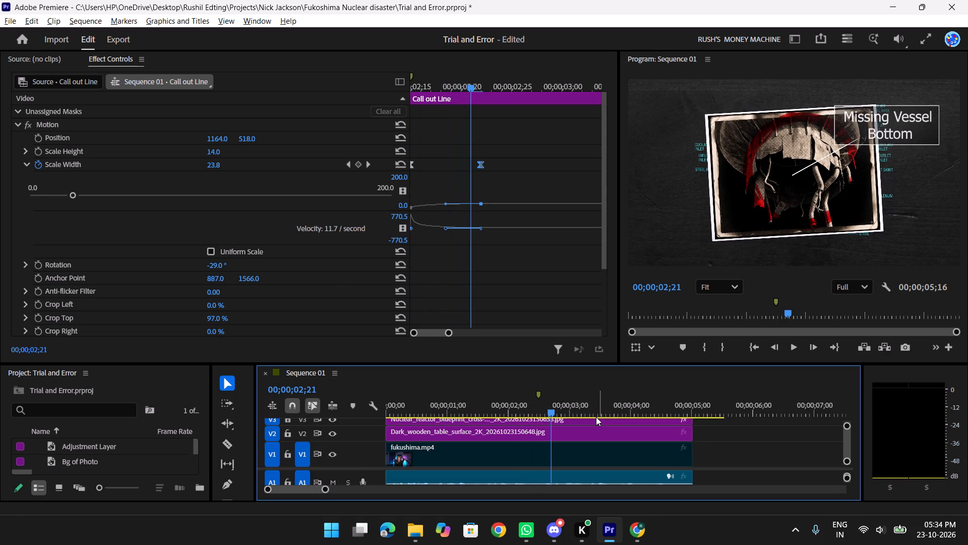
key(Right)
key(Right)
key(Right)
key(Right)
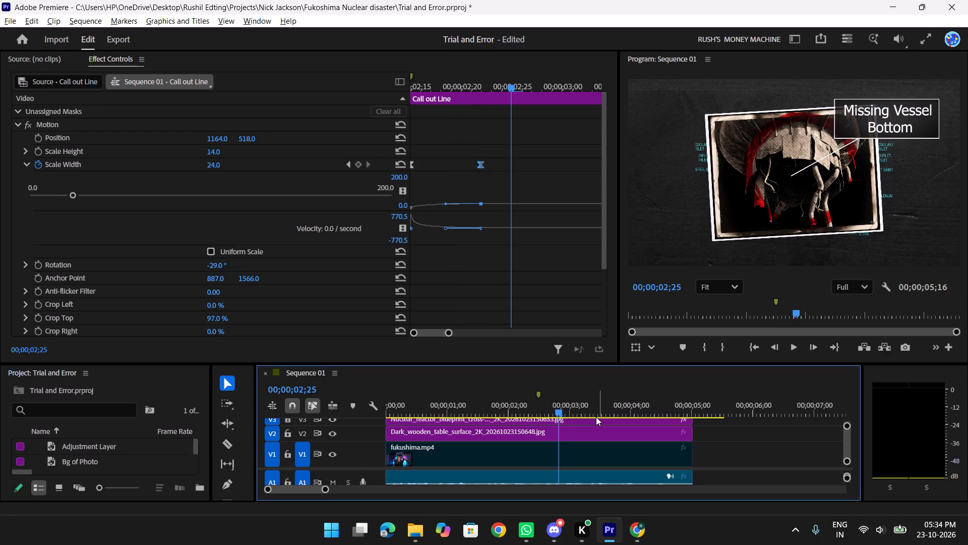
key(Left)
key(Left)
key(Left)
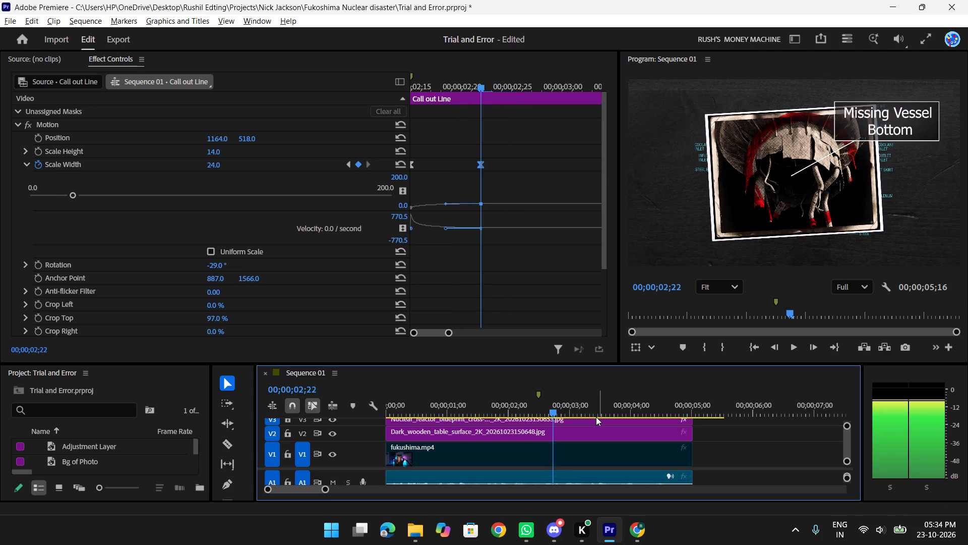
key(Left)
Shift the label's Nested Sequence 06 clip on V7 later so that it starts at 00;00;02;25.
key(Right)
key(Right)
key(Right)
key(Right)
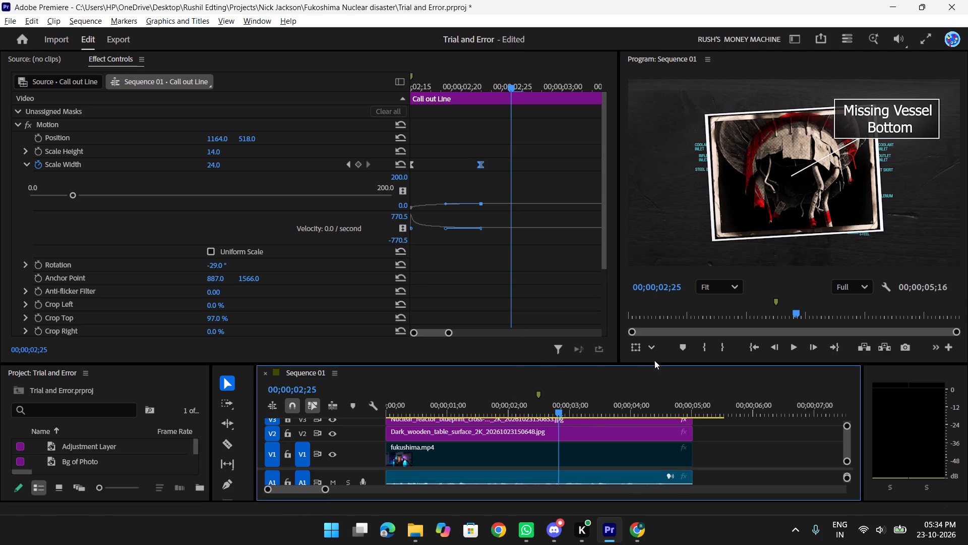
drag(612, 362, 652, 262)
drag(606, 345, 631, 345)
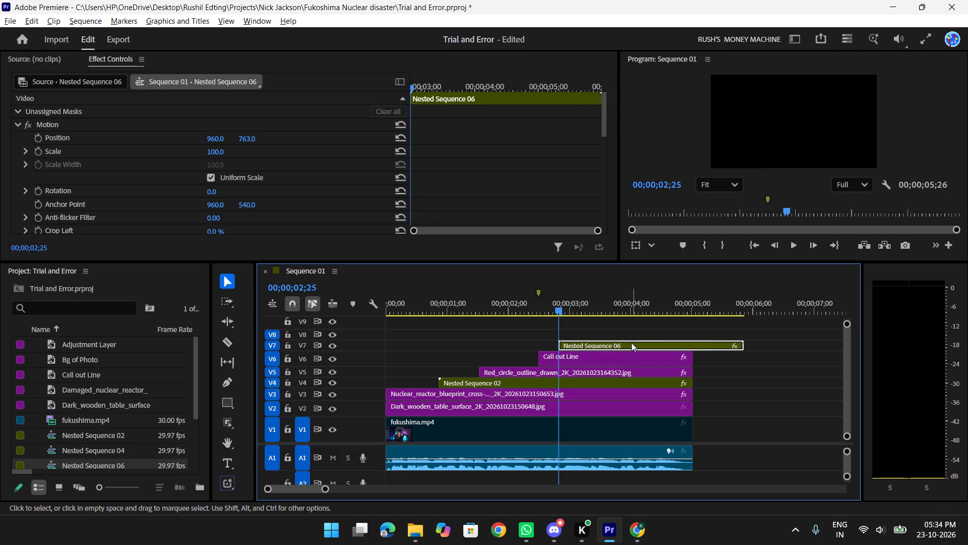
Play the callout's entrance twice from before the label appears to review the shifted label's timing.
drag(556, 306, 501, 309)
key(space)
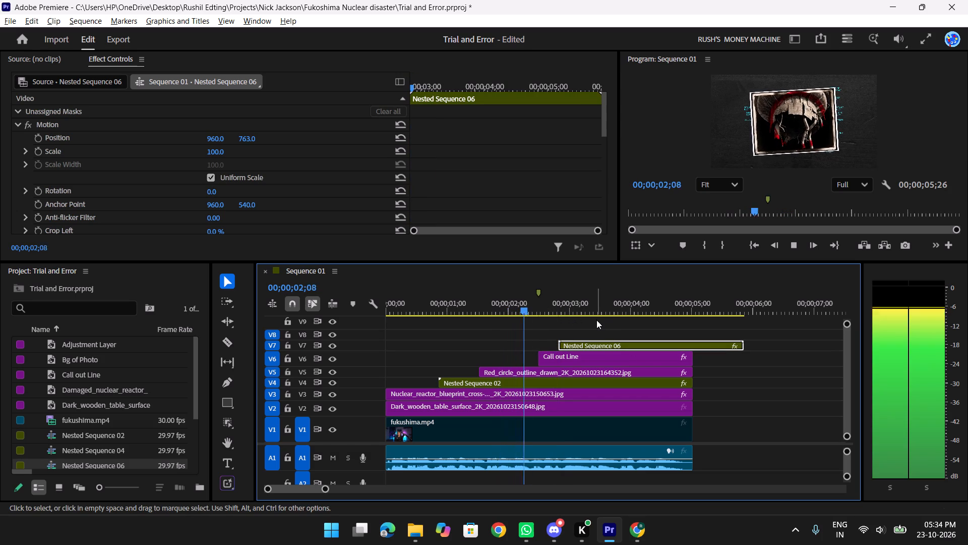
key(space)
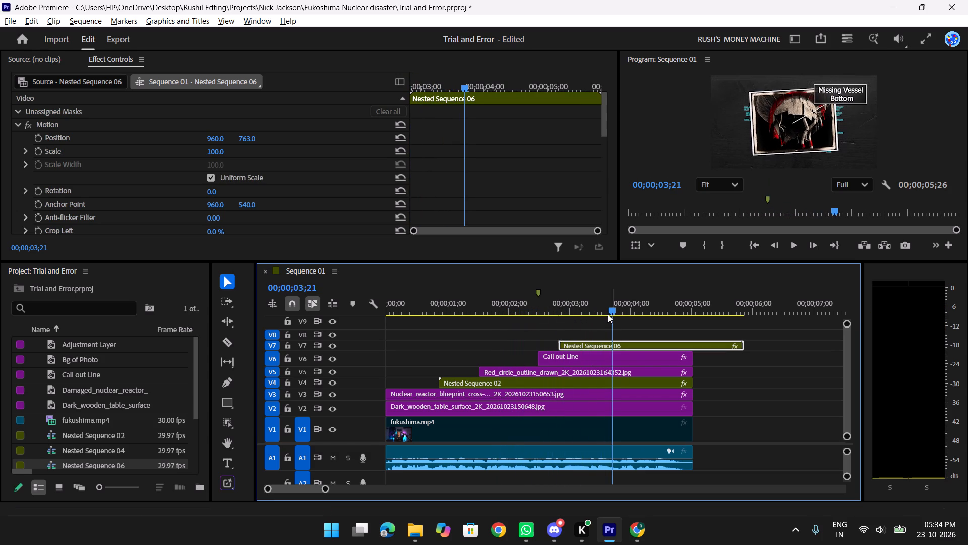
drag(607, 312, 538, 313)
key(space)
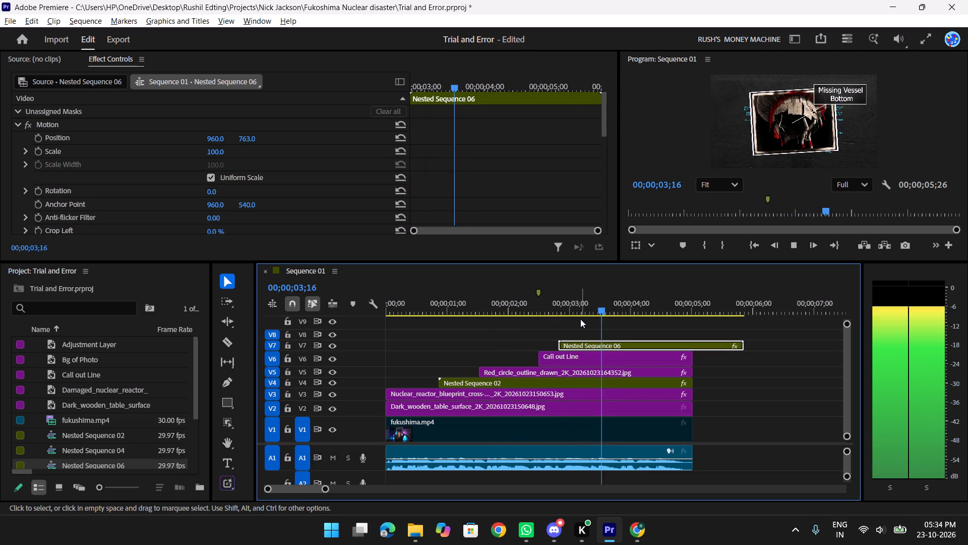
key(space)
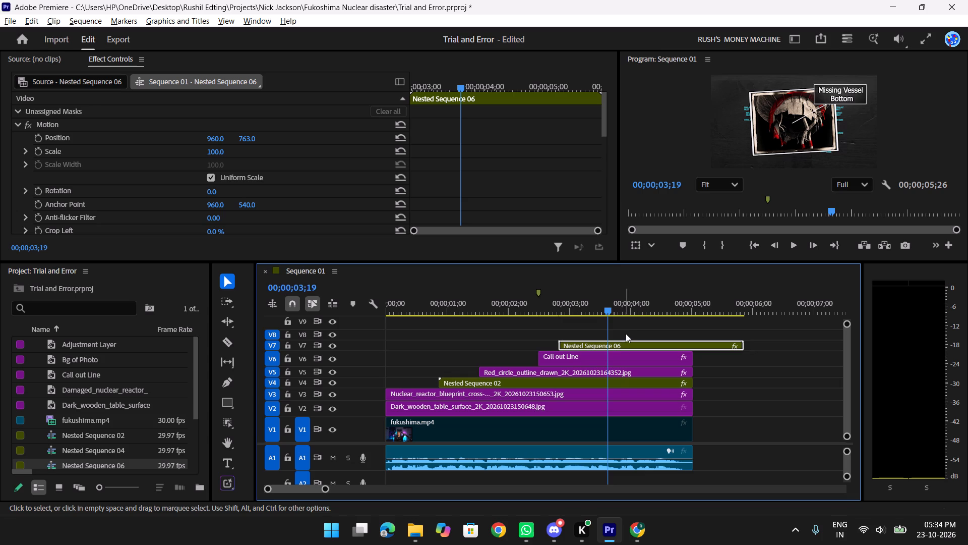
Move the ending Transform Position keyframe of the label's Nested Sequence 06 clip slightly earlier to shorten its slide-in.
click(615, 343)
scroll(437, 151, down, 16)
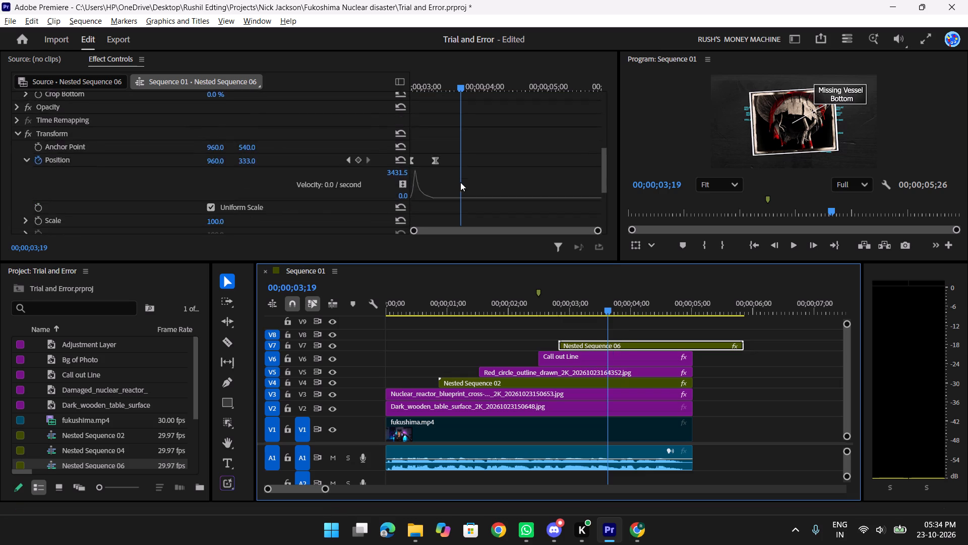
scroll(460, 182, down, 2)
scroll(463, 178, up, 3)
drag(458, 160, 424, 132)
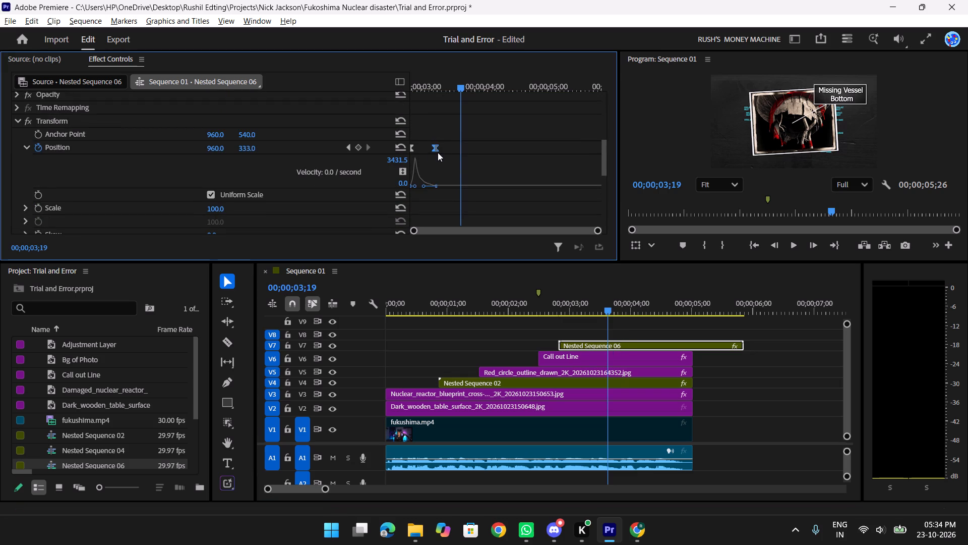
drag(437, 151, 428, 153)
Move the label's ending Transform Opacity keyframe earlier, to about 00;00;03;03, to shorten its fade-in.
scroll(464, 156, down, 9)
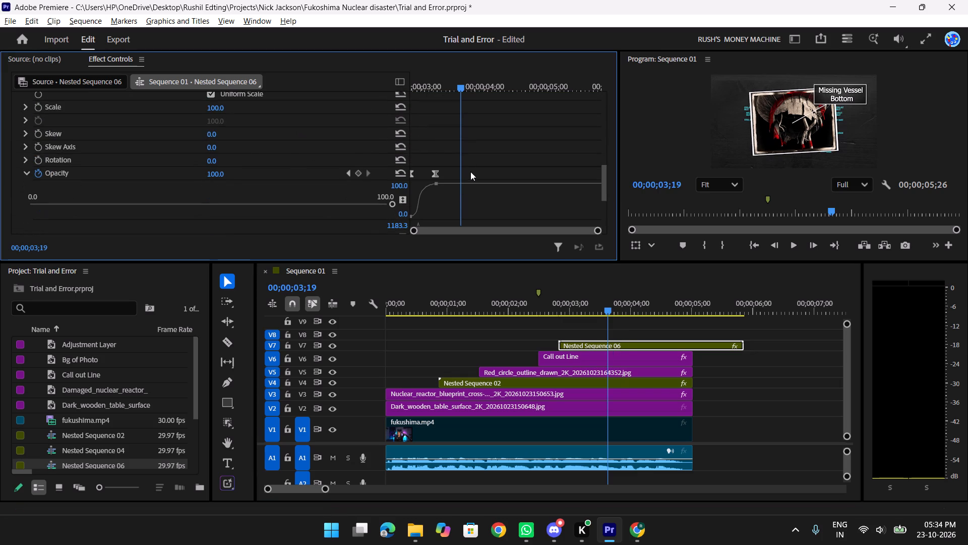
drag(468, 162, 423, 151)
drag(495, 142, 412, 166)
drag(436, 156, 432, 158)
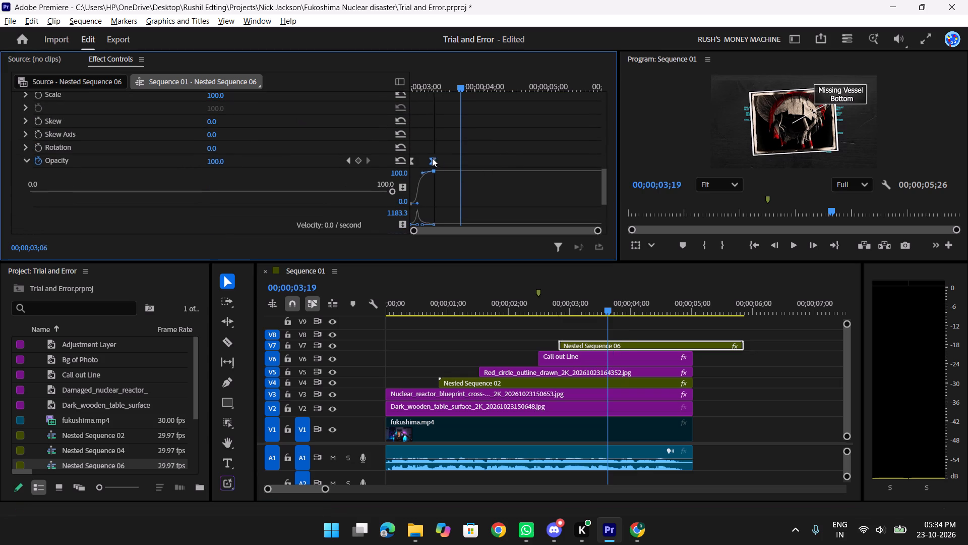
drag(432, 158, 429, 158)
Play the label's entrance from 00;00;02;25, and again from an earlier point in the sequence, to review the shortened animation.
scroll(463, 155, up, 3)
drag(452, 83, 351, 89)
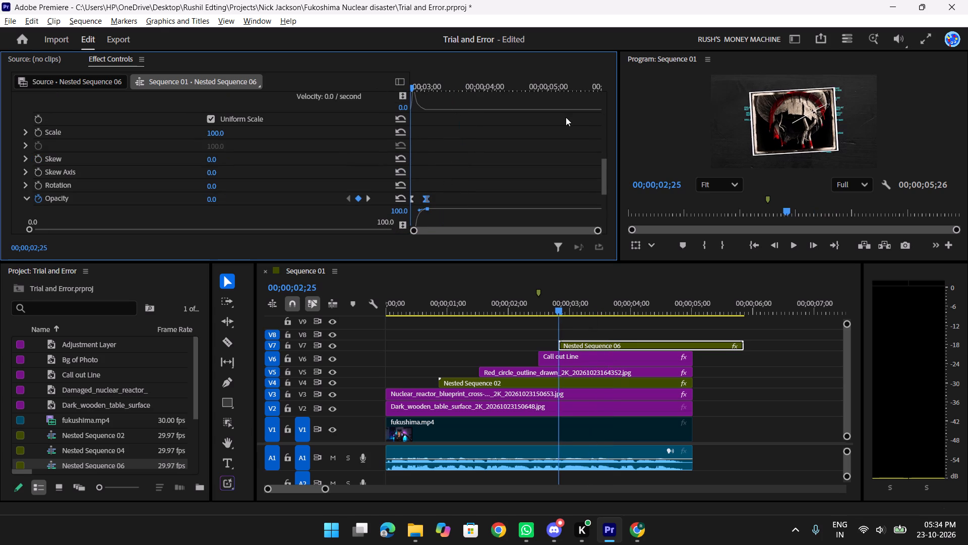
key(space)
key(space)
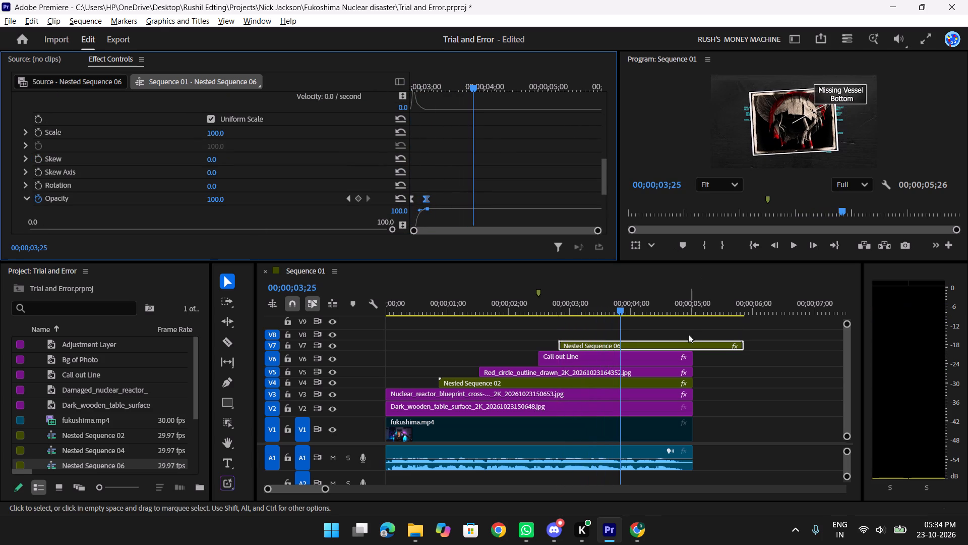
drag(615, 301, 473, 306)
key(space)
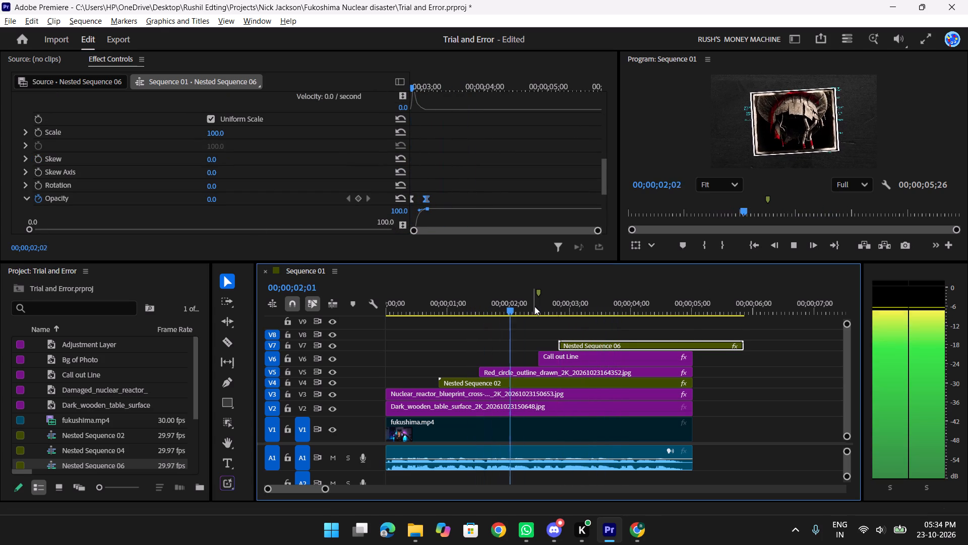
key(space)
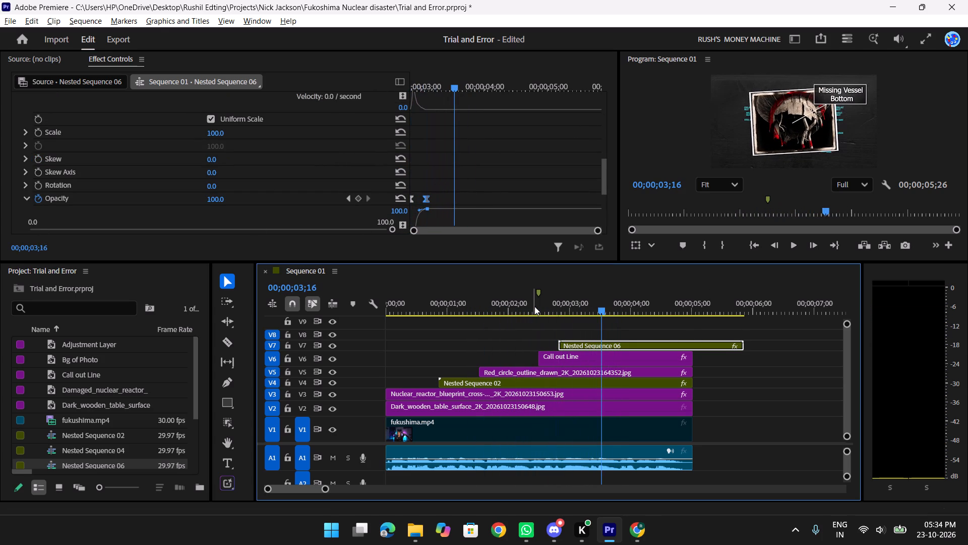
View the callout full screen and play the sequence from 00;00;00;00 to review the whole animation.
key(f)
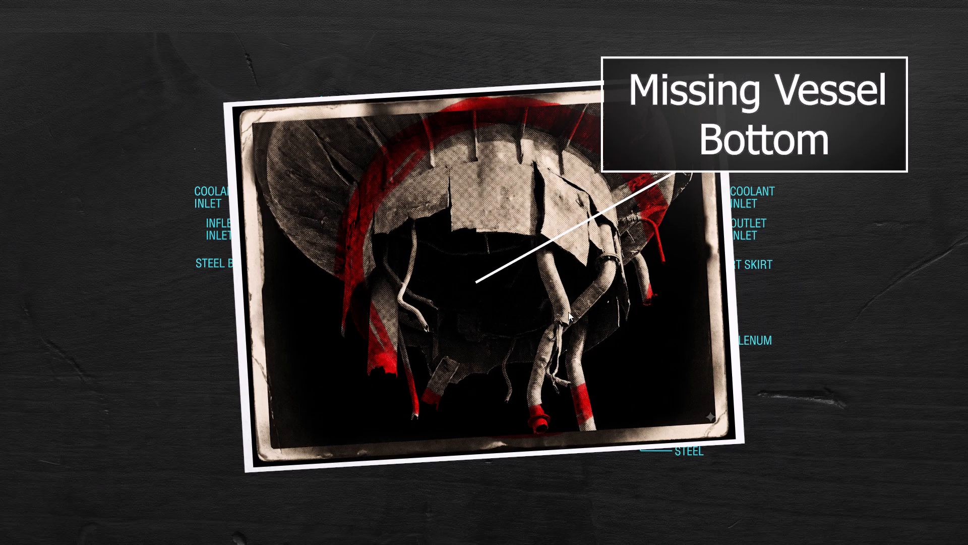
key(f)
drag(575, 297, 112, 317)
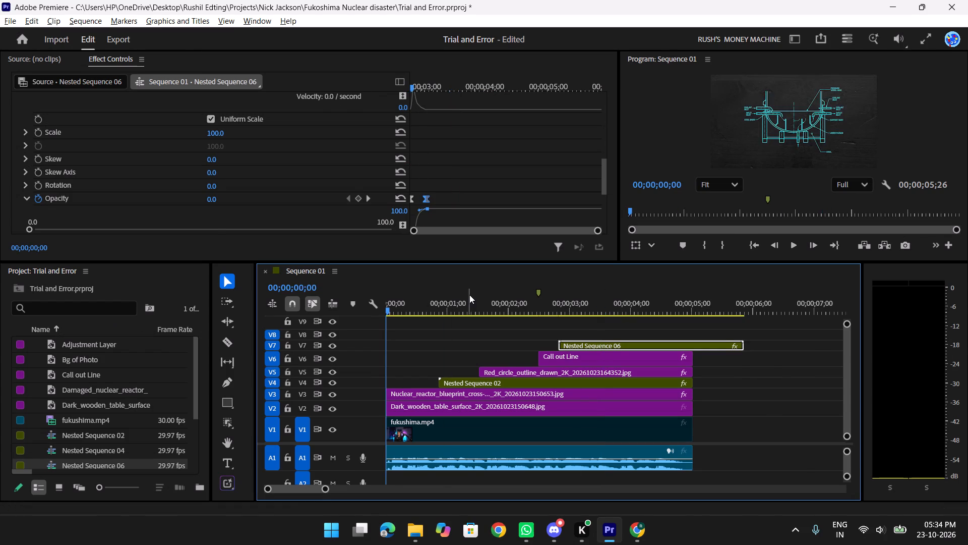
text(f)
key(space)
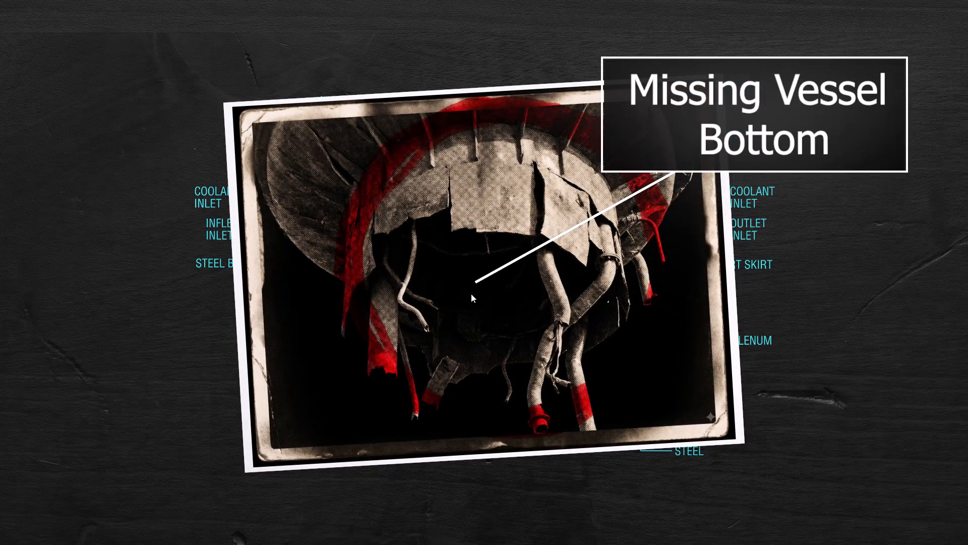
key(space)
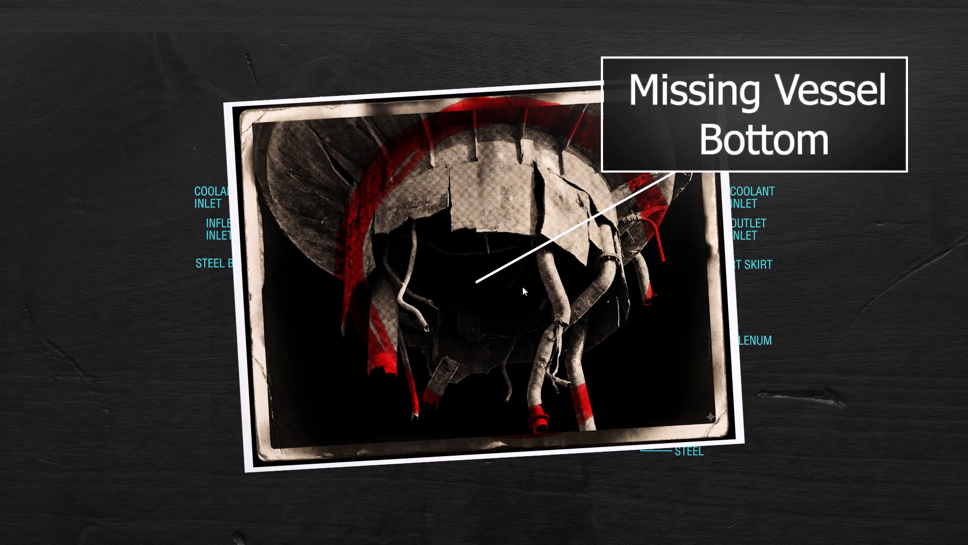
key(space)
key(space)
key(f)
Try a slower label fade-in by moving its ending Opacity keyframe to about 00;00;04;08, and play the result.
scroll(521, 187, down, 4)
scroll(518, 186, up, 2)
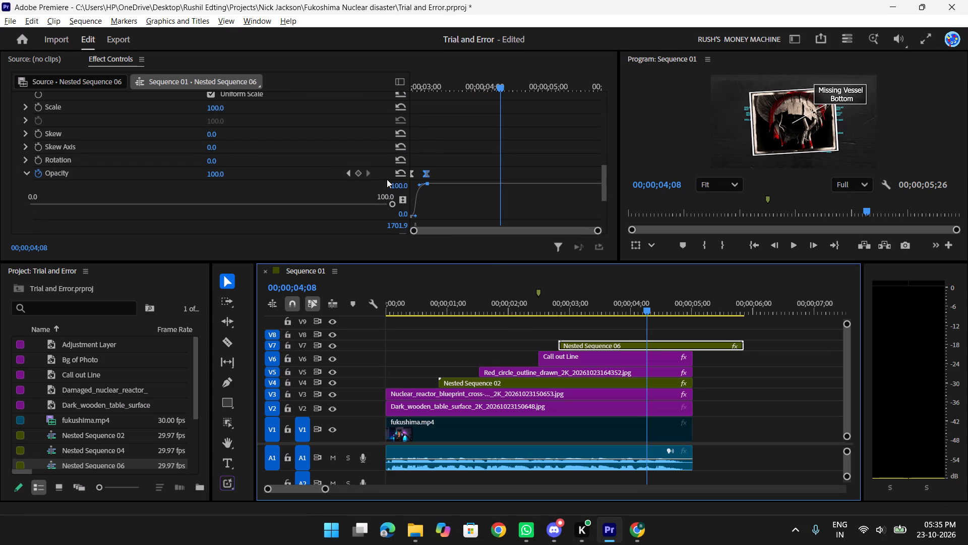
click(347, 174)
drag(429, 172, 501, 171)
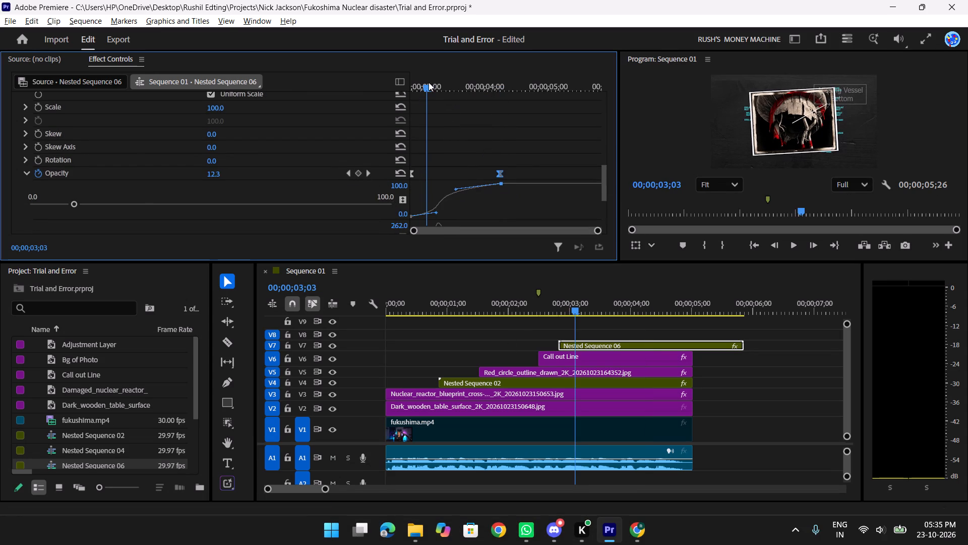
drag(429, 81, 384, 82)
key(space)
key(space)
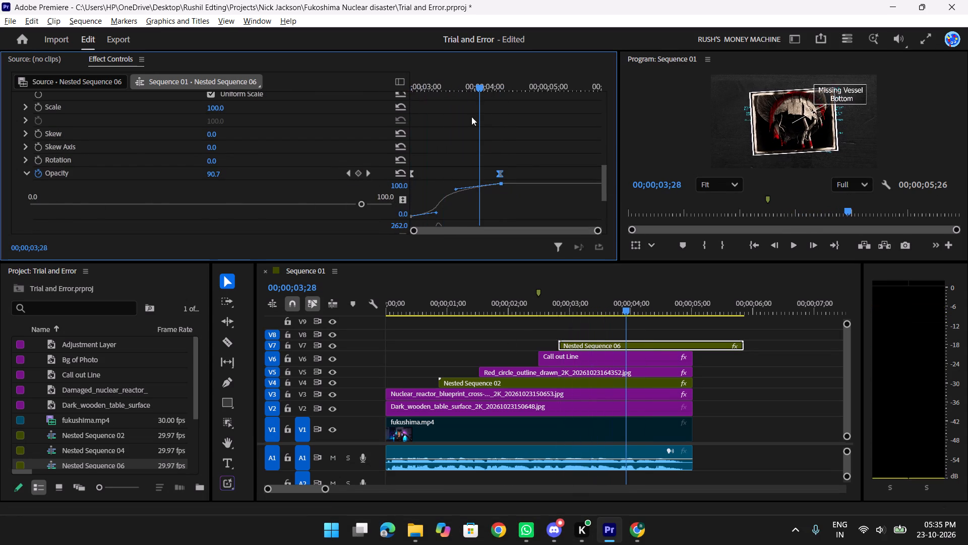
Move the label's ending Opacity keyframe to about 00;00;03;20 and shorten the starting keyframe's velocity handle.
drag(503, 173, 462, 173)
scroll(490, 172, down, 4)
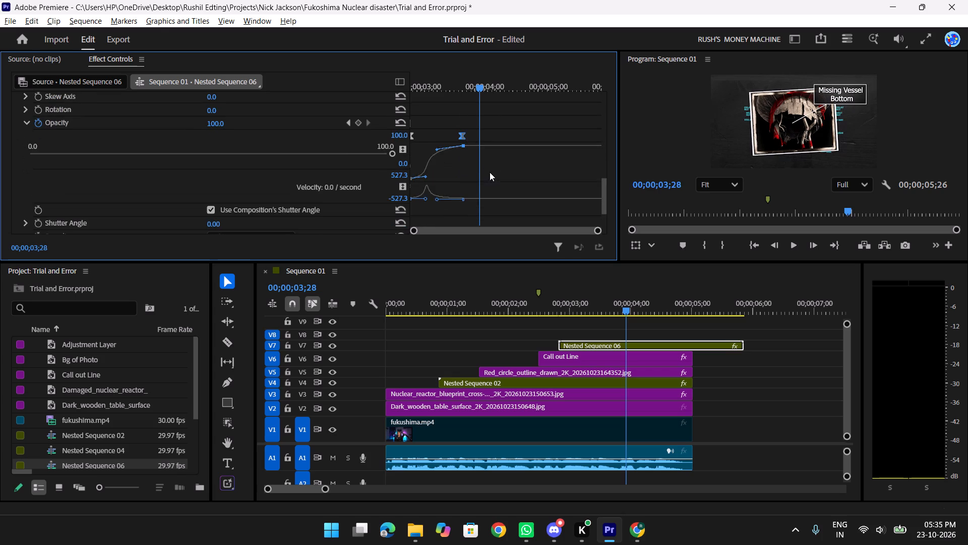
drag(427, 185, 420, 185)
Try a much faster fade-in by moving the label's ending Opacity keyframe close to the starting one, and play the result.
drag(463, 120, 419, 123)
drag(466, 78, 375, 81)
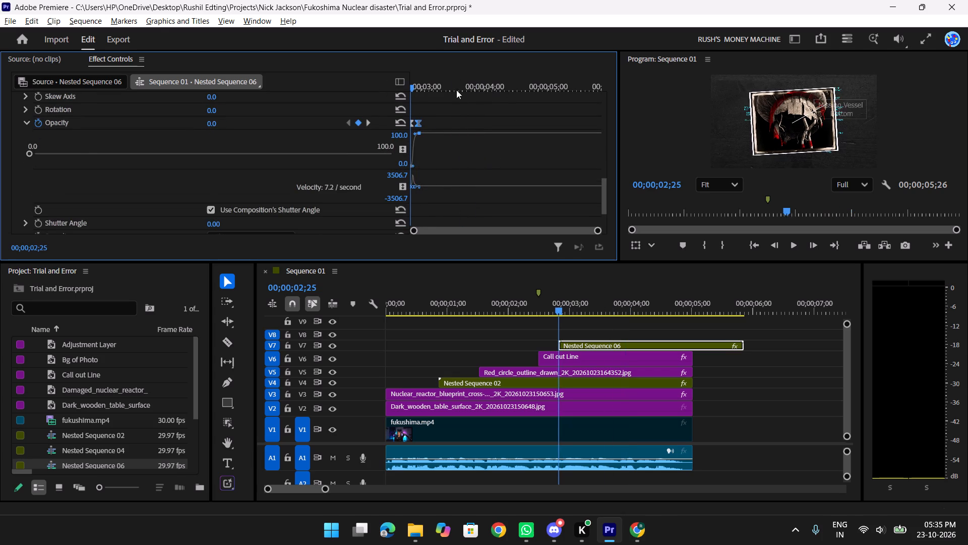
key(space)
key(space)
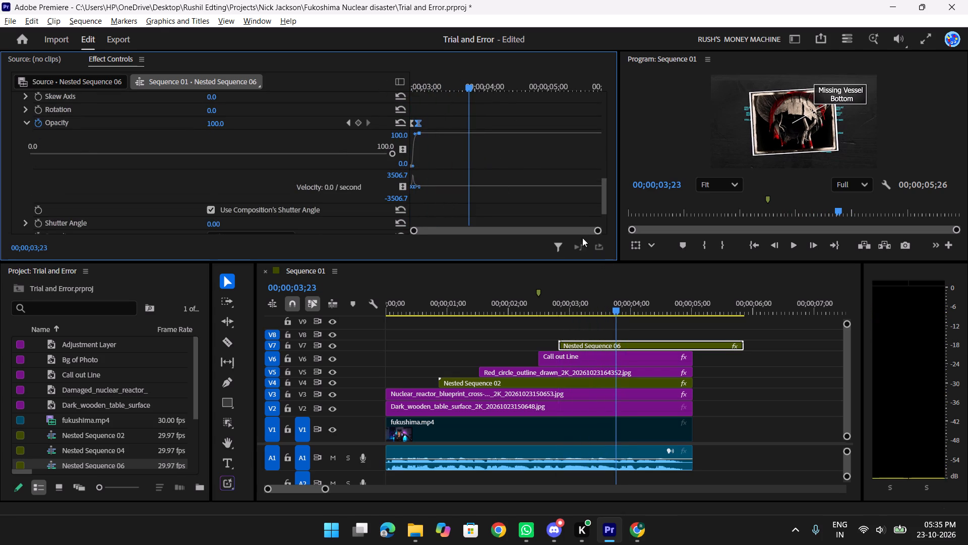
Move the label's ending Opacity keyframe later, to about 00;00;03;03.
drag(418, 122, 443, 126)
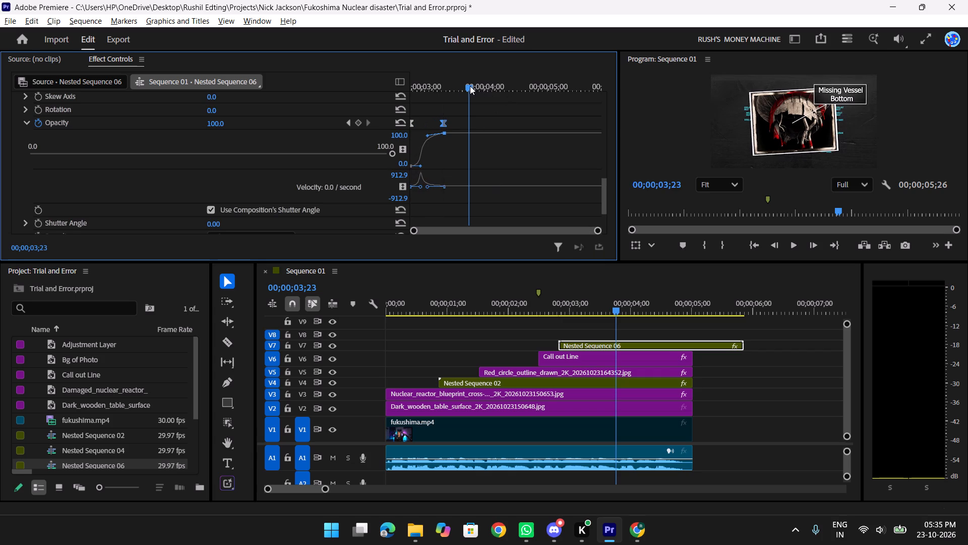
drag(443, 120, 424, 125)
Play the label's entrance twice from 00;00;02;25 to review the adjusted fade-in.
drag(461, 80, 343, 90)
key(space)
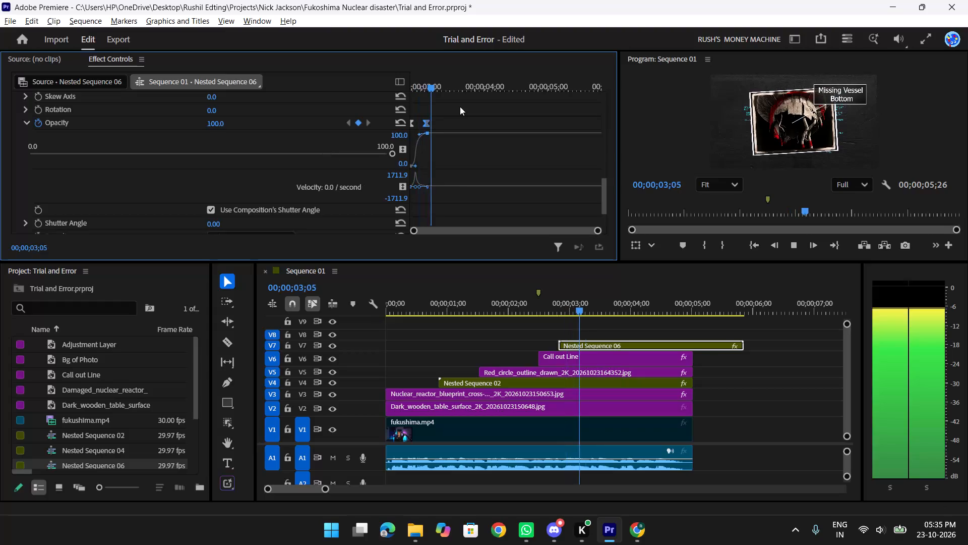
key(space)
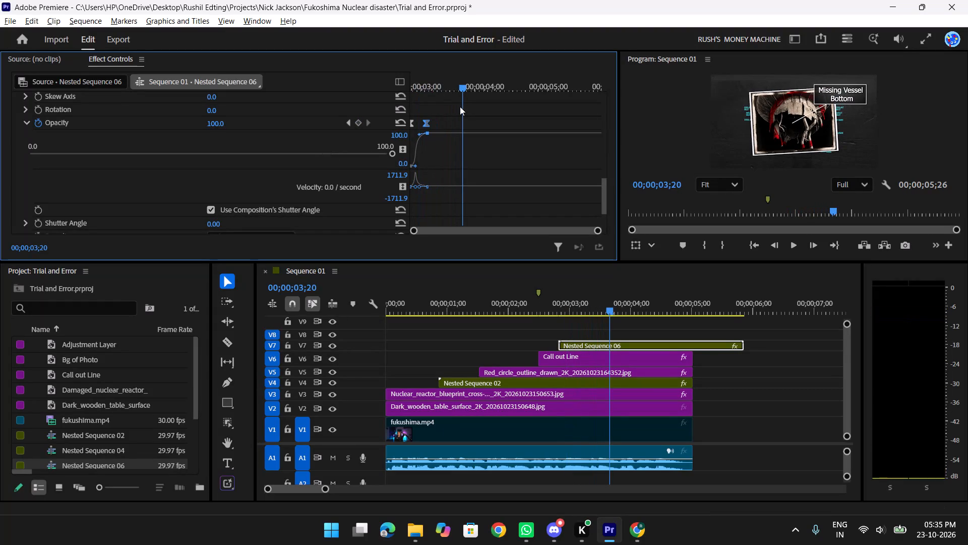
drag(457, 87, 390, 92)
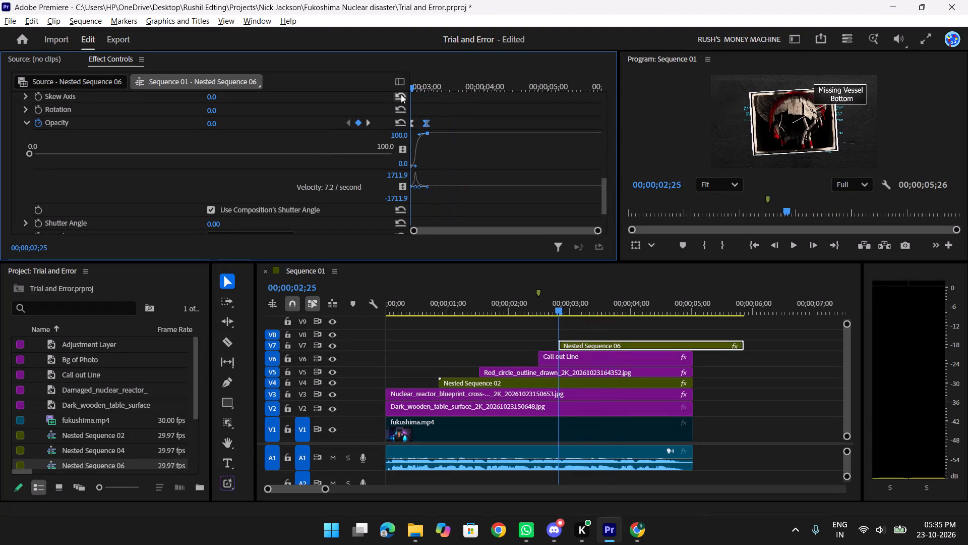
key(space)
key(space)
Move the label's Nested Sequence 06 clip on V7 earlier so that it starts at 00;00;02;21.
scroll(495, 196, up, 6)
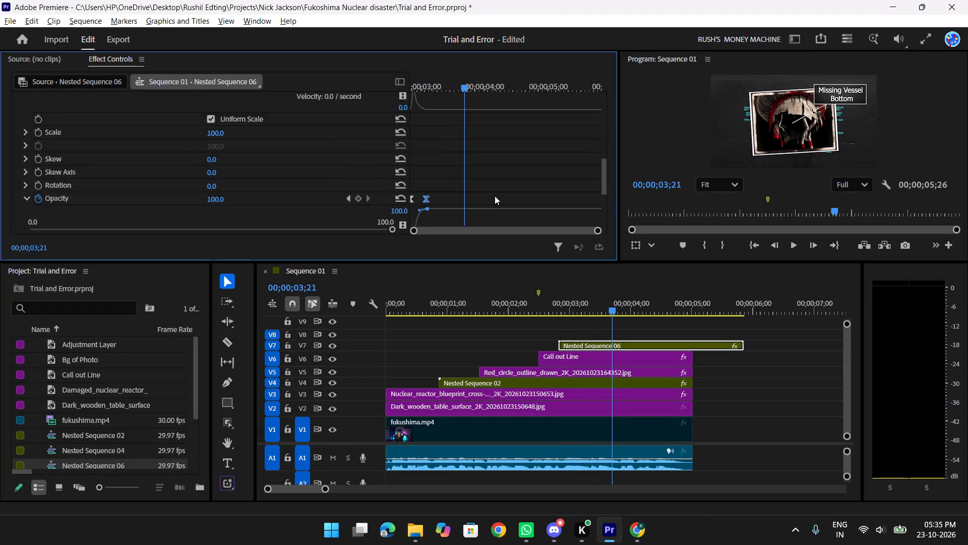
scroll(497, 198, down, 3)
drag(610, 312, 531, 312)
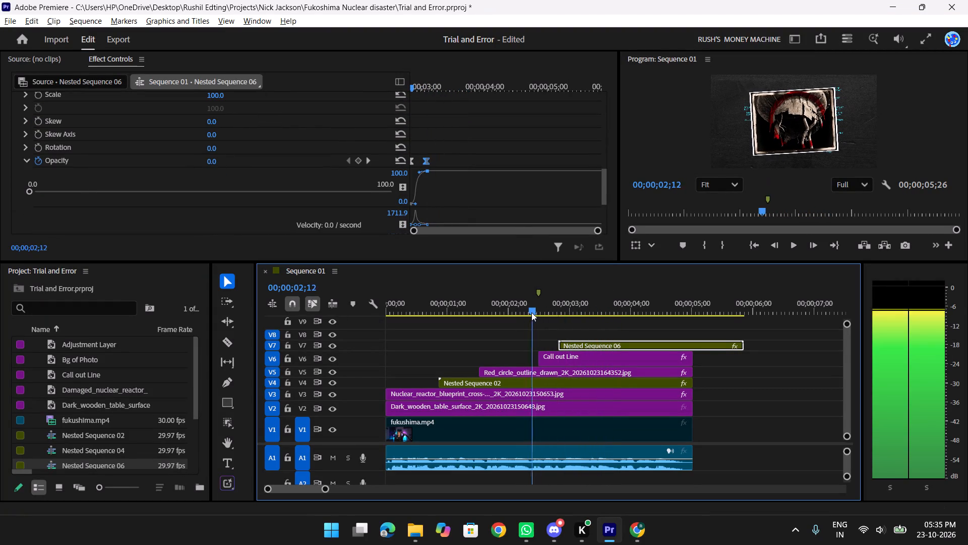
drag(531, 312, 557, 309)
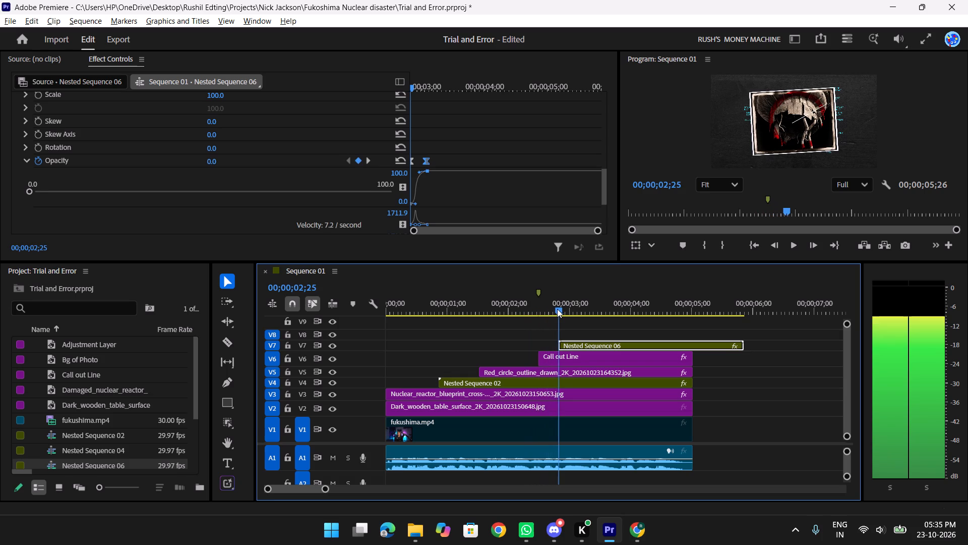
drag(557, 309, 548, 310)
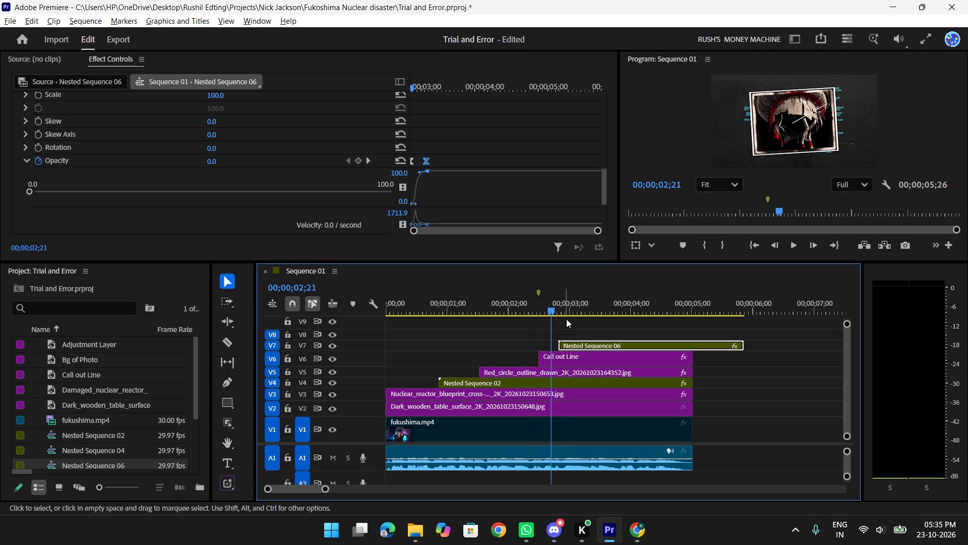
drag(581, 343, 574, 342)
Play the callout from 00;00;02;15 and scrub between about 00;00;02;18 and 00;00;02;24 to check the label against the line's growth.
drag(548, 303, 539, 305)
key(space)
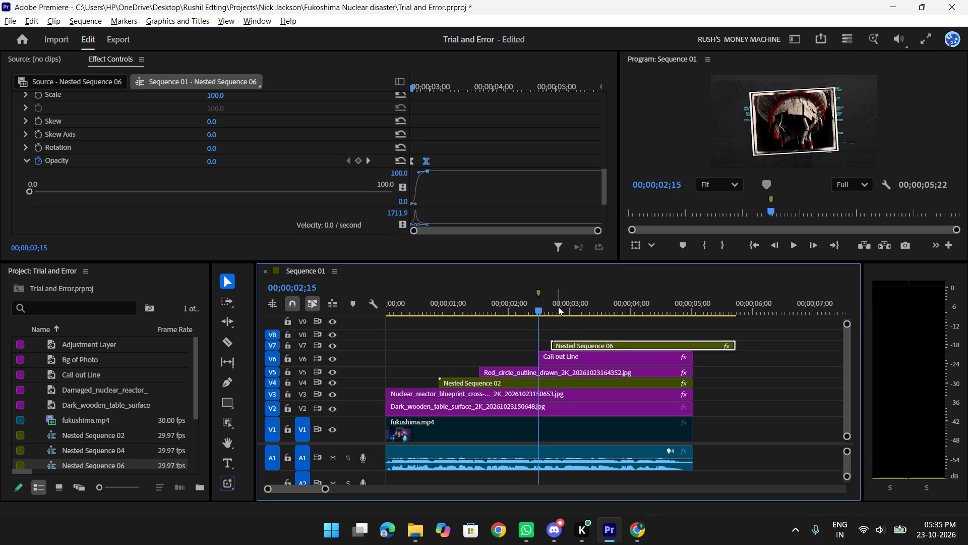
key(space)
drag(625, 304, 617, 304)
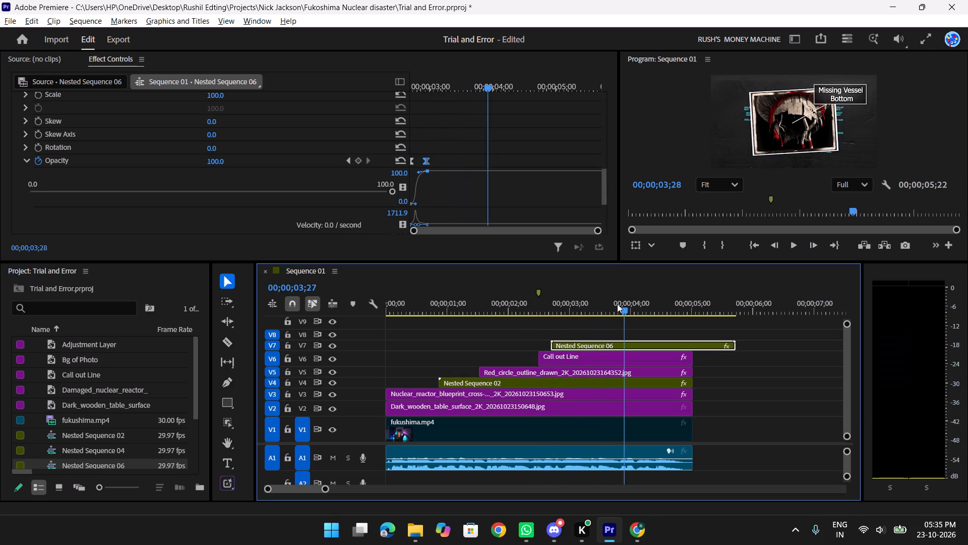
drag(617, 304, 546, 309)
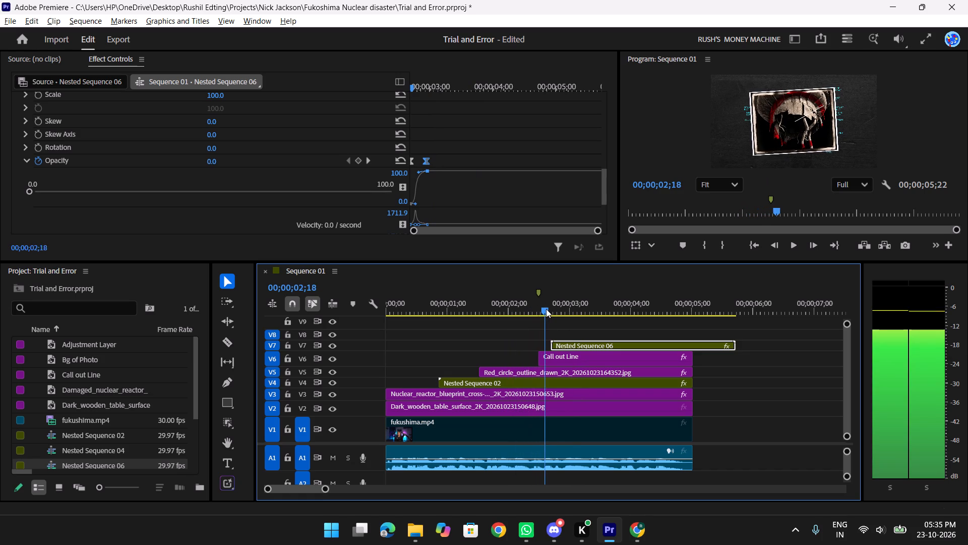
drag(546, 309, 559, 307)
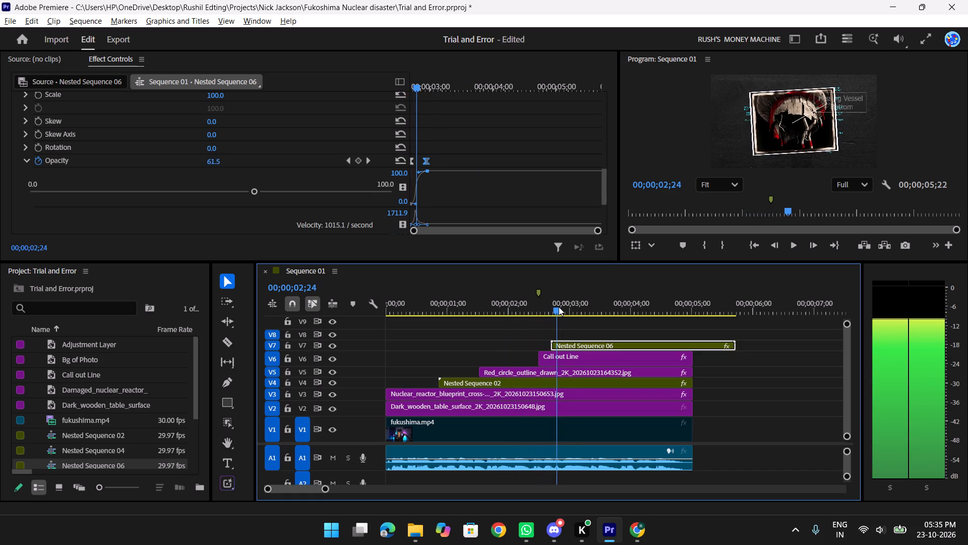
Play the callout animation from before the line's entrance, then review it again full screen up to the end of the sequence.
drag(559, 307, 530, 305)
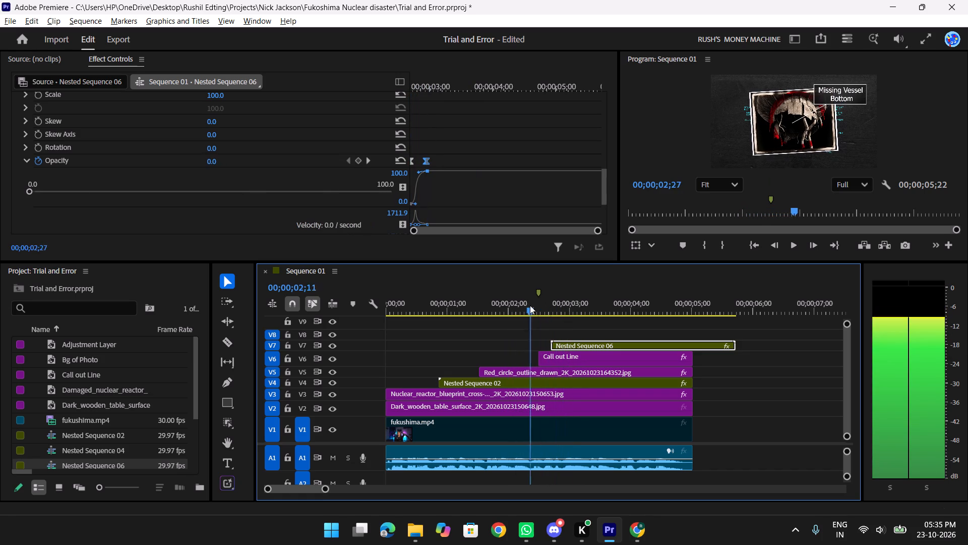
drag(530, 305, 518, 306)
key(space)
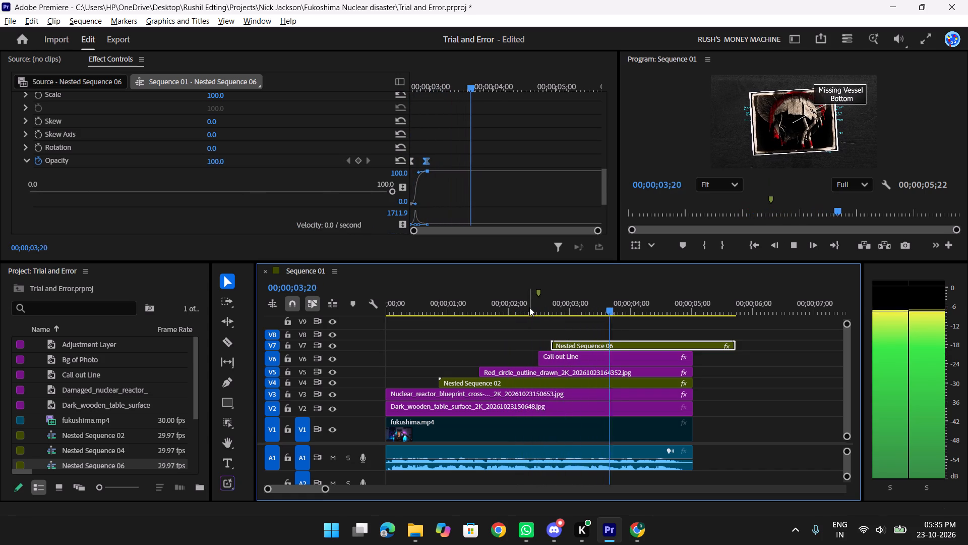
key(space)
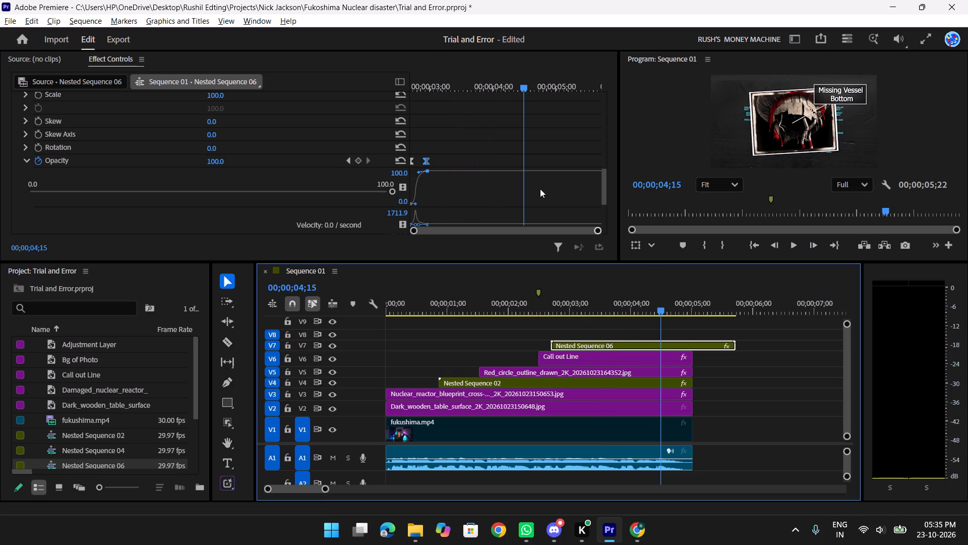
drag(655, 300, 641, 301)
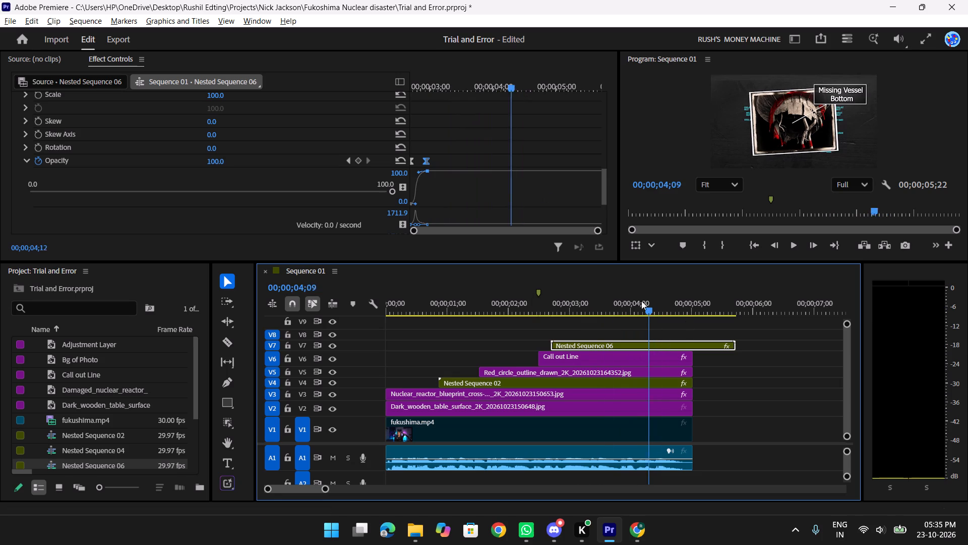
drag(641, 301, 249, 353)
text(f)
key(space)
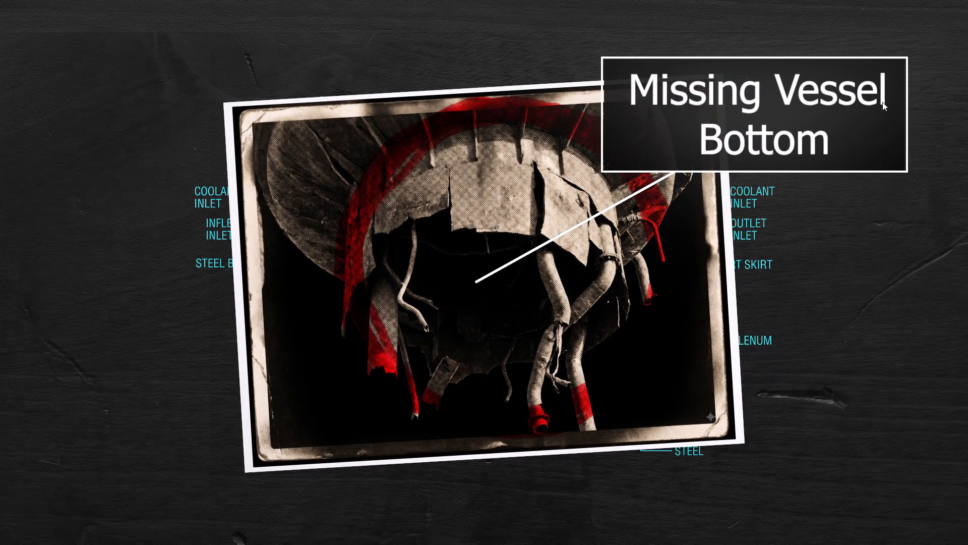
key(f)
key(space)
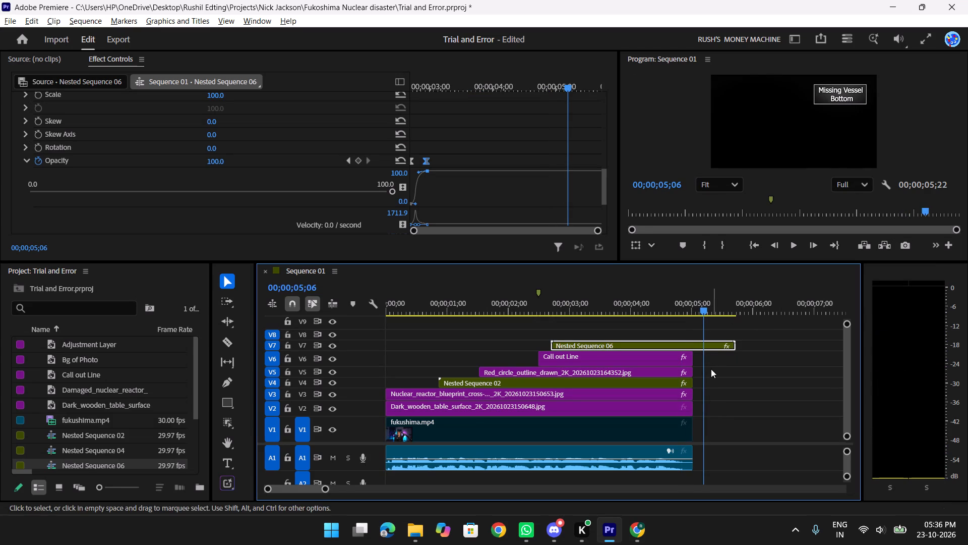
Cut the V7 Nested Sequence 06 label clip where the other clips end, at 00;00;05;01, and delete the excess tail.
key(c)
click(693, 350)
key(v)
drag(713, 380, 716, 318)
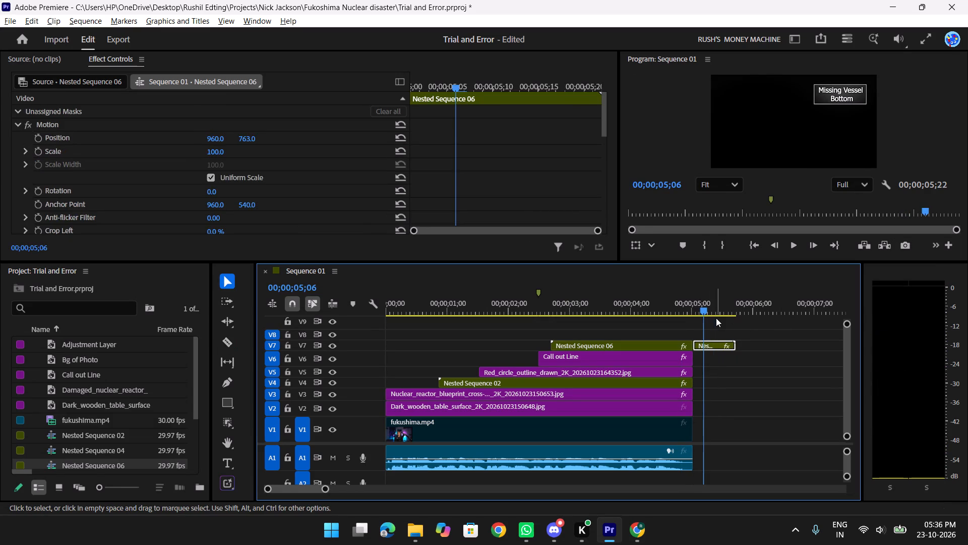
key(Delete)
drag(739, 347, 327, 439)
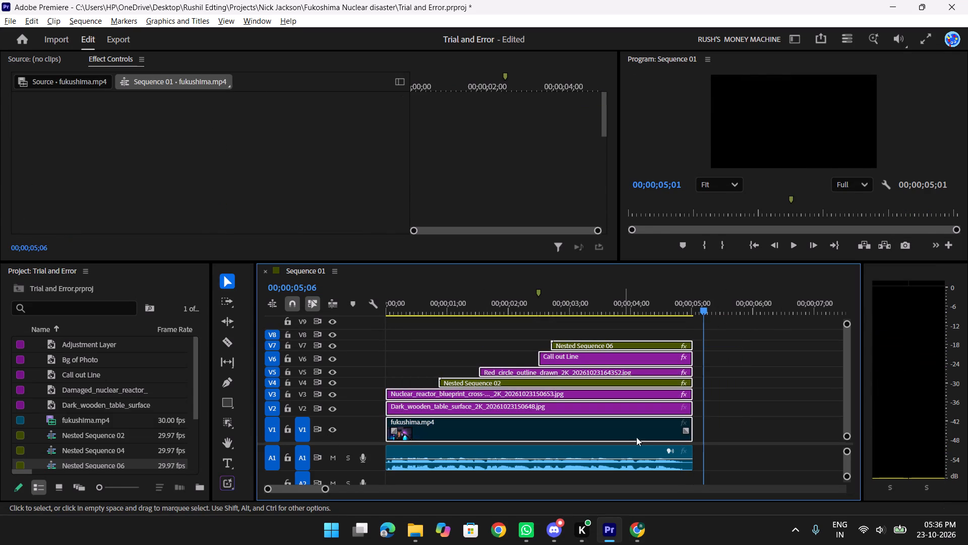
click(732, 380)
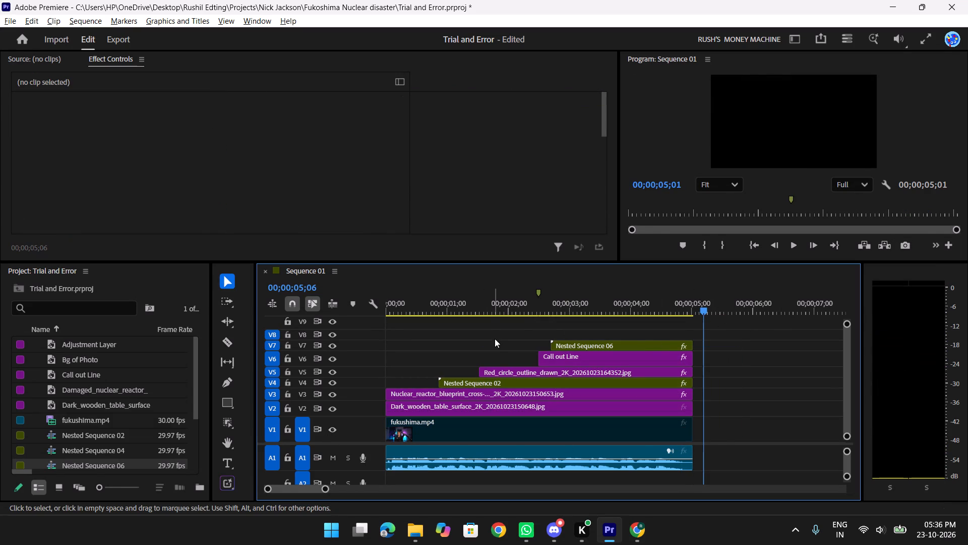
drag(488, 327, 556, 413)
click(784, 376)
Scrub through the trimmed sequence and play its opening from 00;00;00;00 to review the photo's entrance.
drag(701, 301, 597, 313)
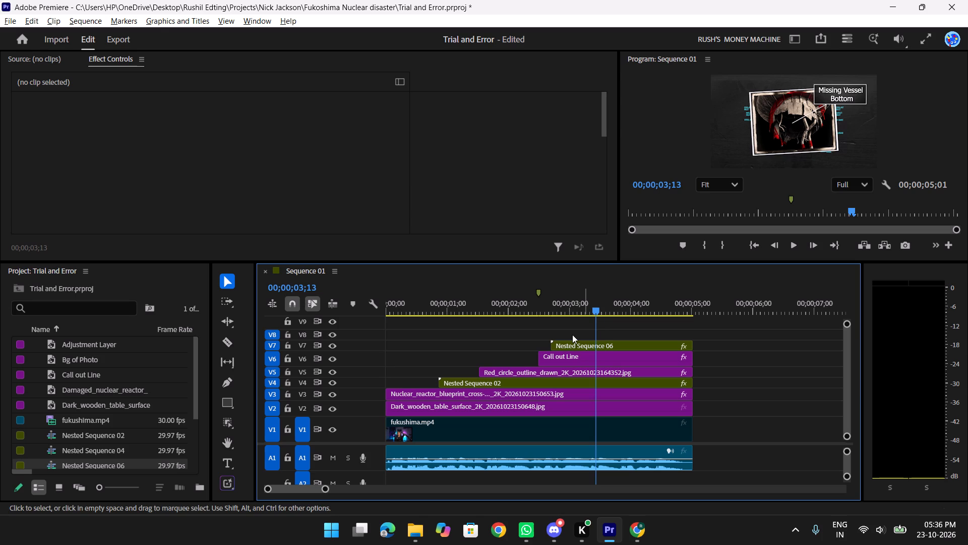
drag(589, 305, 492, 317)
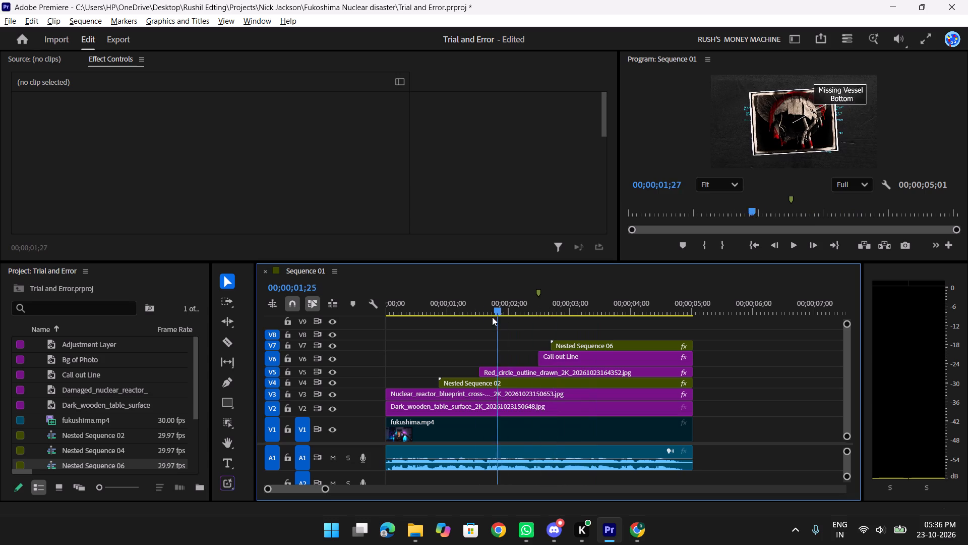
drag(492, 317, 632, 300)
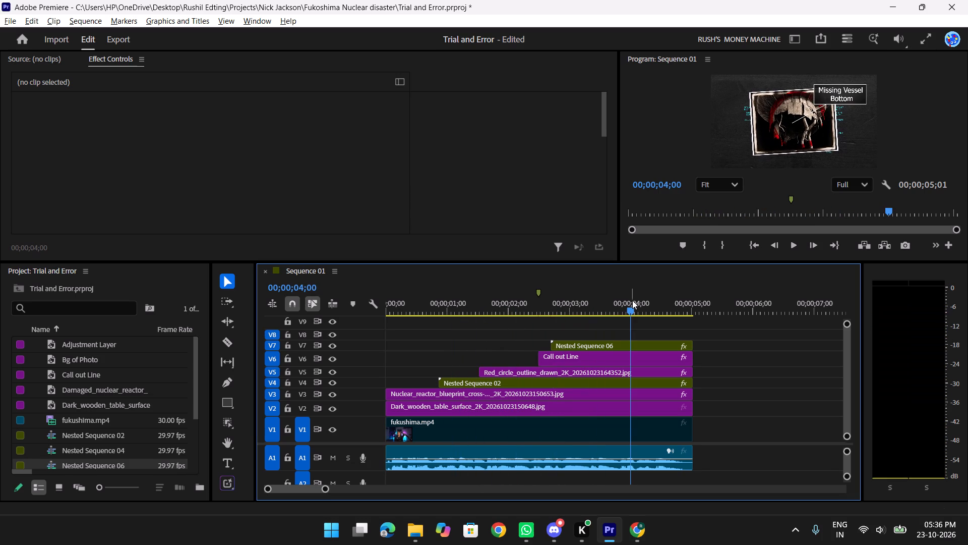
drag(627, 302, 370, 333)
key(space)
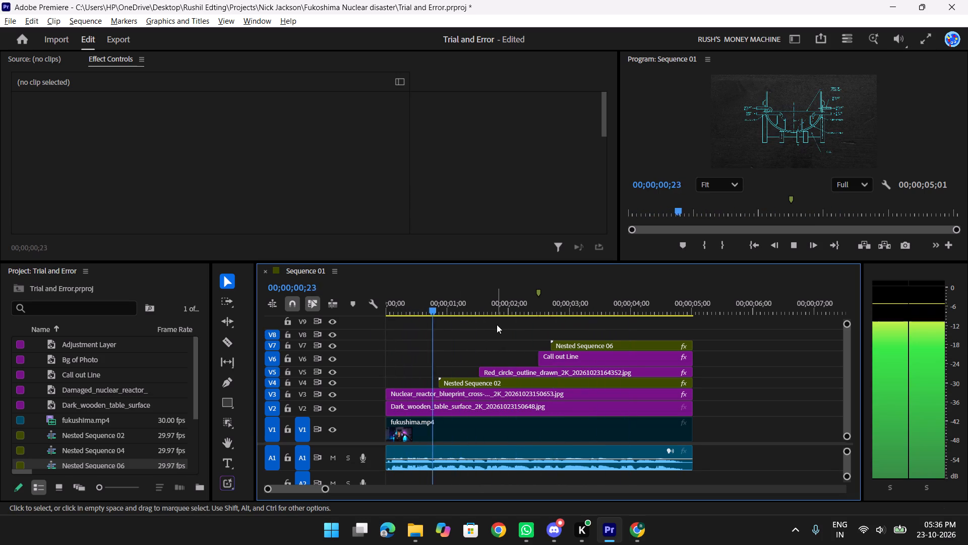
key(space)
Place the Adjustment Layer on V8 from the sequence start and trim its end to match the other clips at 00;00;05;01.
scroll(110, 380, up, 4)
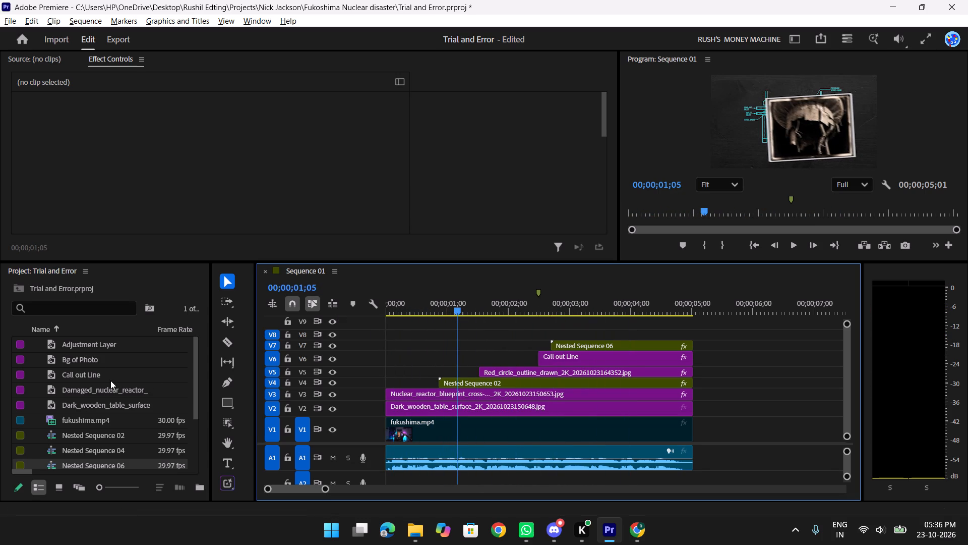
drag(95, 343, 385, 334)
click(690, 334)
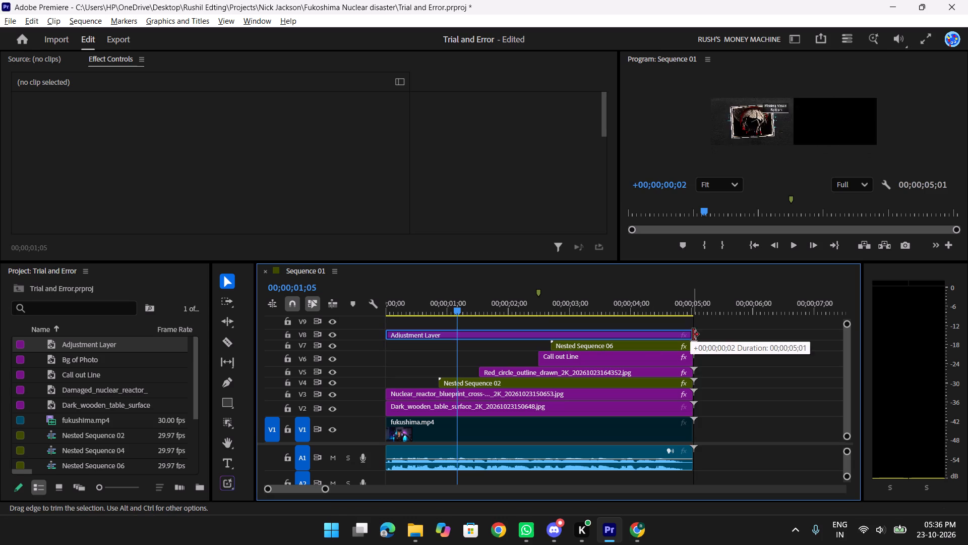
drag(750, 351, 745, 350)
click(537, 328)
Keyframe the adjustment layer's Scale from 100 at 00;00;01;05 to 105 at 00;00;03;10.
click(552, 335)
scroll(185, 225, down, 3)
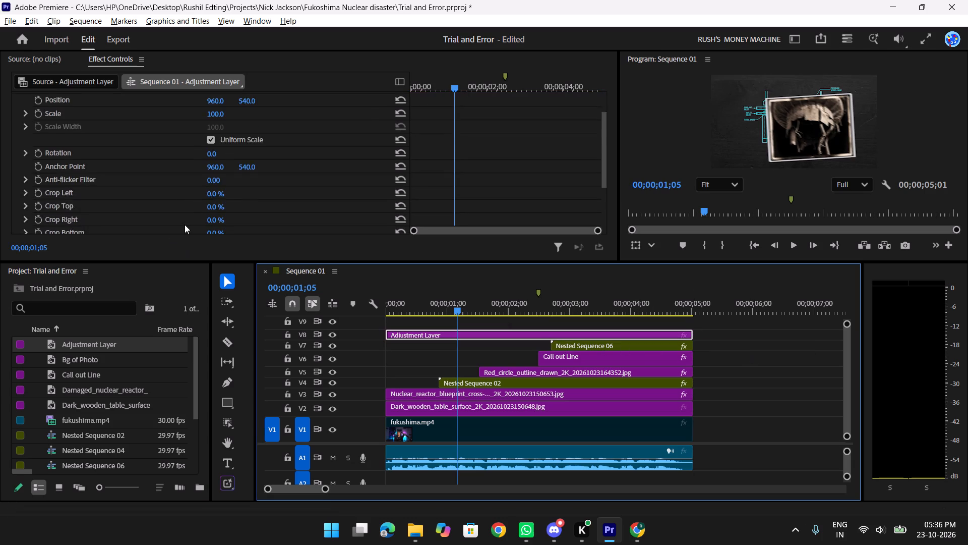
scroll(185, 225, up, 4)
click(35, 155)
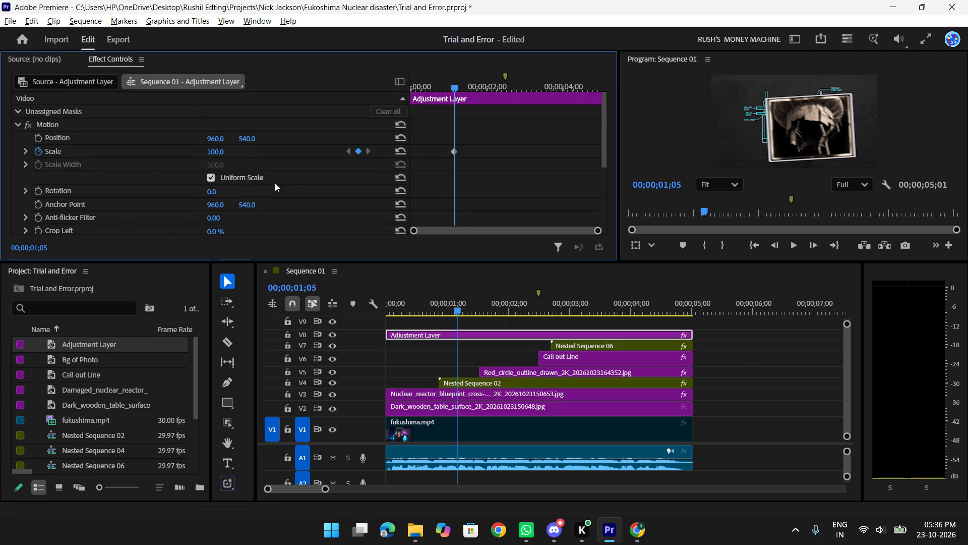
drag(452, 86, 534, 98)
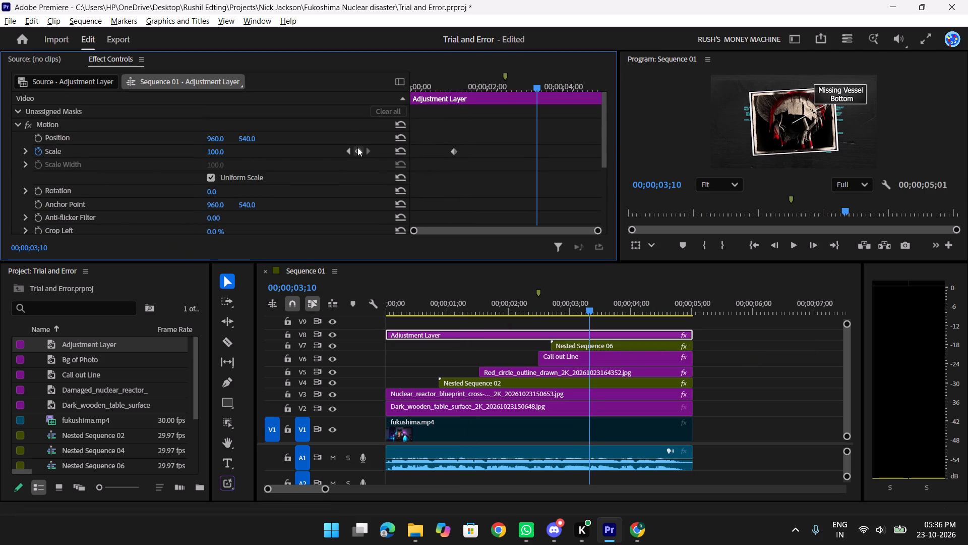
click(357, 147)
click(345, 153)
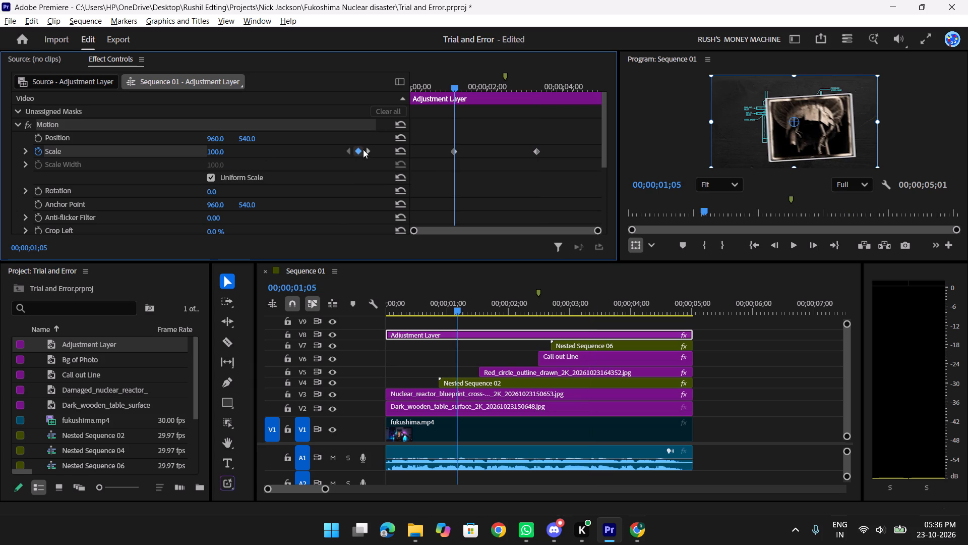
click(367, 151)
click(219, 151)
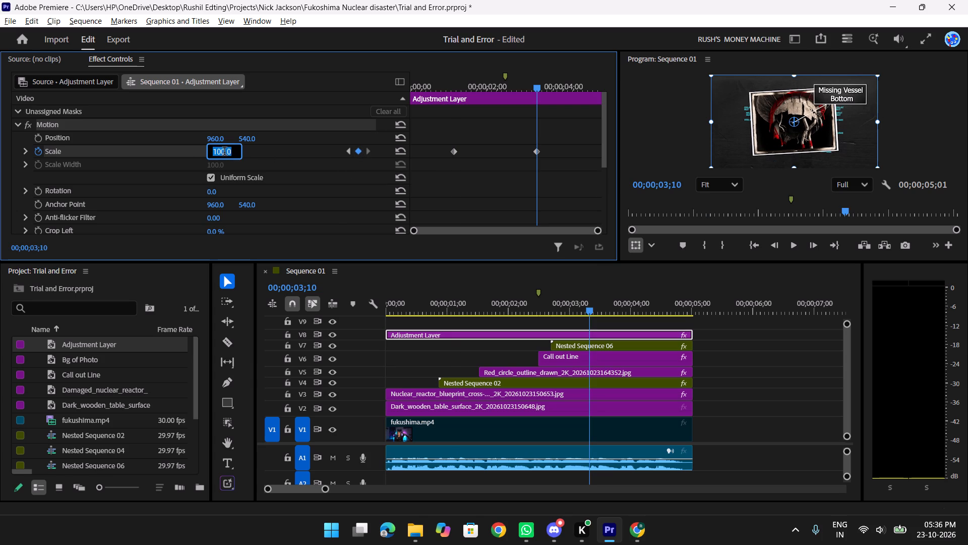
text(105)
key(Return)
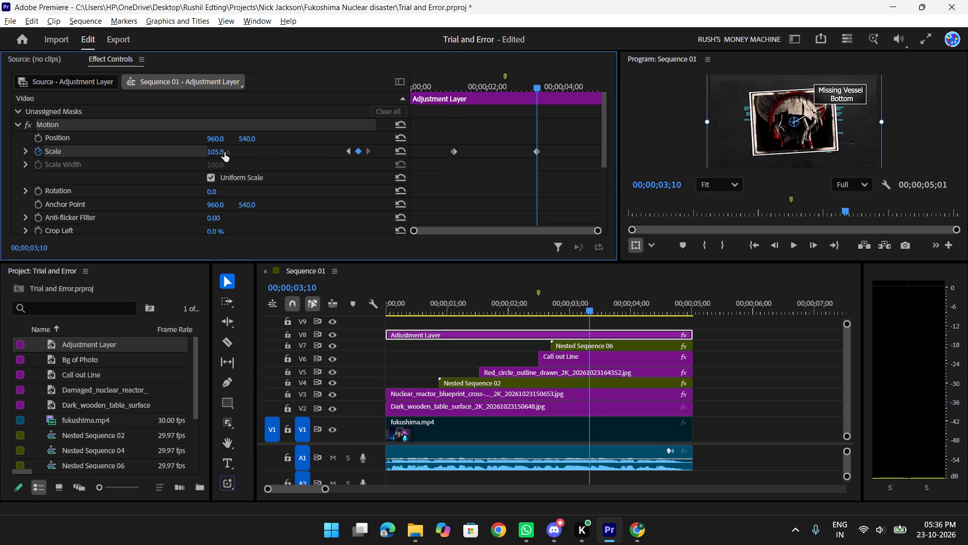
Move the adjustment layer's first Scale keyframe to the start of the clip at 00;00;00;00.
scroll(435, 120, up, 1)
drag(452, 152, 396, 156)
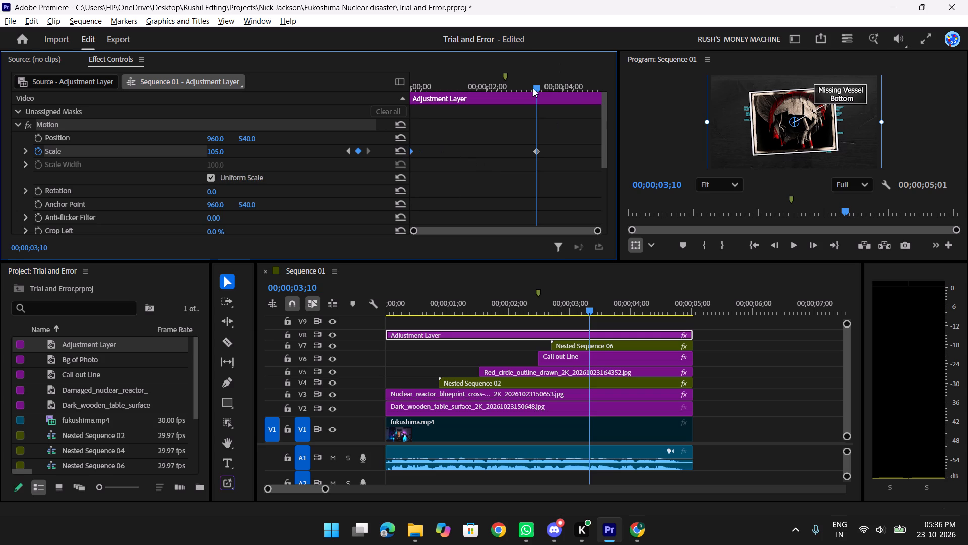
Play the sequence full screen from the beginning to check the adjustment layer's scale animation.
drag(533, 84, 329, 88)
key(space)
text(f)
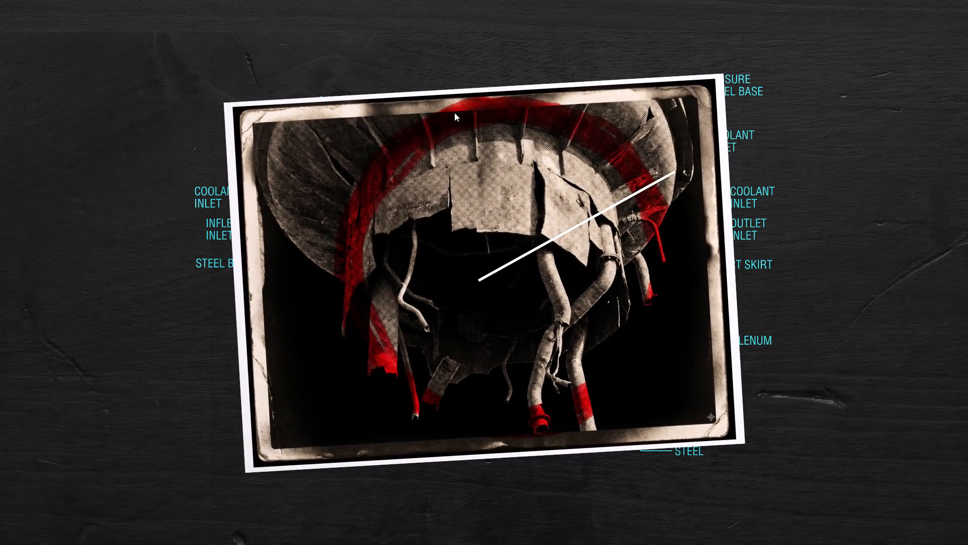
key(f)
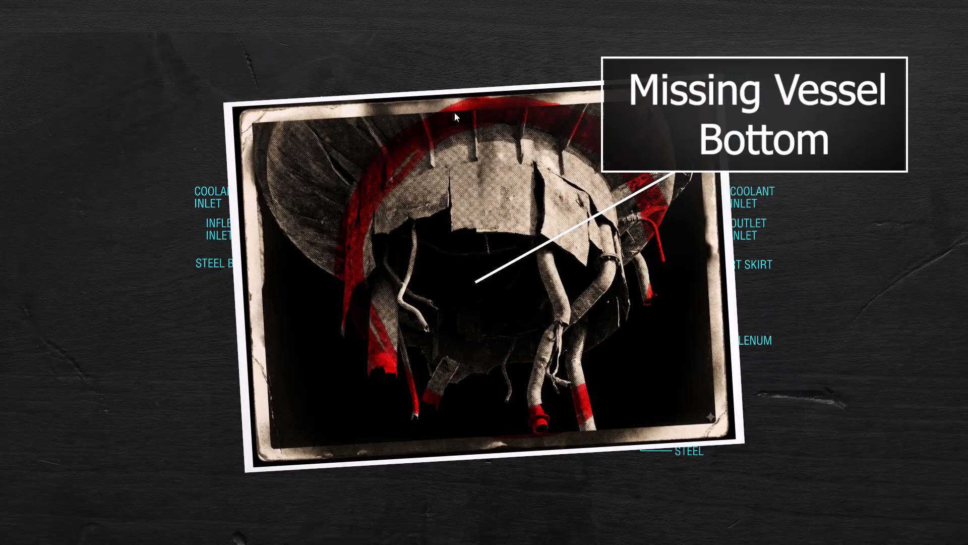
key(space)
key(space)
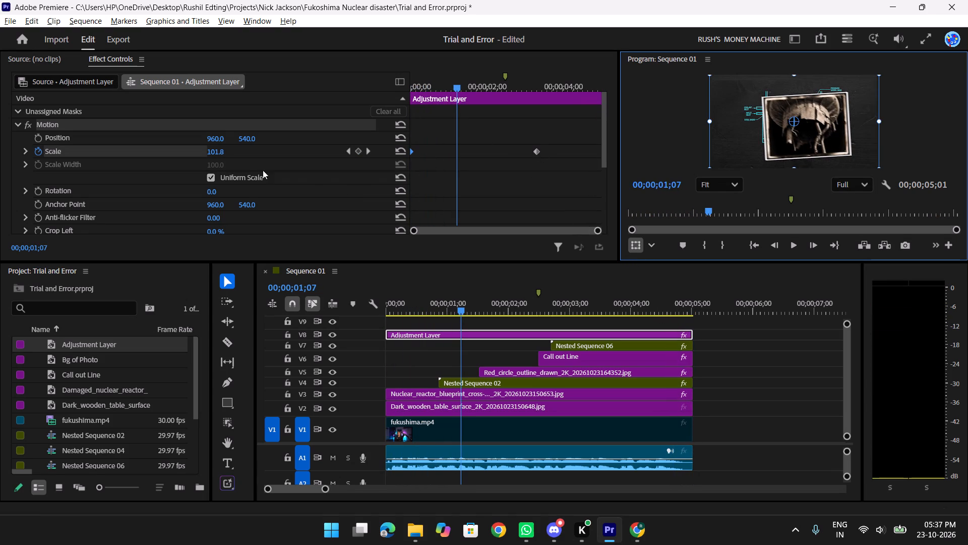
Move the adjustment layer's ending Scale keyframe of 105 to the end of the clip at 00;00;05;01.
click(347, 155)
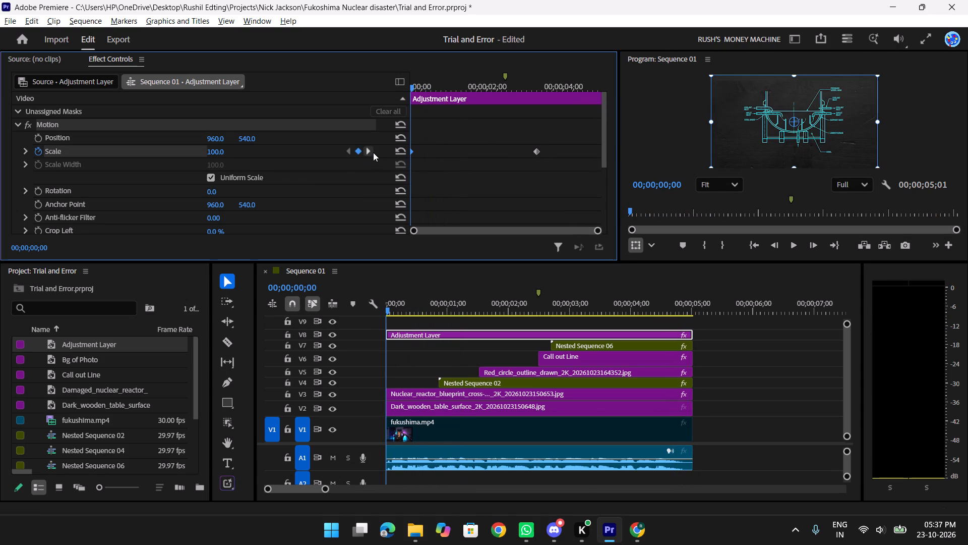
click(373, 152)
drag(558, 191, 515, 139)
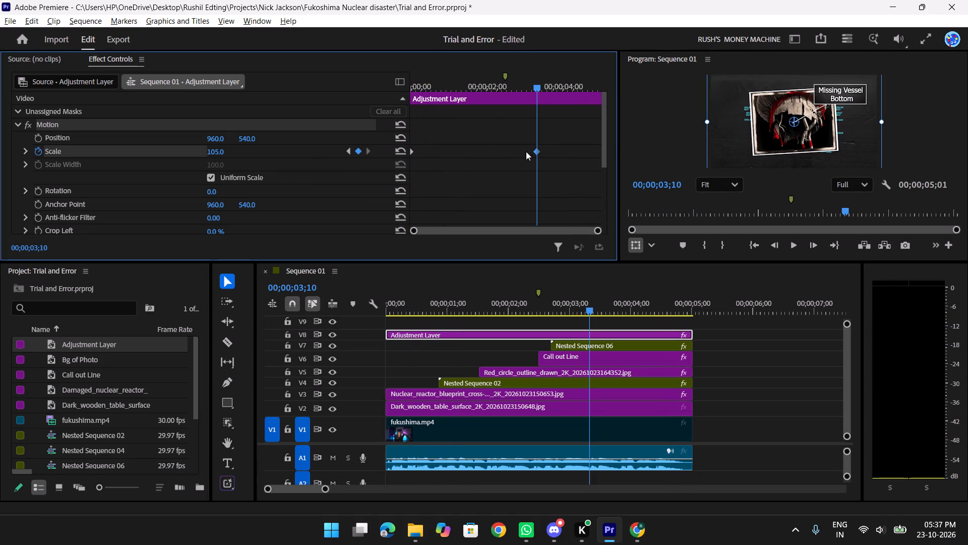
drag(537, 150, 612, 150)
Play the sequence from the start to review the lengthened scale animation.
drag(528, 86, 368, 90)
key(space)
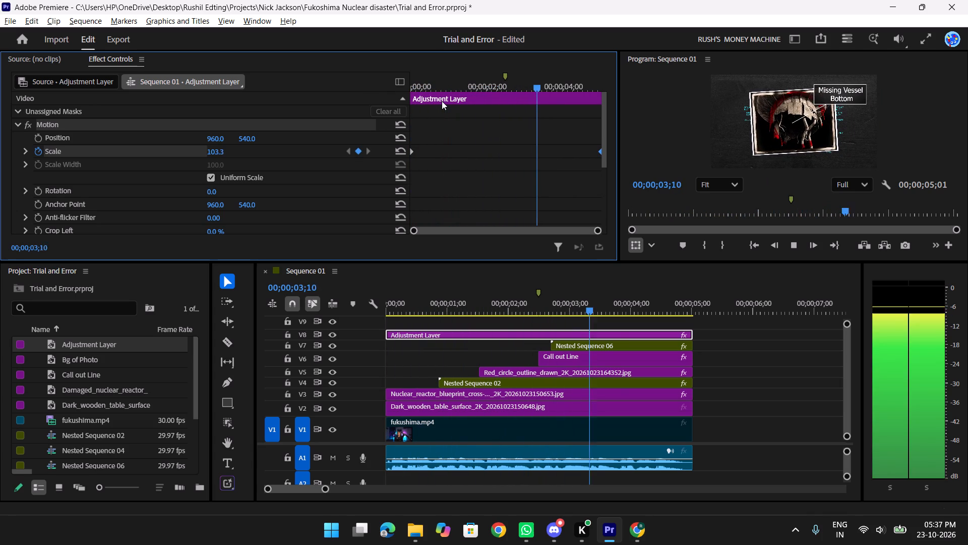
key(space)
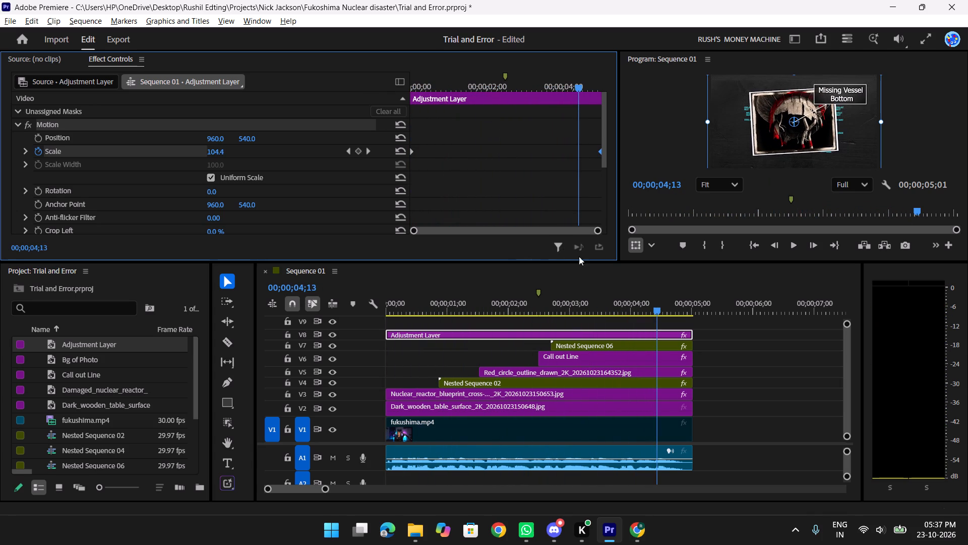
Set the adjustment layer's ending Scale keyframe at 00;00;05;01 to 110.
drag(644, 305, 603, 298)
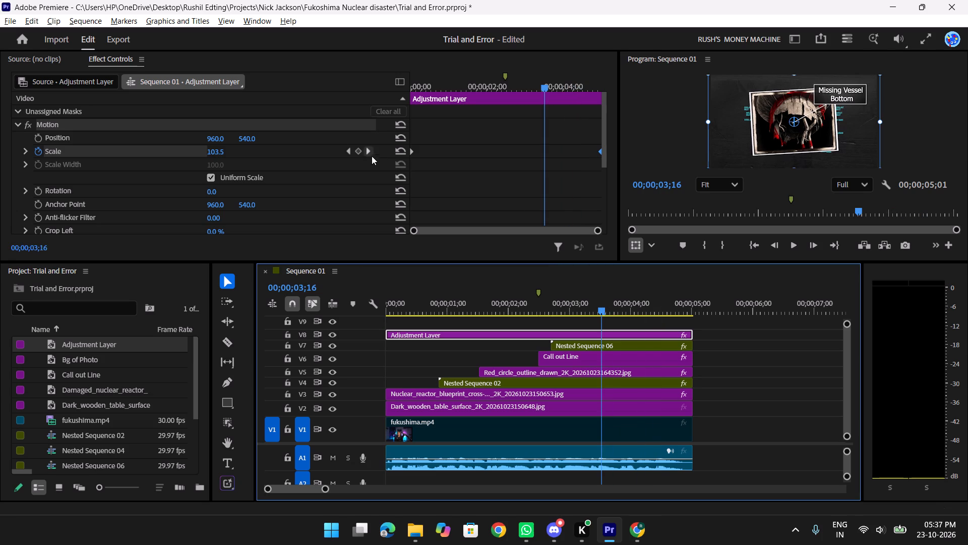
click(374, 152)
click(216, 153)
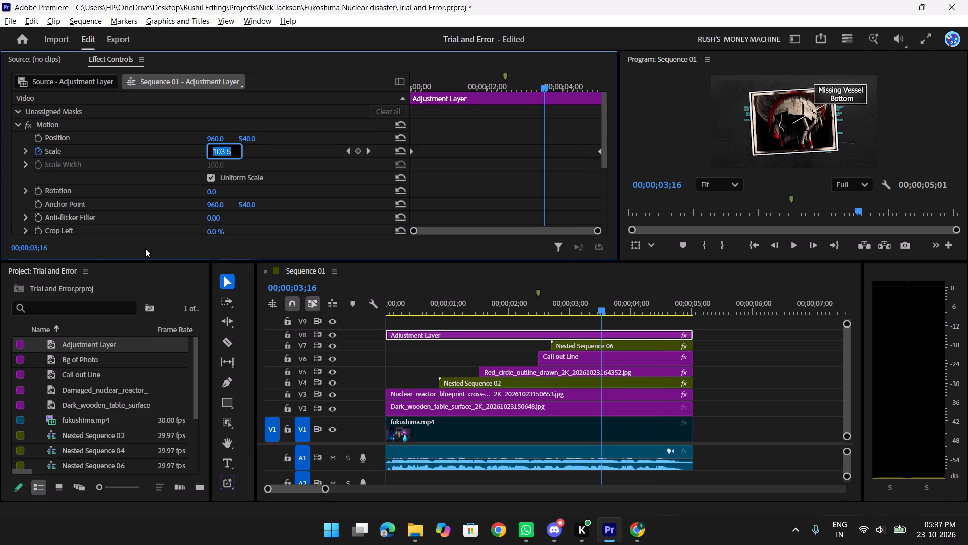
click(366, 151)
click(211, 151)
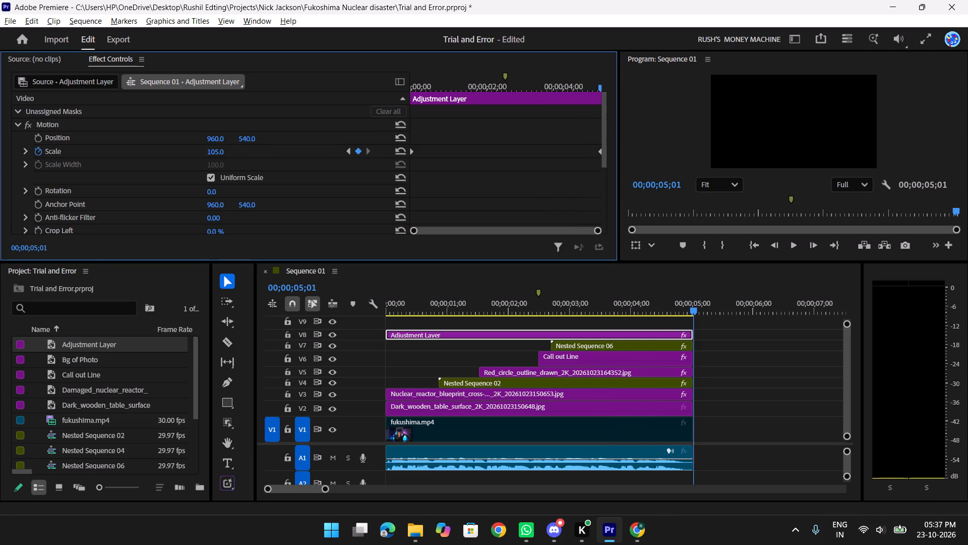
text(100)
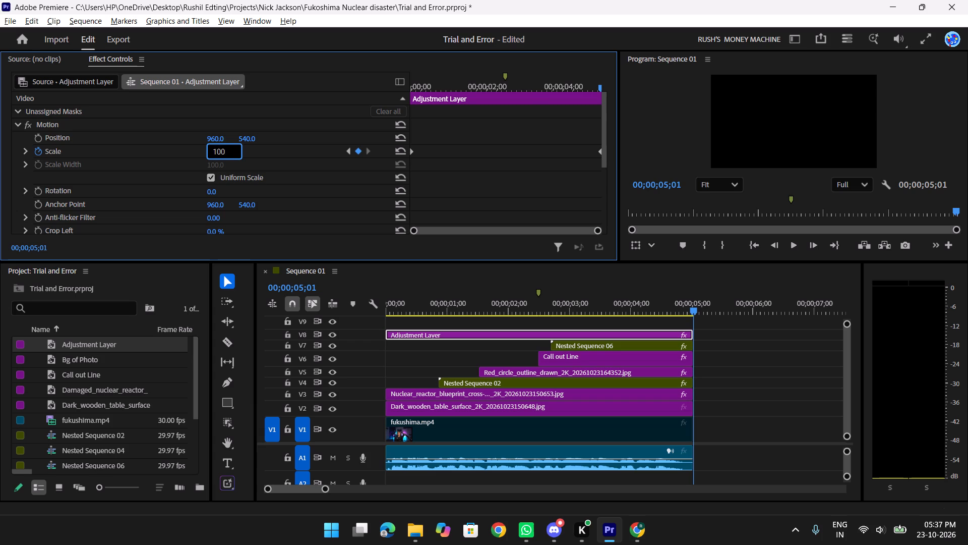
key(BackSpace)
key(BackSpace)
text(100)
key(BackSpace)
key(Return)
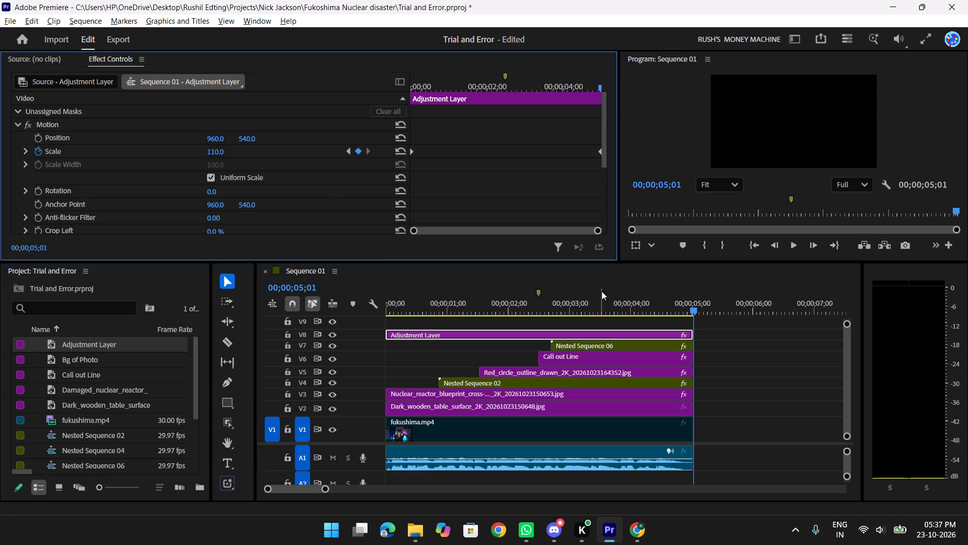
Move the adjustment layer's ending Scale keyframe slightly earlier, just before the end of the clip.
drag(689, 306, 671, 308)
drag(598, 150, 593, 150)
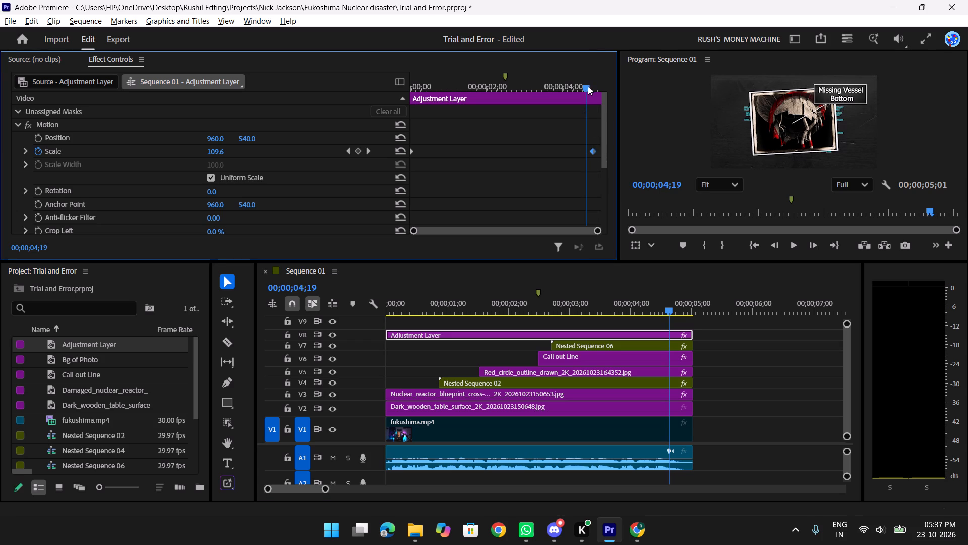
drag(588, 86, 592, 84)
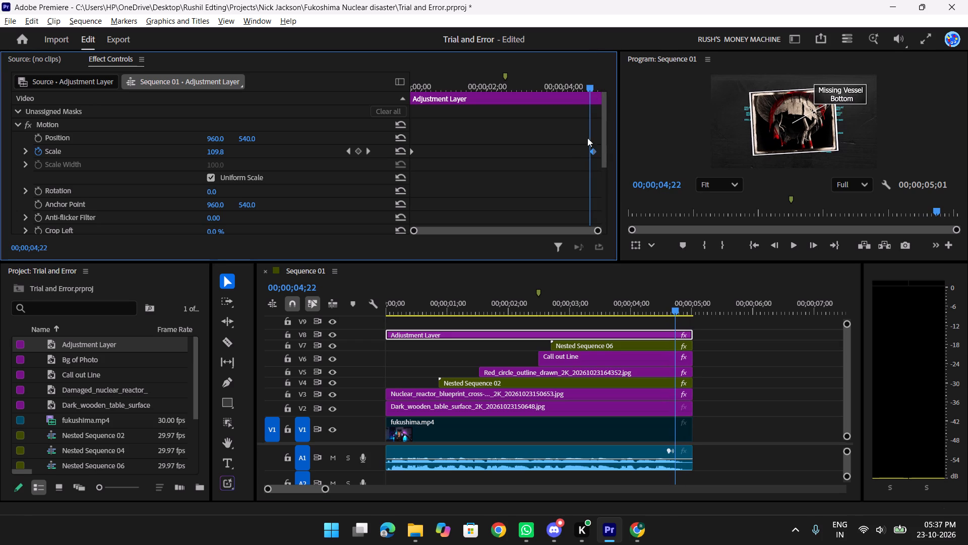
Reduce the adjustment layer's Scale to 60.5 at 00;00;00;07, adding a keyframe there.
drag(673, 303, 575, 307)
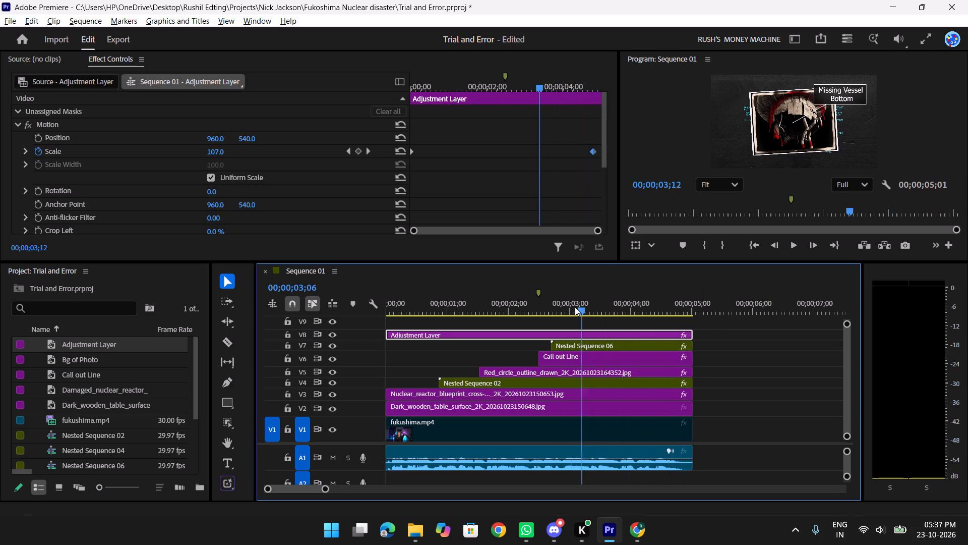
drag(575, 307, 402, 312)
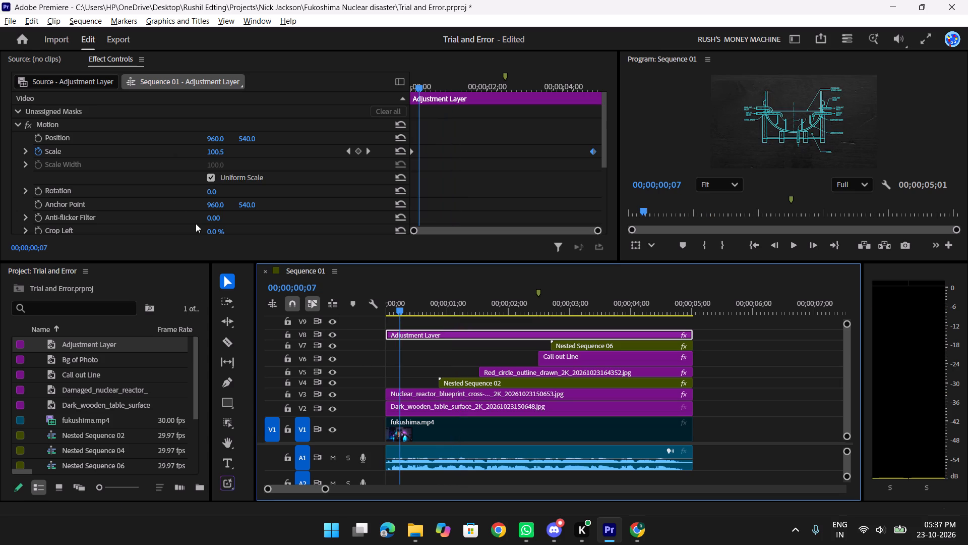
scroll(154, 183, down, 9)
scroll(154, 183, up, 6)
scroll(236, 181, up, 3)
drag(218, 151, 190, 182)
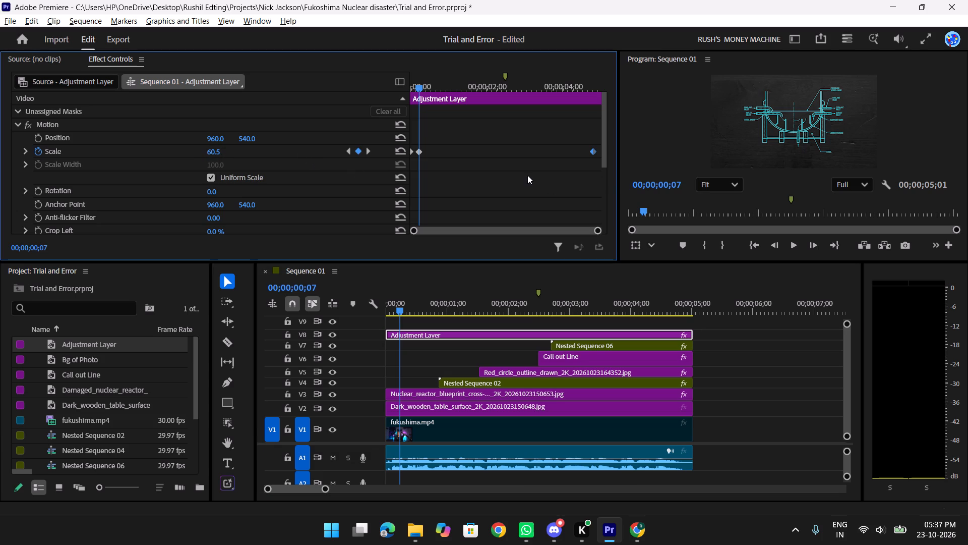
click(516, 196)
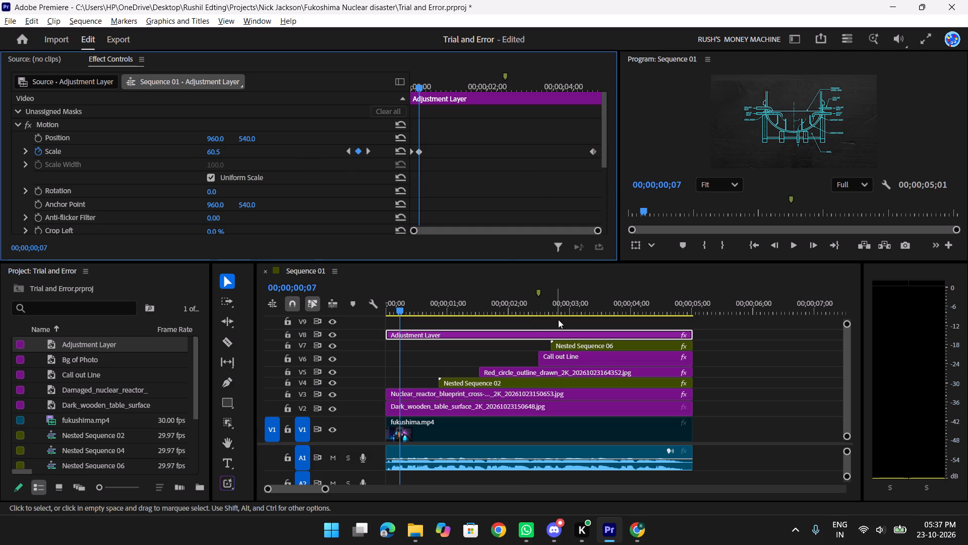
Turn off Scale animation on the adjustment layer, deleting all of its Scale keyframes.
click(521, 334)
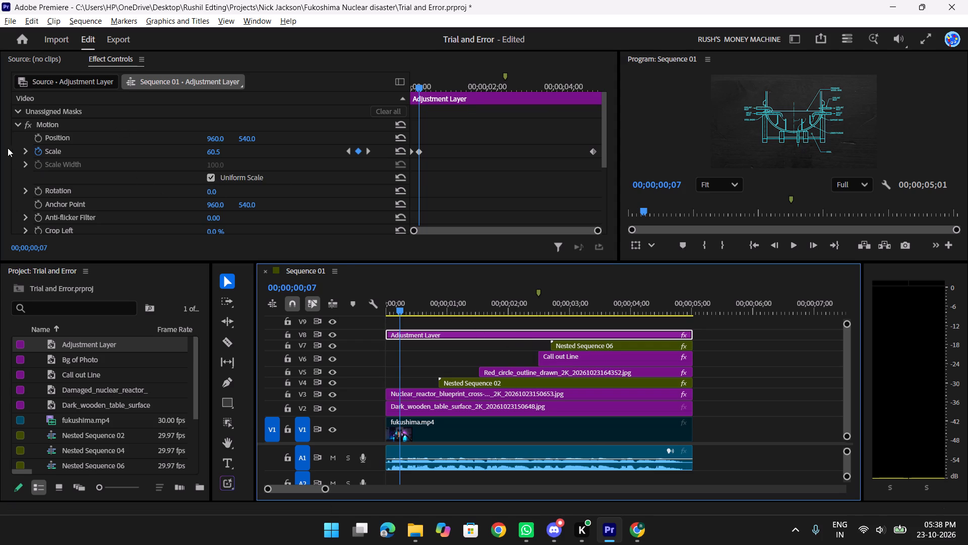
click(39, 150)
click(541, 306)
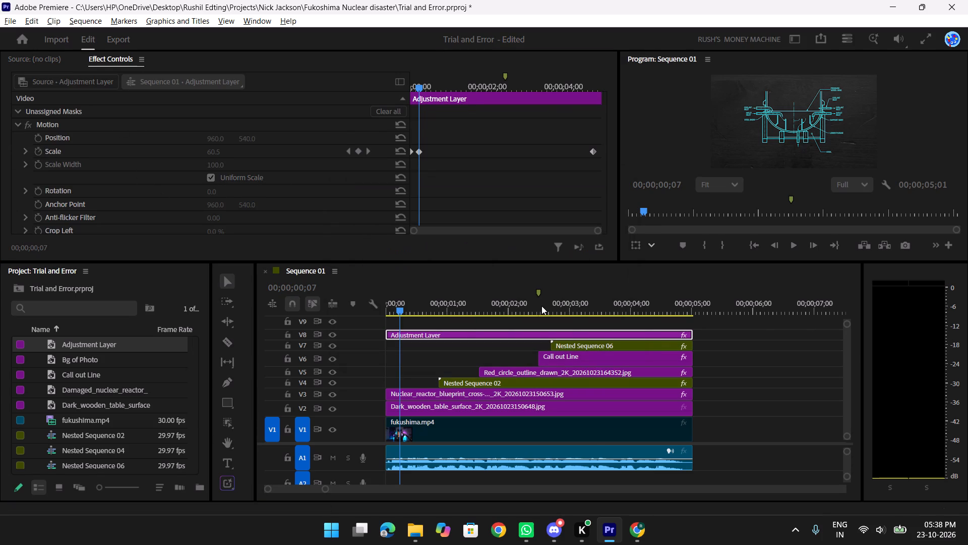
scroll(570, 279, down, 2)
scroll(553, 302, up, 2)
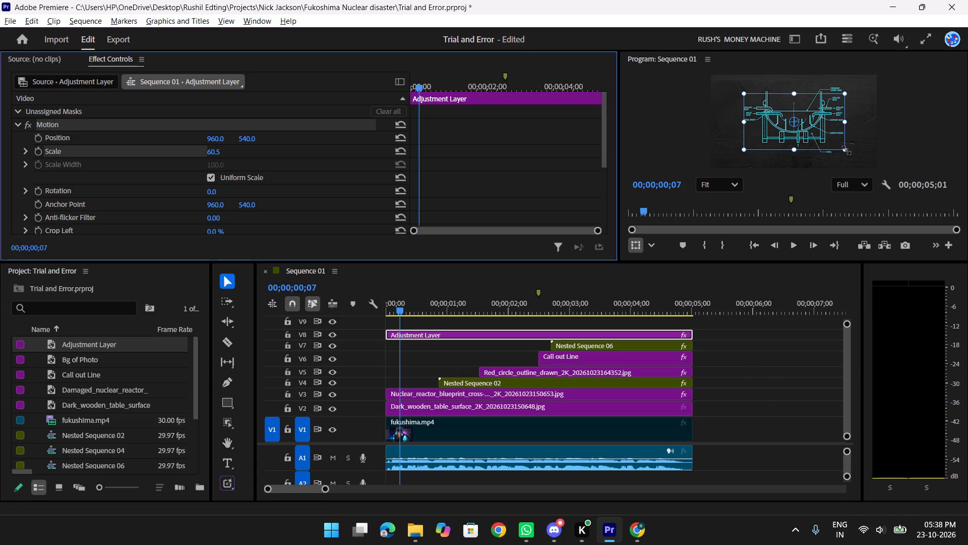
Test the adjustment layer's static Scale at 112.2 and 68.2, leaving it at 102.2.
drag(846, 150, 866, 174)
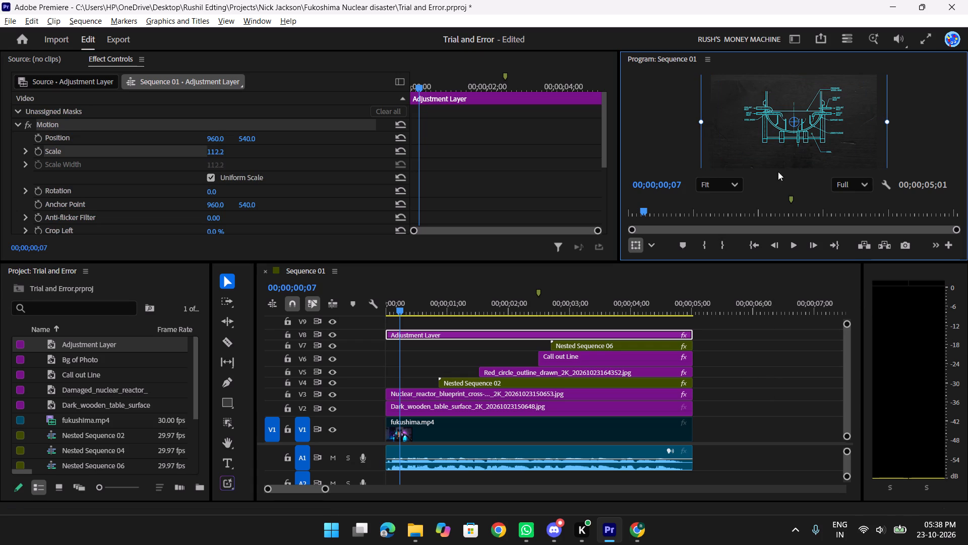
drag(214, 150, 183, 172)
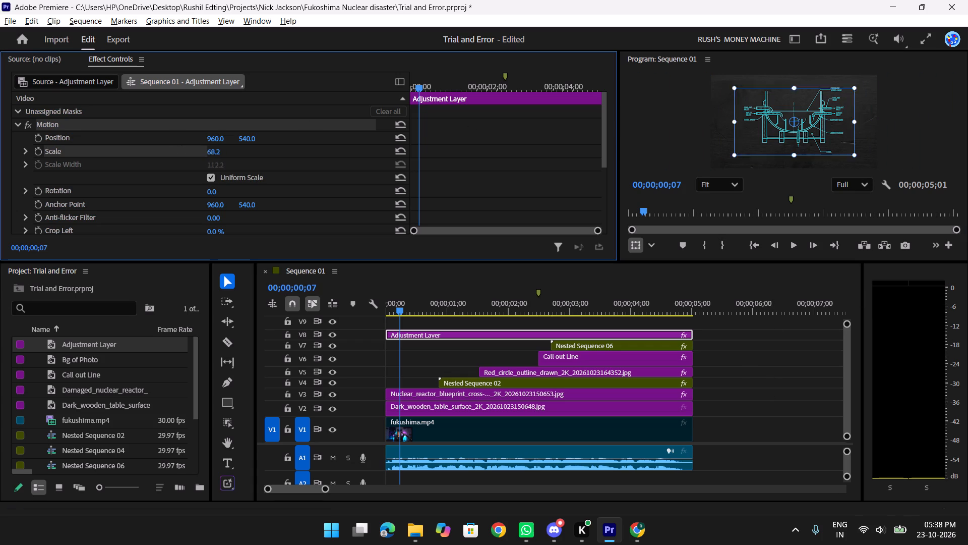
drag(183, 172, 210, 175)
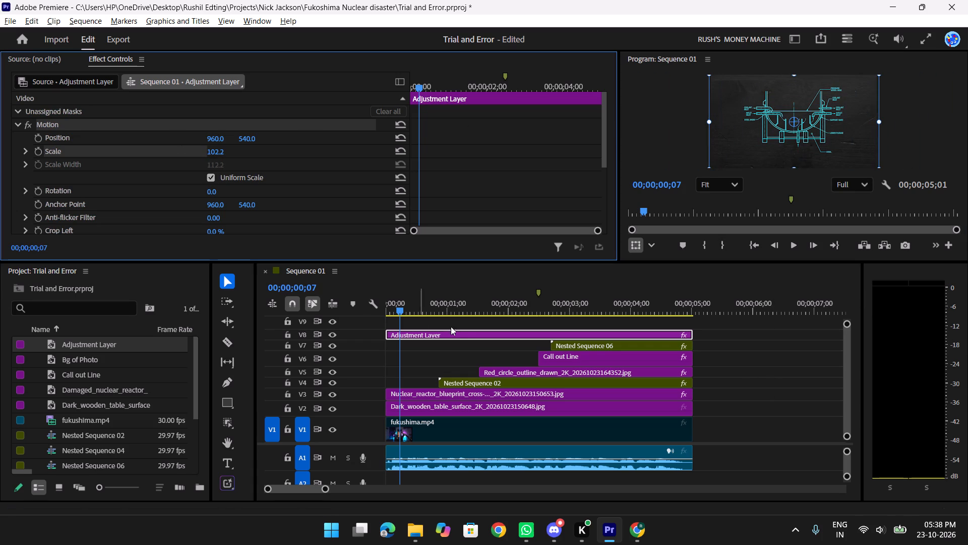
click(463, 332)
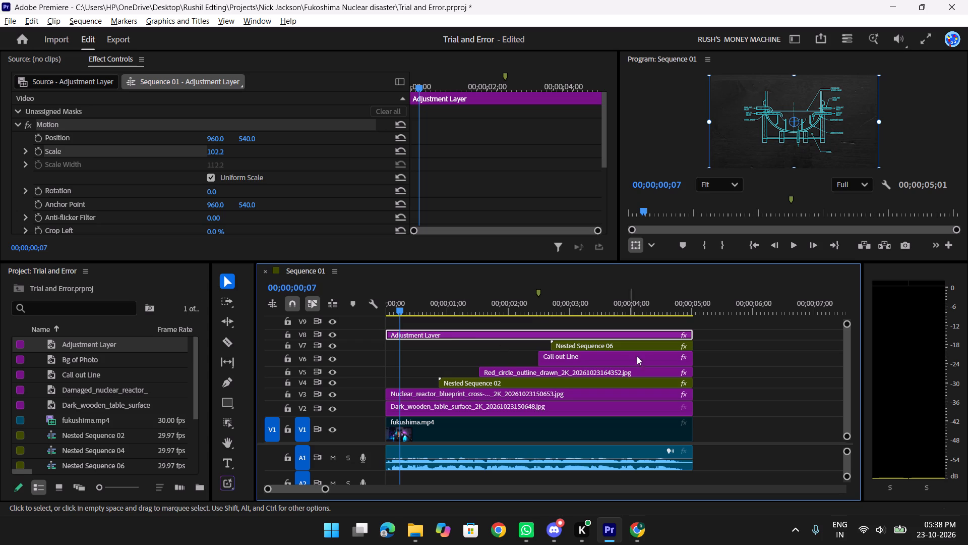
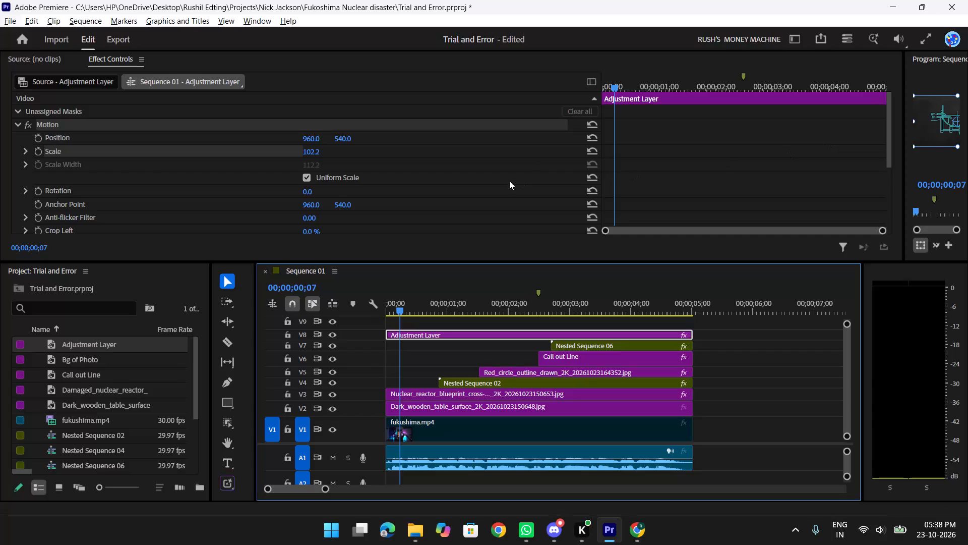
Search the effects for "Trans" and apply the Transform video effect to the adjustment layer on V8.
click(640, 92)
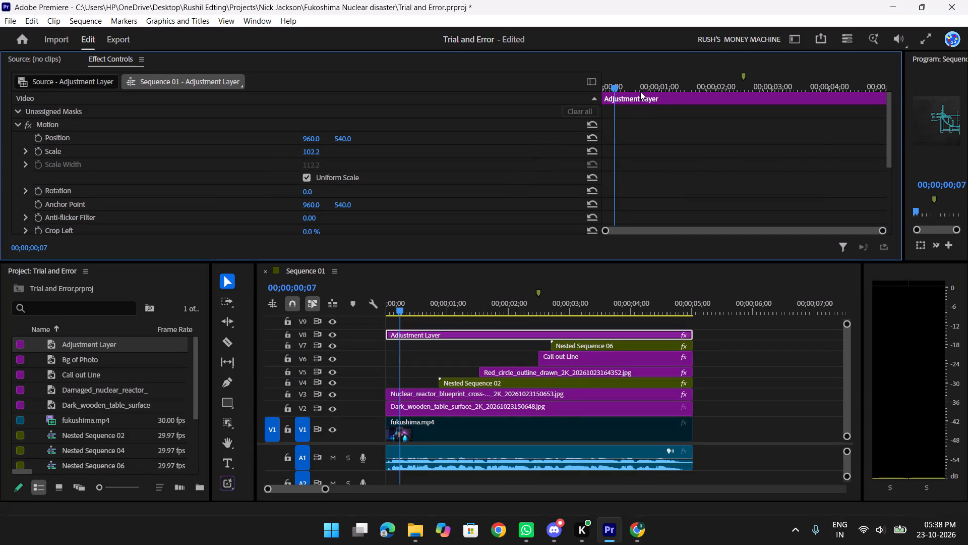
click(641, 94)
scroll(239, 198, down, 11)
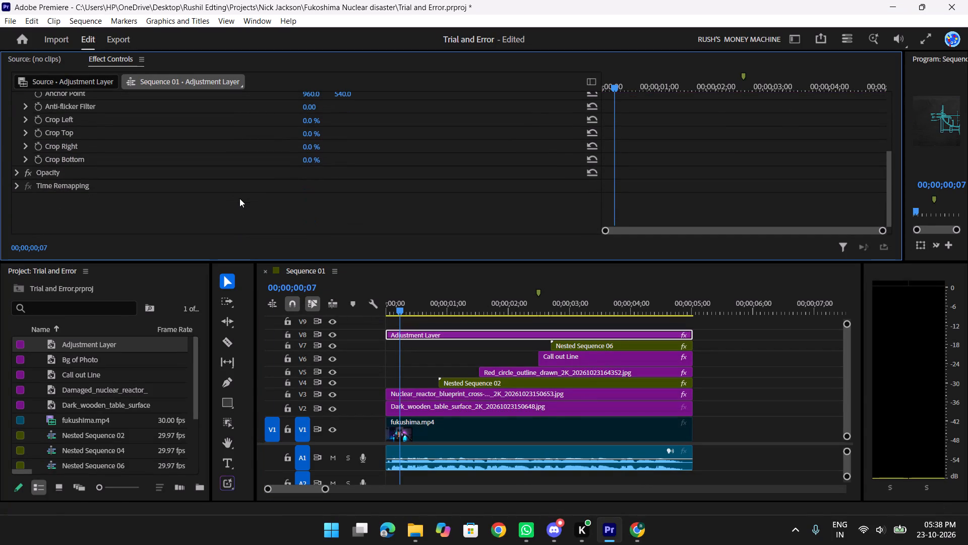
key(shift+z)
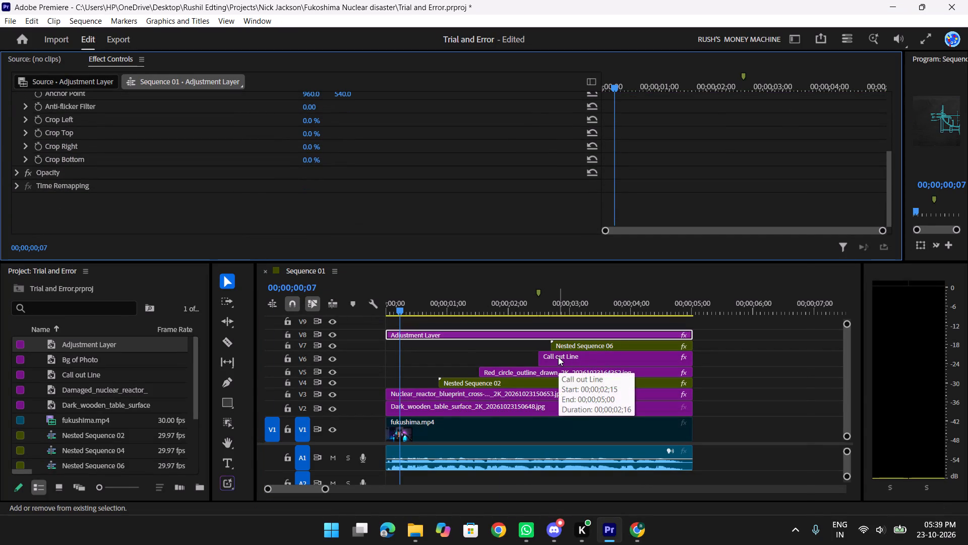
click(553, 322)
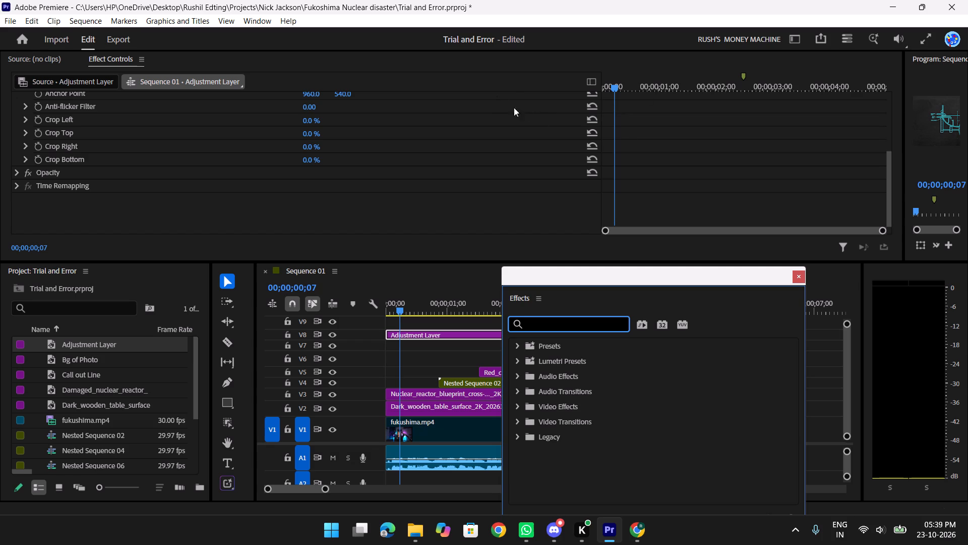
drag(600, 127, 543, 143)
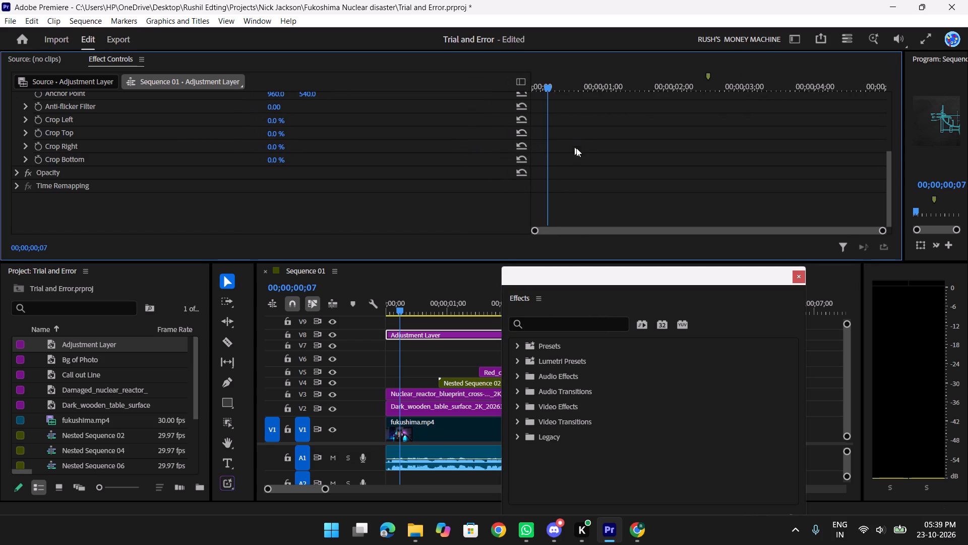
click(566, 320)
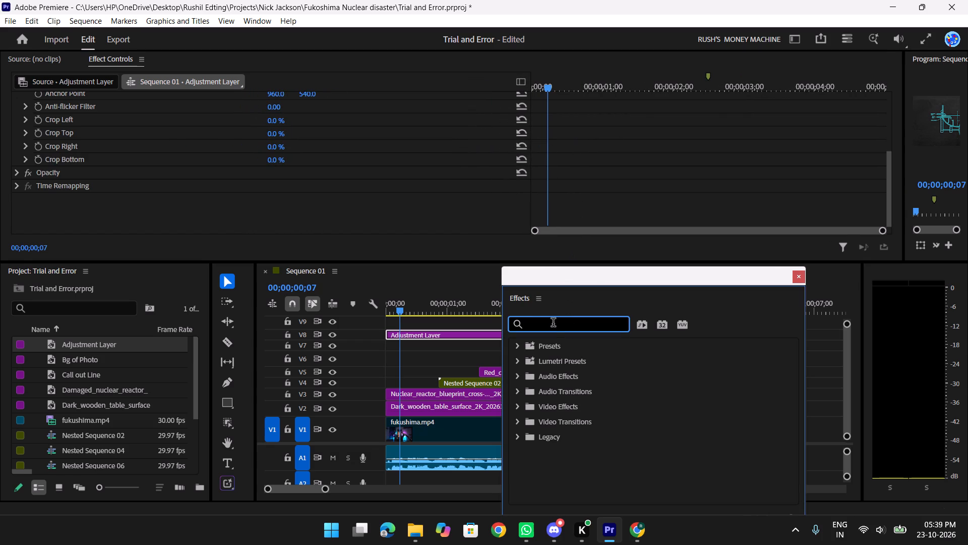
text(Trans)
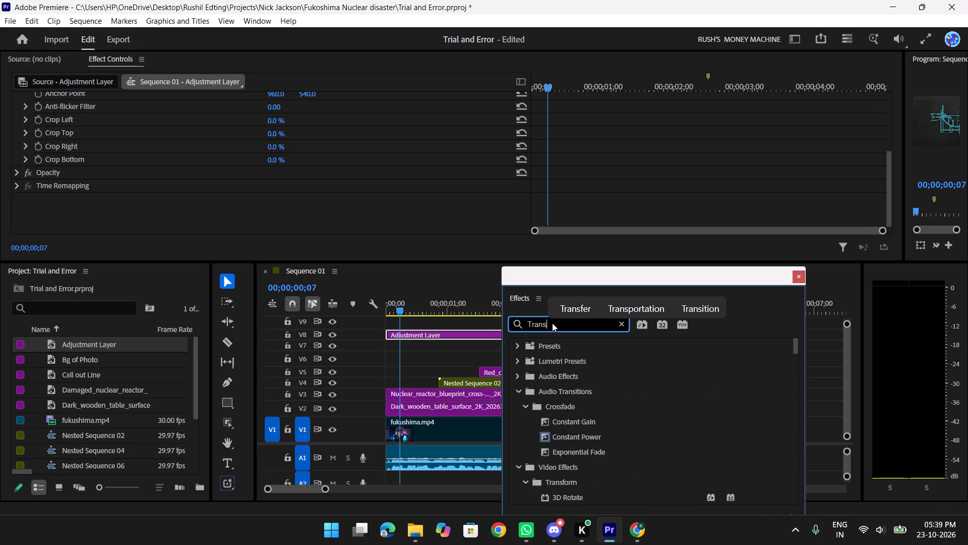
scroll(619, 442, down, 15)
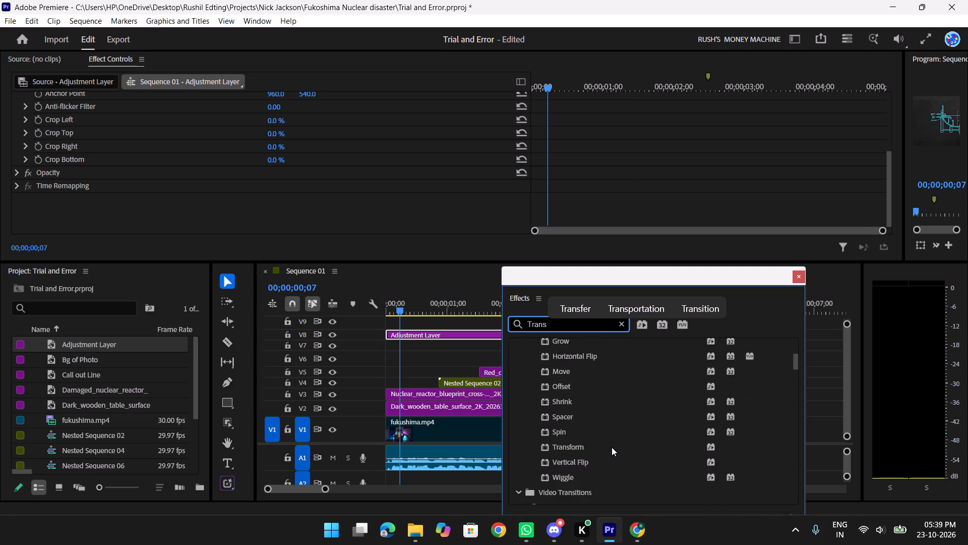
scroll(612, 447, down, 4)
drag(592, 405, 435, 335)
Set the Scale of the adjustment layer's Transform effect to 115.
scroll(352, 177, down, 8)
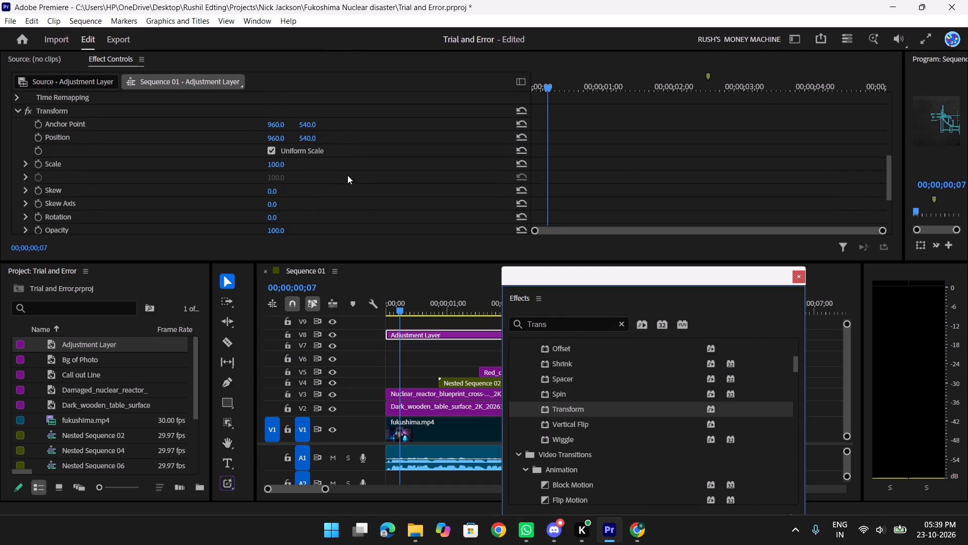
scroll(347, 175, up, 1)
drag(275, 165, 284, 166)
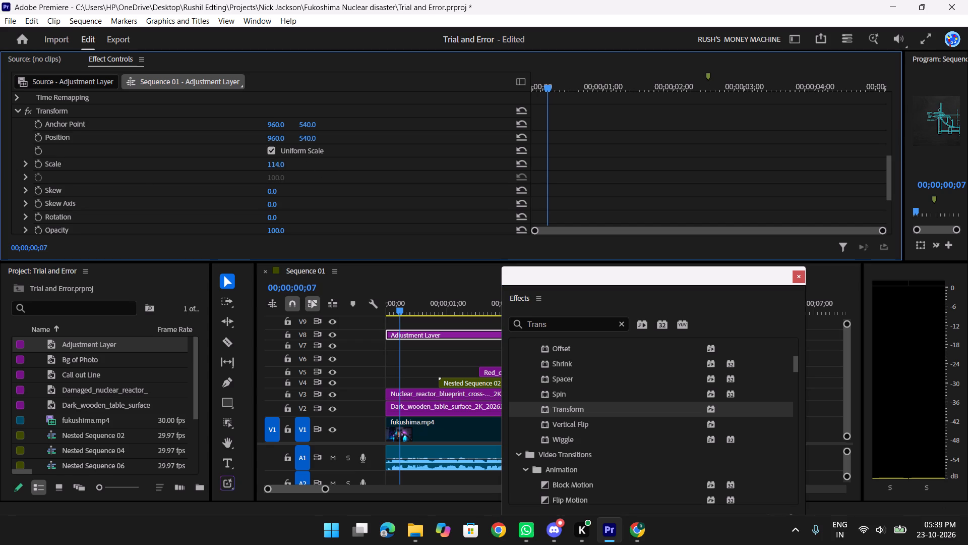
drag(284, 166, 284, 166)
scroll(325, 166, up, 2)
scroll(324, 167, down, 2)
scroll(252, 173, up, 2)
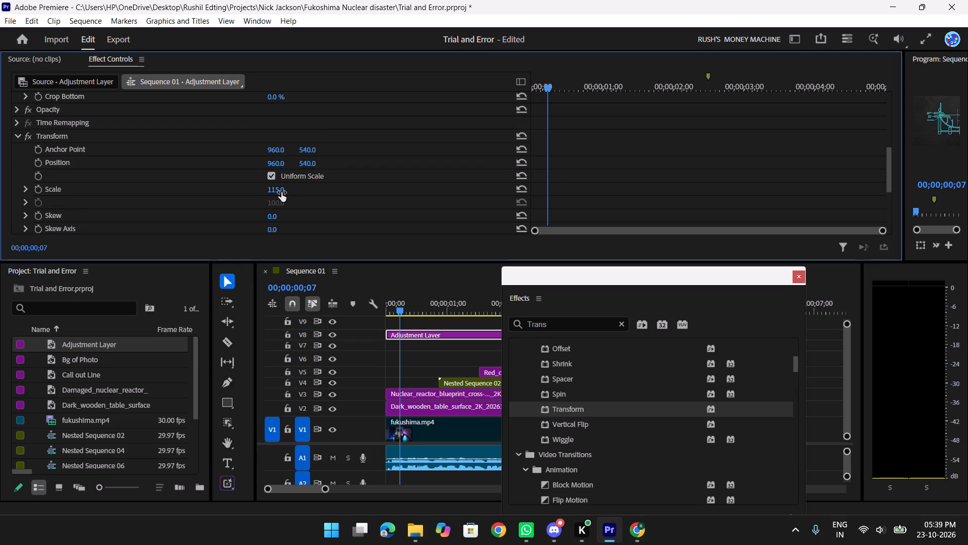
scroll(281, 192, up, 2)
scroll(281, 192, down, 2)
Select the Transform effect's Anchor Point and widen the Program Monitor to show the whole frame.
click(69, 148)
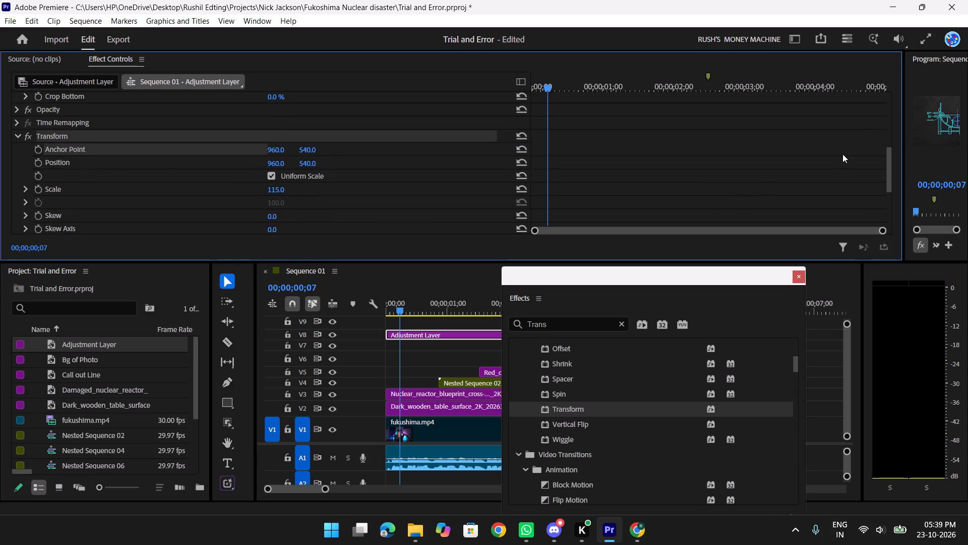
drag(904, 132, 804, 133)
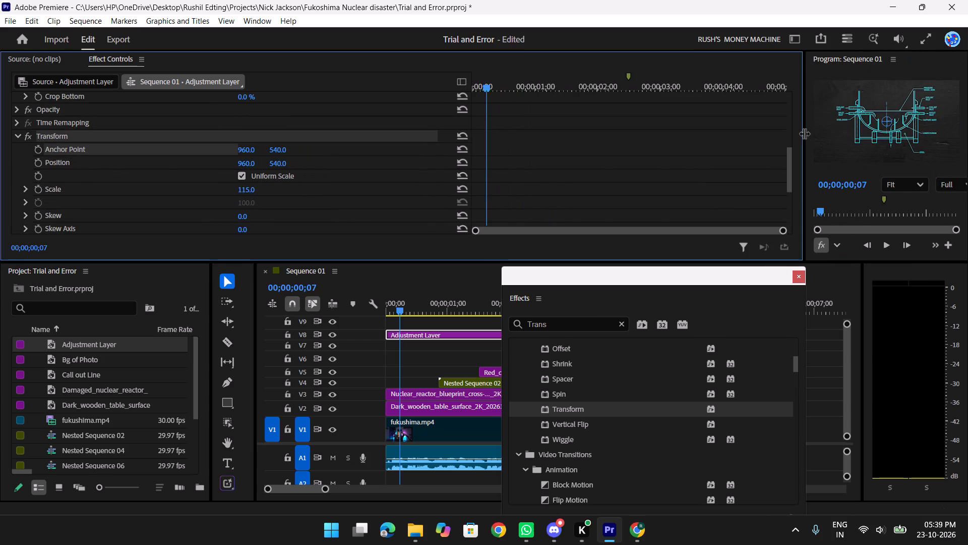
drag(804, 133, 811, 134)
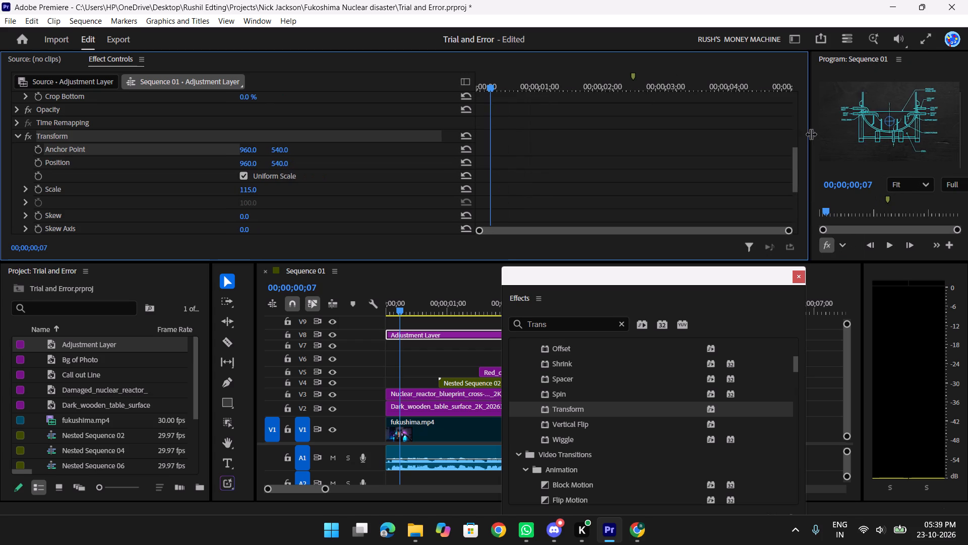
drag(811, 134, 824, 135)
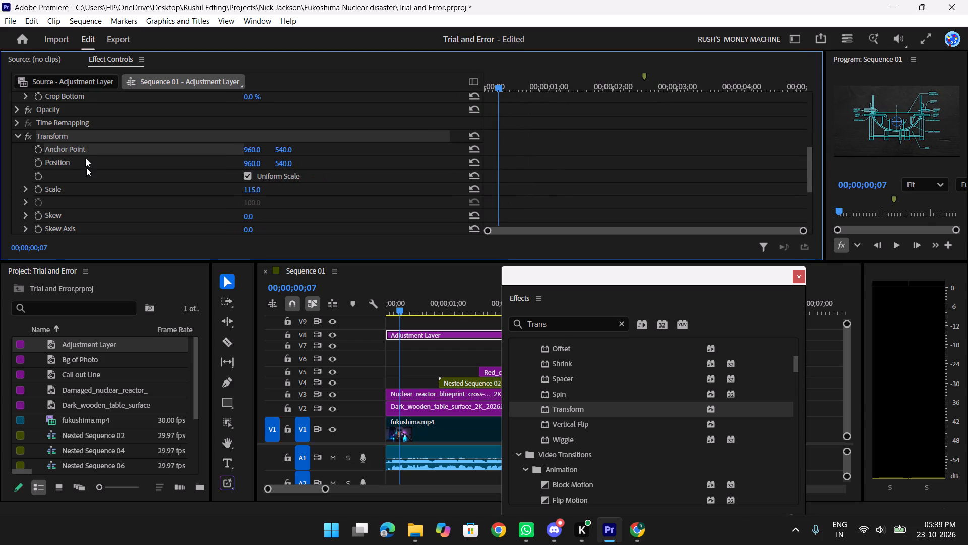
click(806, 276)
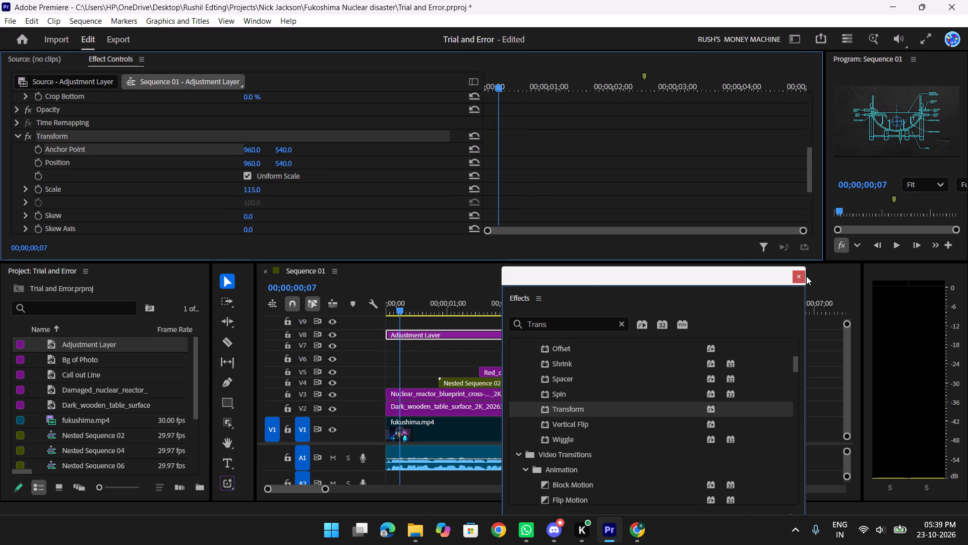
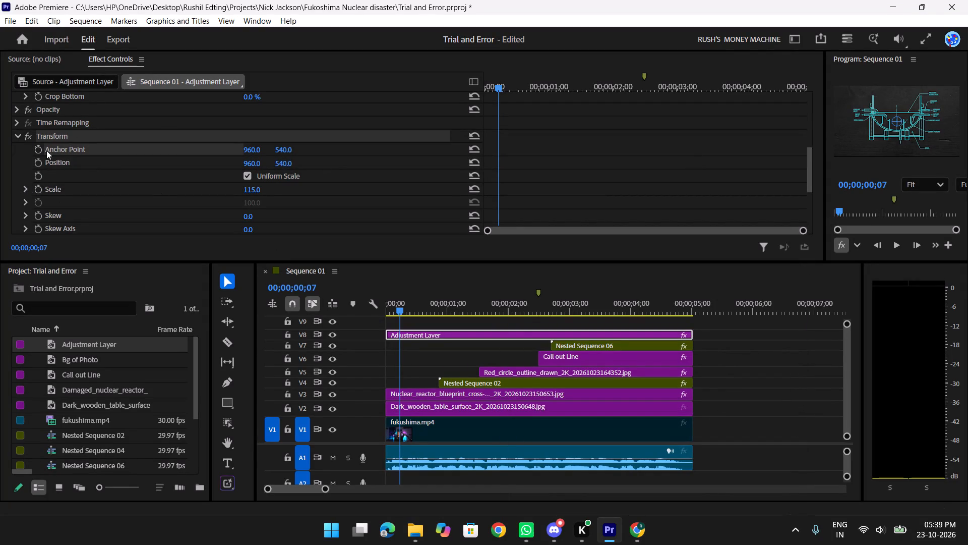
Keyframe the Transform effect's Scale on the adjustment layer from 100 at 00;00;00;07 to 110 at 00;00;01;01.
click(39, 190)
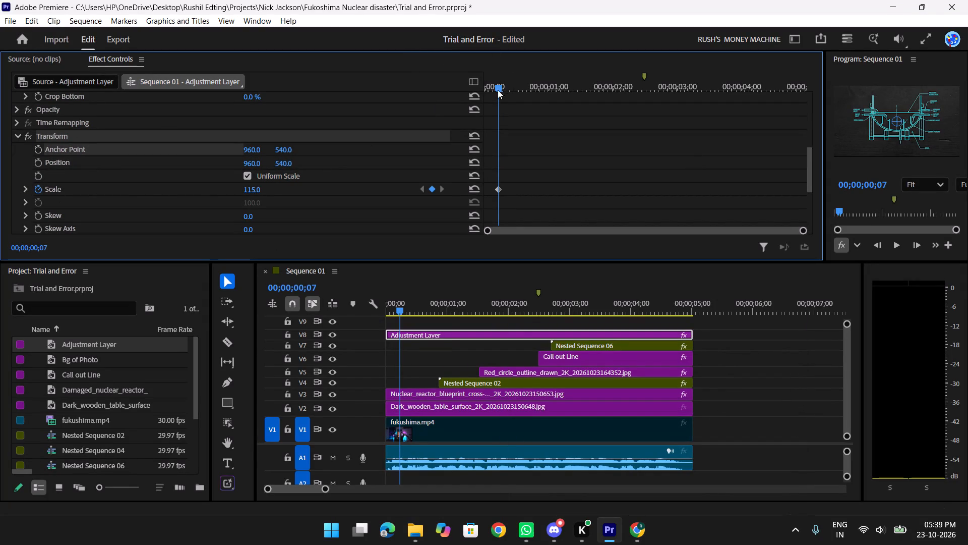
drag(498, 88, 551, 88)
click(432, 189)
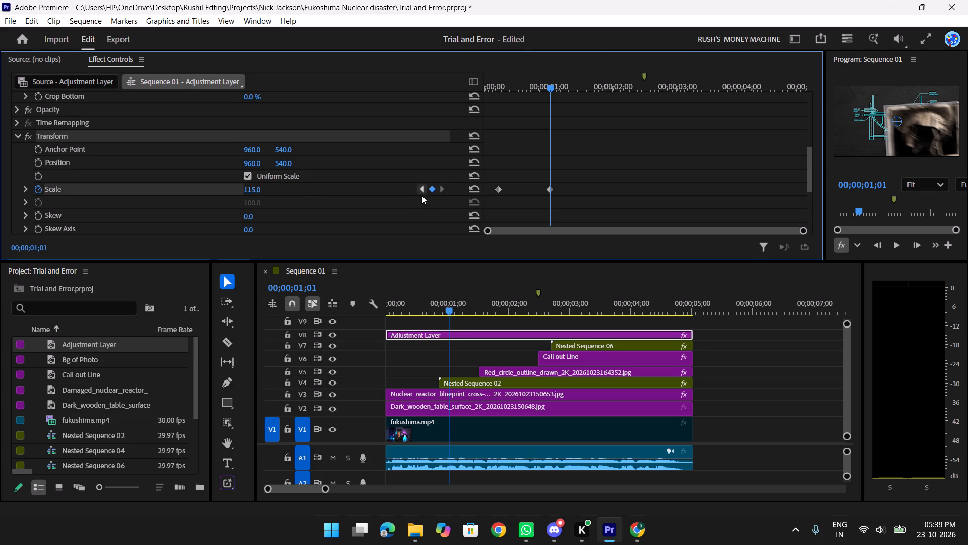
click(261, 193)
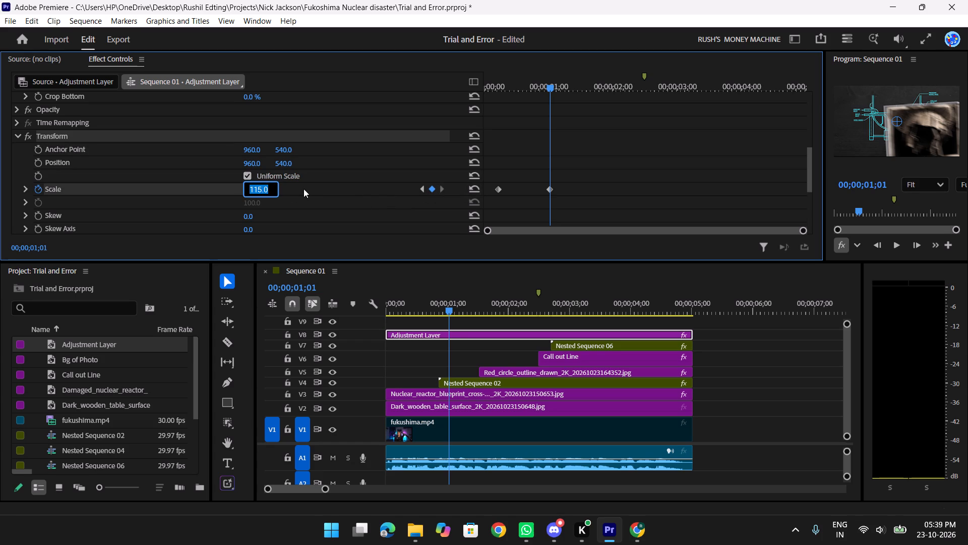
text(11)
key(0)
key(Return)
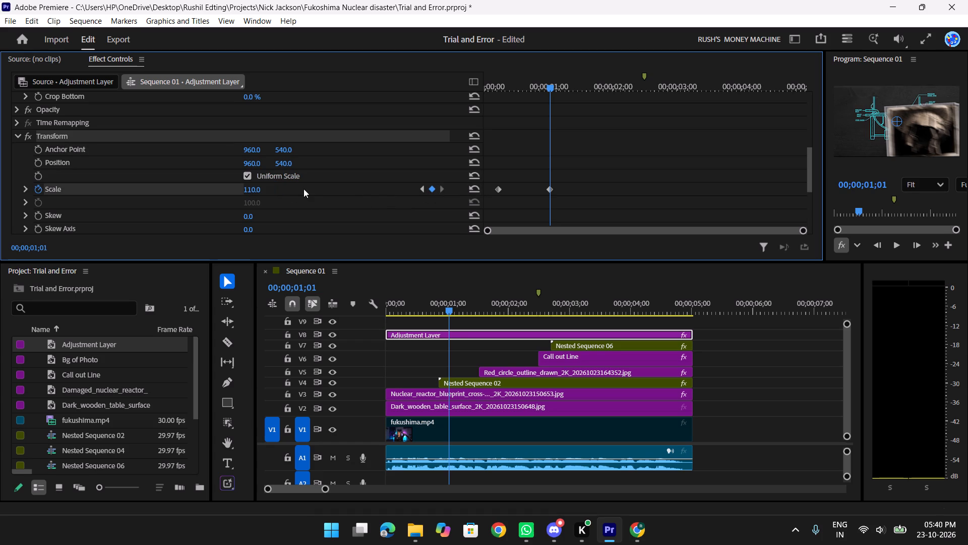
click(423, 192)
click(251, 191)
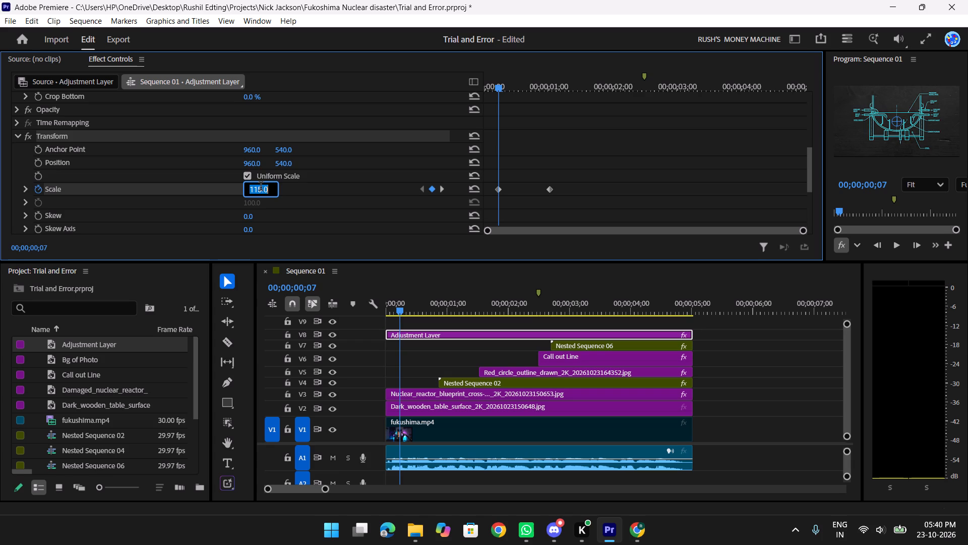
text(100)
key(Return)
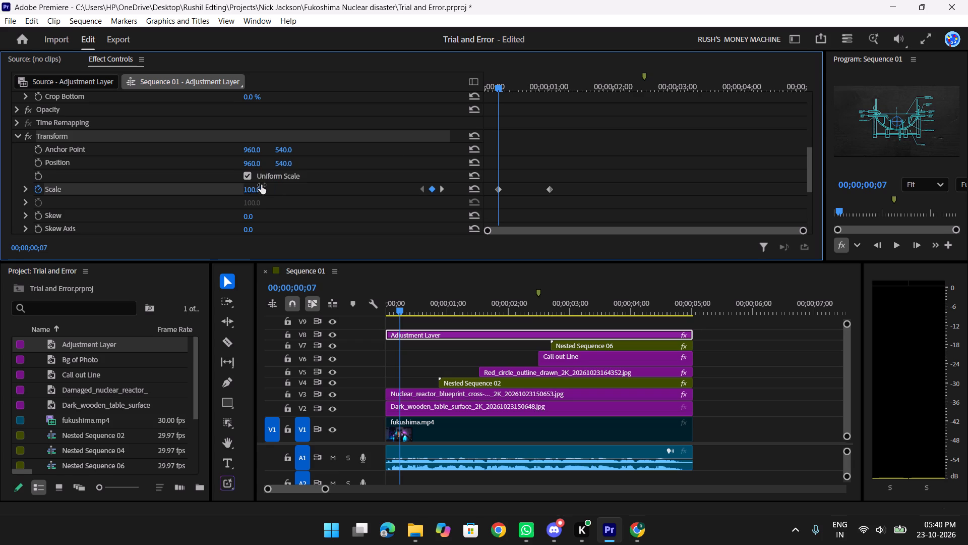
Move the two Scale keyframes to the very start and the very end of the adjustment layer.
drag(495, 189, 464, 189)
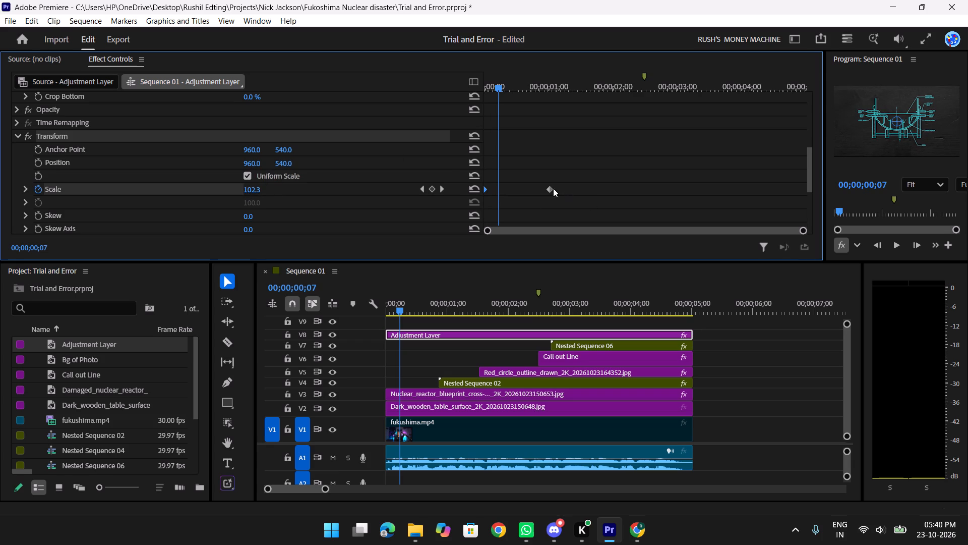
drag(552, 188, 847, 163)
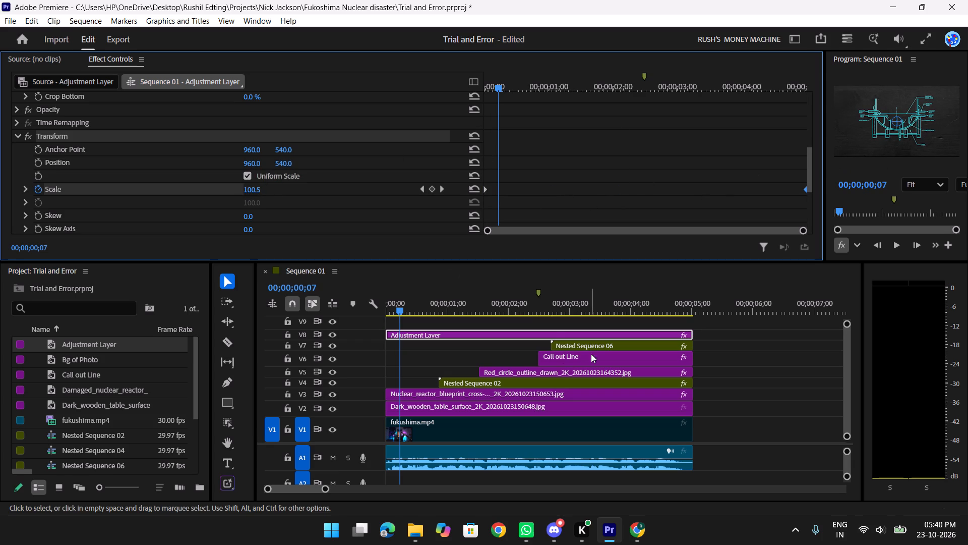
Widen the Program Monitor and play the sequence from the start, full screen and windowed, to check the slow scale-up.
drag(397, 306, 324, 308)
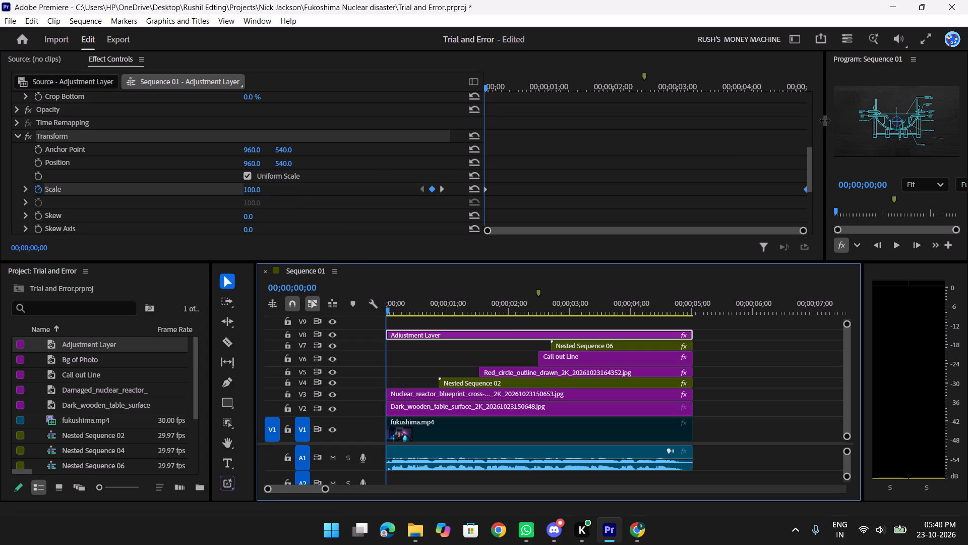
drag(824, 120, 137, 193)
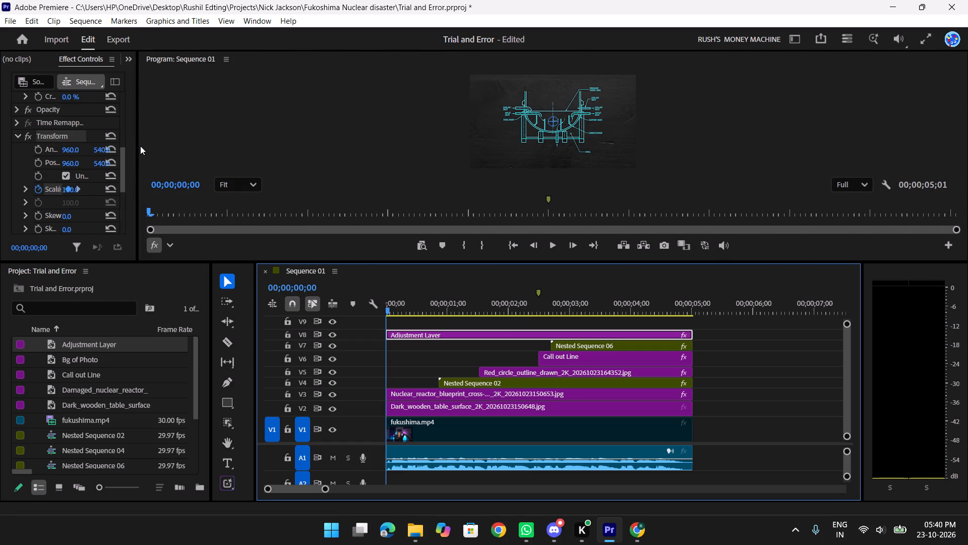
drag(136, 145, 251, 151)
text(f)
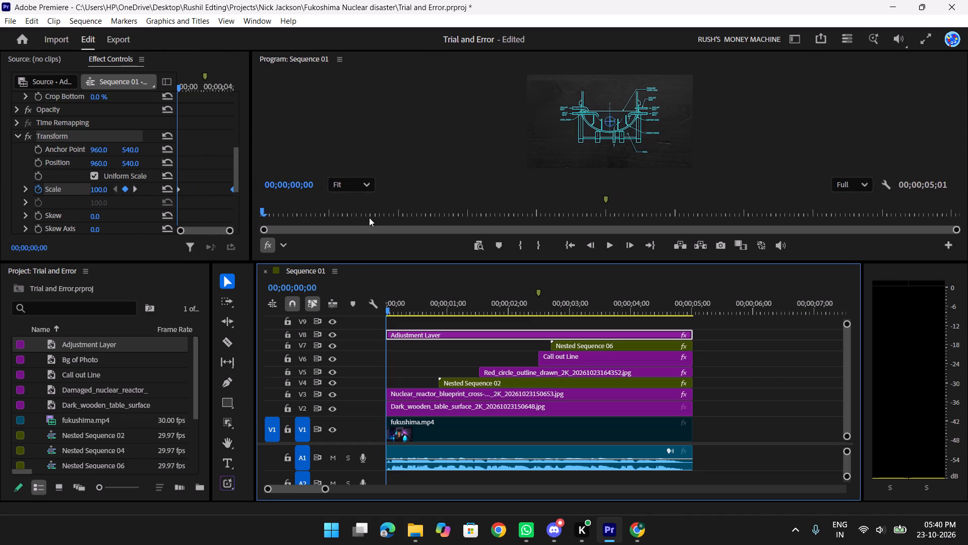
key(space)
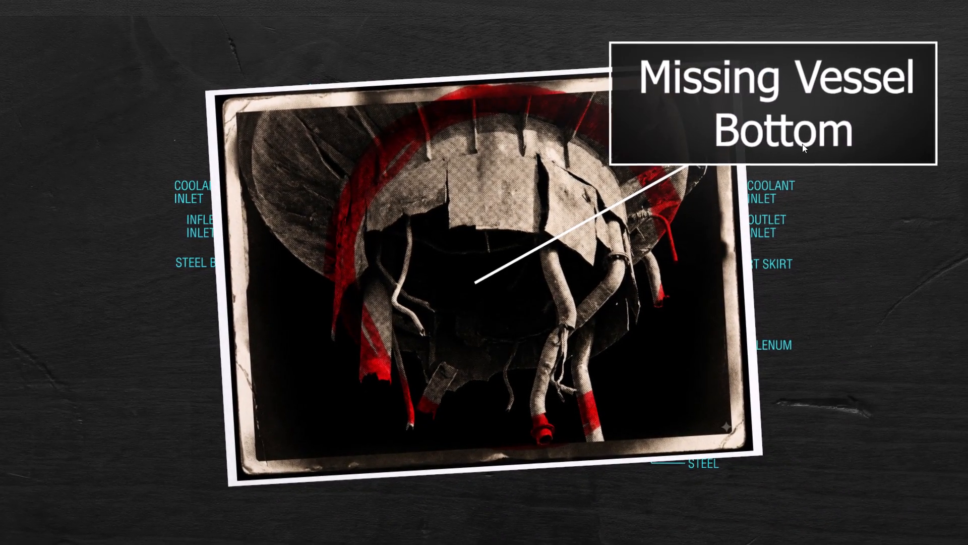
key(space)
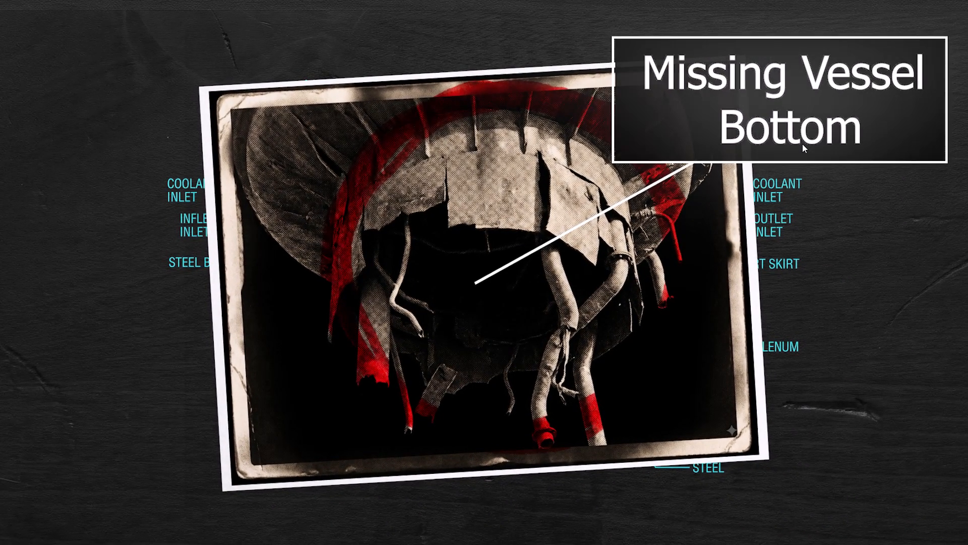
key(space)
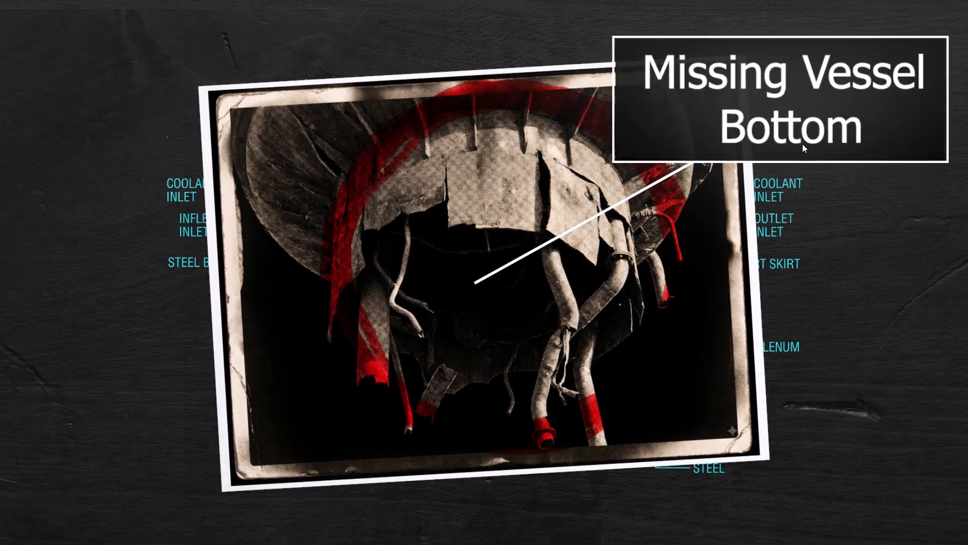
key(space)
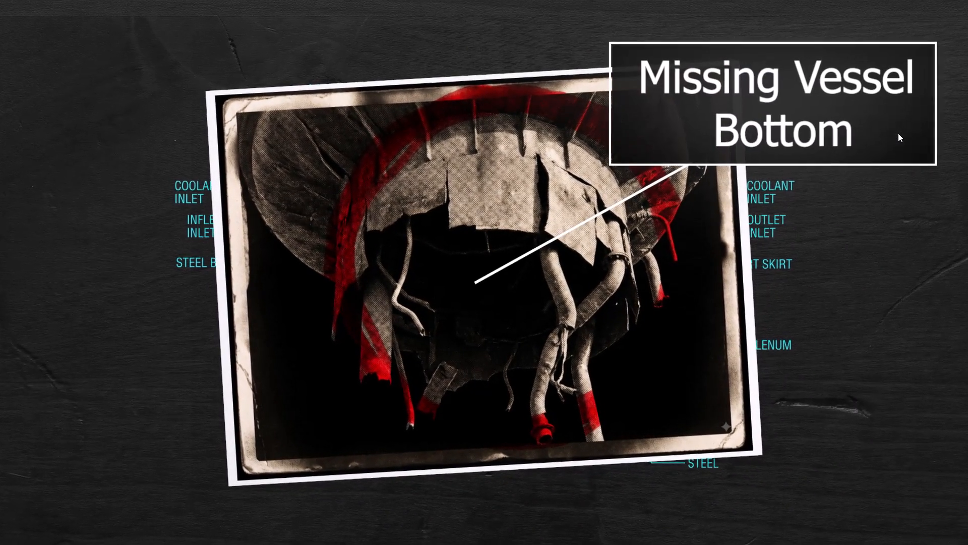
key(space)
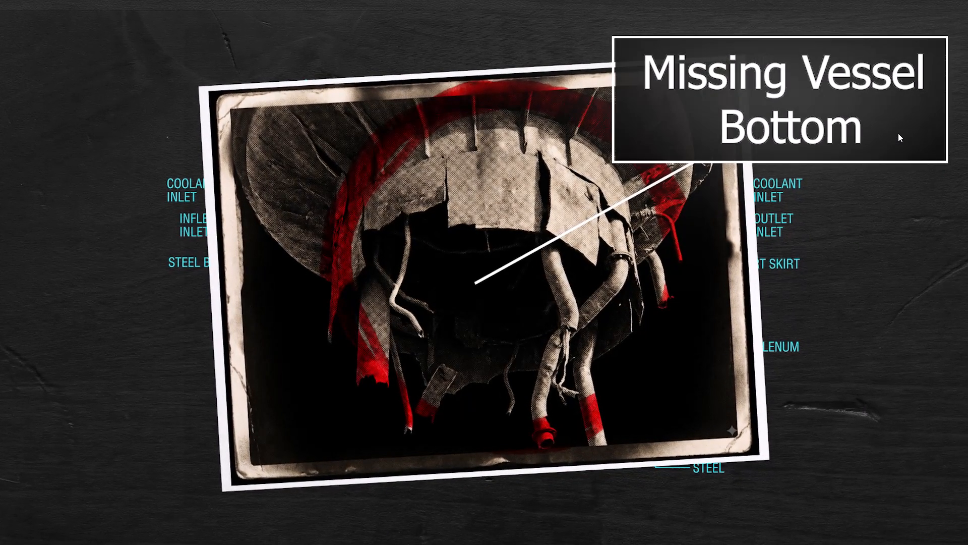
key(f)
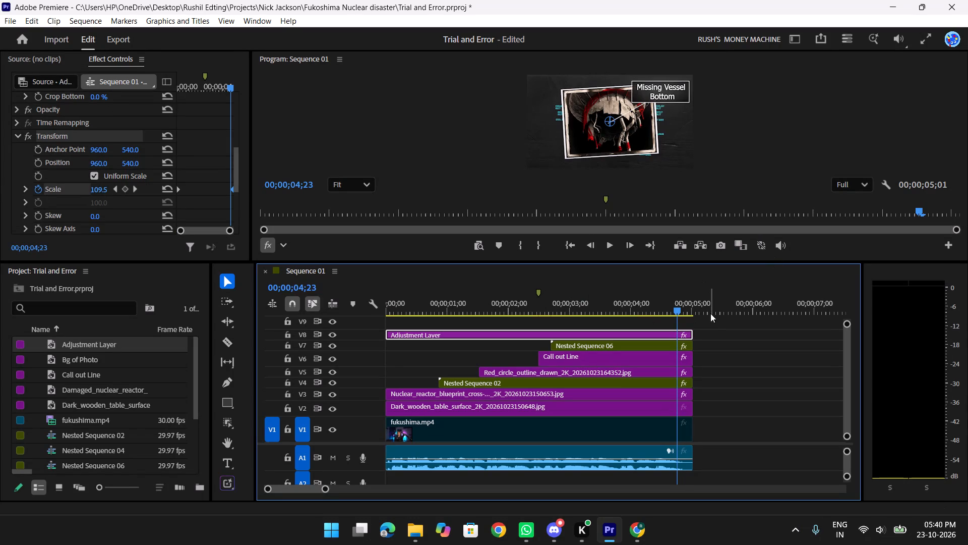
key(space)
key(space)
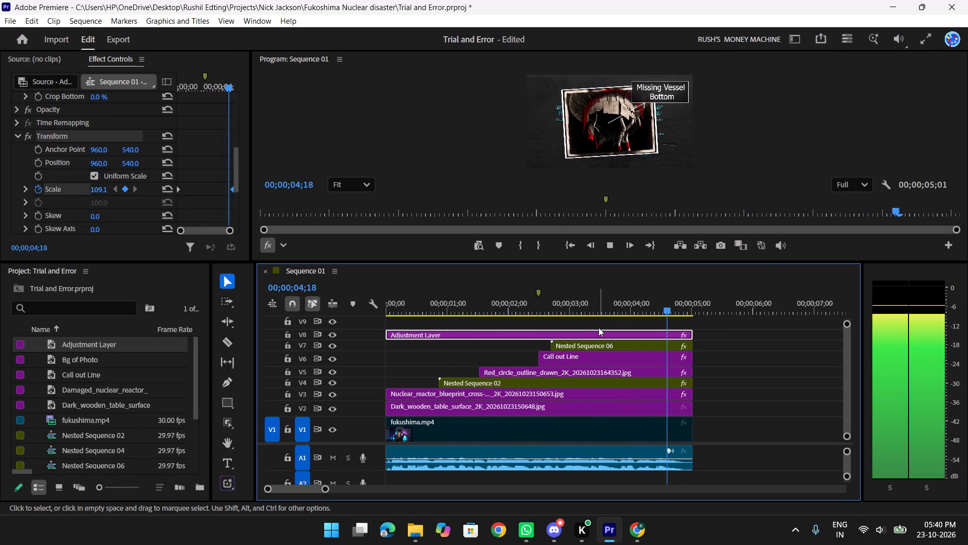
key(space)
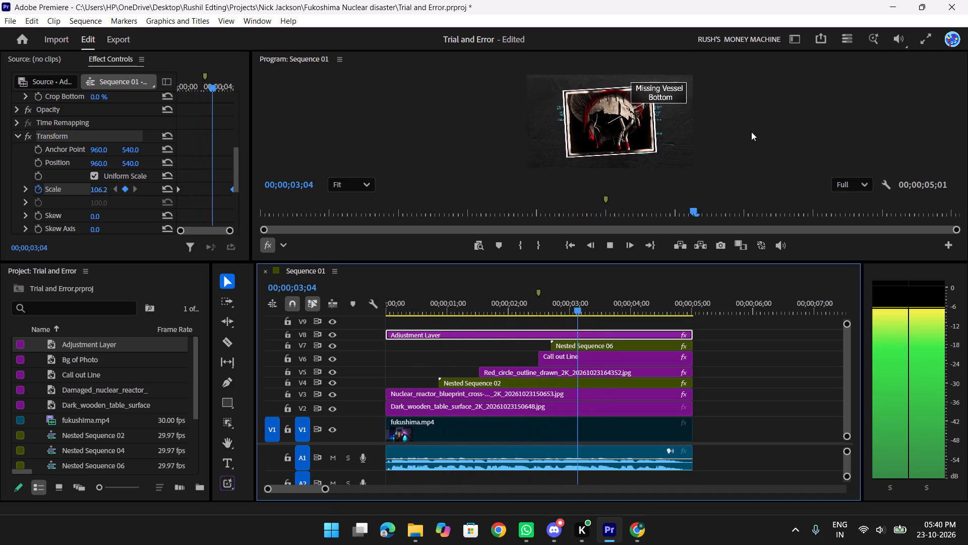
key(space)
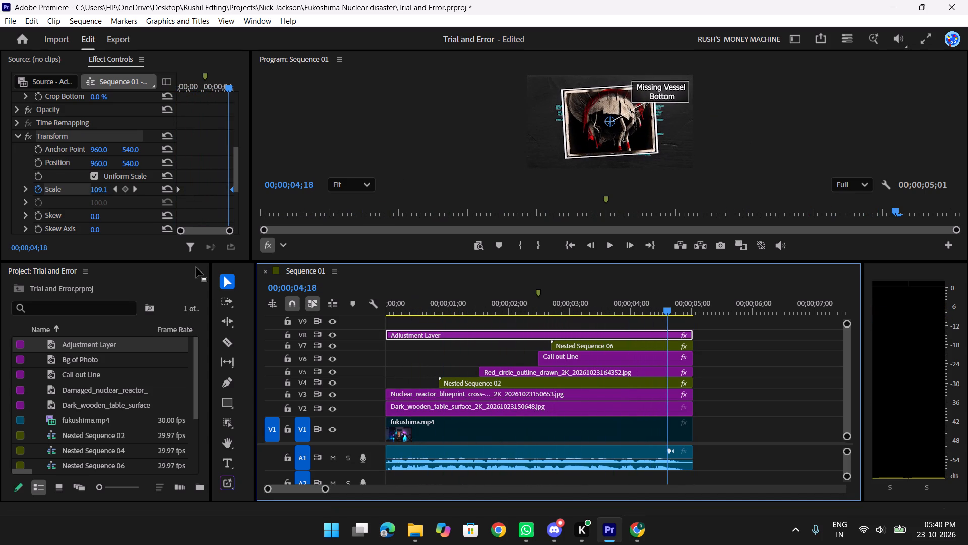
Set the Scale of the Transform effect's end keyframe to 105 and deselect the adjustment layer.
scroll(137, 181, down, 2)
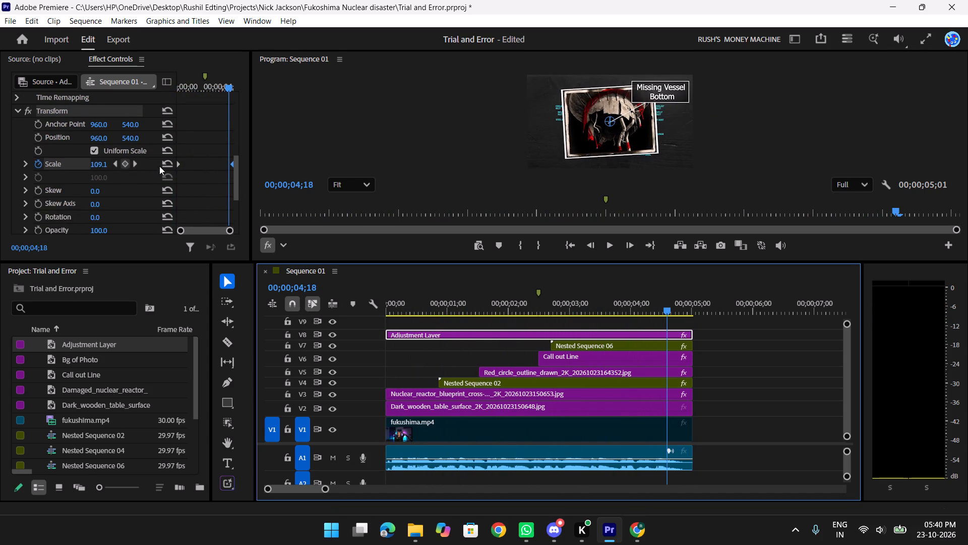
click(136, 165)
click(92, 166)
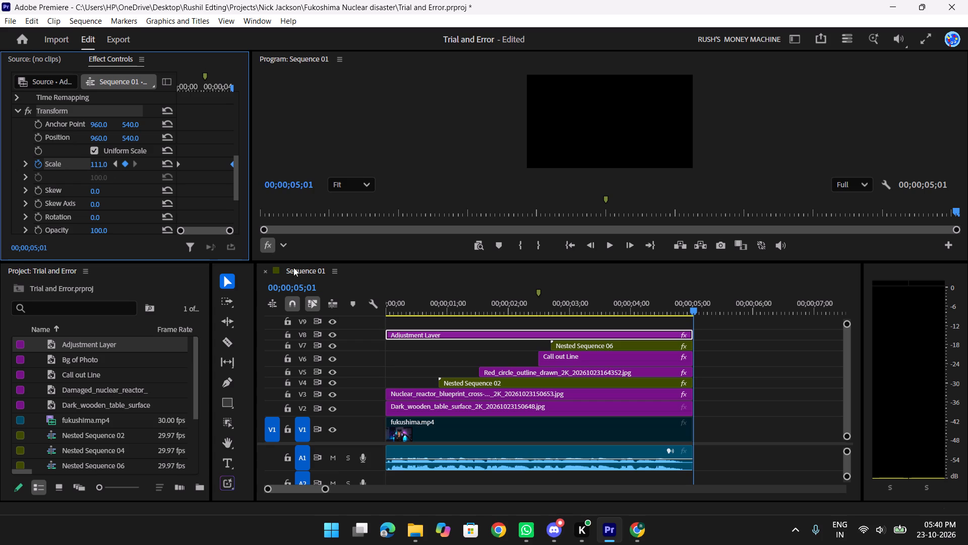
click(95, 164)
text(105)
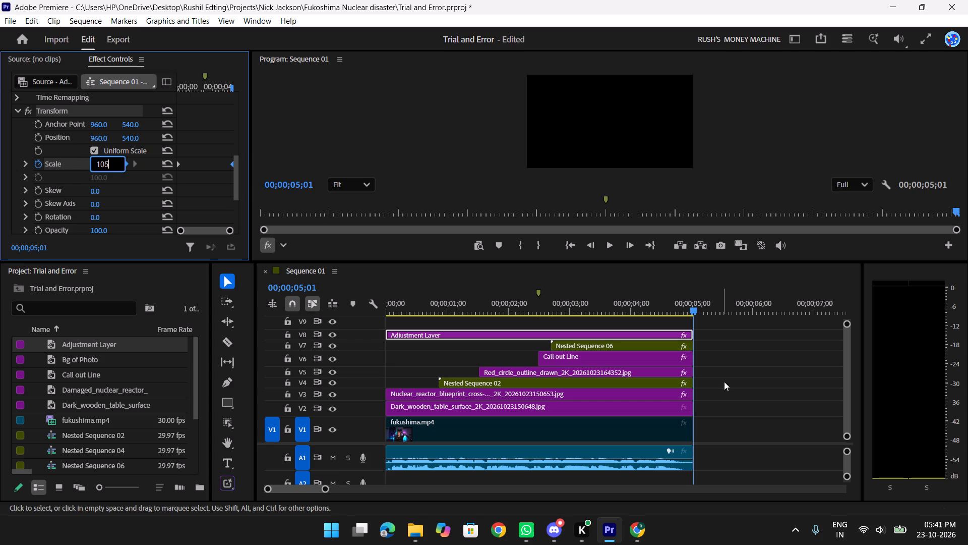
click(744, 348)
Play the sequence from the start in full screen to review the gentler scale-up.
drag(686, 303, 302, 324)
key(space)
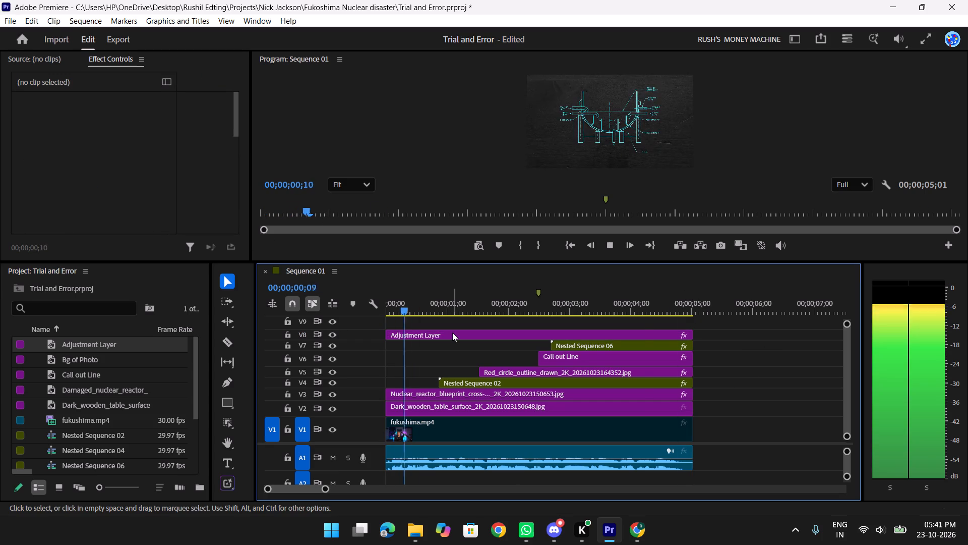
key(f)
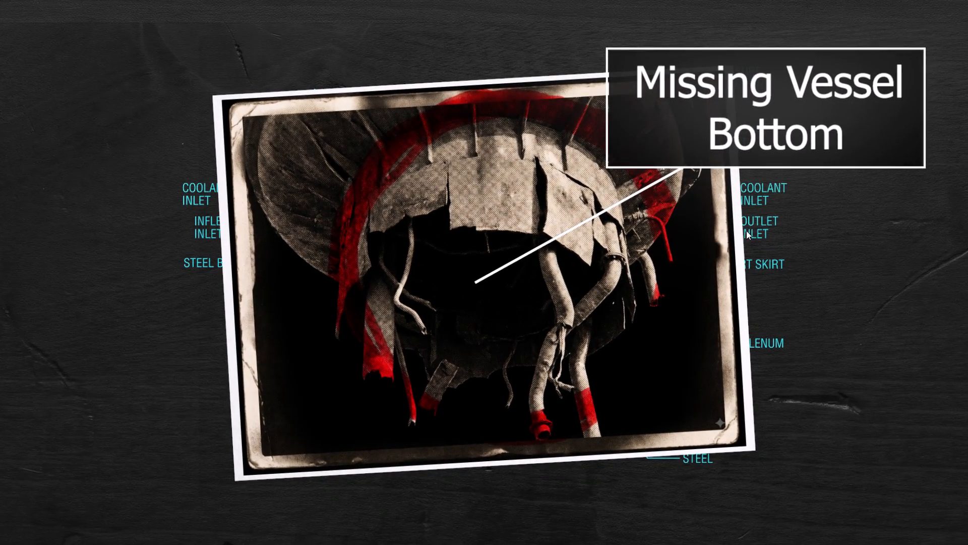
key(f)
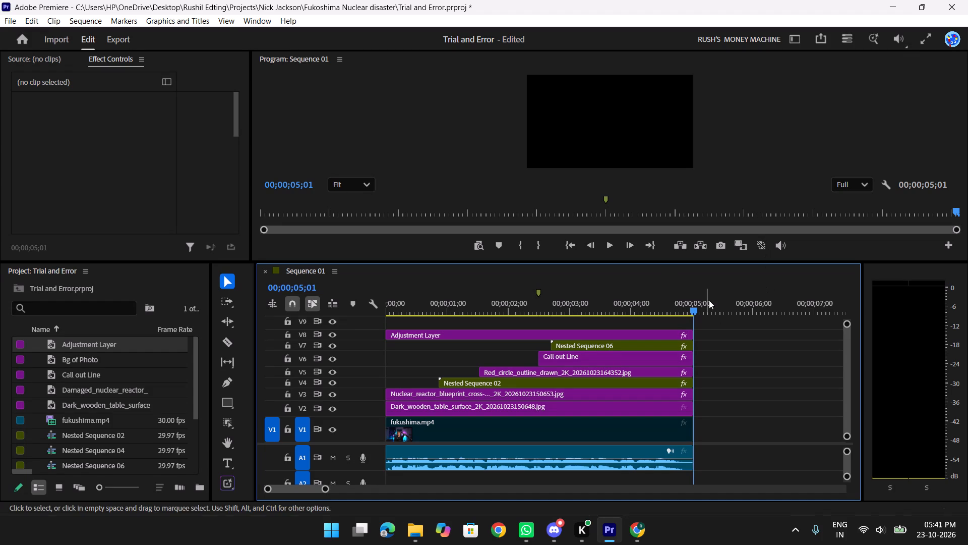
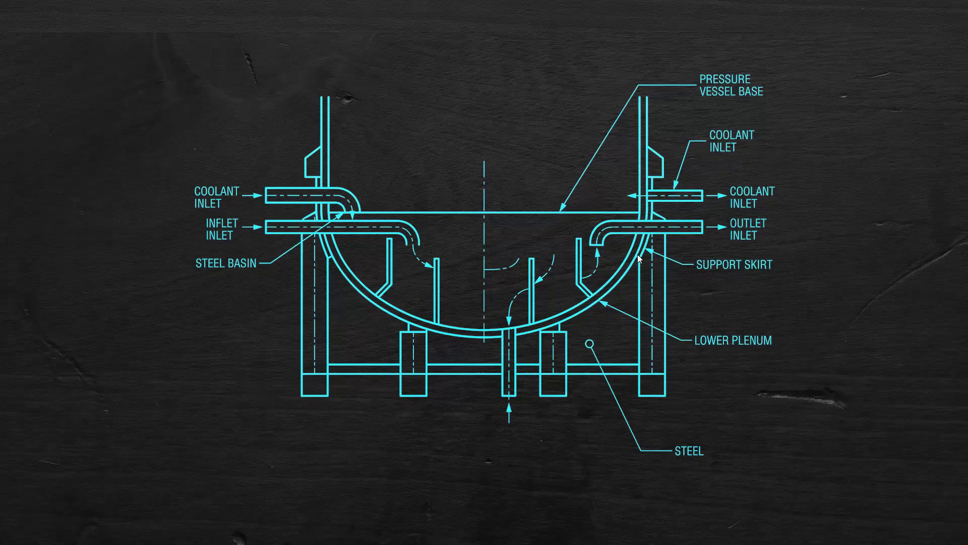
Finish playing the sequence in full screen, exit it, and scrub back through the photo entrance and callout animation.
key(space)
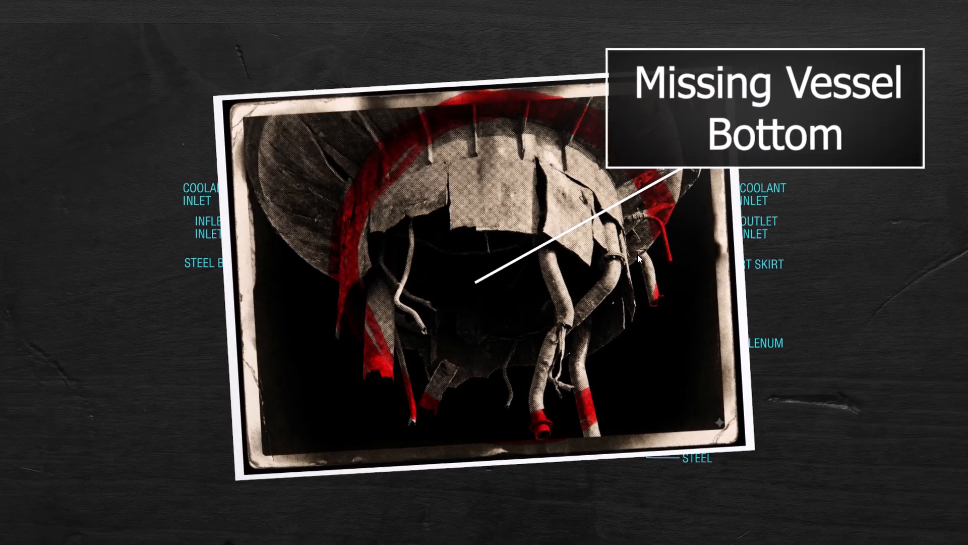
key(f)
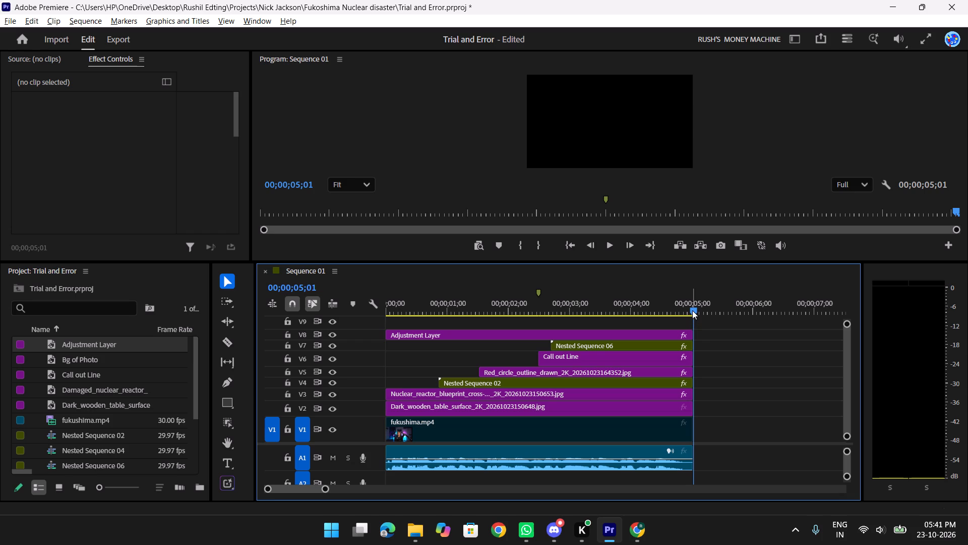
drag(681, 308, 524, 312)
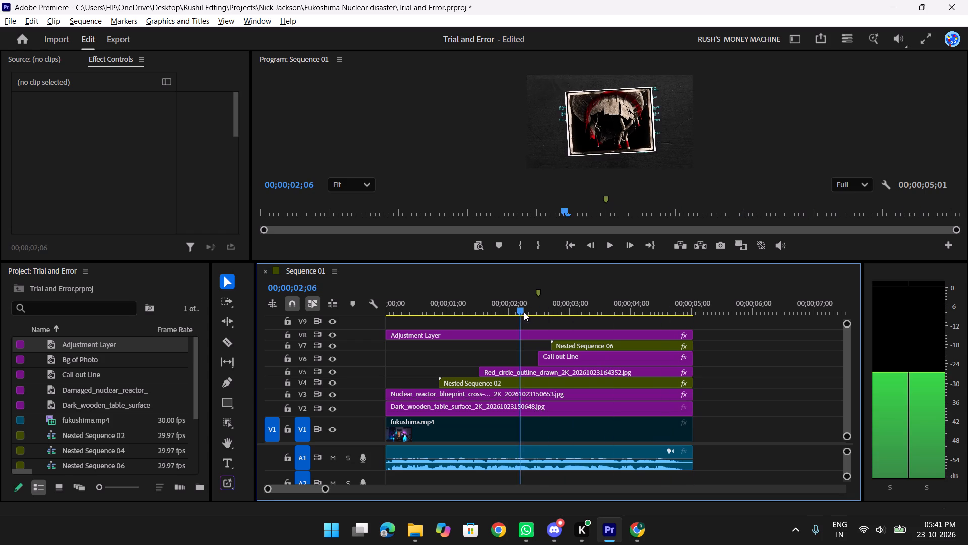
drag(524, 312, 583, 316)
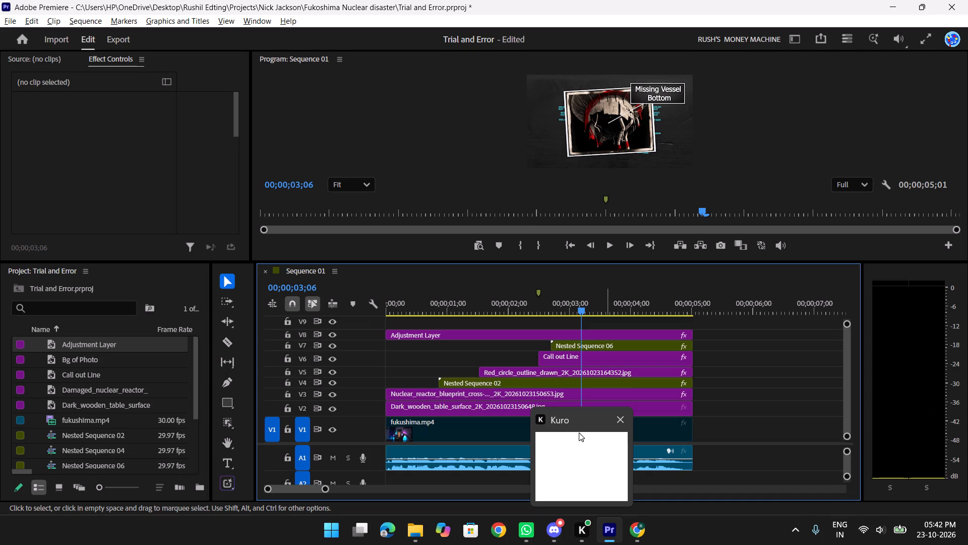
drag(585, 419, 591, 400)
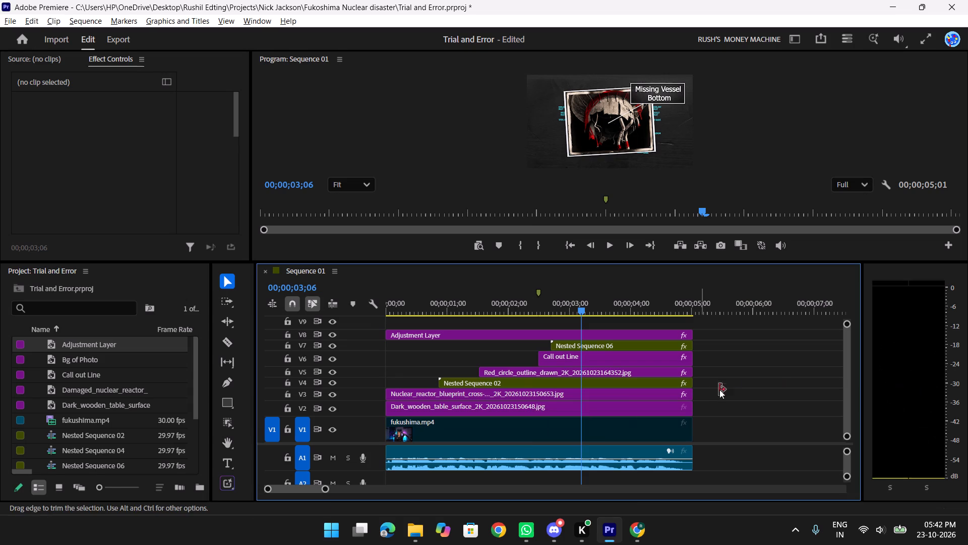
drag(580, 303, 452, 310)
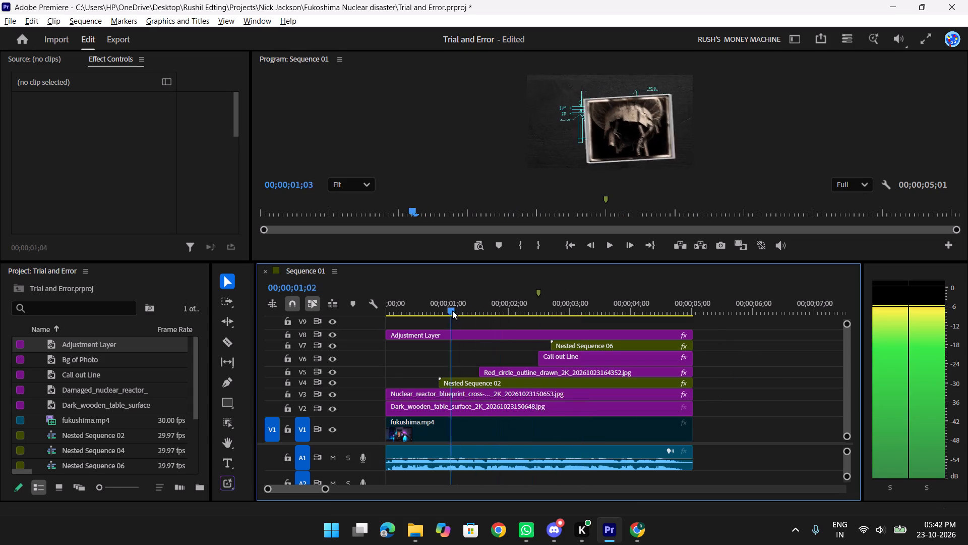
drag(452, 310, 475, 310)
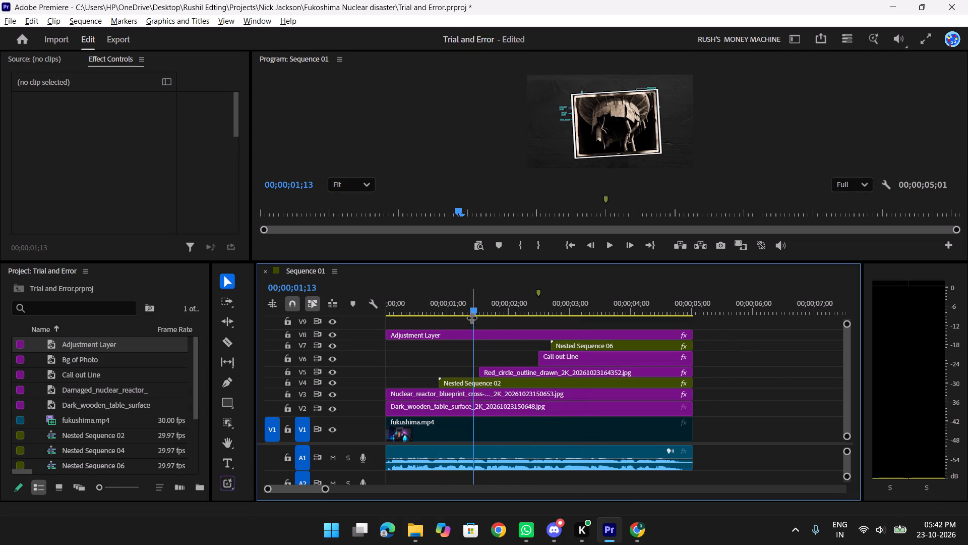
drag(472, 306, 567, 299)
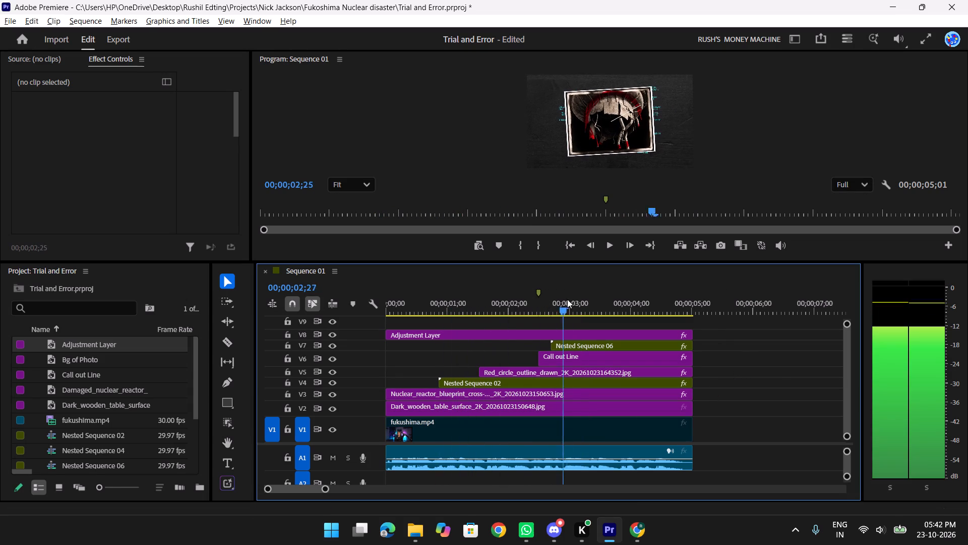
drag(567, 299, 573, 298)
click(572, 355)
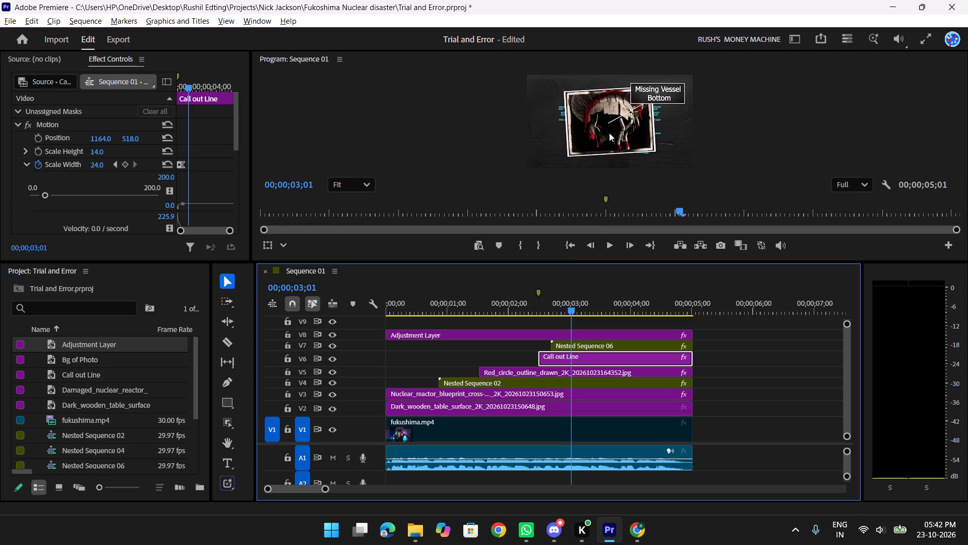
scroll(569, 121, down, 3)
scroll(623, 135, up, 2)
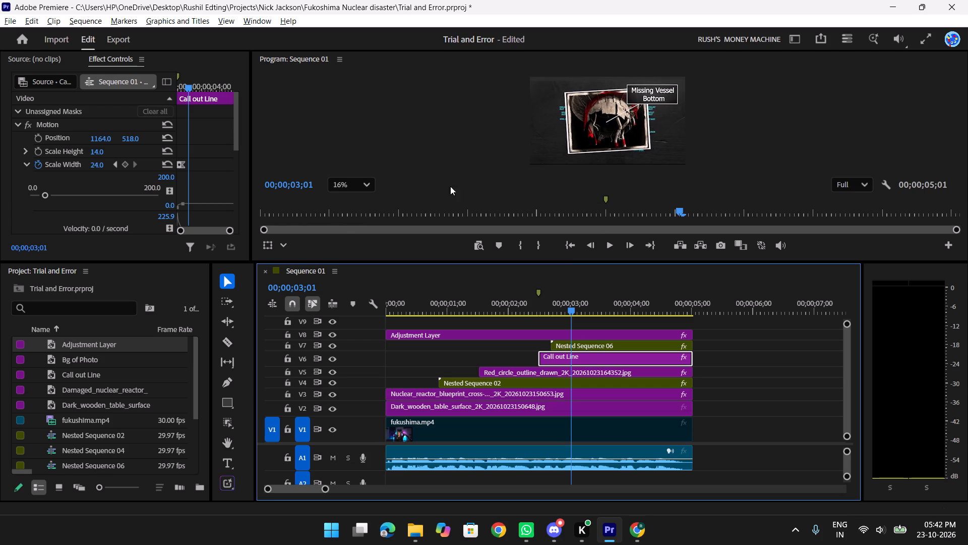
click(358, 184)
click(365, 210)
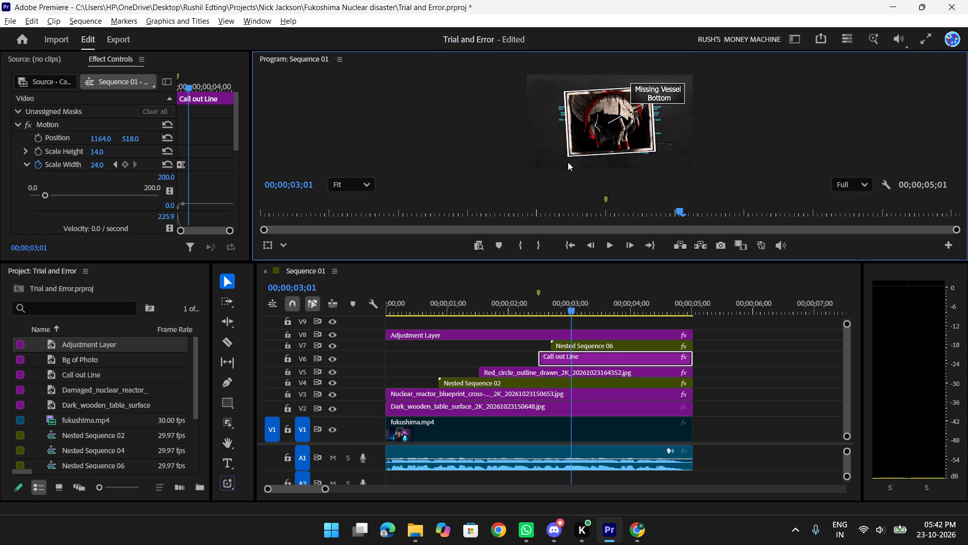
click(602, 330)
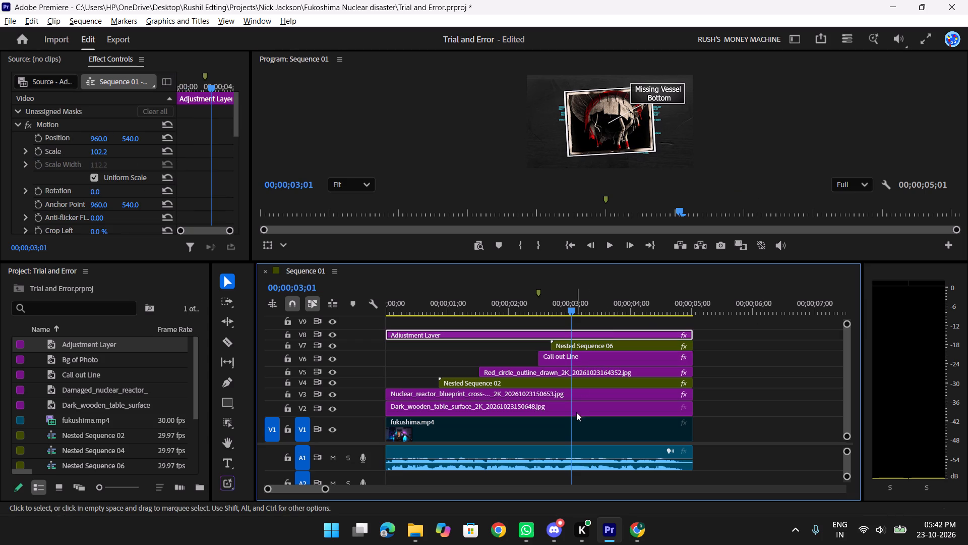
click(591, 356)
Open Nested Sequence 06 and move its Nested Sequence 04 and Graphic clips down to tracks V2 and V1.
click(596, 345)
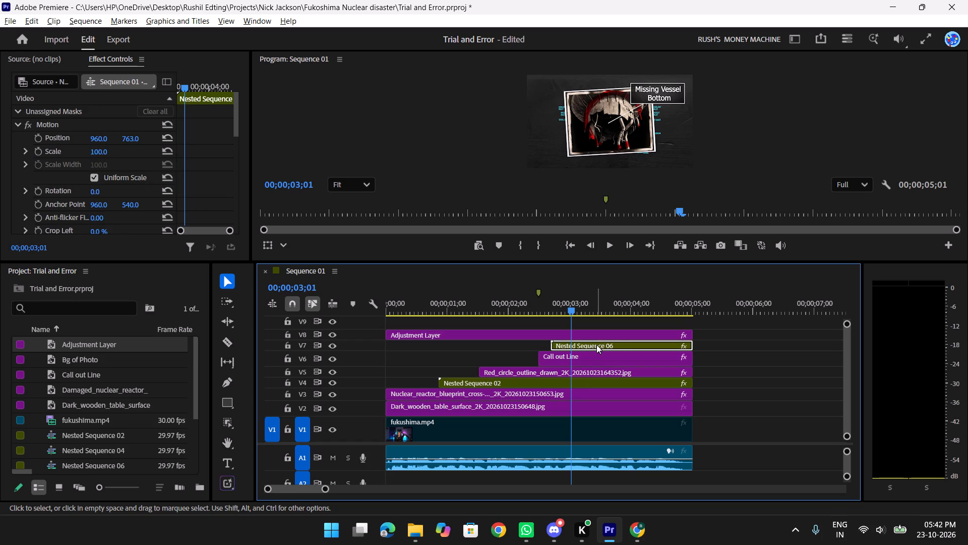
double_click(596, 345)
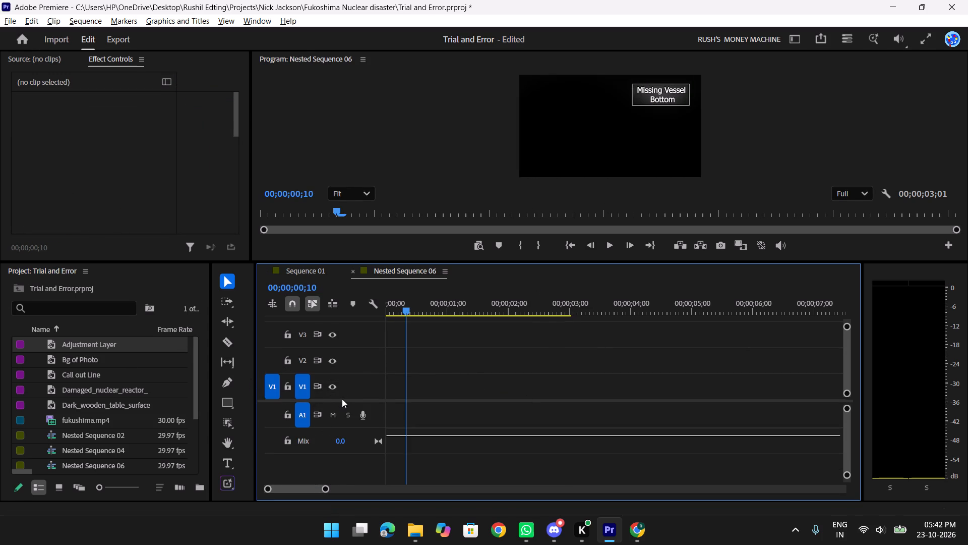
drag(318, 400, 382, 536)
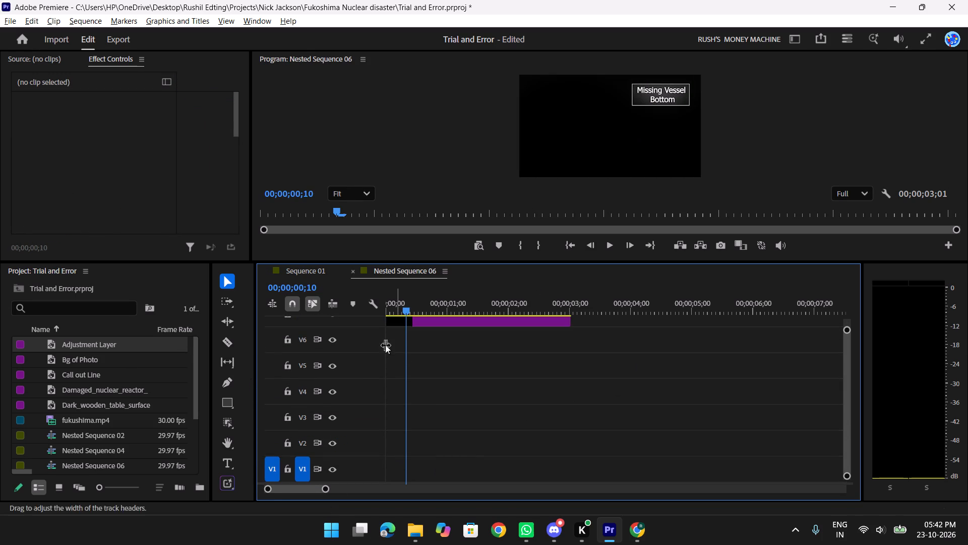
drag(511, 261, 543, 100)
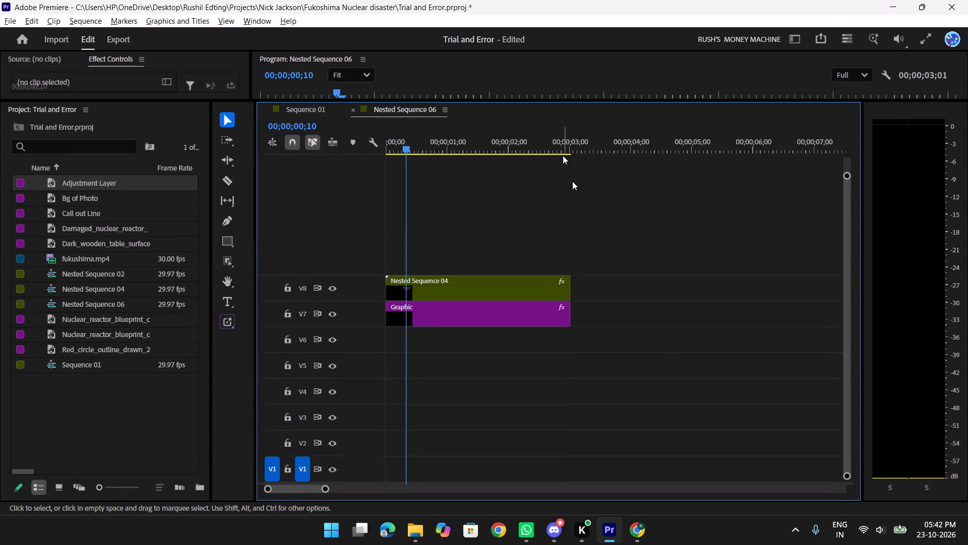
drag(621, 329, 374, 262)
drag(445, 291, 442, 424)
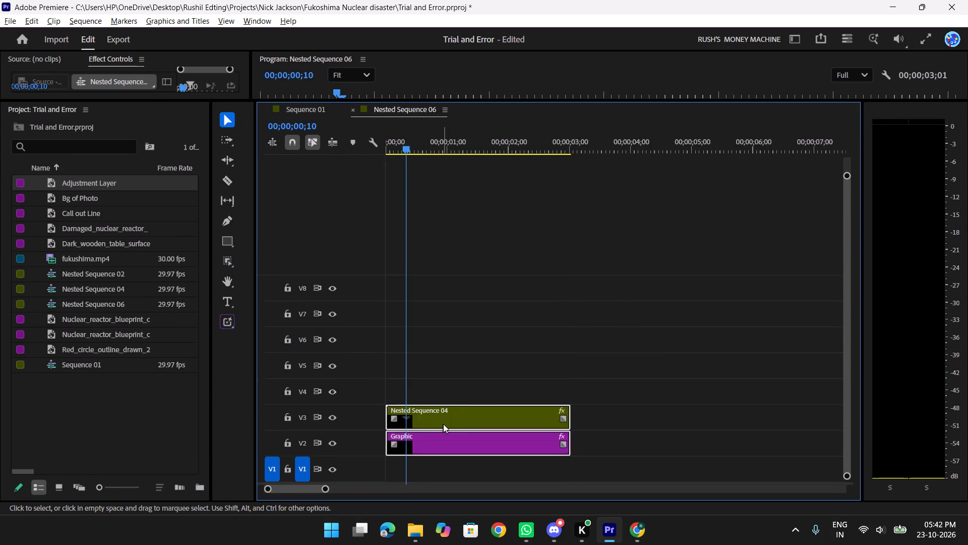
scroll(443, 424, down, 5)
scroll(531, 420, up, 7)
drag(443, 429, 443, 455)
scroll(451, 397, up, 5)
Rebalance the monitor and timeline heights, reveal the audio tracks, and open Nested Sequence 04 from the V2 clip.
drag(518, 101, 493, 288)
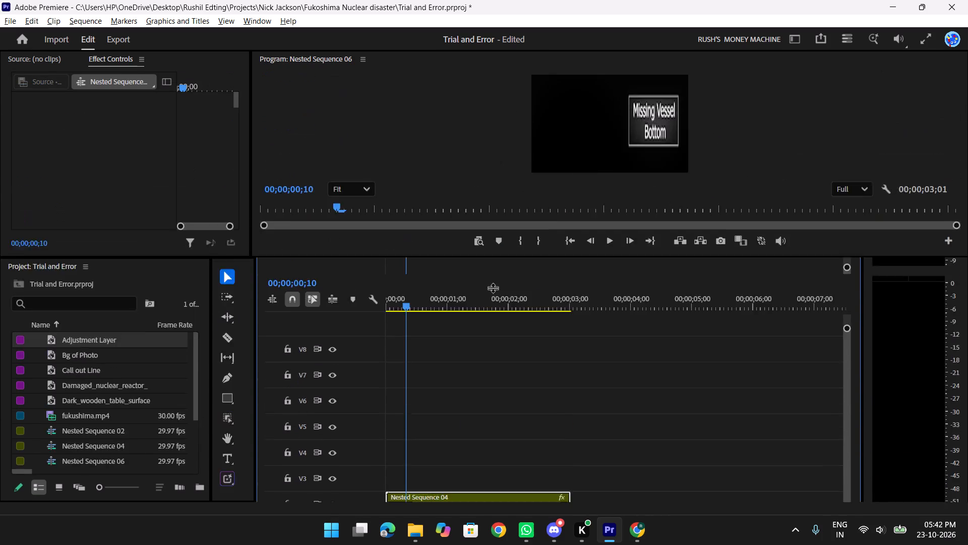
drag(493, 288, 498, 337)
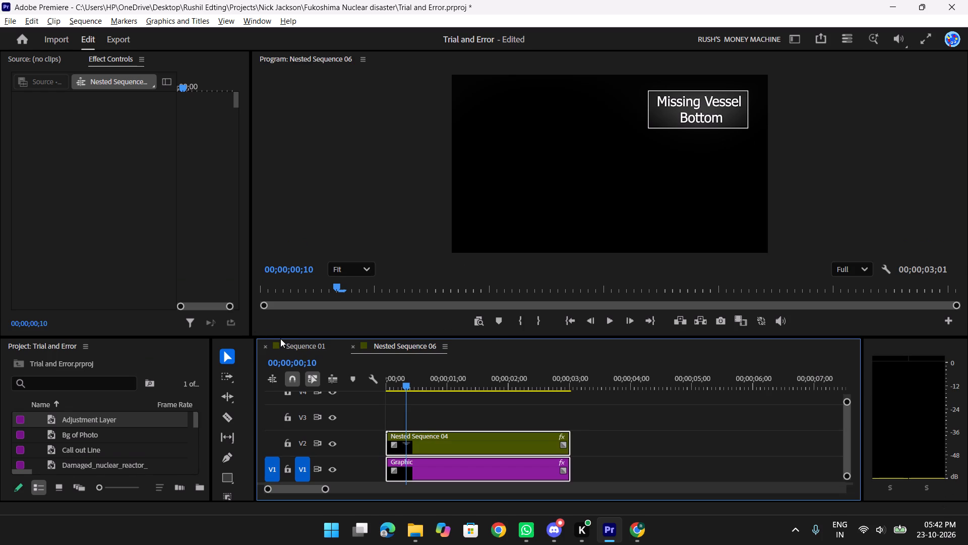
drag(287, 336, 379, 234)
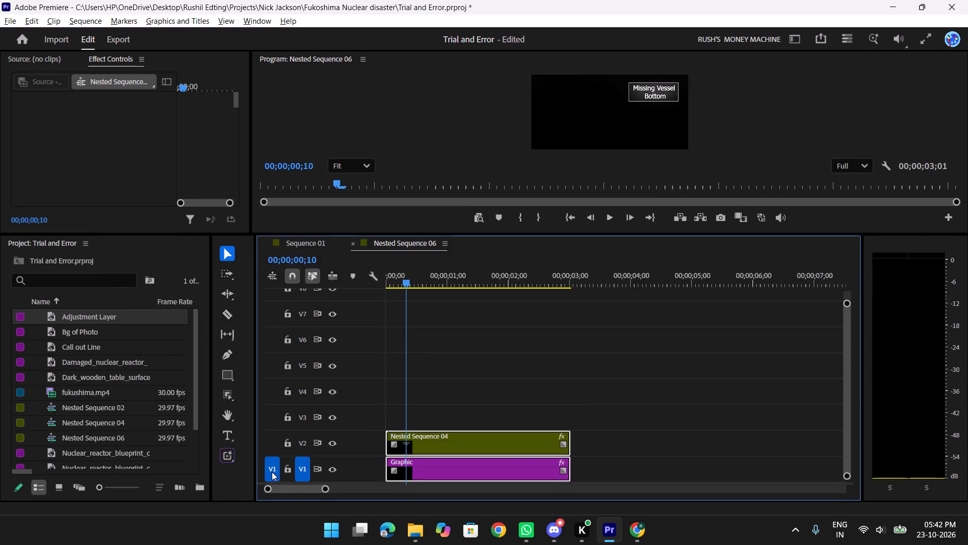
drag(258, 484, 324, 392)
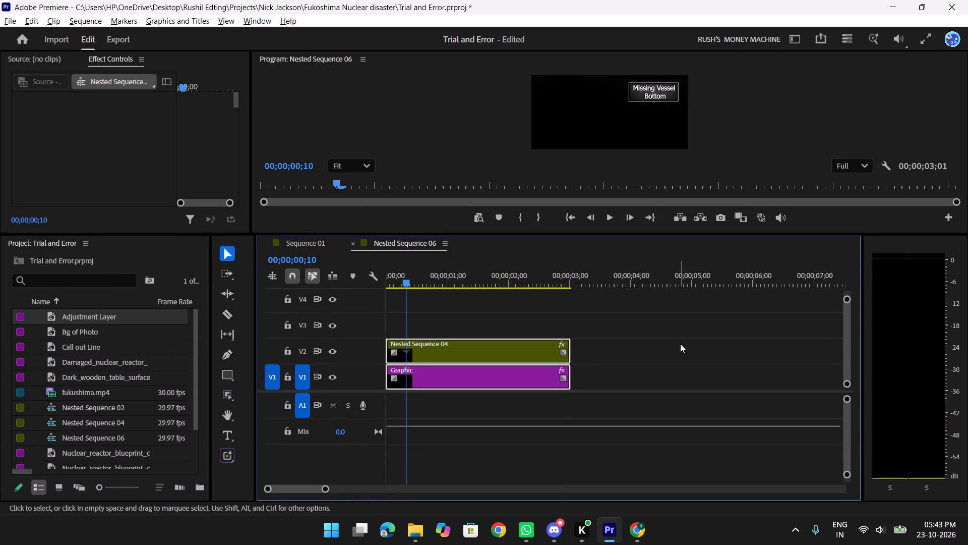
drag(677, 353, 522, 343)
double_click(485, 351)
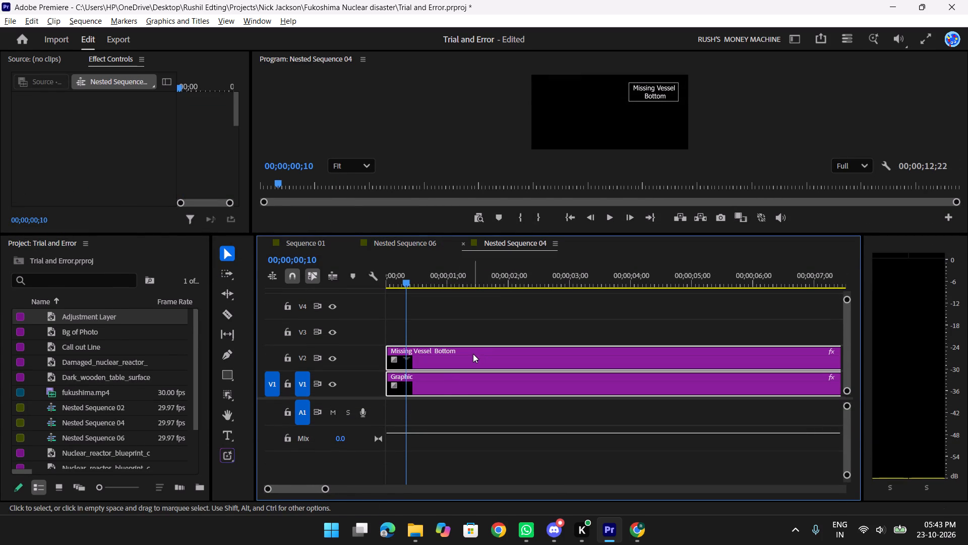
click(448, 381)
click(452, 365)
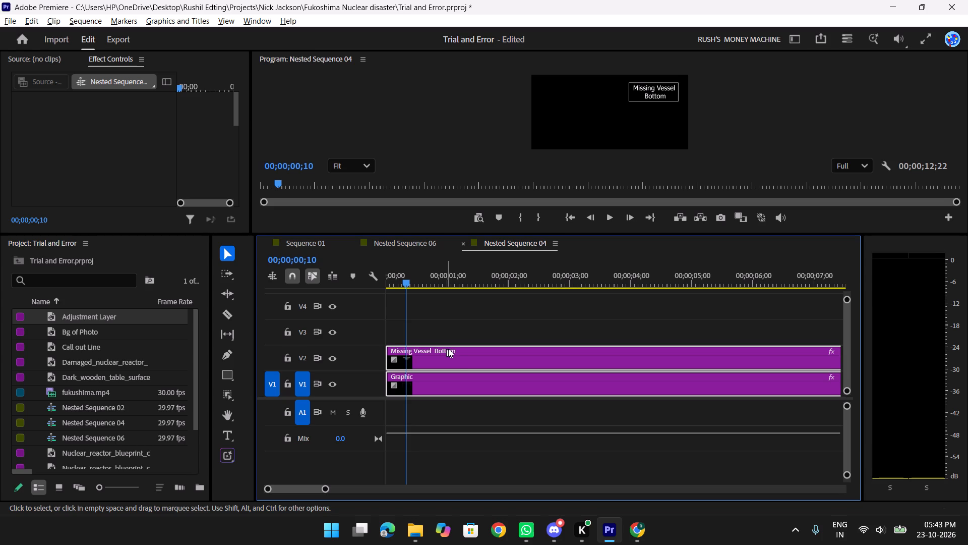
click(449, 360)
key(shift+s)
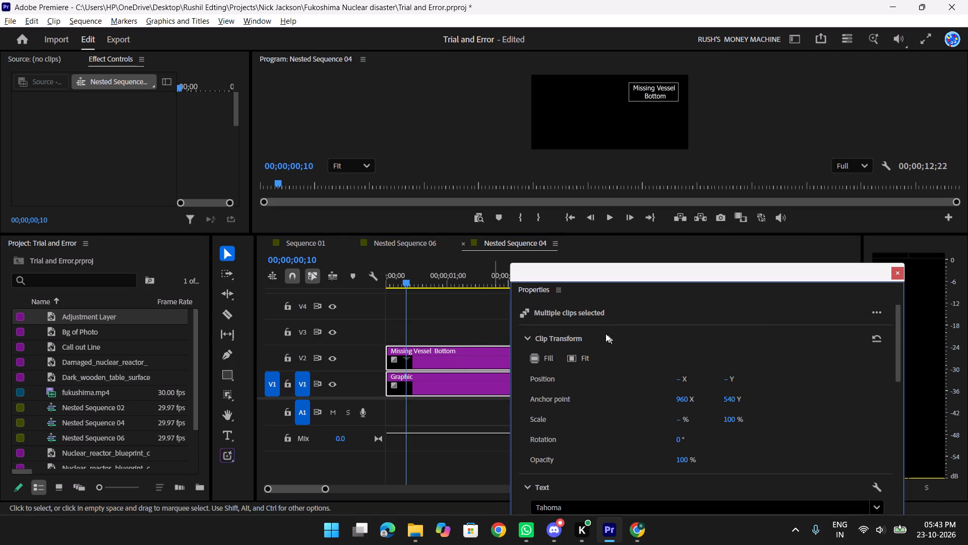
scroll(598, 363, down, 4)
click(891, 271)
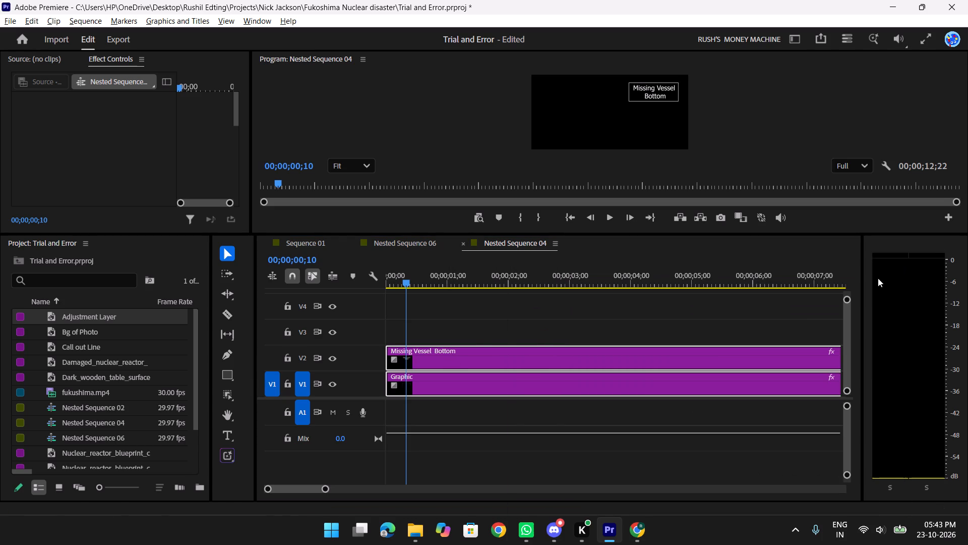
Select only the Missing Vessel Bottom title clip and open its text layer for editing in its properties.
click(461, 423)
click(451, 353)
key(shift+s)
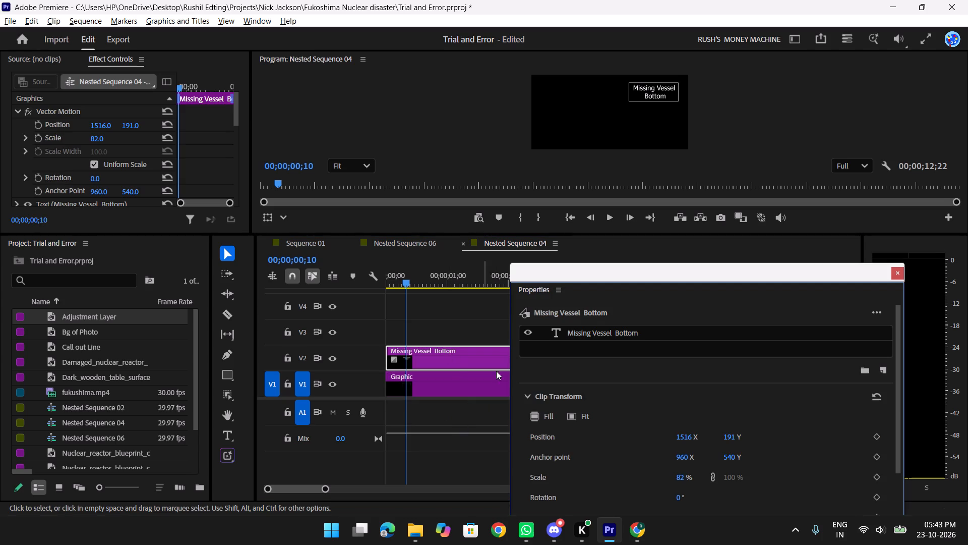
double_click(599, 333)
scroll(608, 433, down, 8)
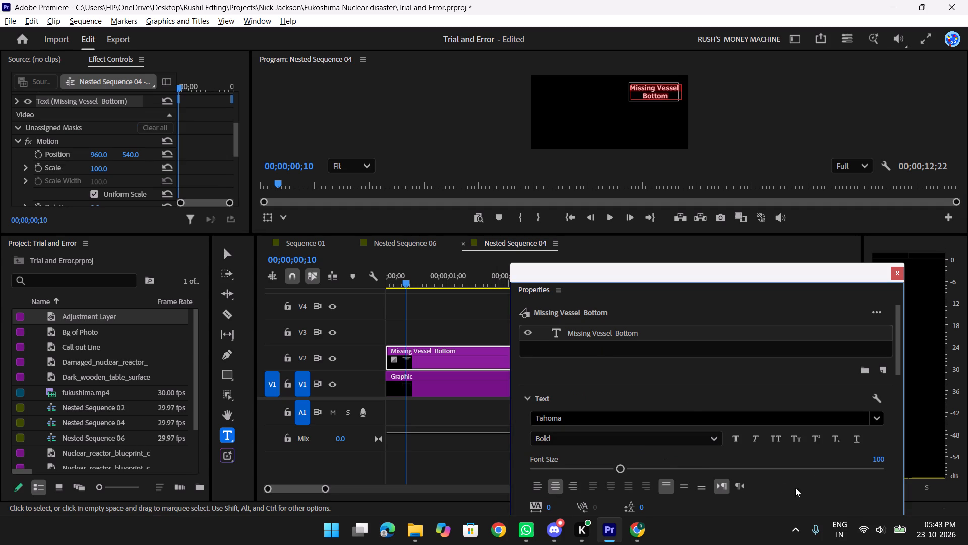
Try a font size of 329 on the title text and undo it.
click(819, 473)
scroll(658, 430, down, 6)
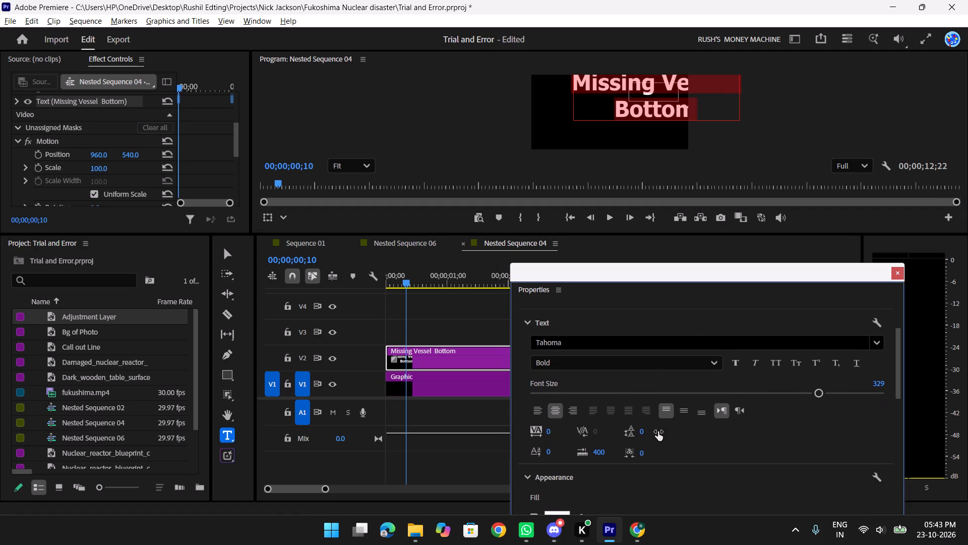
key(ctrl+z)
Change the font of the Missing Vessel Bottom text to Nexa Bold and close its properties.
scroll(771, 440, down, 7)
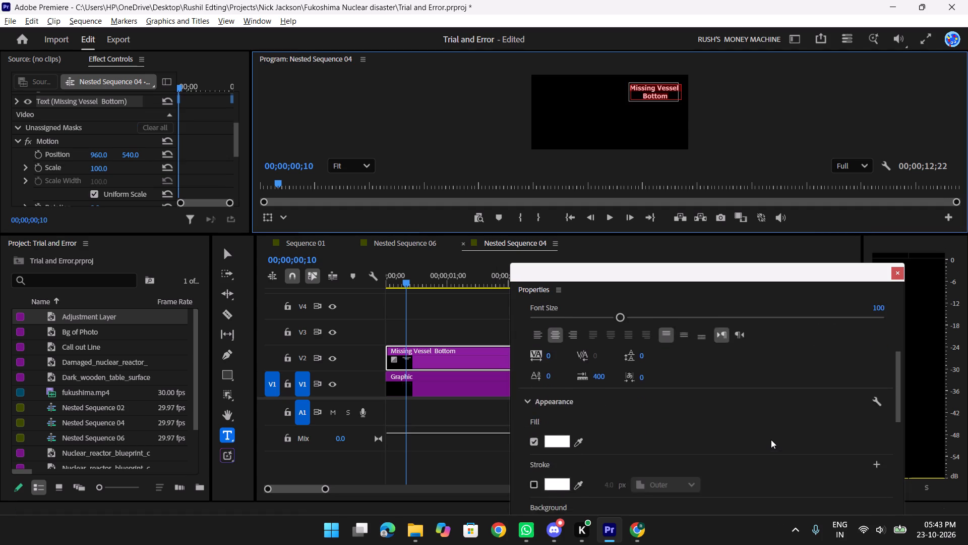
scroll(765, 439, up, 5)
click(580, 319)
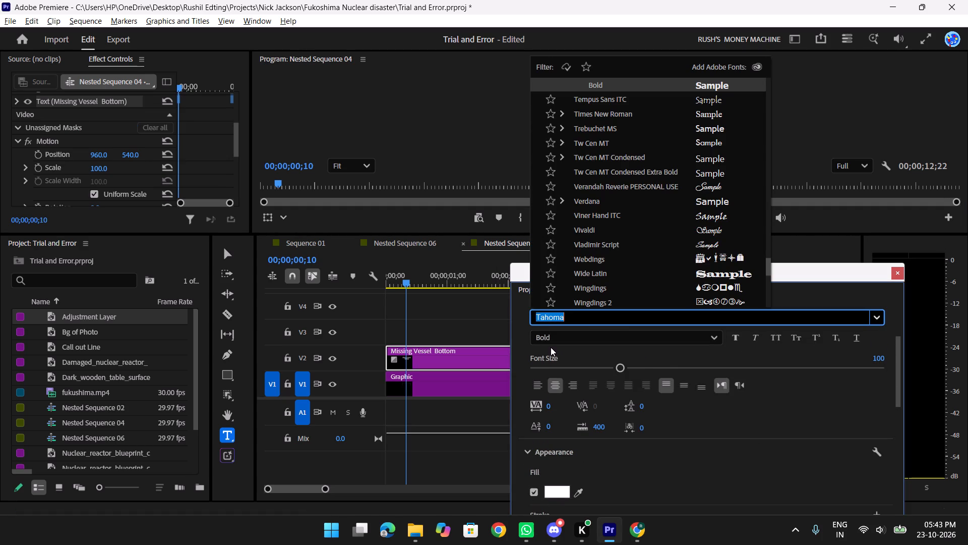
text(ne)
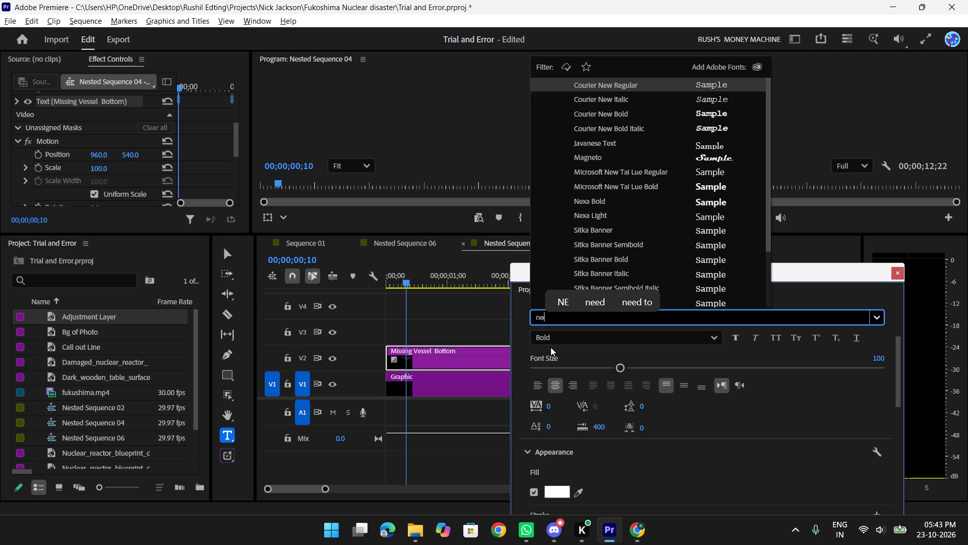
text(xa)
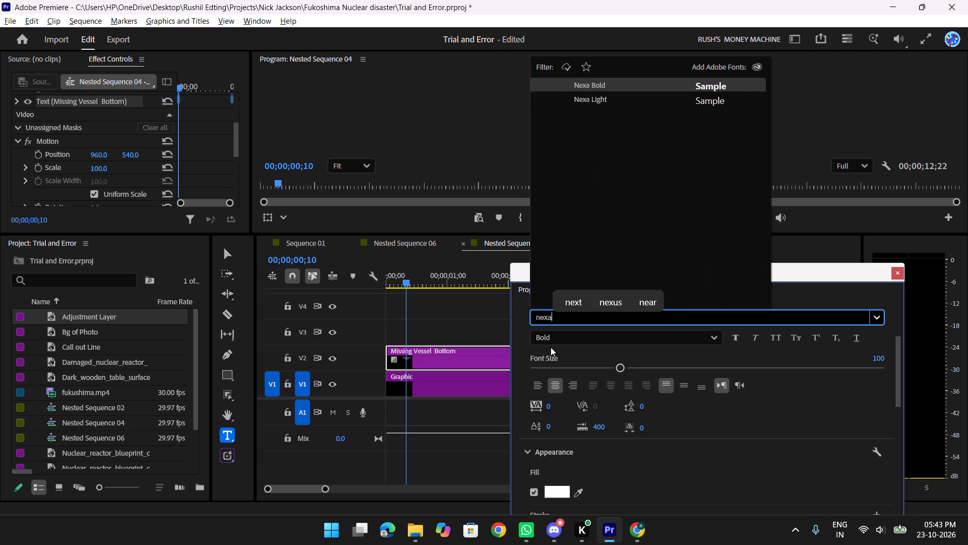
click(697, 87)
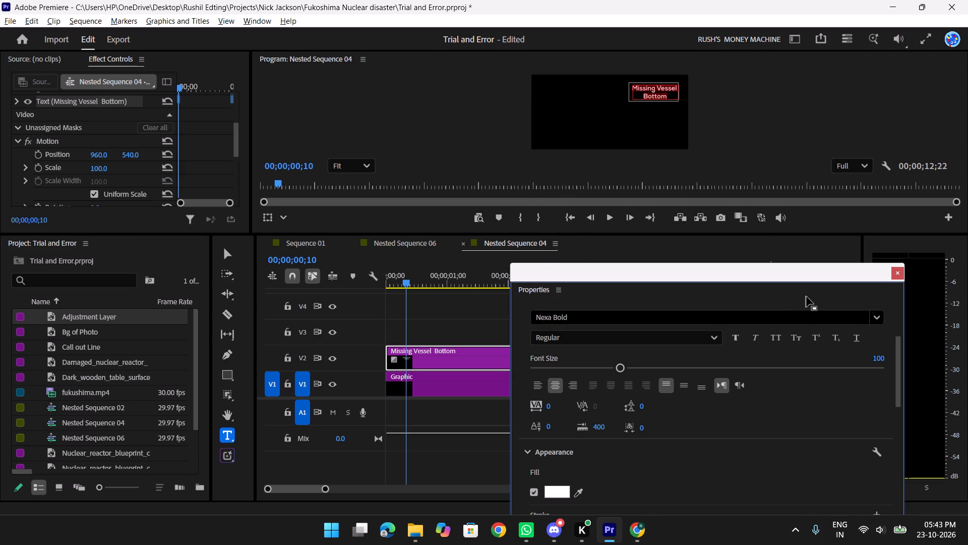
scroll(717, 447, down, 20)
scroll(717, 447, down, 5)
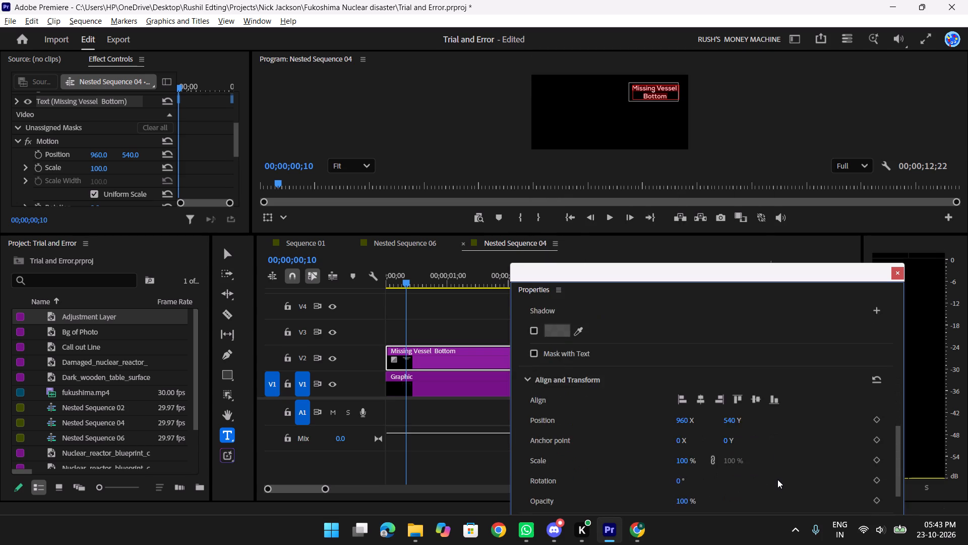
click(897, 270)
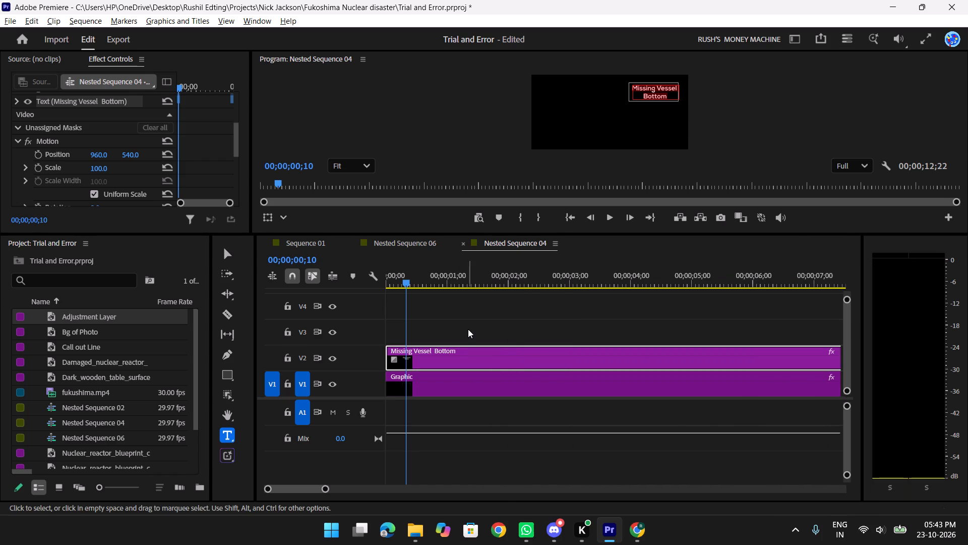
Close Nested Sequence 04 and Nested Sequence 06 to return to the main Sequence 01 timeline.
click(468, 329)
click(465, 240)
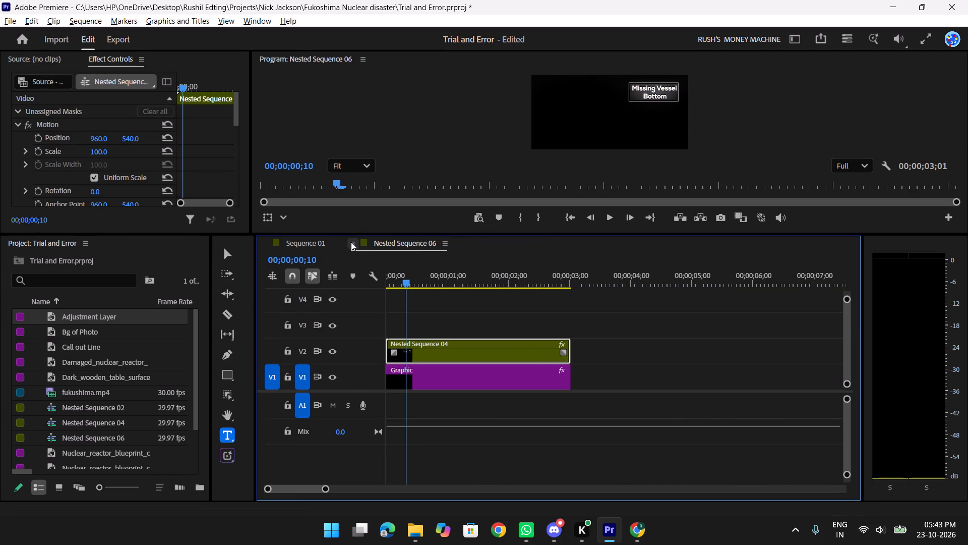
click(351, 242)
Review the Missing Vessel Bottom callout in full-screen playback, starting from about two seconds into Sequence 01.
drag(574, 272, 546, 271)
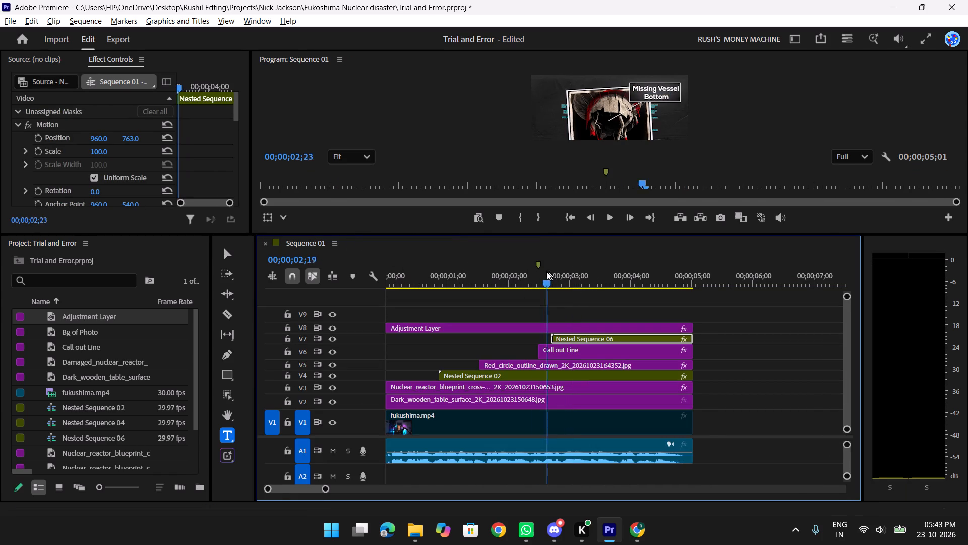
drag(546, 271, 512, 271)
text(f)
key(space)
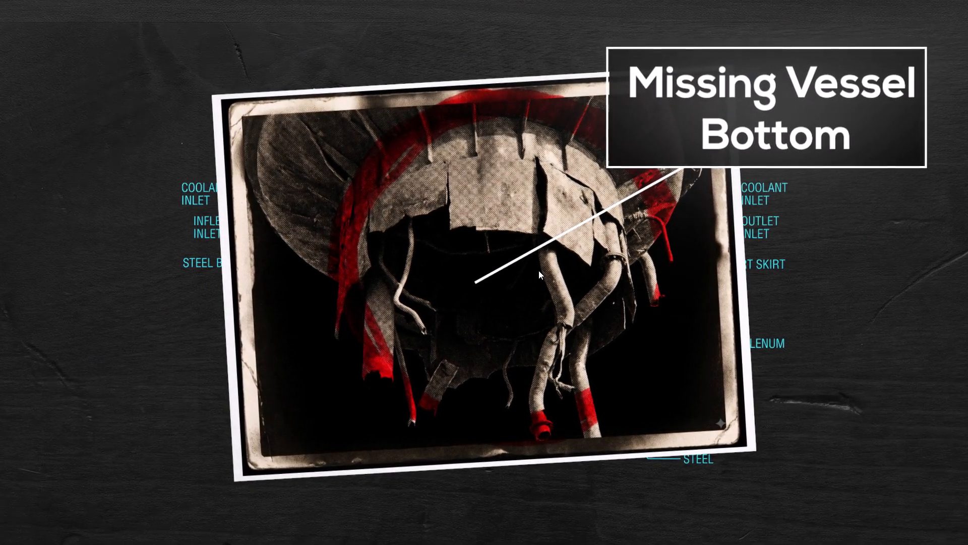
key(space)
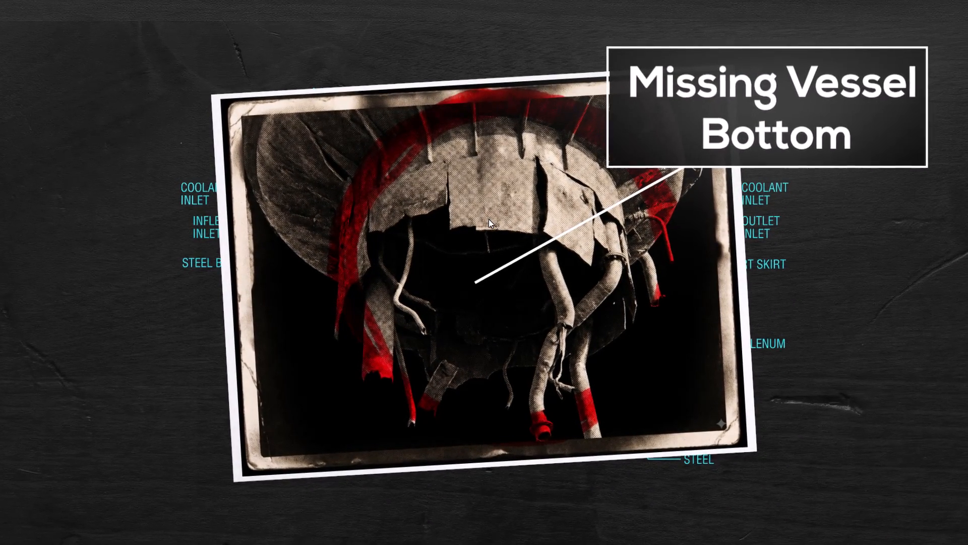
key(space)
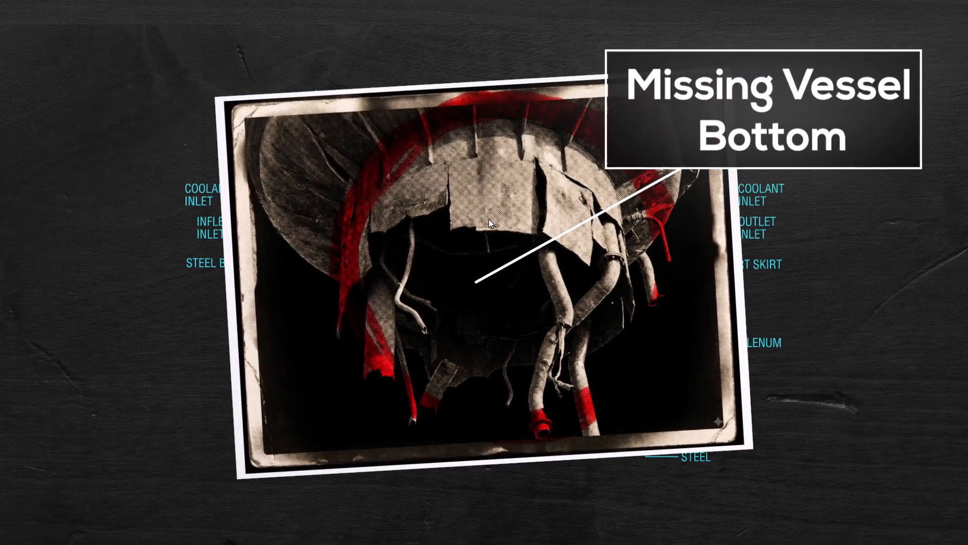
key(space)
key(f)
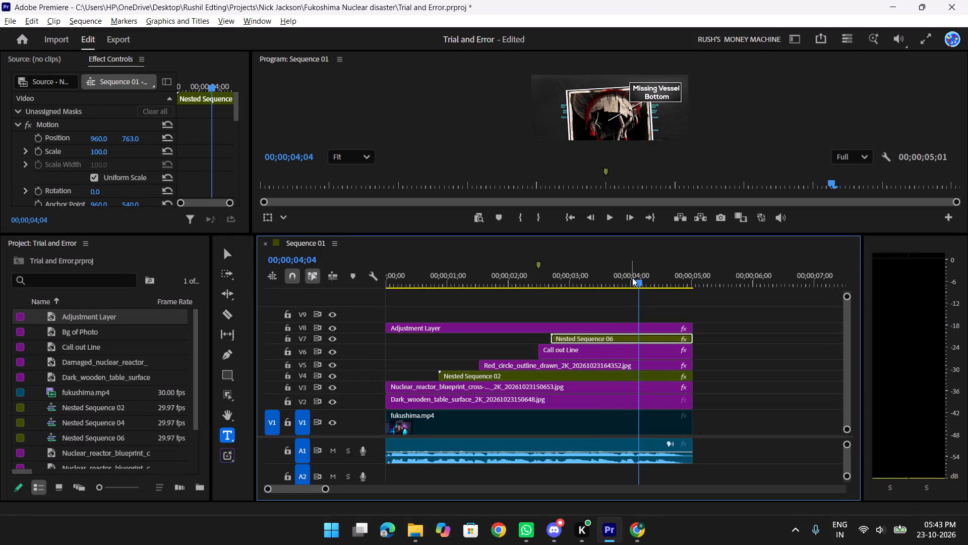
Scrub through the start of the Call out Line and Nested Sequence 06 clips, and play the callout section in the program monitor.
drag(634, 270, 536, 277)
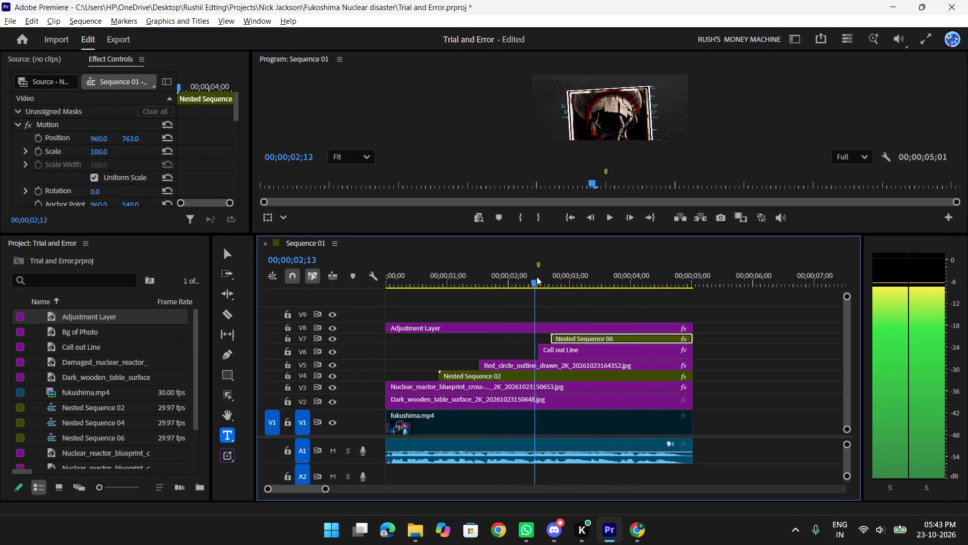
drag(536, 277, 551, 274)
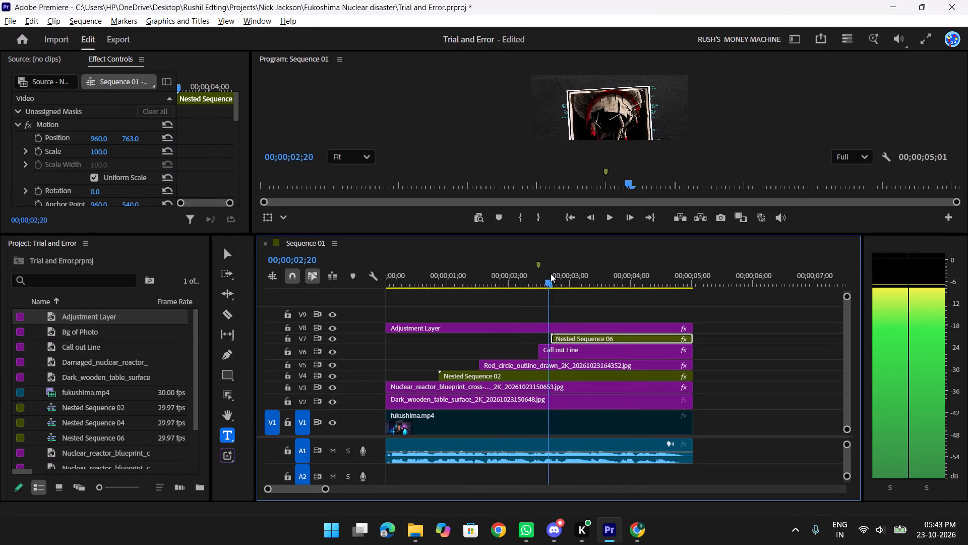
drag(551, 274, 561, 274)
key(space)
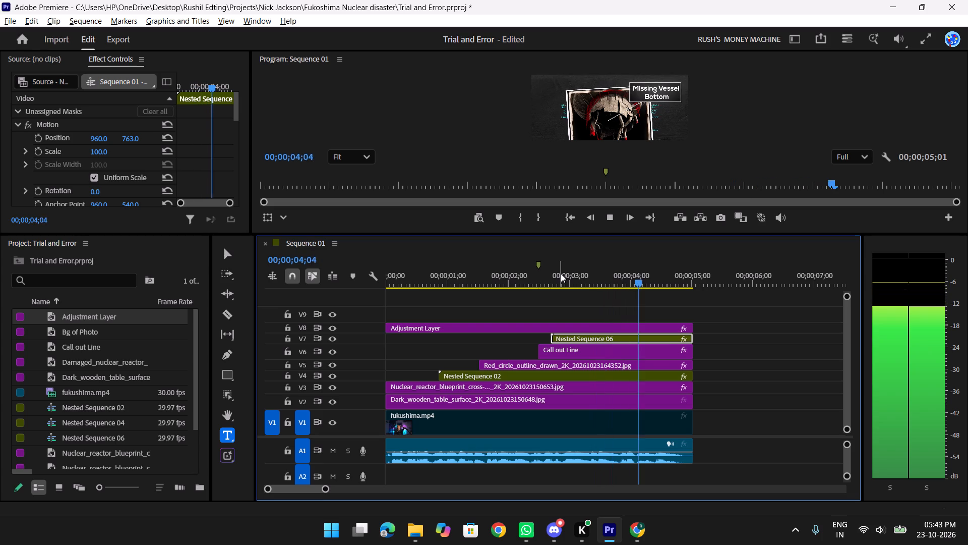
key(space)
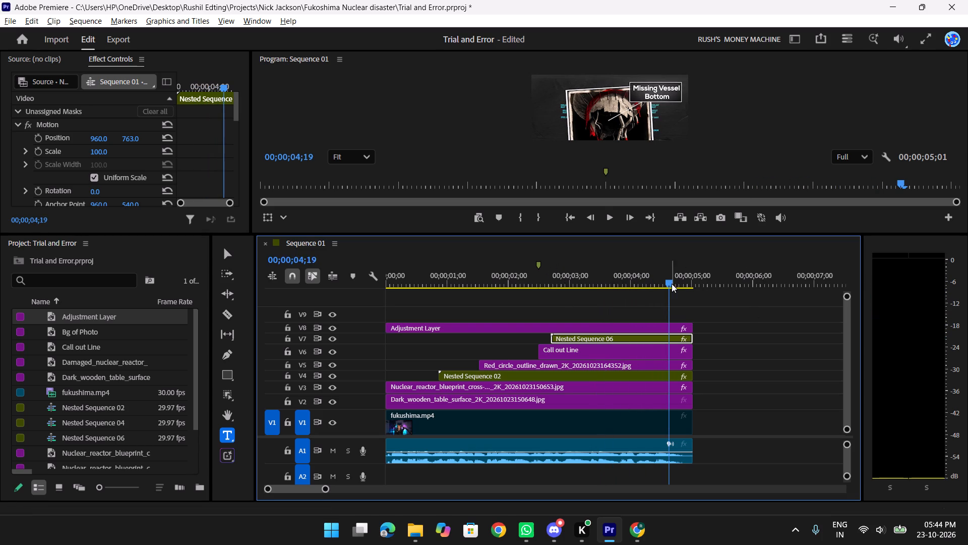
Play Sequence 01 full screen from its beginning to review the whole photo, red circle and callout animation.
drag(627, 264, 315, 278)
text(f)
key(space)
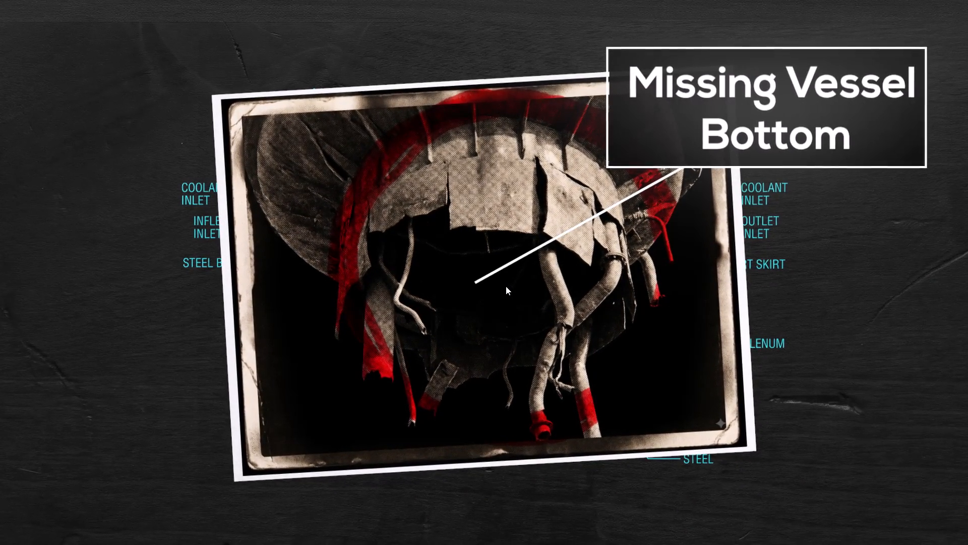
key(space)
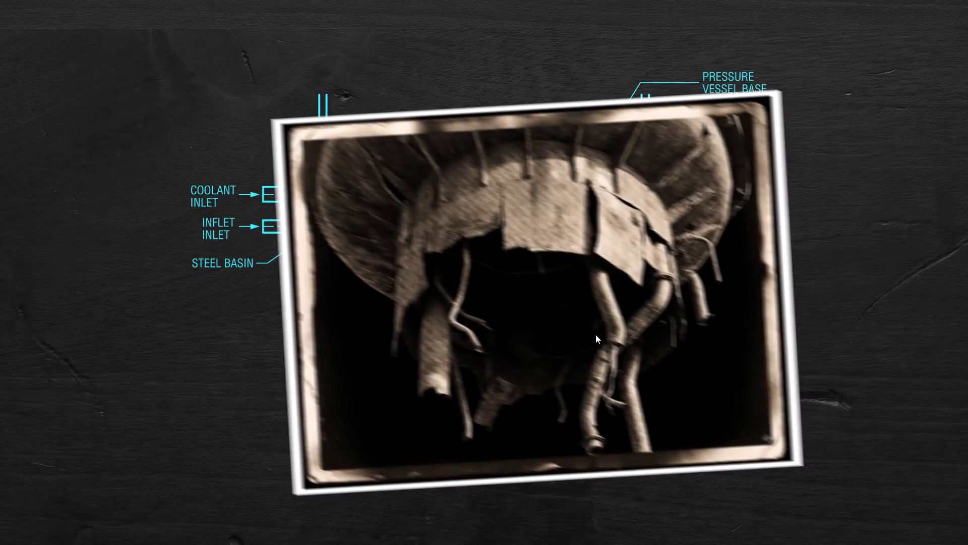
key(space)
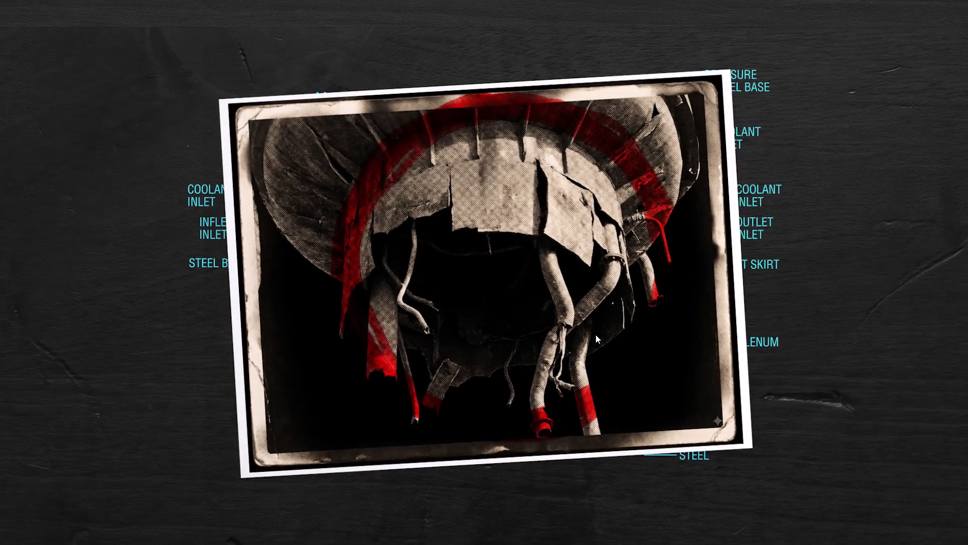
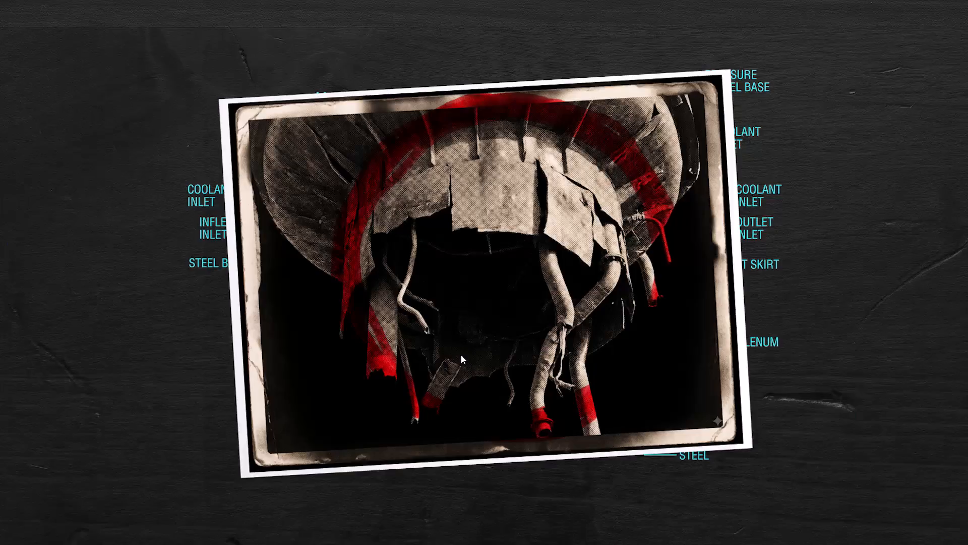
Leave full-screen playback and save the project.
key(ctrl+s)
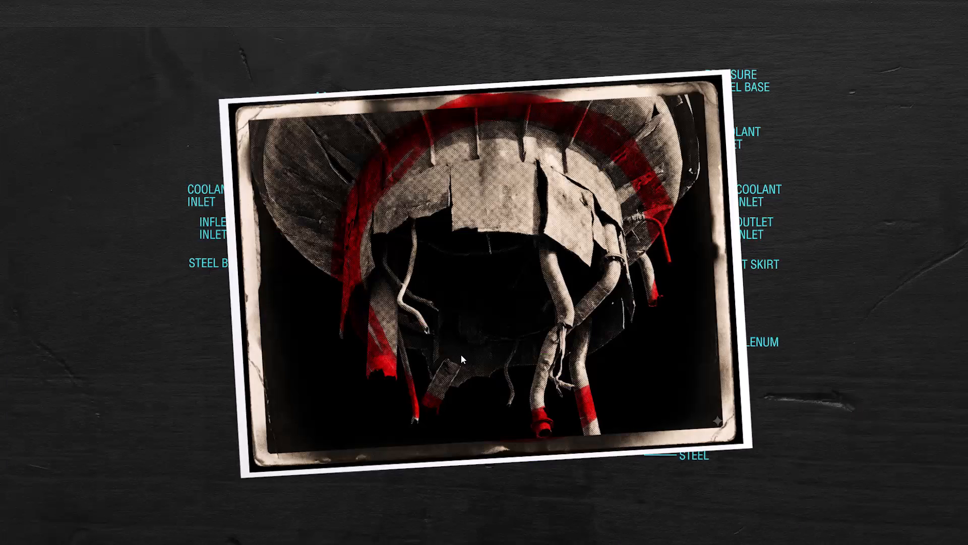
key(f)
key(ctrl+s)
key(ctrl+s)
key(ctrl+s)
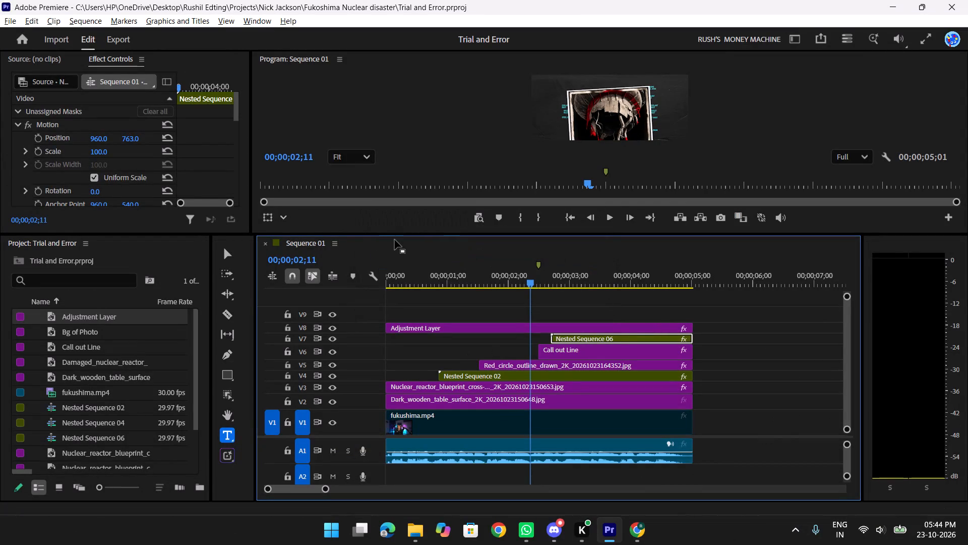
Enlarge the preview and effect settings areas, and scrub Sequence 01 from its start to about 00;00;02;21.
click(370, 242)
drag(526, 283, 346, 282)
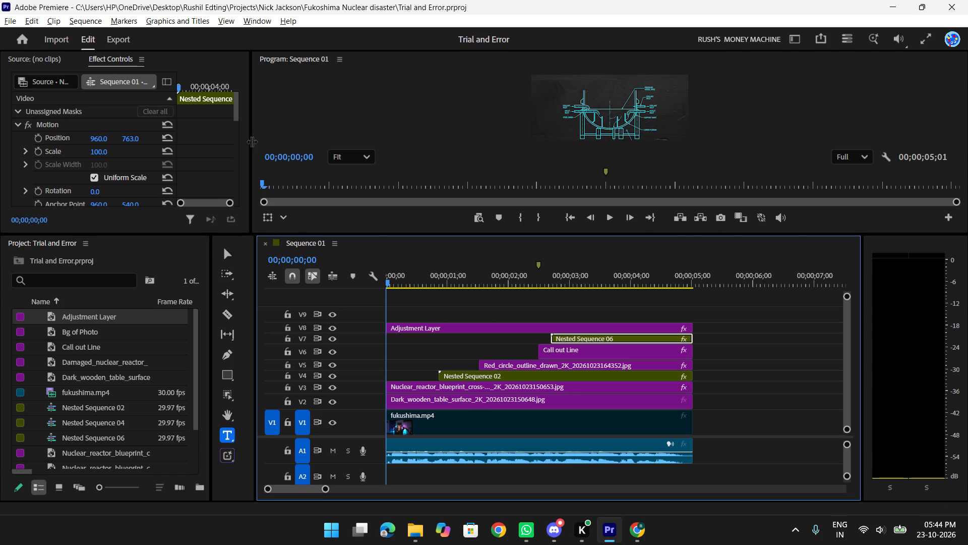
drag(252, 141, 406, 151)
drag(423, 235, 421, 324)
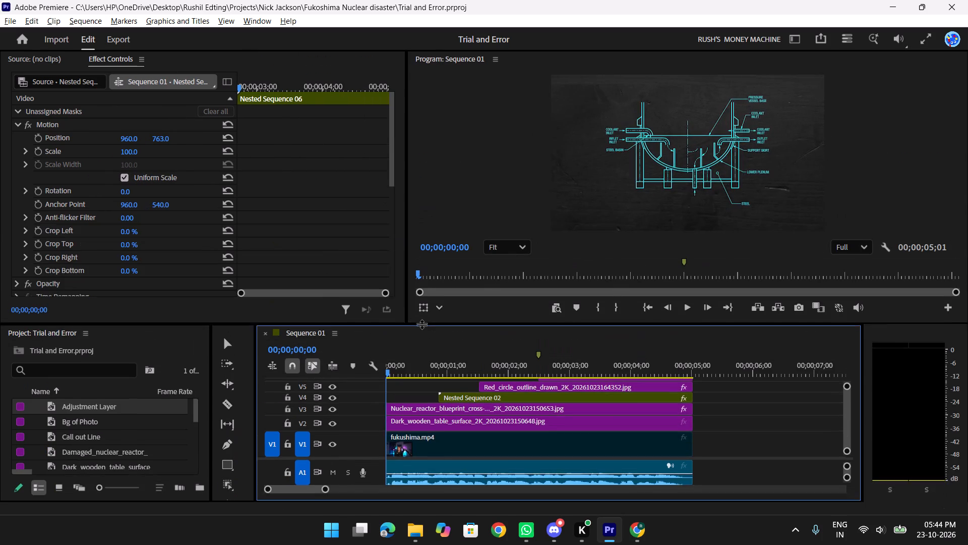
drag(421, 324, 441, 304)
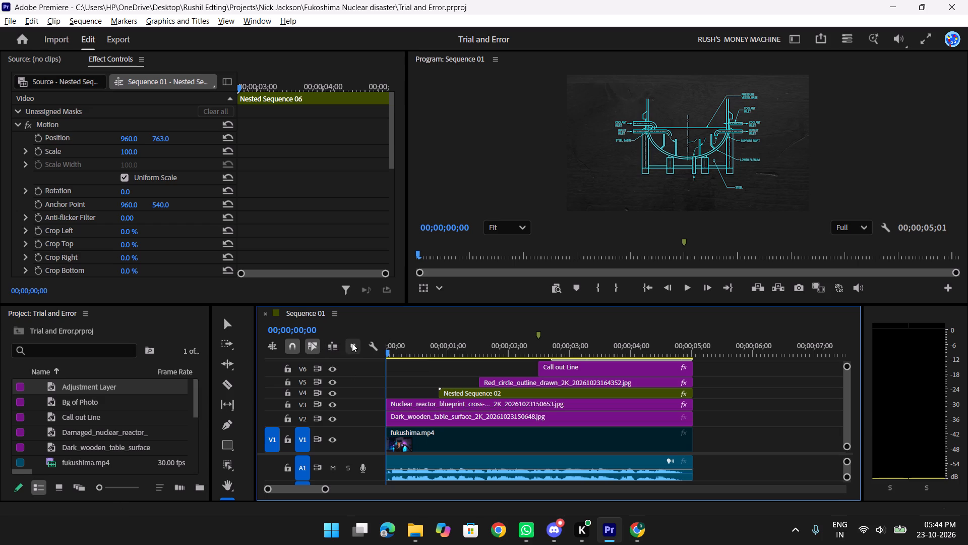
drag(390, 352, 425, 356)
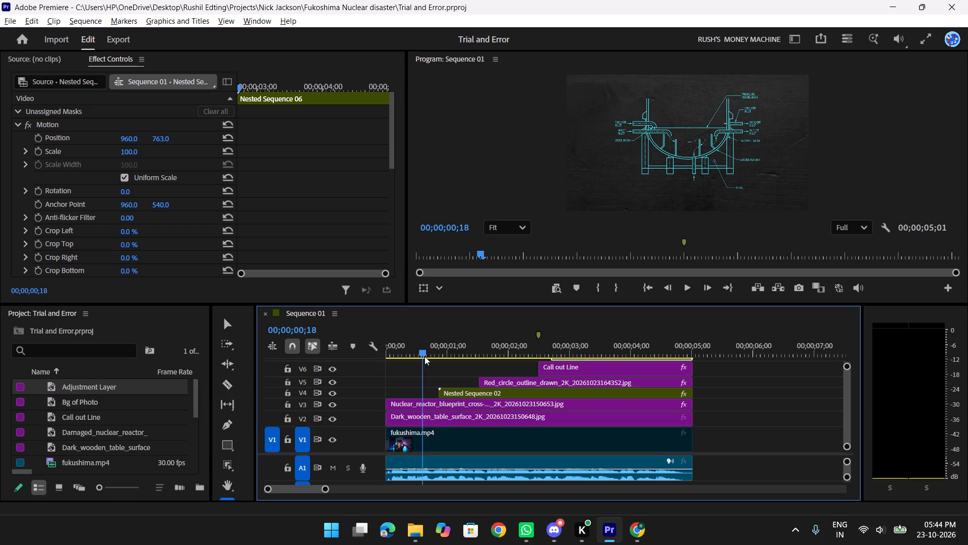
drag(425, 356, 494, 357)
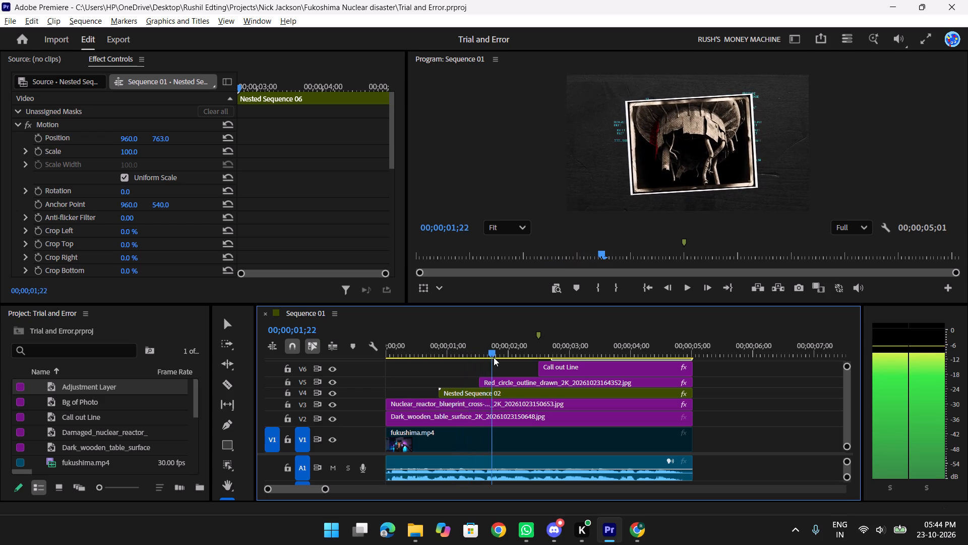
drag(494, 357, 552, 358)
Inspect the effect settings of the Nested Sequence 02, Call out Line and red circle outline clips in Sequence 01.
click(553, 388)
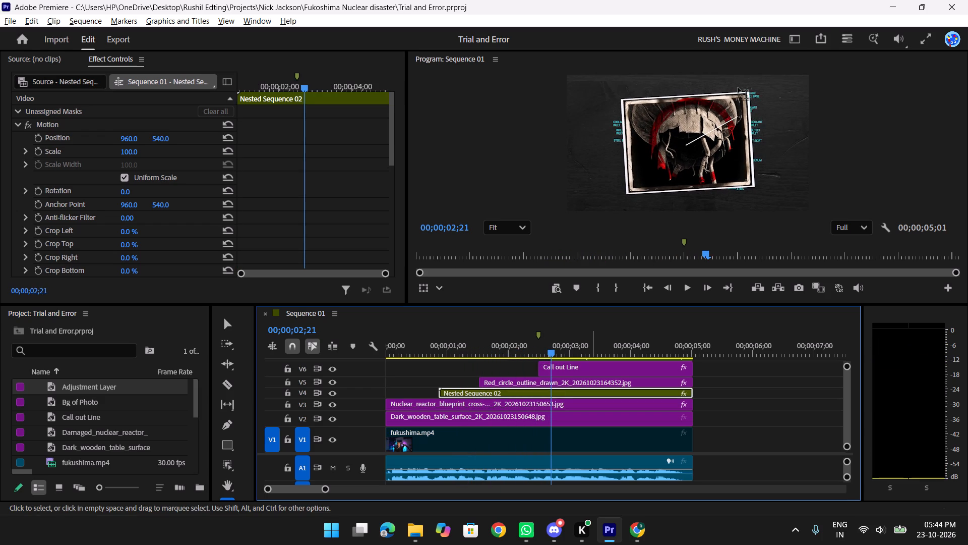
scroll(647, 351, up, 3)
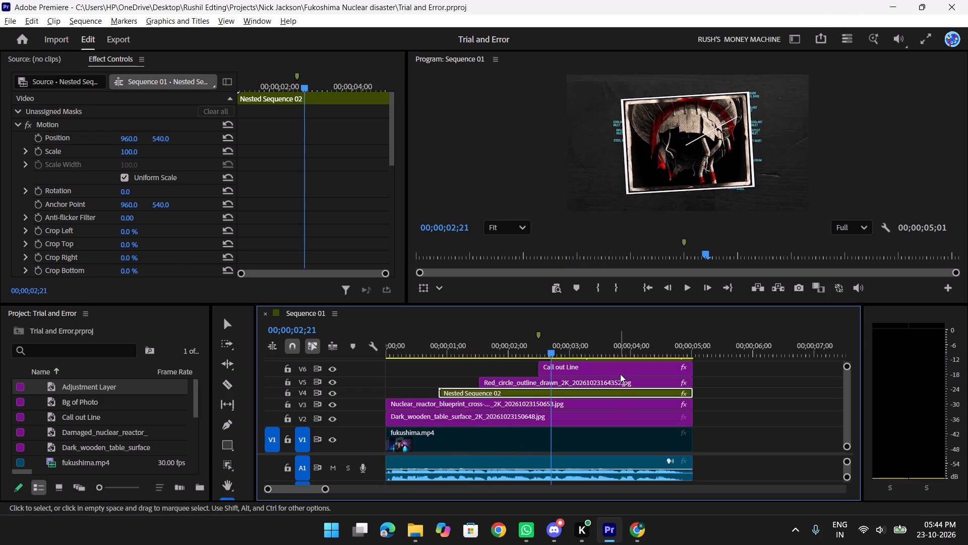
click(620, 370)
scroll(620, 370, up, 2)
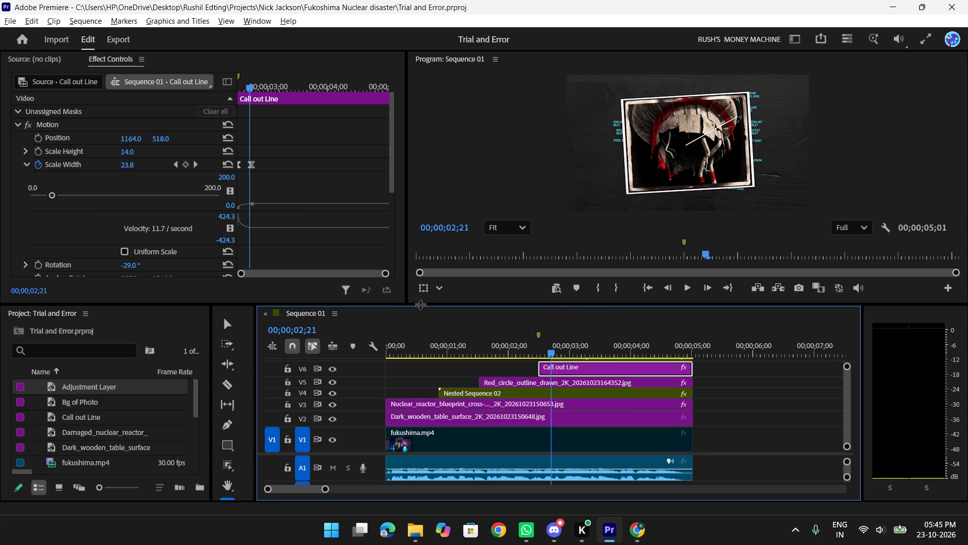
drag(391, 305, 410, 253)
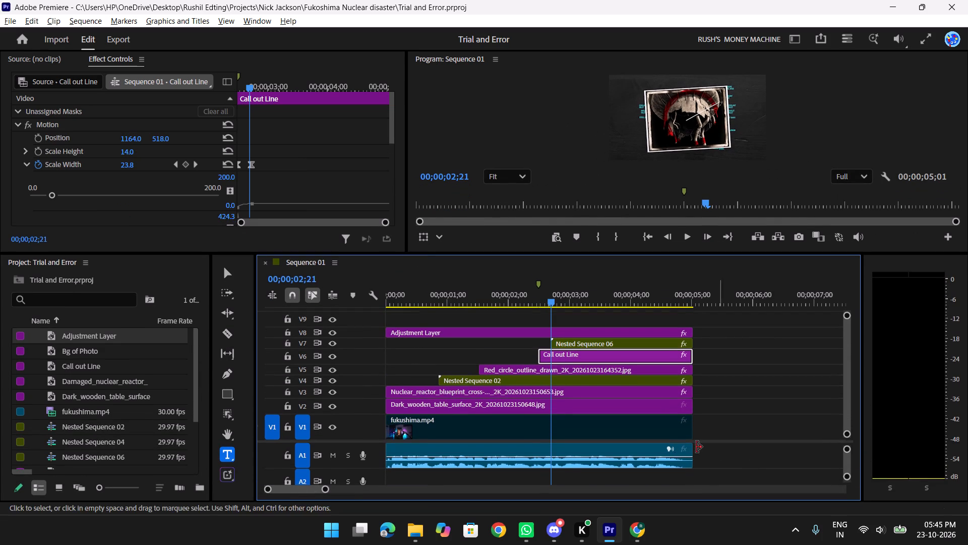
click(528, 370)
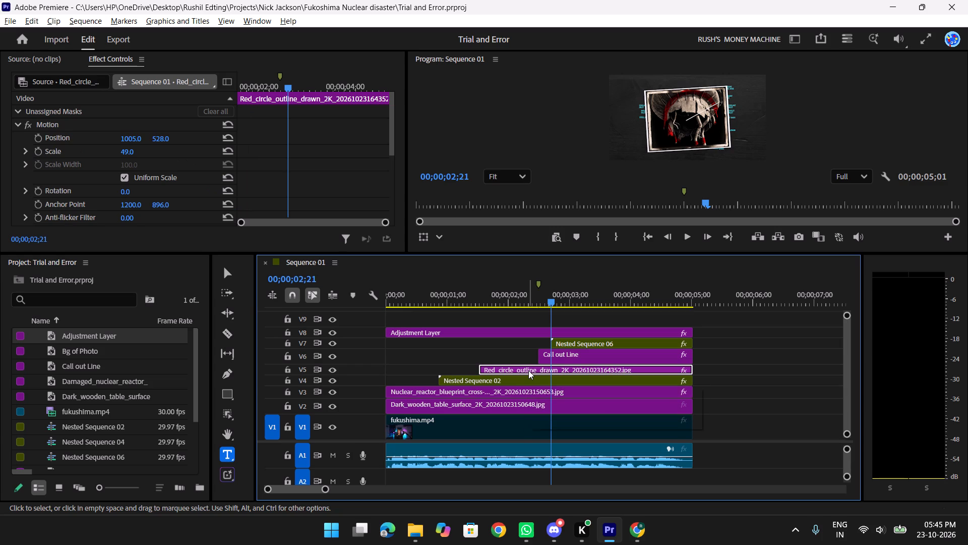
click(528, 370)
click(699, 359)
click(482, 373)
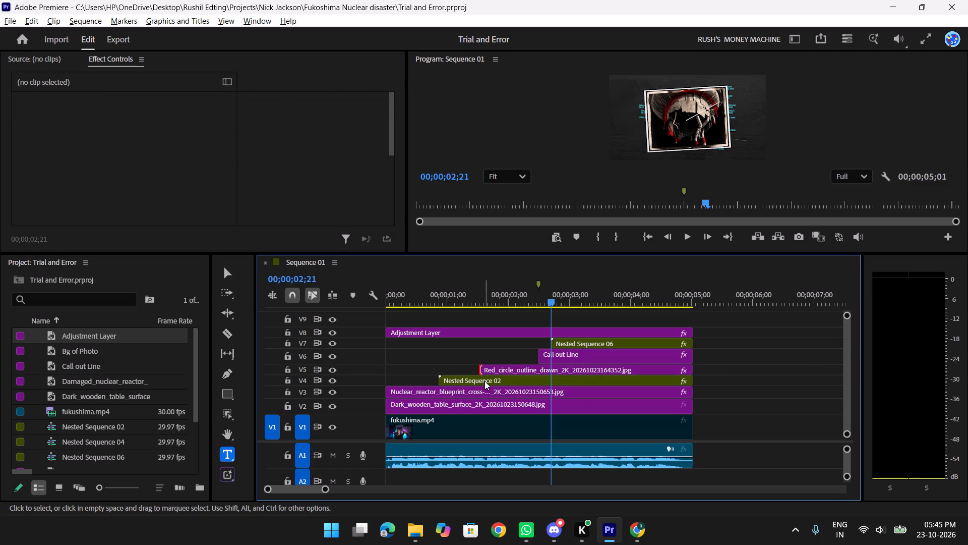
Look inside Nested Sequence 02 from about 00;00;01;23, and return to Sequence 01.
click(485, 381)
drag(546, 287, 495, 319)
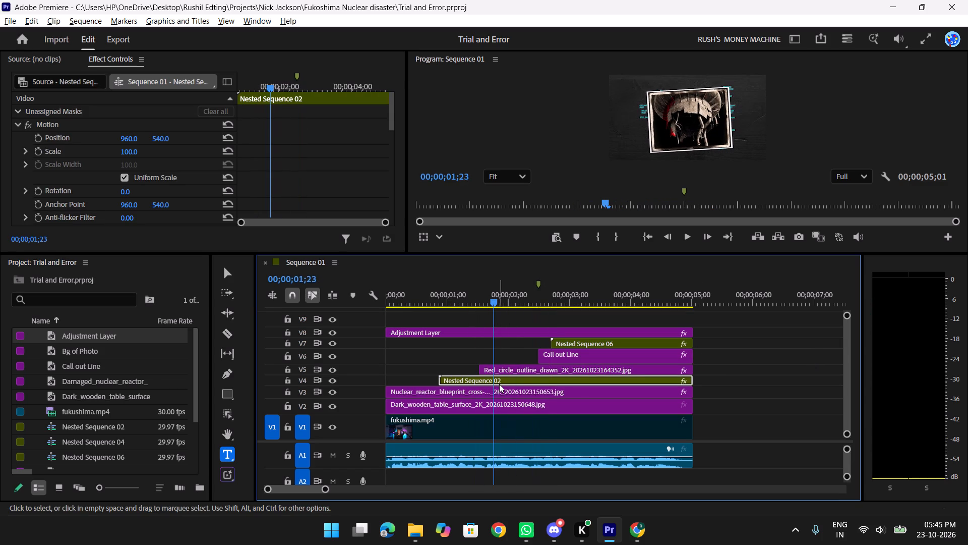
double_click(501, 379)
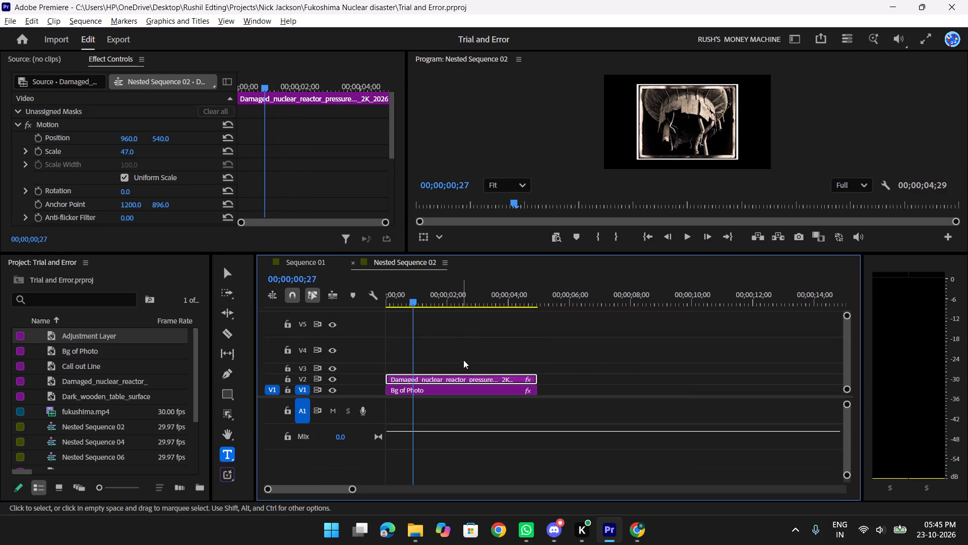
click(351, 262)
click(299, 261)
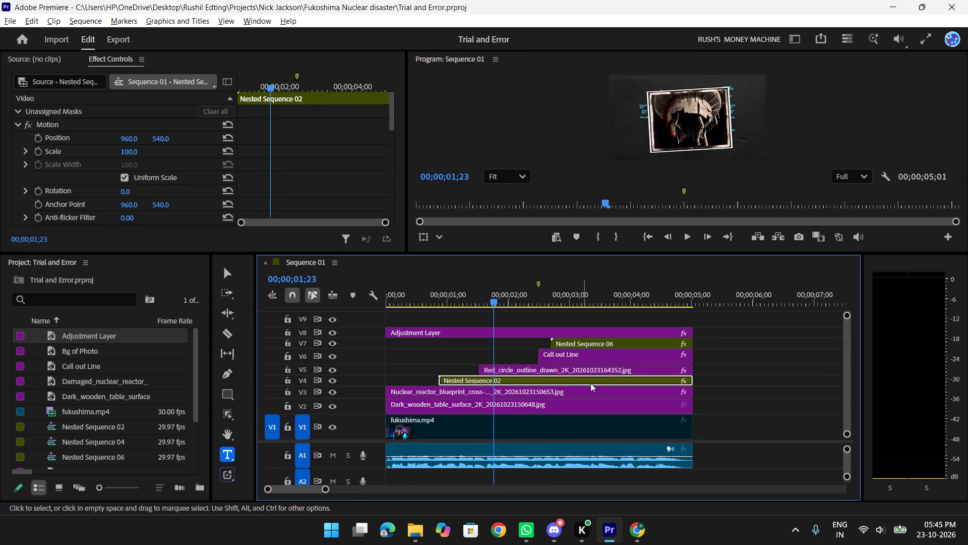
Save the Transform effect of the Nested Sequence 02 clip as a Scale-type preset named "Photo Throwing Effect".
scroll(117, 129, down, 19)
scroll(112, 180, up, 3)
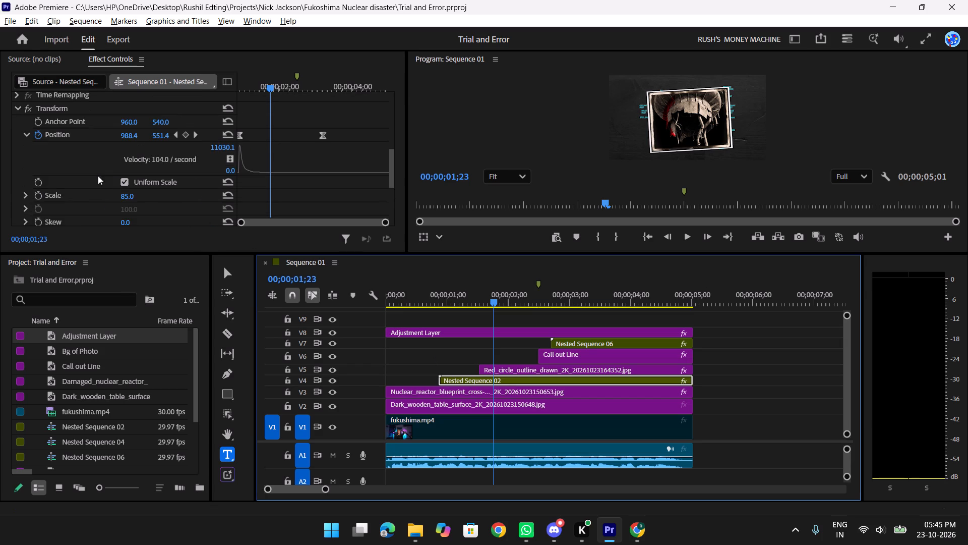
scroll(68, 149, up, 3)
click(66, 145)
right_click(74, 150)
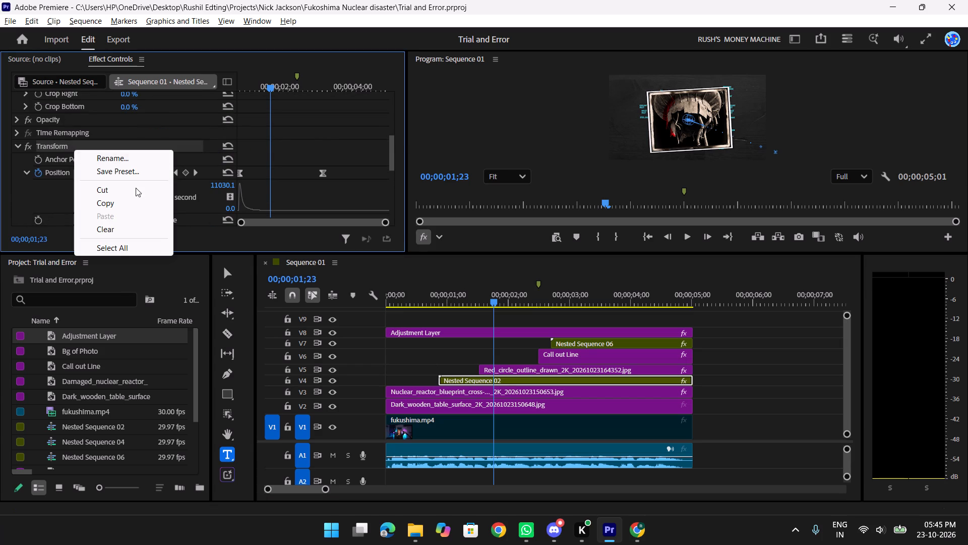
click(117, 169)
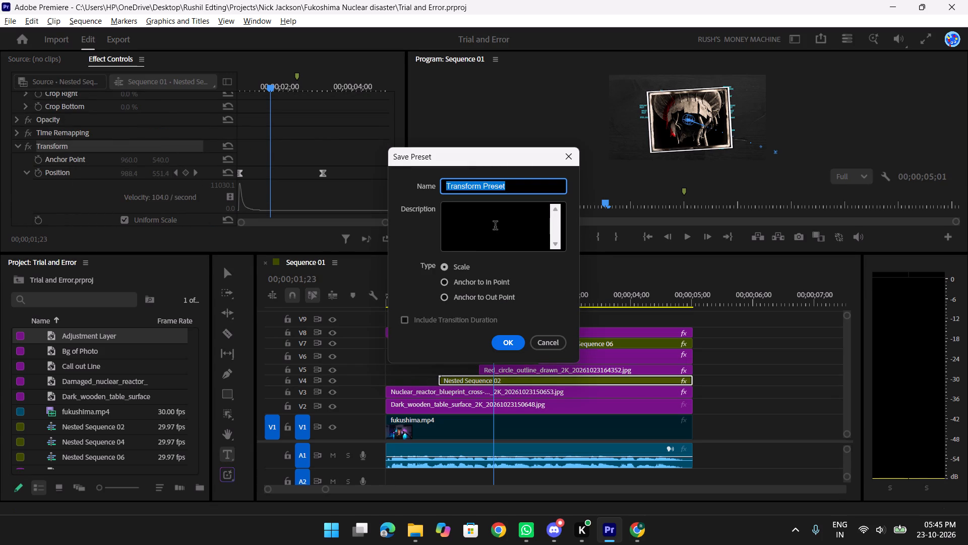
key(BackSpace)
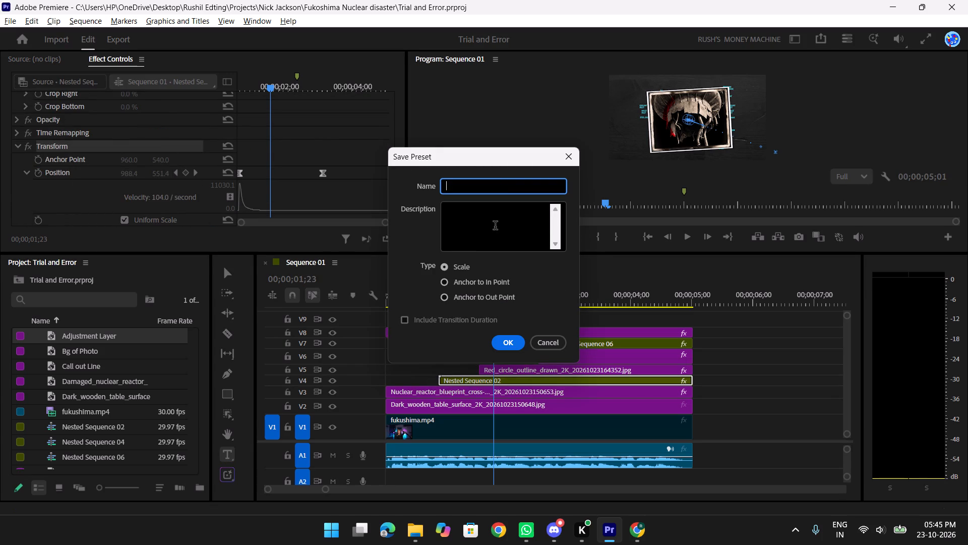
key(shift+p)
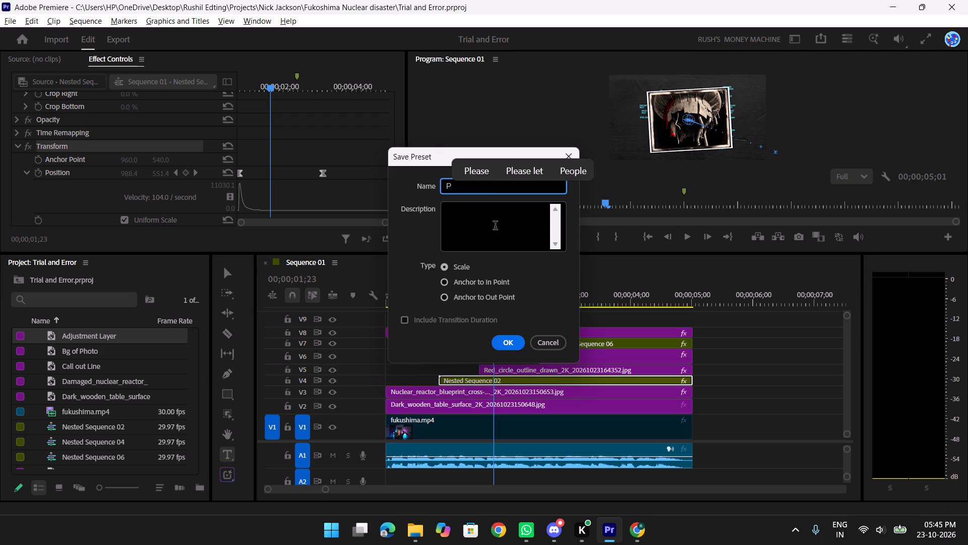
text(hotee)
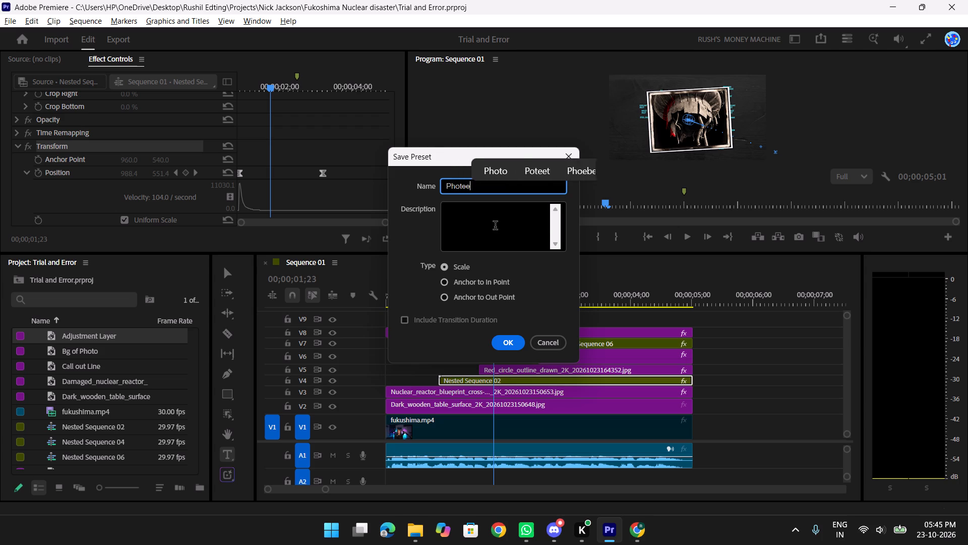
key(BackSpace)
key(BackSpace)
text(oe)
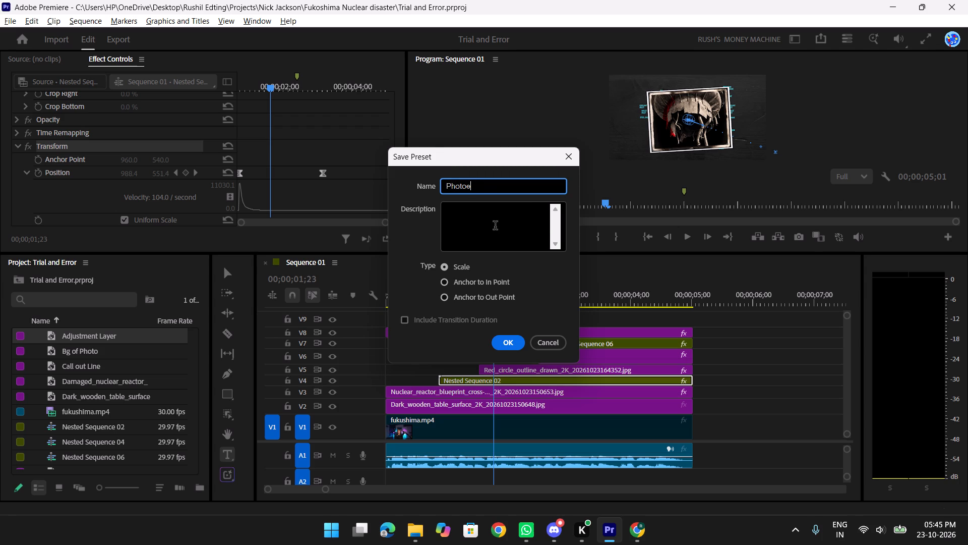
key(BackSpace)
key(space)
text(Throwing)
key(space)
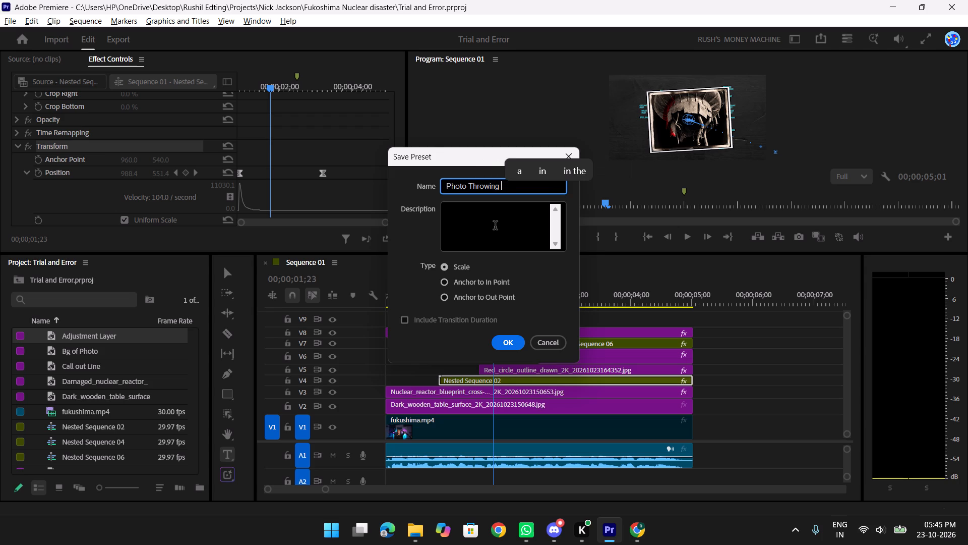
text(Effect)
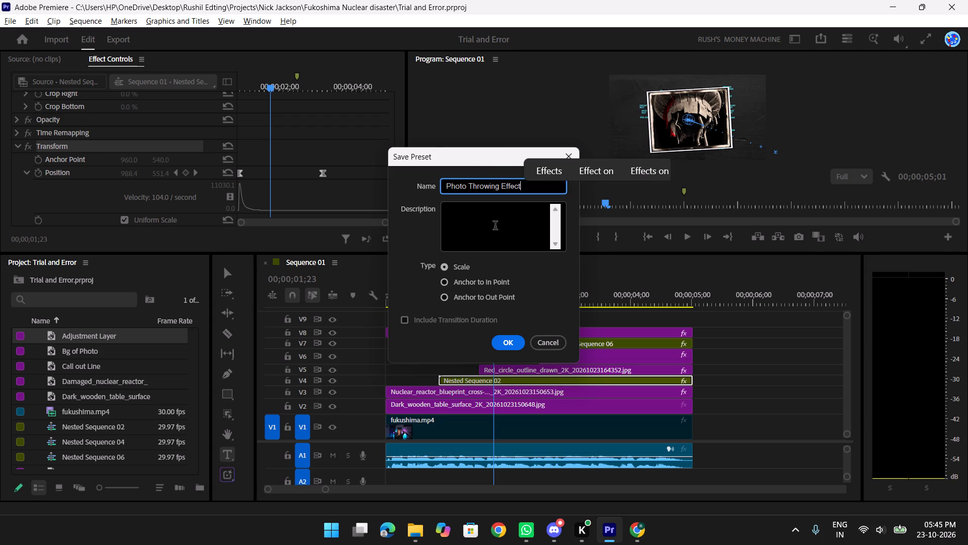
key(Return)
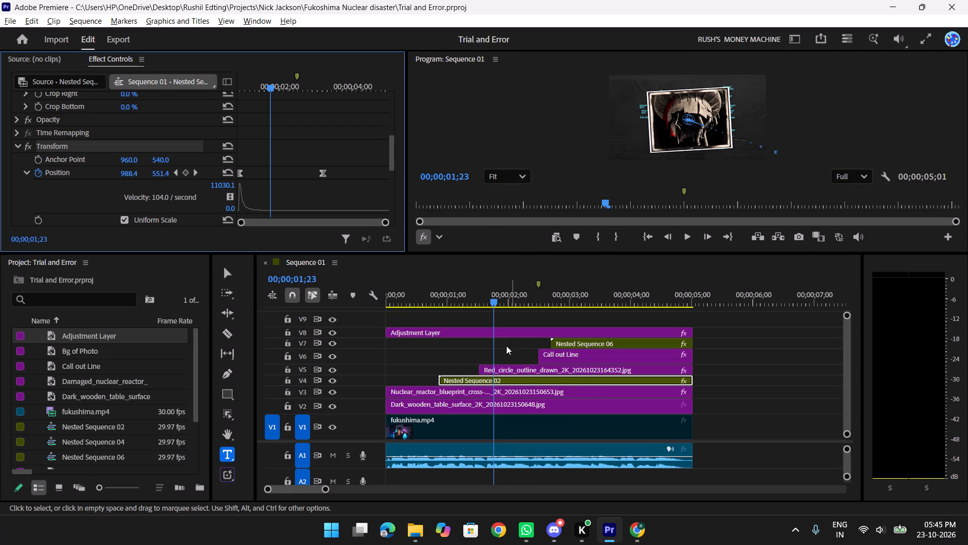
Check the Call out Line and Adjustment Layer effect settings, and open Nested Sequence 06.
scroll(216, 158, down, 6)
click(576, 360)
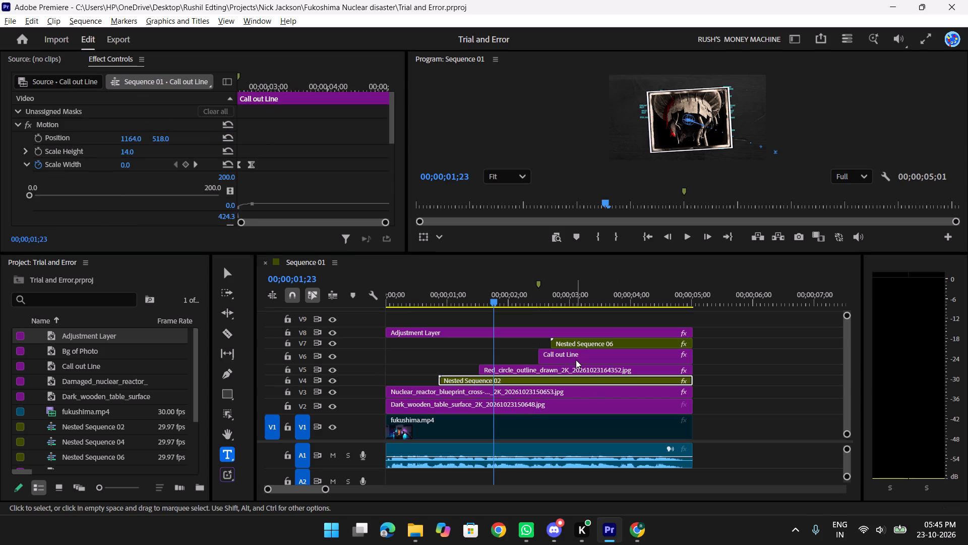
click(576, 346)
click(591, 336)
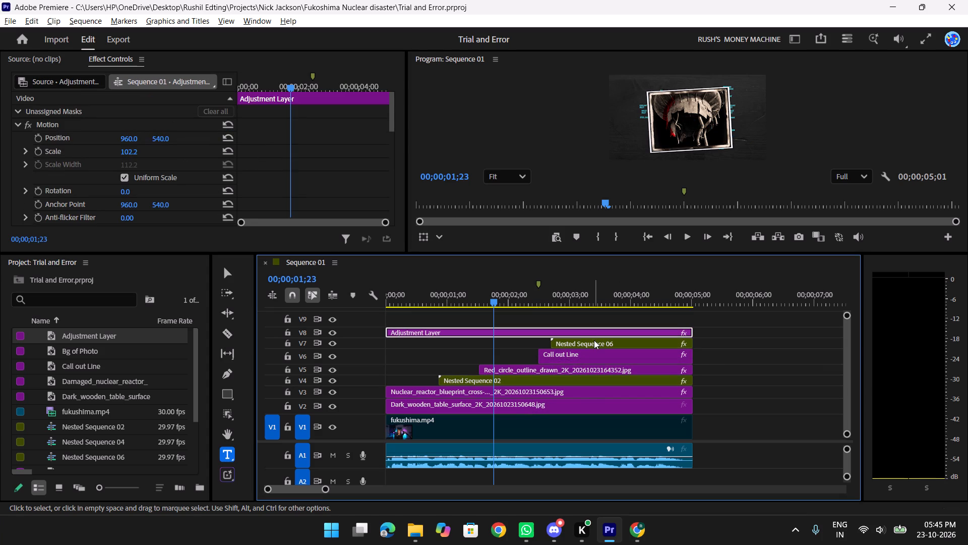
click(594, 340)
double_click(594, 340)
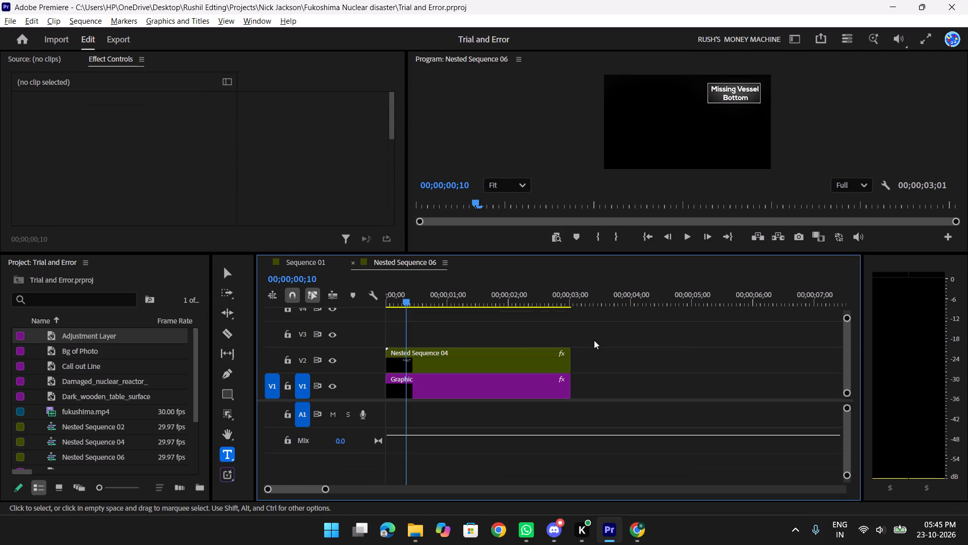
Inspect the Graphic and Nested Sequence 04 clips inside Nested Sequence 06.
click(459, 385)
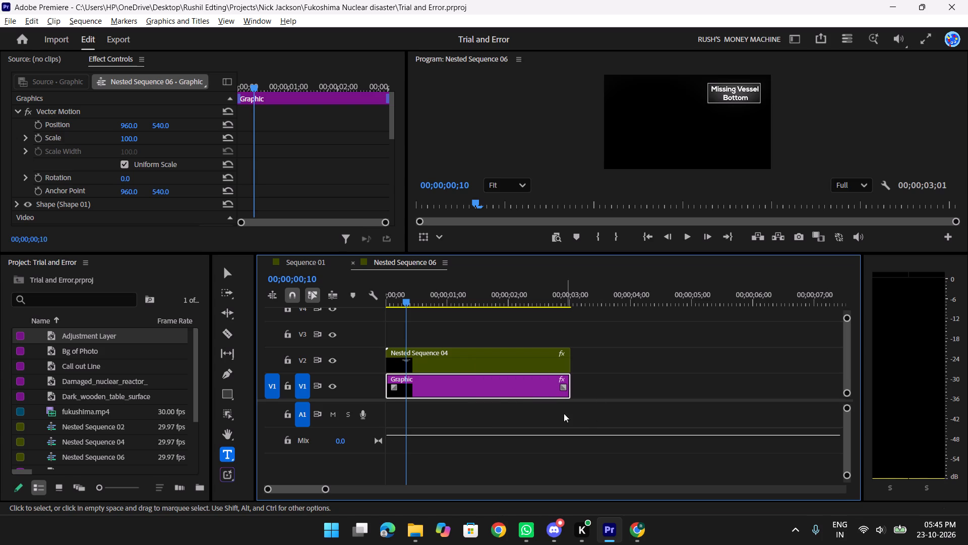
drag(524, 411, 428, 344)
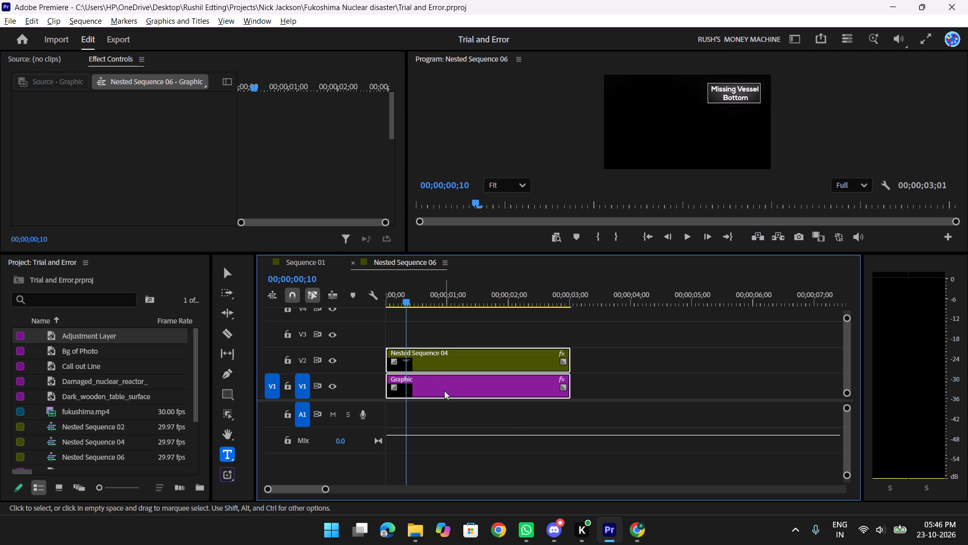
double_click(441, 362)
scroll(181, 143, down, 3)
scroll(178, 148, up, 3)
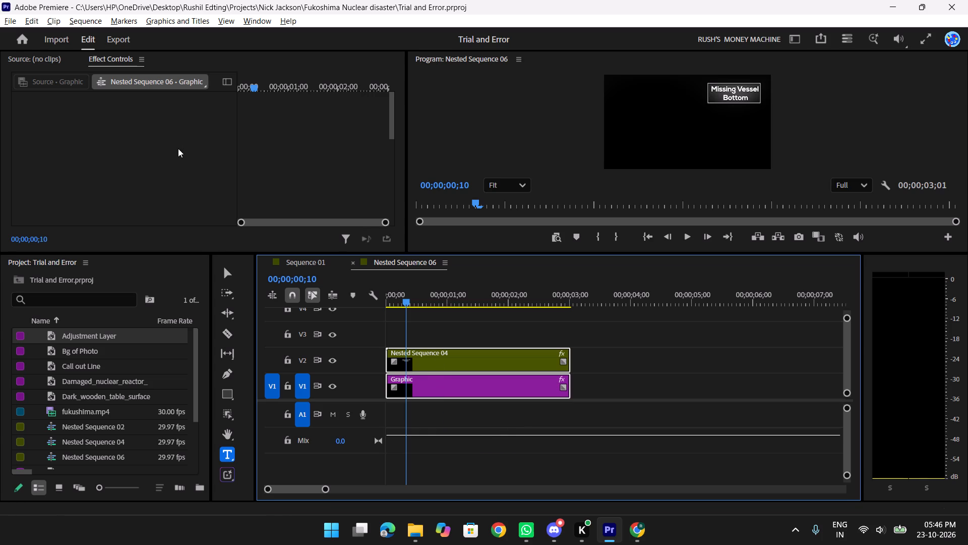
click(499, 434)
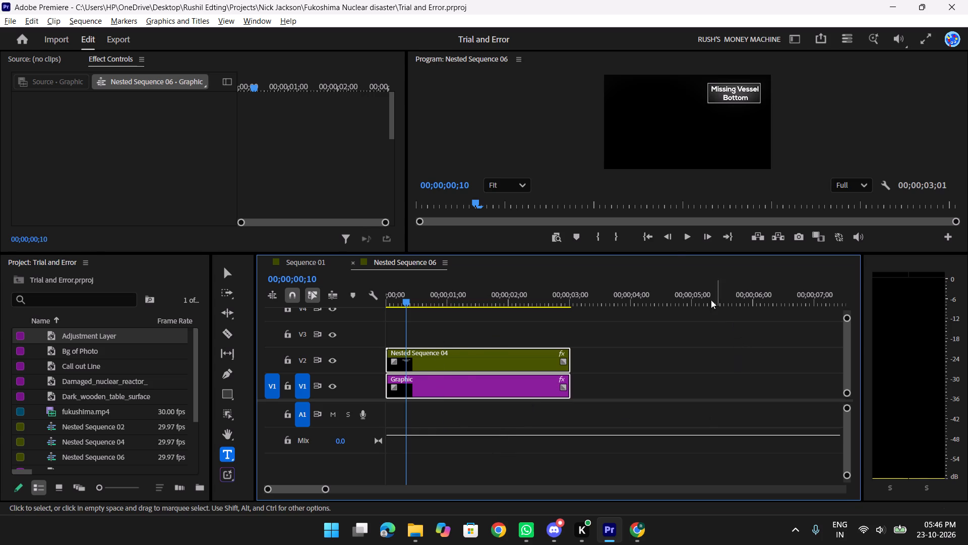
Enlarge the timeline area slightly in height and clear the clip selection.
drag(632, 254, 637, 234)
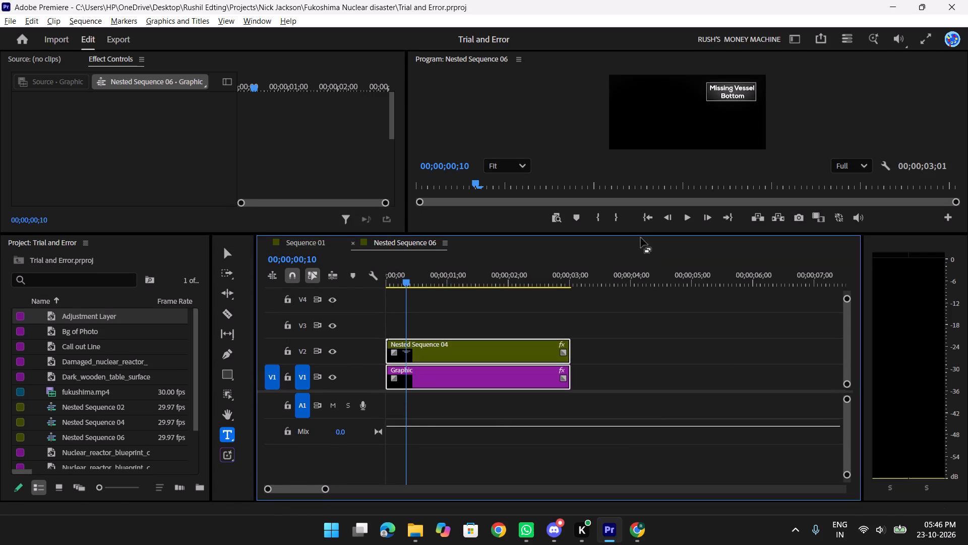
click(592, 449)
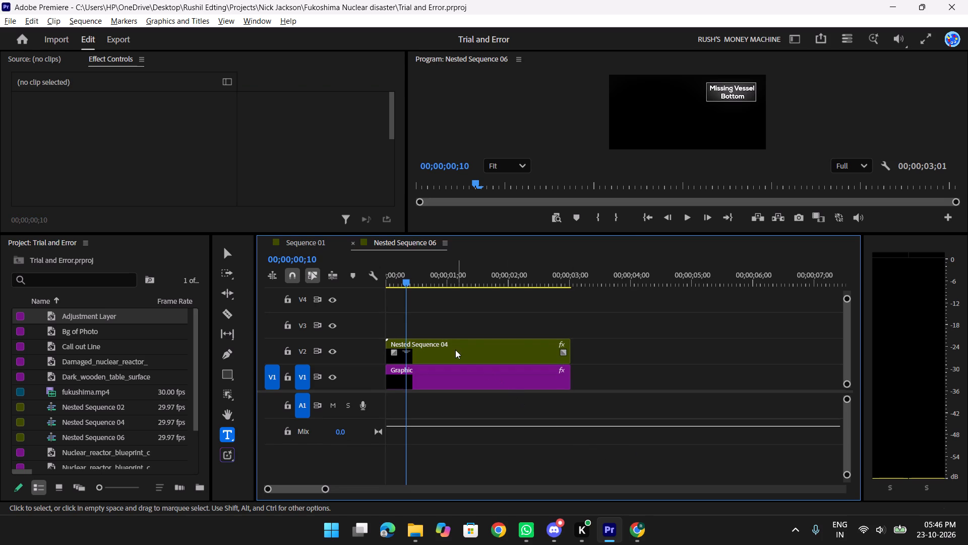
Check the effect settings of the Nested Sequence 04 clip and close Nested Sequence 06.
click(454, 345)
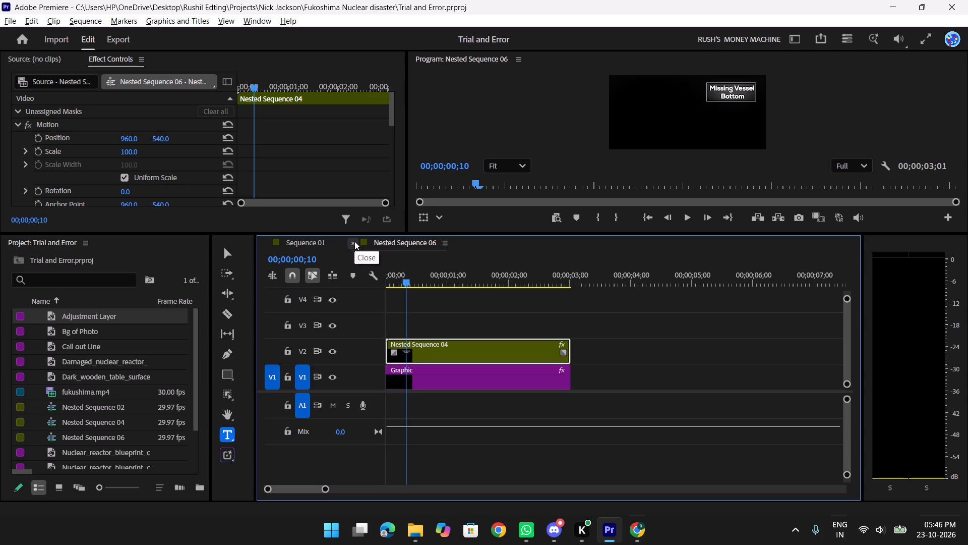
click(354, 241)
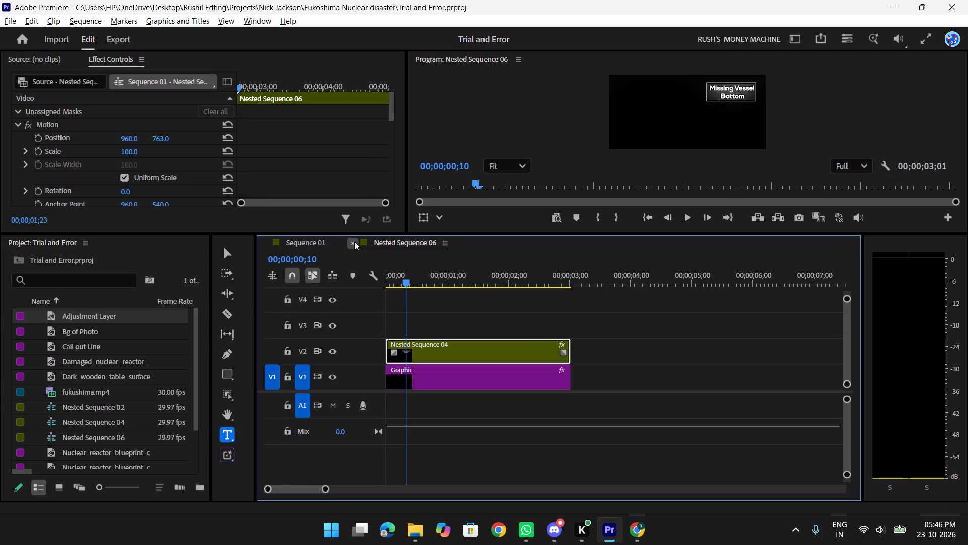
scroll(519, 313, up, 7)
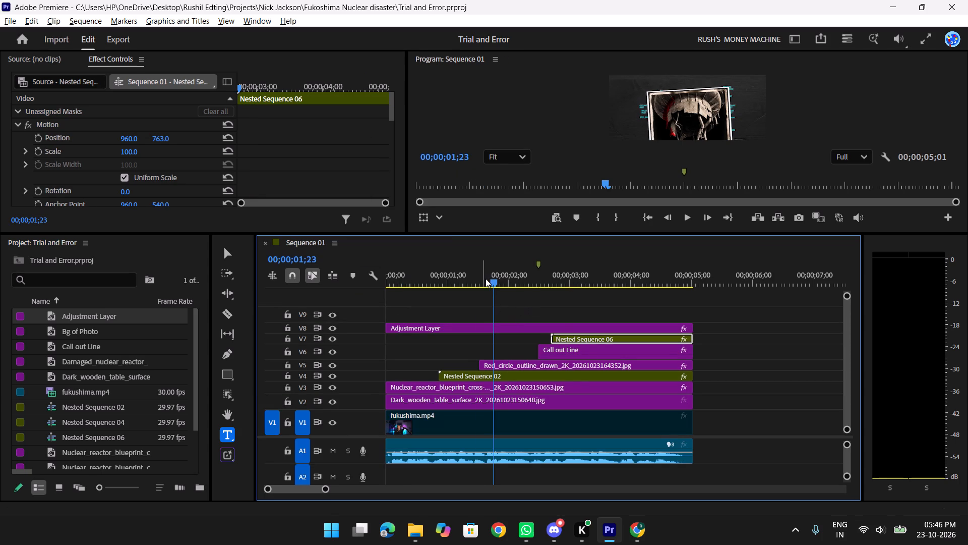
Play Sequence 01 from its start to review the complete callout animation.
drag(486, 279, 352, 290)
key(space)
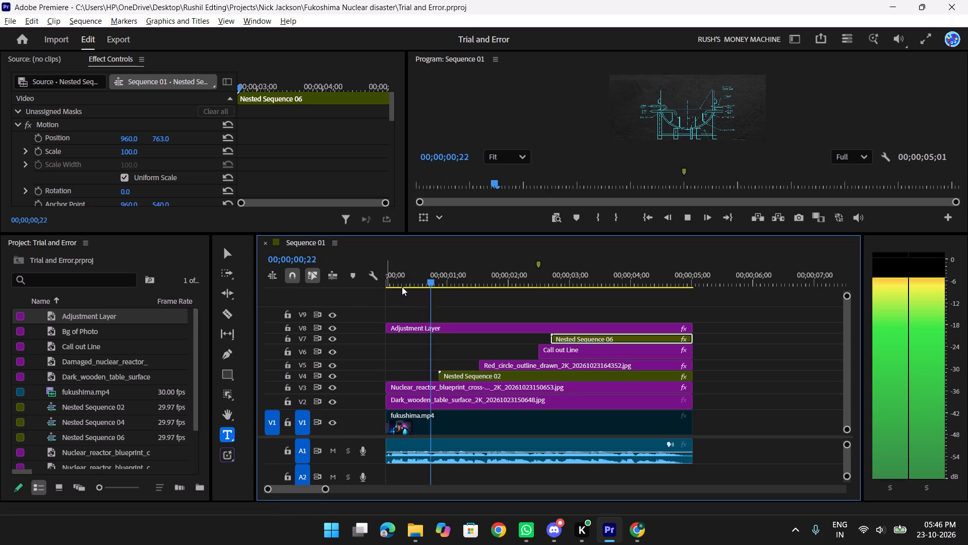
key(space)
key(space)
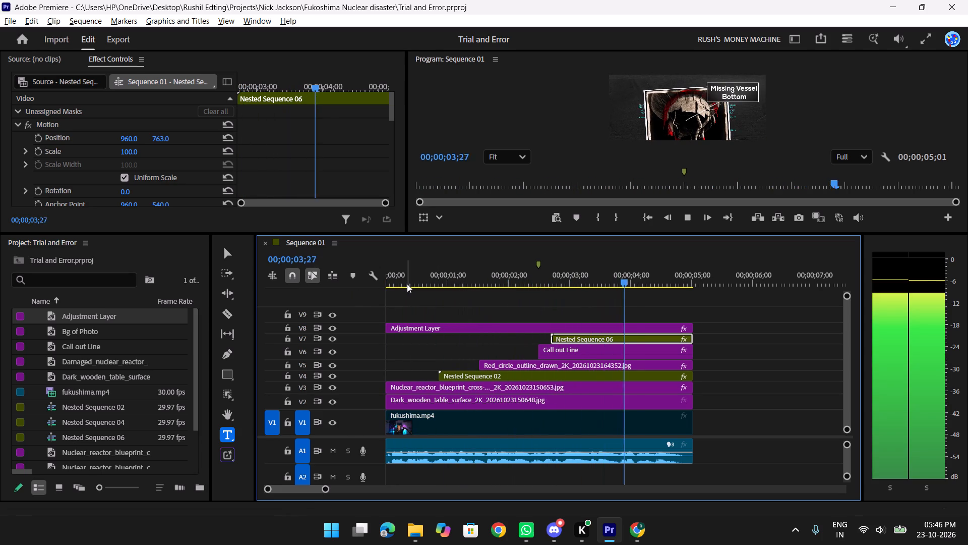
key(space)
Examine the Motion settings of the red circle outline clip, including its Crop Right keyframes and curve.
click(511, 368)
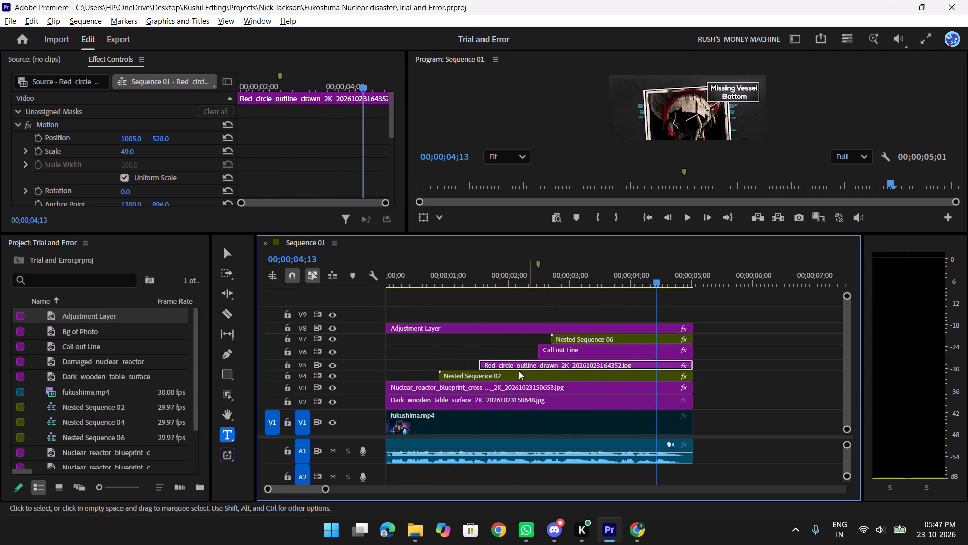
scroll(136, 166, down, 9)
scroll(136, 166, up, 4)
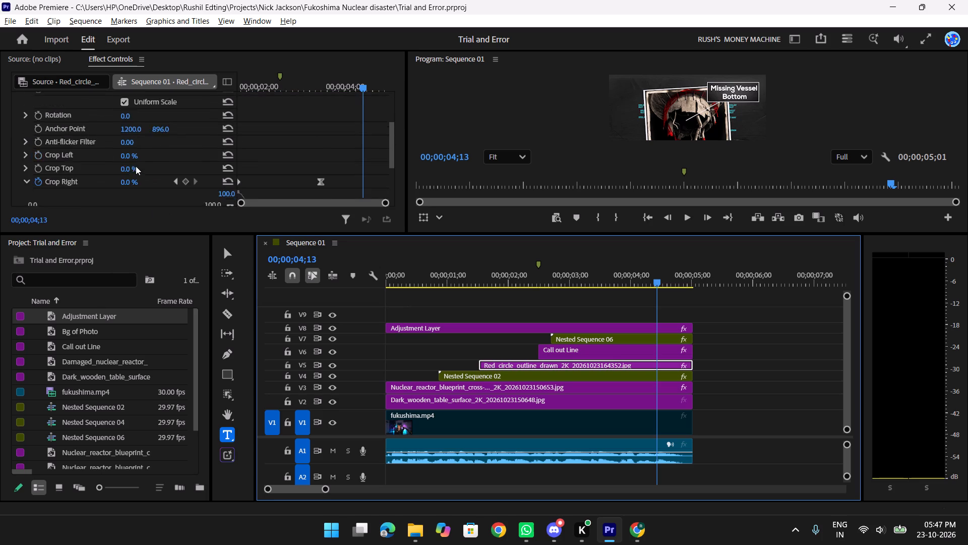
scroll(136, 166, up, 7)
scroll(129, 163, down, 3)
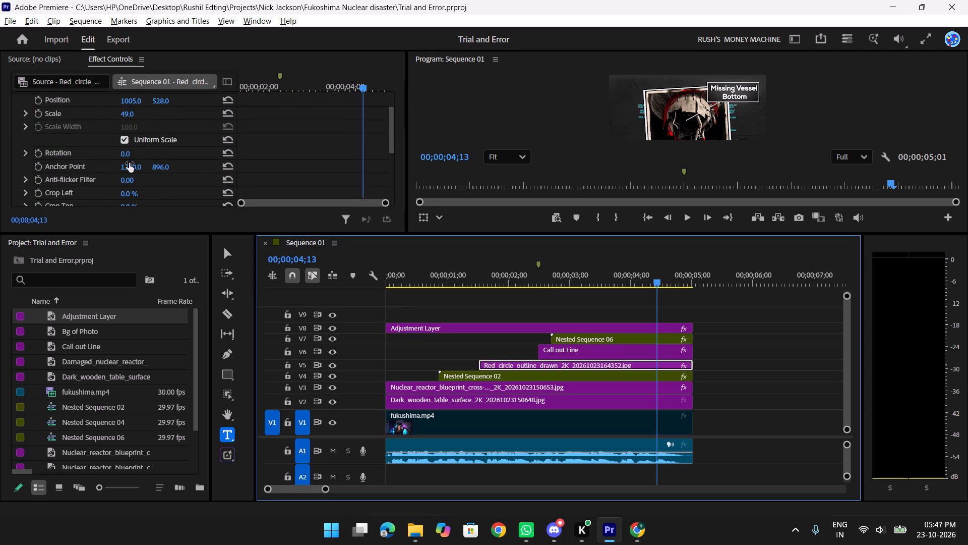
scroll(129, 163, down, 7)
scroll(90, 168, up, 9)
scroll(62, 141, down, 3)
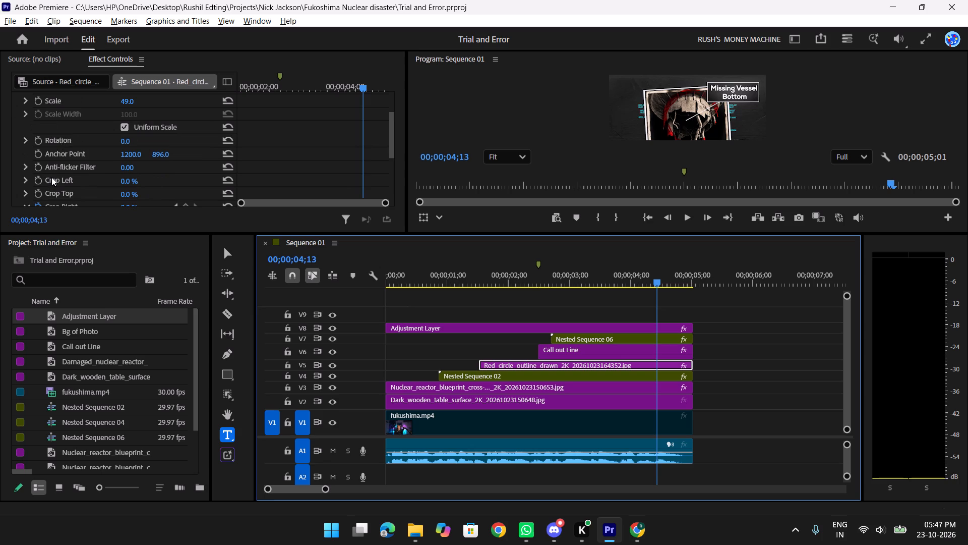
scroll(51, 177, down, 3)
scroll(63, 153, up, 2)
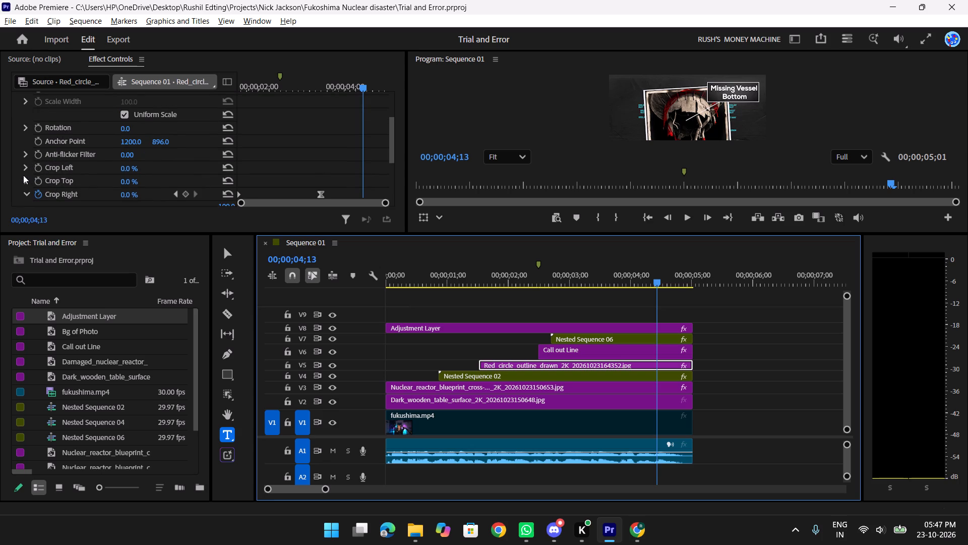
scroll(40, 172, down, 2)
scroll(87, 169, down, 10)
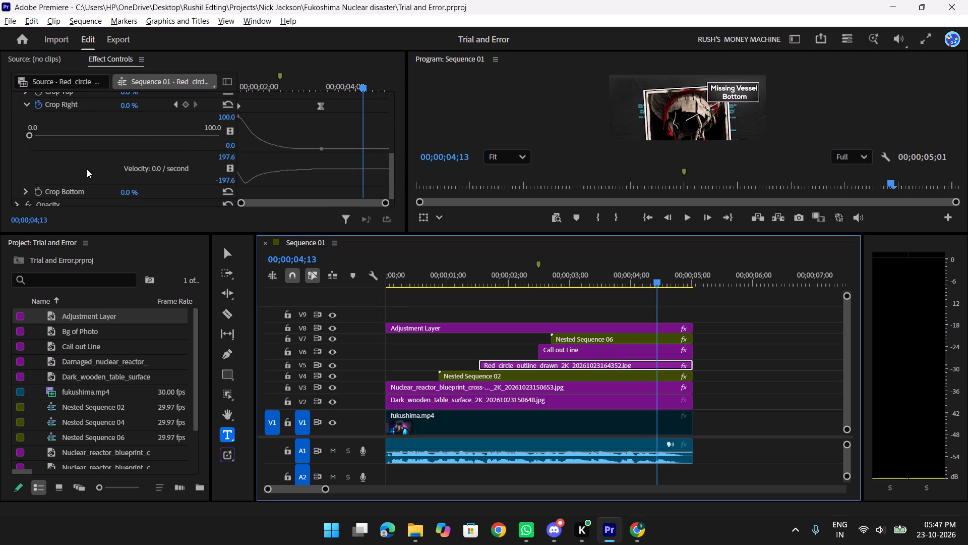
scroll(87, 169, up, 5)
click(22, 164)
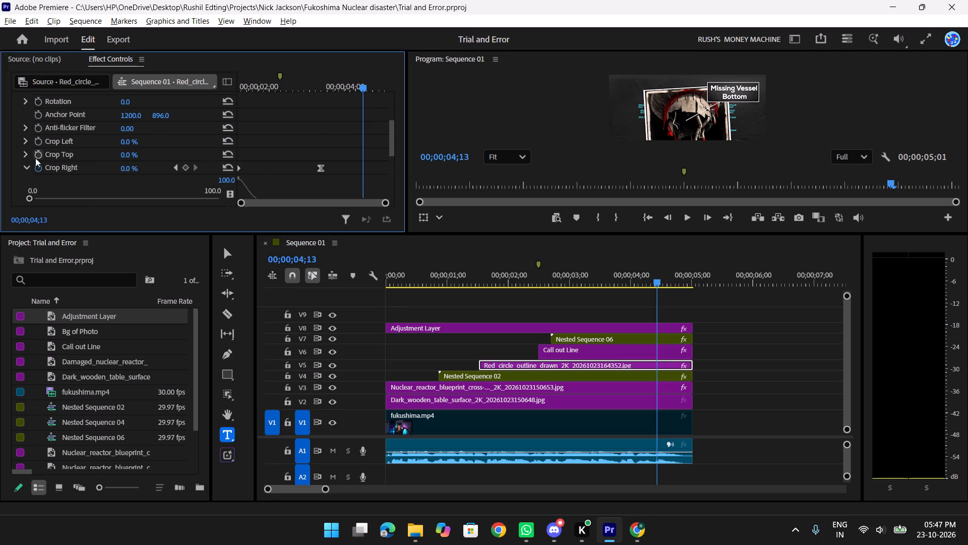
scroll(41, 156, up, 10)
scroll(59, 147, down, 7)
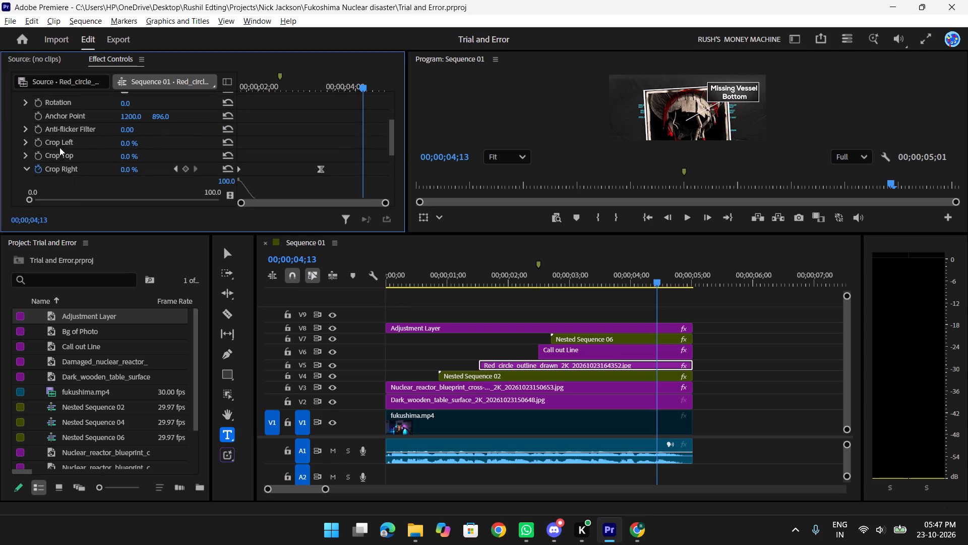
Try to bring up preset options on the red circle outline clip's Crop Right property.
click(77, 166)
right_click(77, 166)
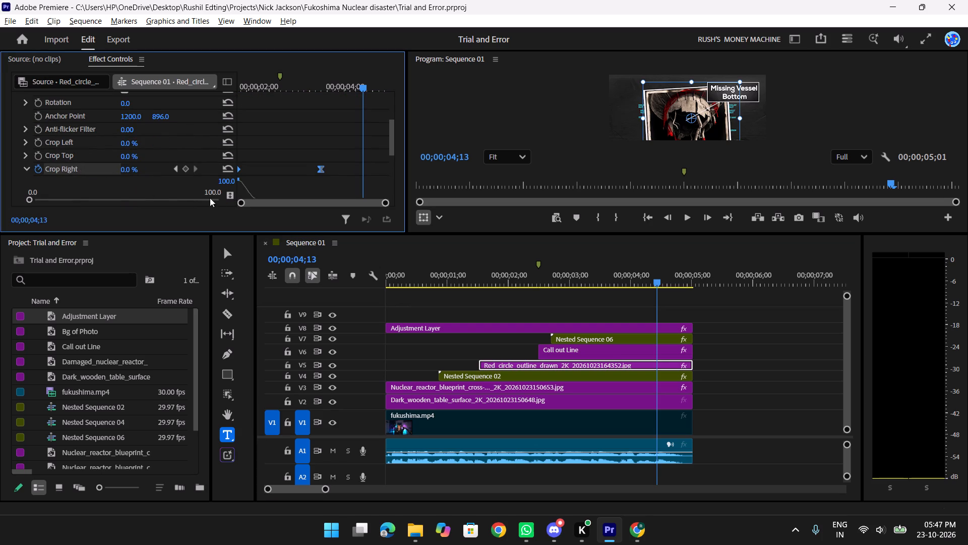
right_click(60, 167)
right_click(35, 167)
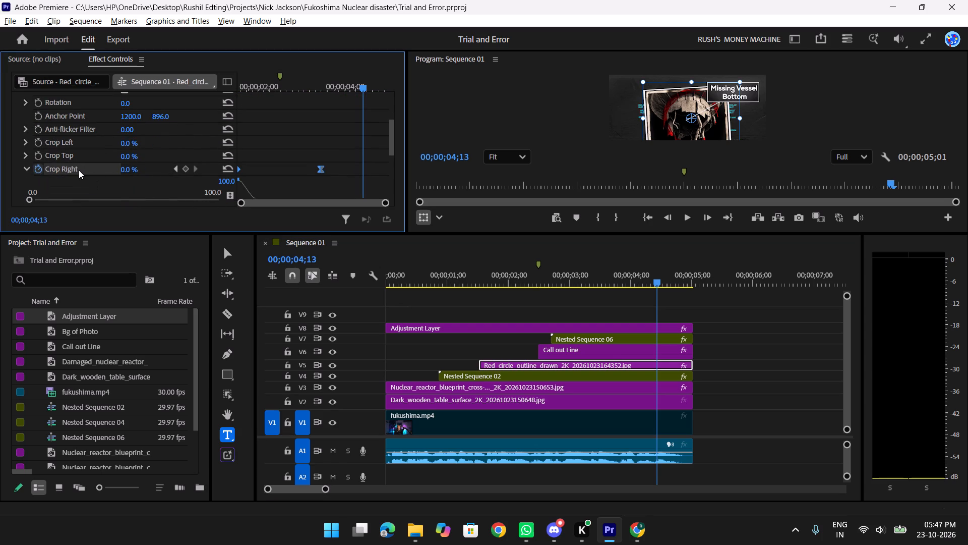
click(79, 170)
Save the Motion effect of the red circle outline clip as a Scale-type preset named "Right Crop for shapes Drawing".
scroll(67, 160, up, 7)
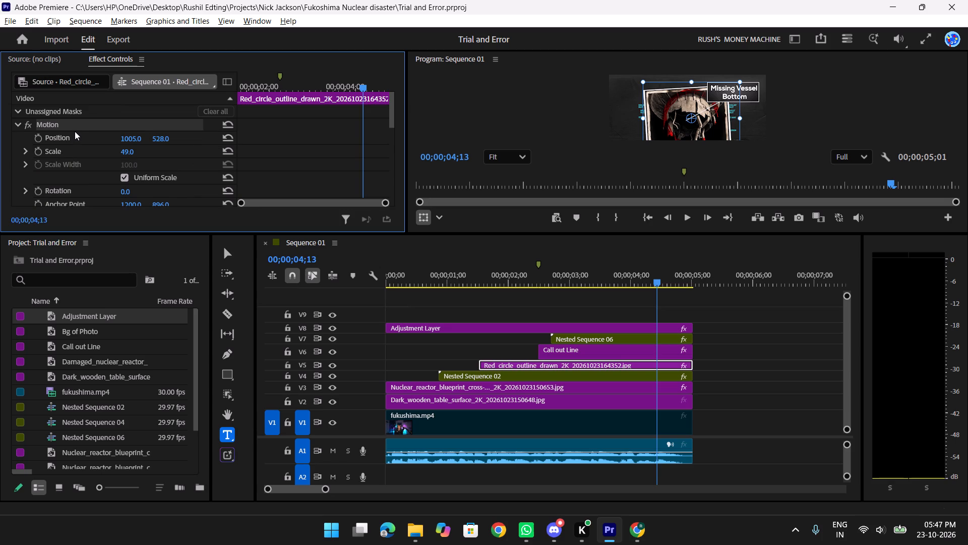
right_click(80, 123)
click(117, 143)
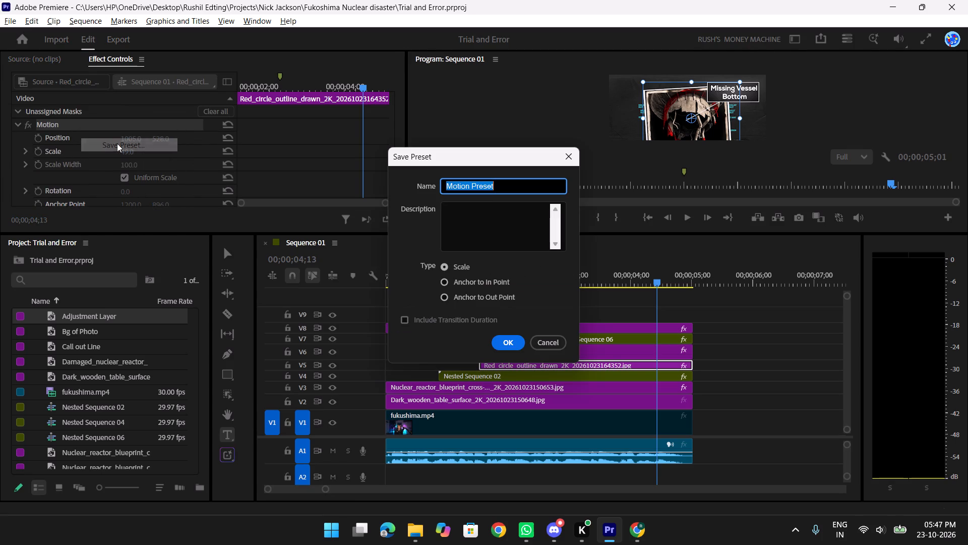
key(BackSpace)
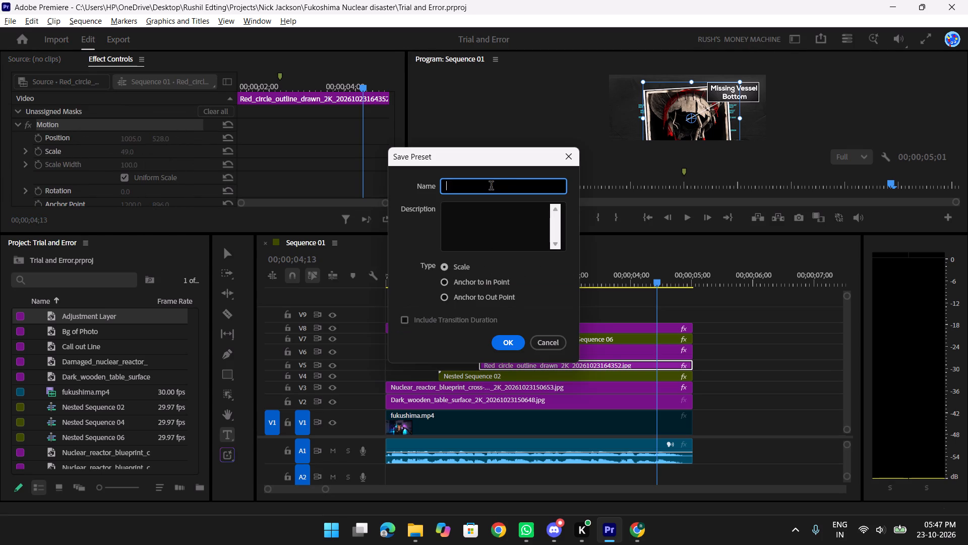
text(Right)
key(space)
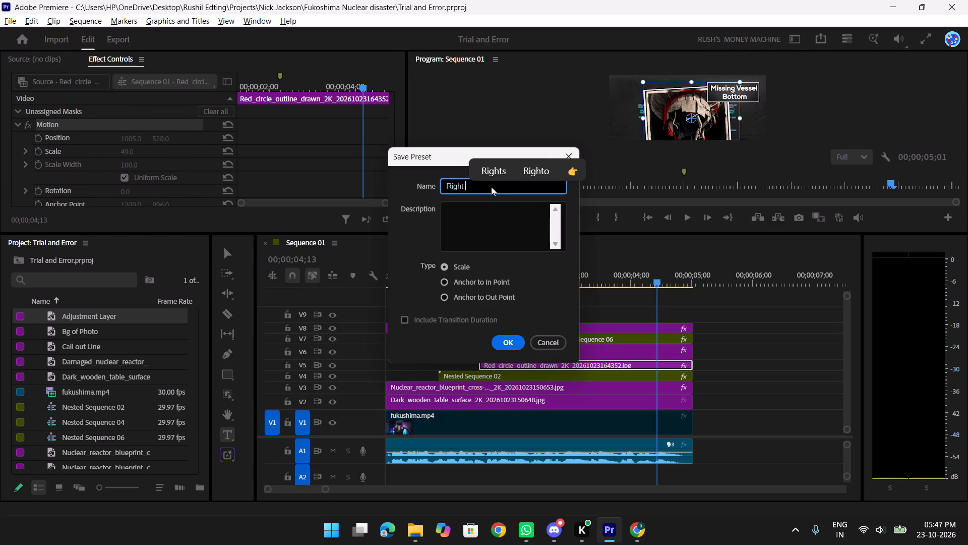
text(Crop)
key(space)
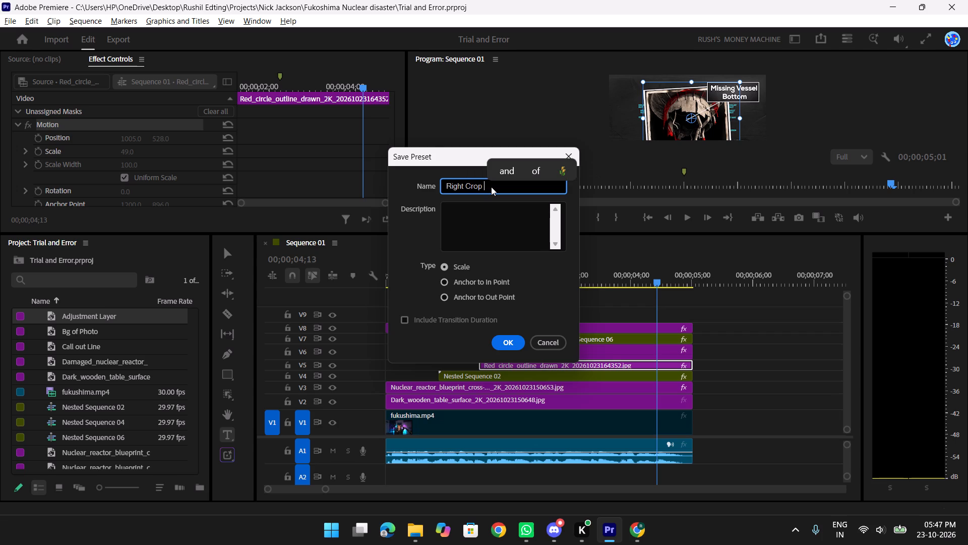
text(for Cur)
key(BackSpace)
key(BackSpace)
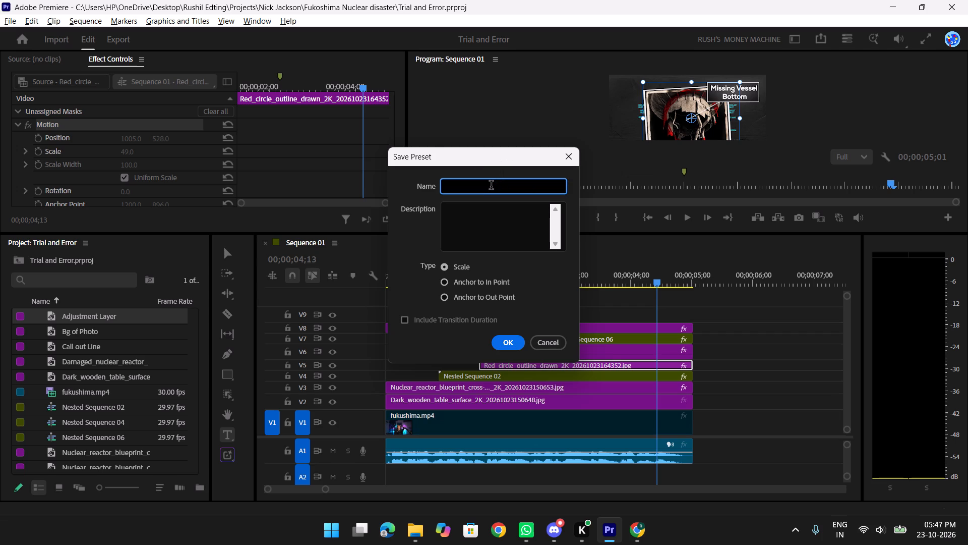
text(il)
key(BackSpace)
key(c)
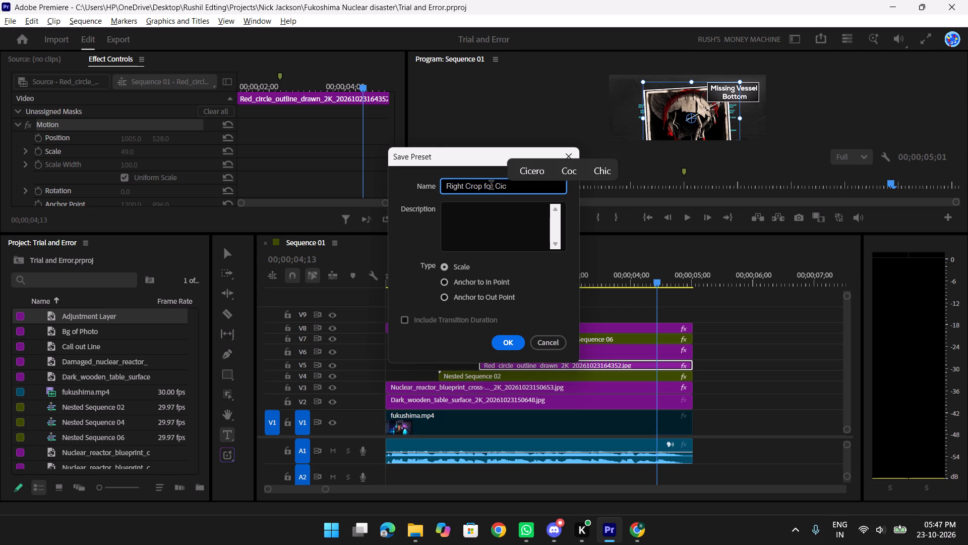
key(BackSpace)
key(c)
key(BackSpace)
text(rcle Drainf)
key(ctrl+shift+Left)
key(ctrl+shift+Left)
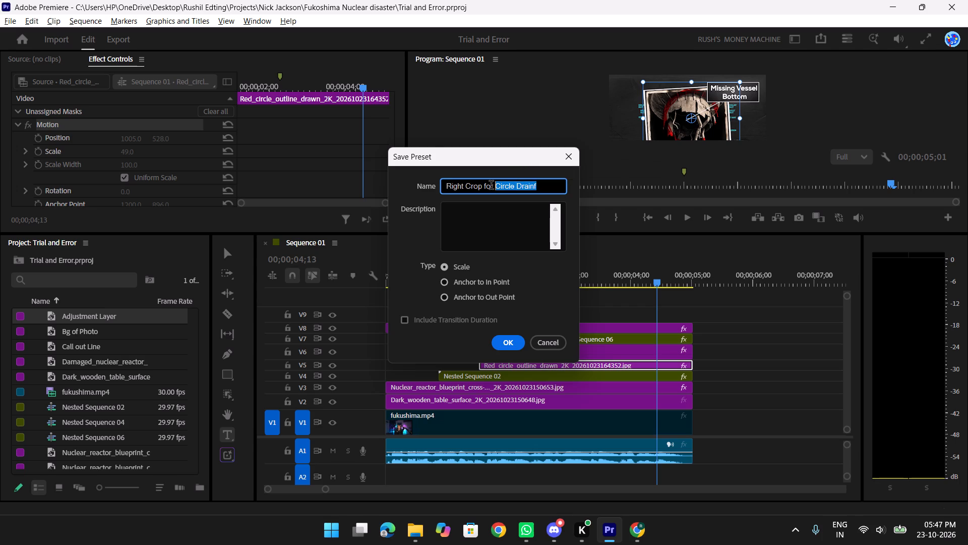
key(BackSpace)
text(shapes Drawing)
key(space)
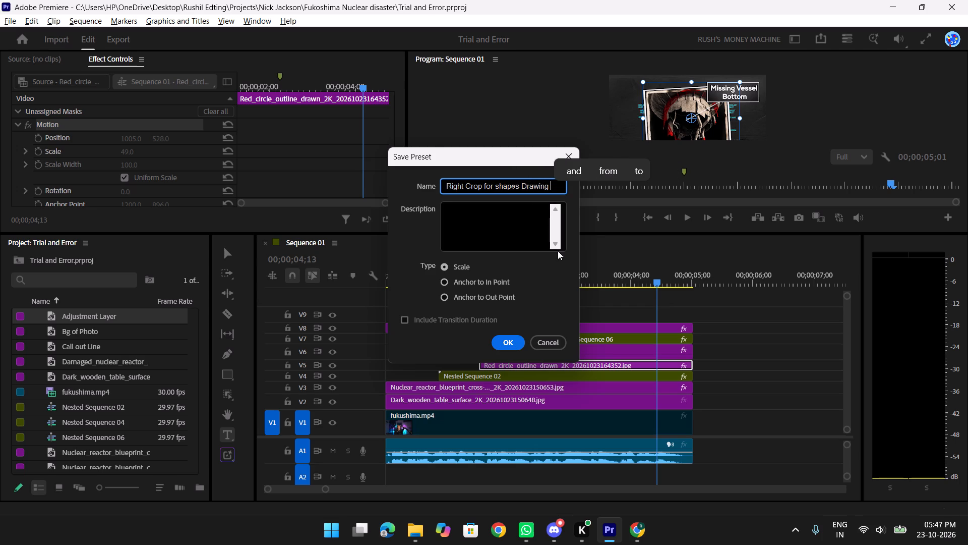
click(501, 343)
Scrub through the second half of Sequence 01 and play the animation again from the start.
drag(651, 277, 524, 287)
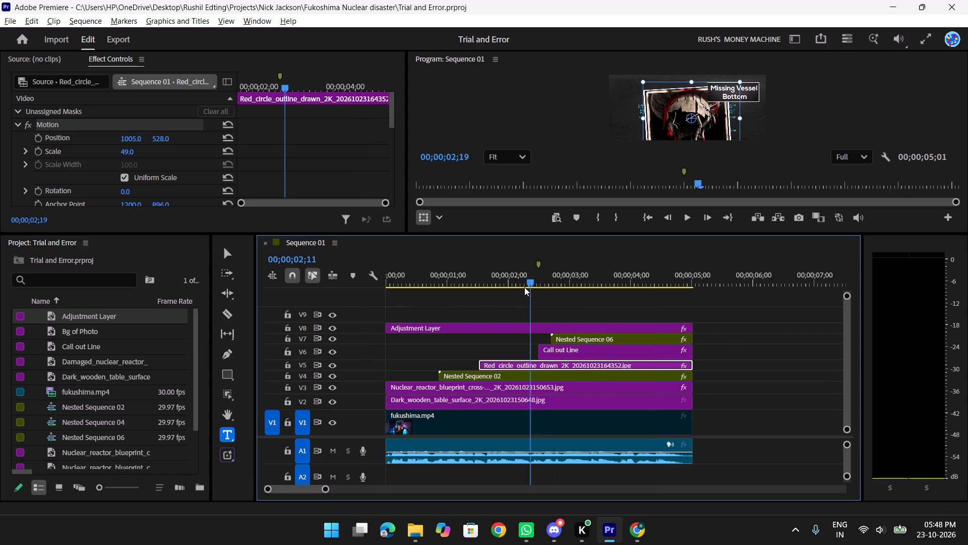
drag(524, 287, 633, 291)
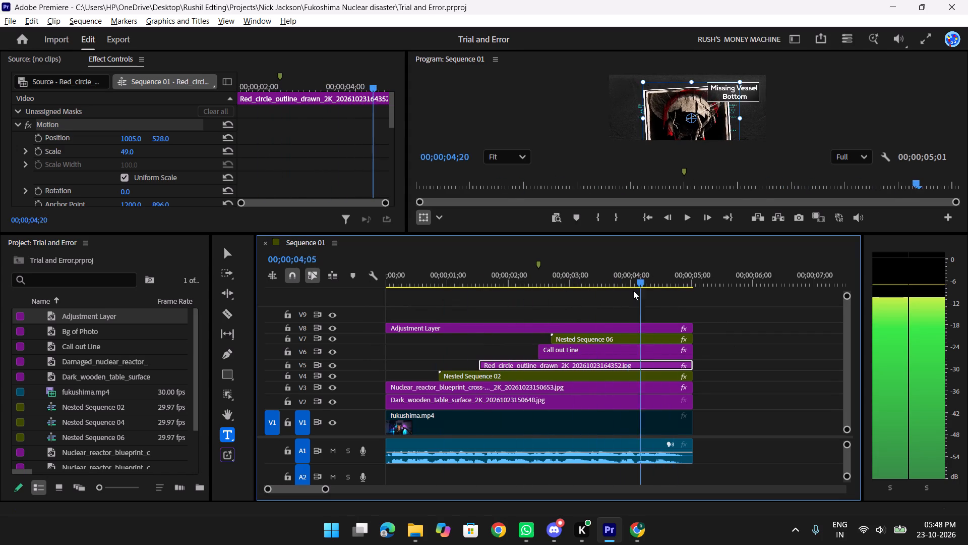
drag(633, 291, 674, 298)
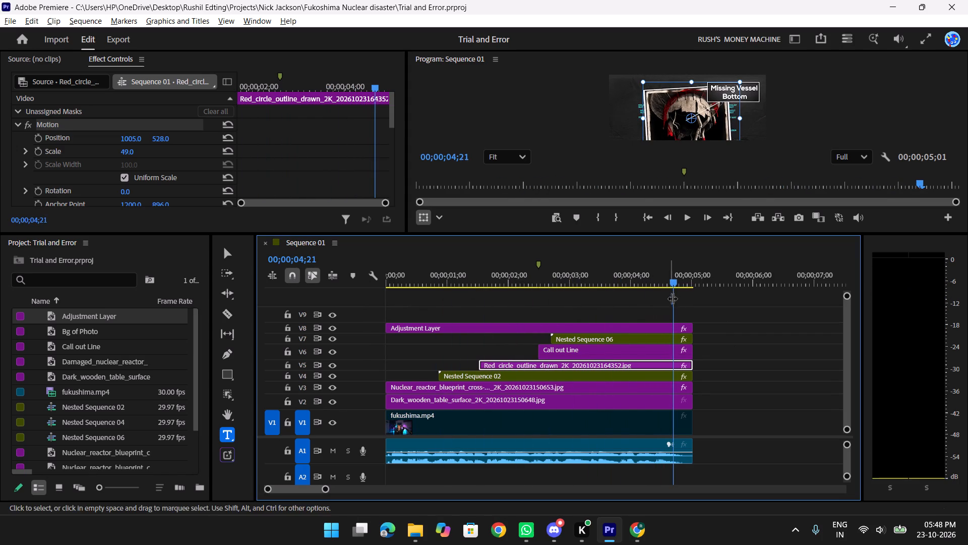
drag(667, 279, 353, 287)
key(space)
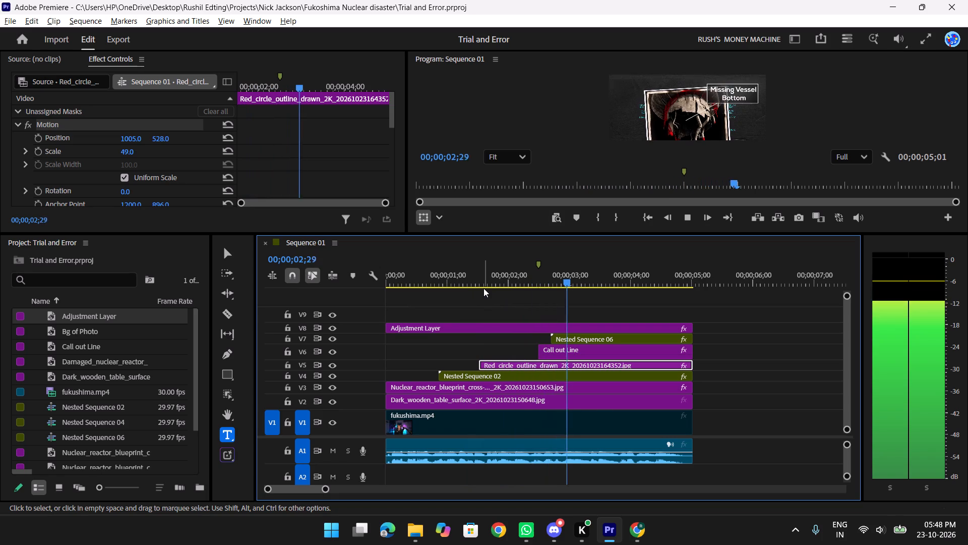
Save the Transform effect of the Nested Sequence 06 label clip as a Scale-type preset named "Shape or Label Pop Up".
key(space)
click(583, 350)
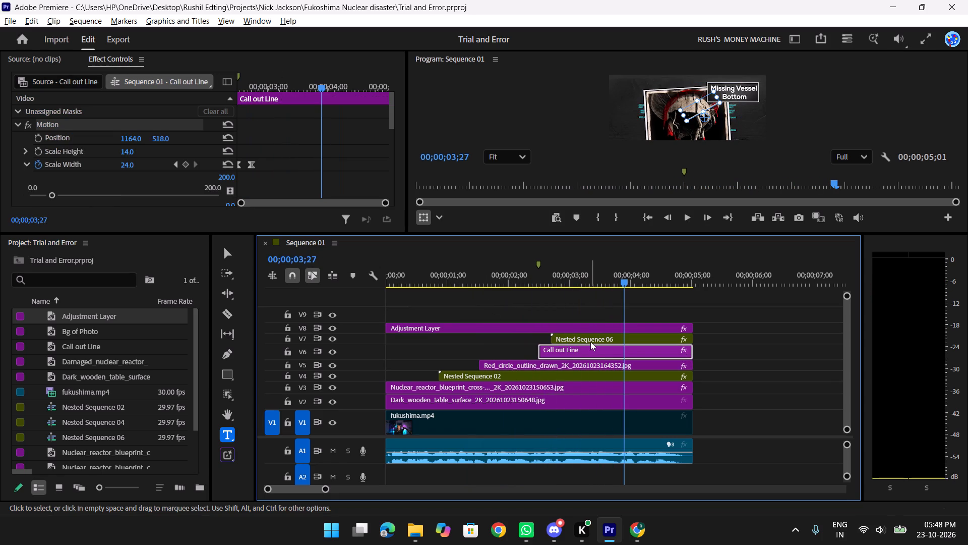
click(590, 341)
scroll(243, 178, down, 16)
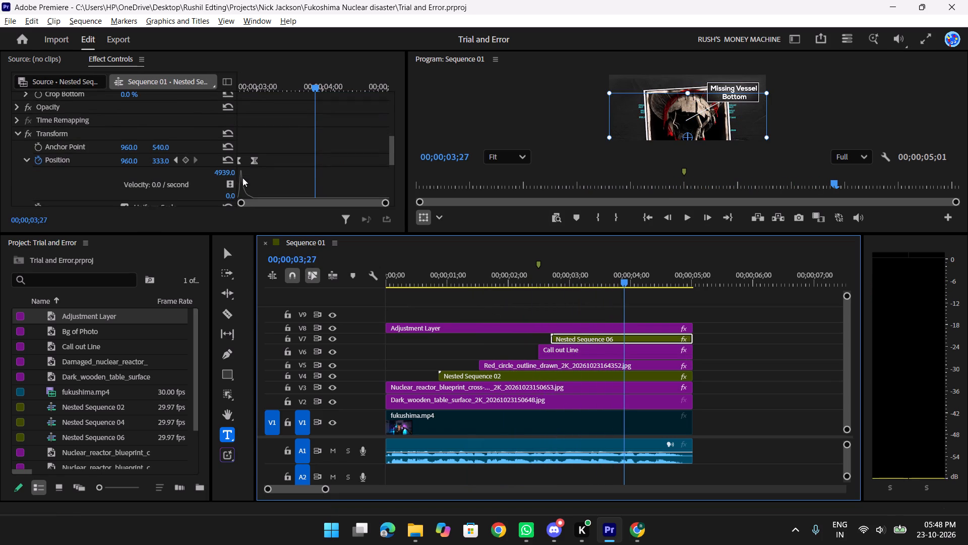
scroll(243, 178, up, 1)
scroll(206, 159, down, 4)
scroll(71, 131, up, 7)
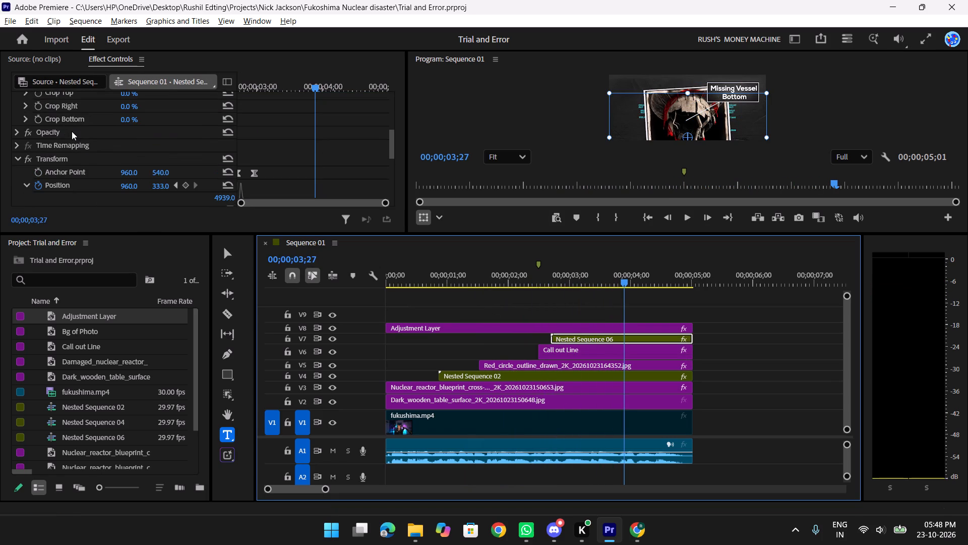
click(69, 162)
right_click(69, 159)
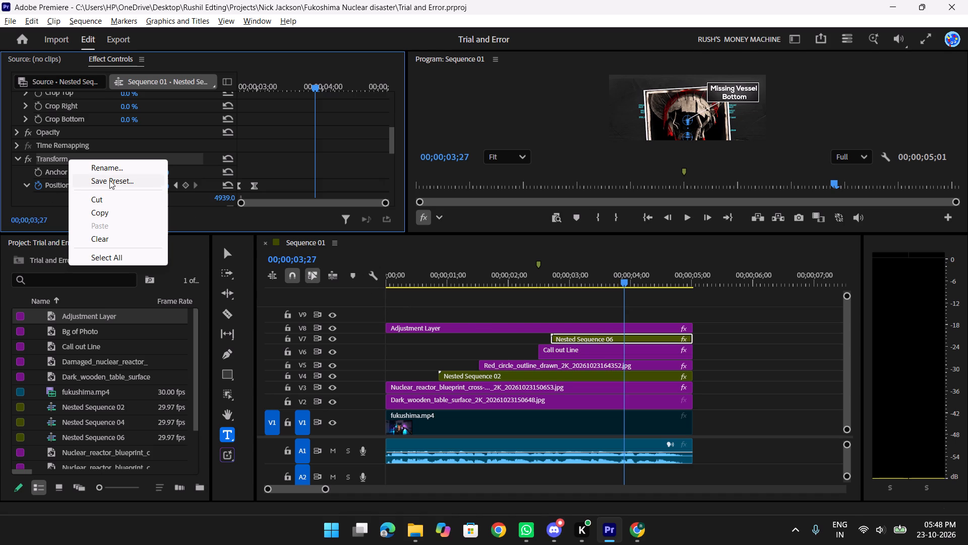
click(109, 181)
key(BackSpace)
text(Sga)
key(BackSpace)
key(BackSpace)
text(Ha)
key(BackSpace)
key(BackSpace)
text(hap)
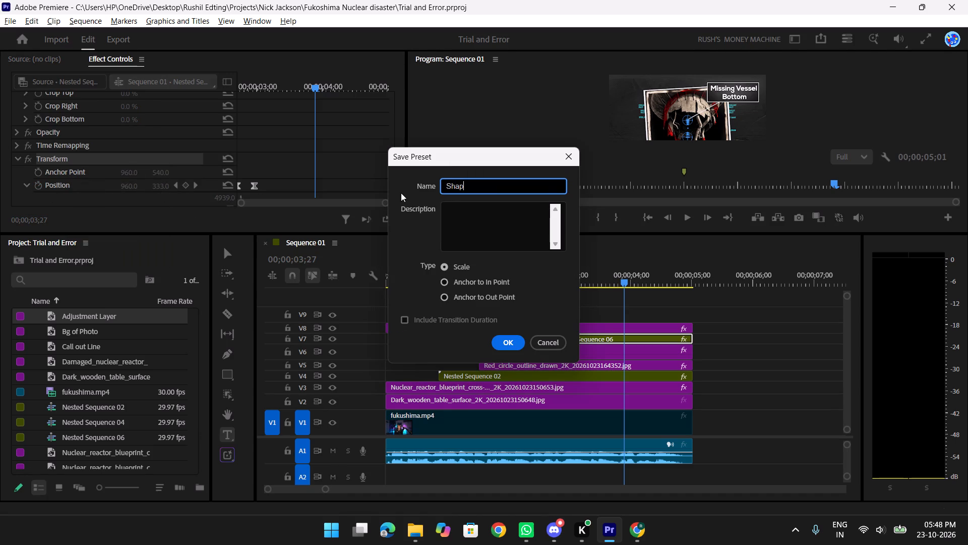
text(e or Label)
key(space)
text(pop)
key(space)
text(Up)
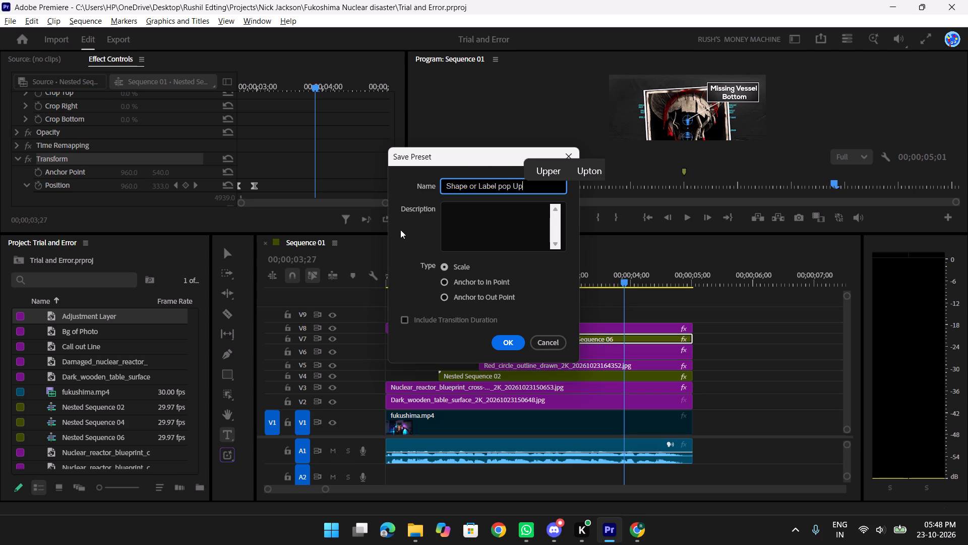
key(ctrl+Left)
key(ctrl+Left)
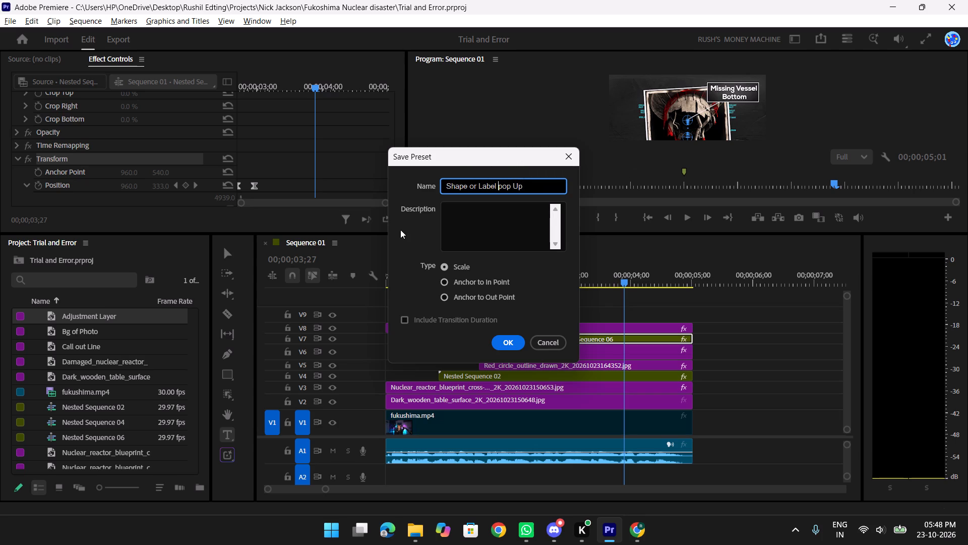
key(Delete)
key(shift+p)
key(Return)
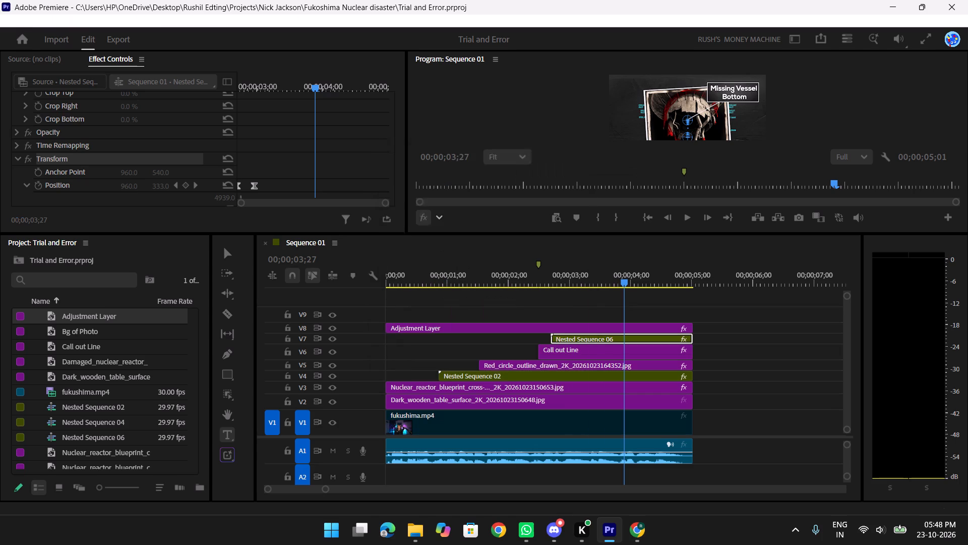
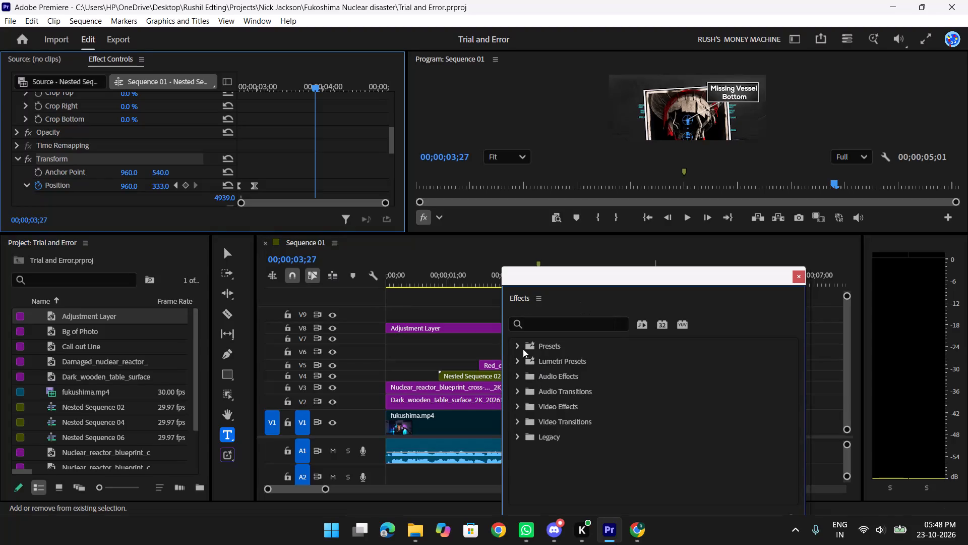
Delete the "Final Pop up" preset from the effect Presets folder.
click(521, 347)
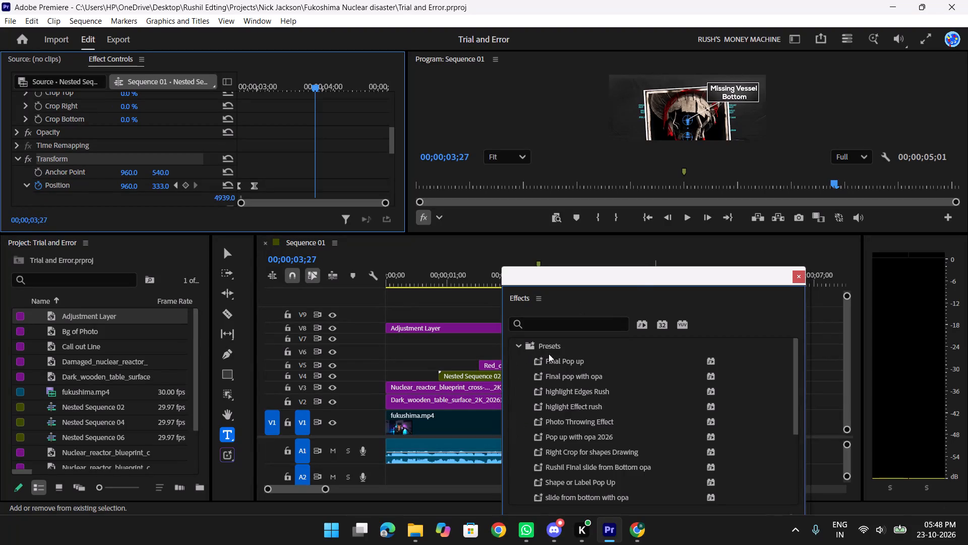
drag(641, 280, 645, 234)
click(577, 326)
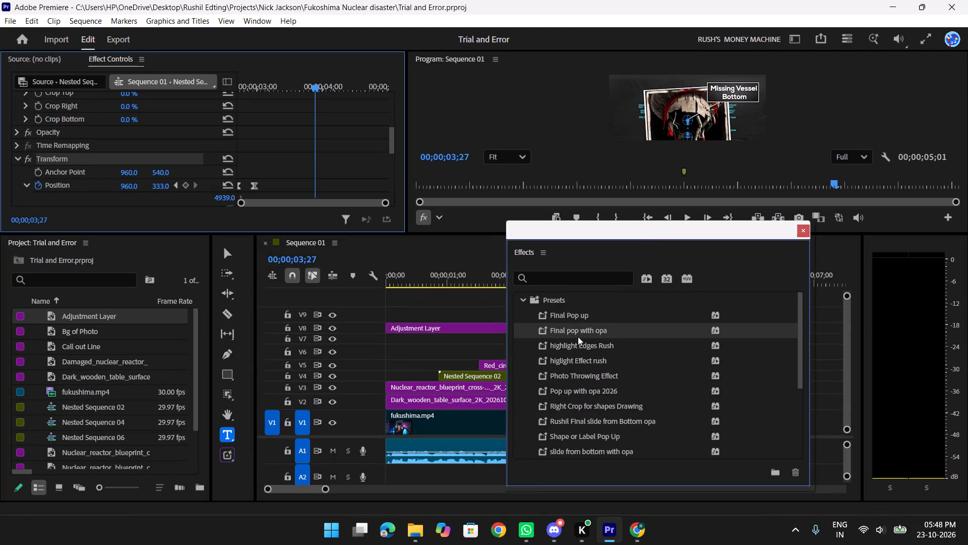
click(580, 319)
key(Delete)
click(502, 304)
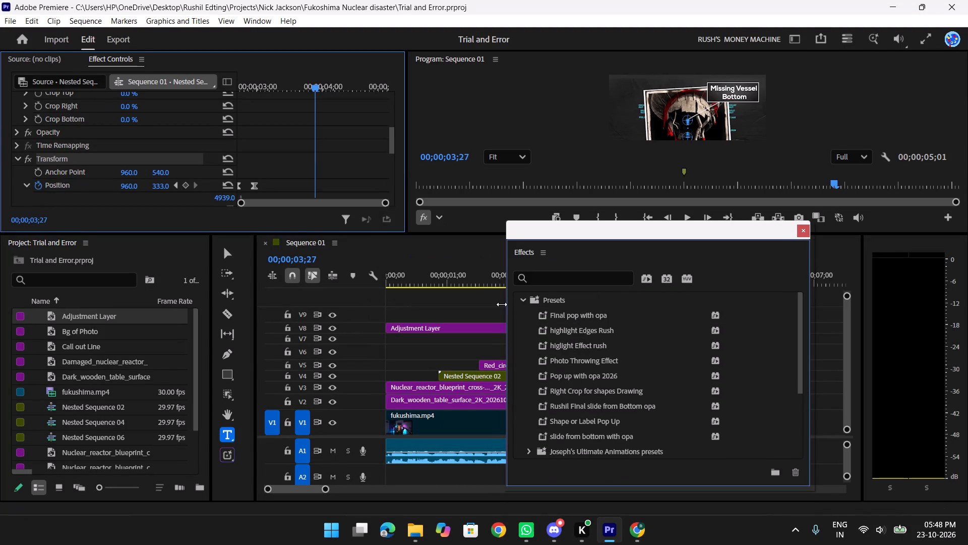
Look through the remaining custom presets and the Joseph's Ultimate Animations presets for a slide animation.
click(590, 376)
click(599, 392)
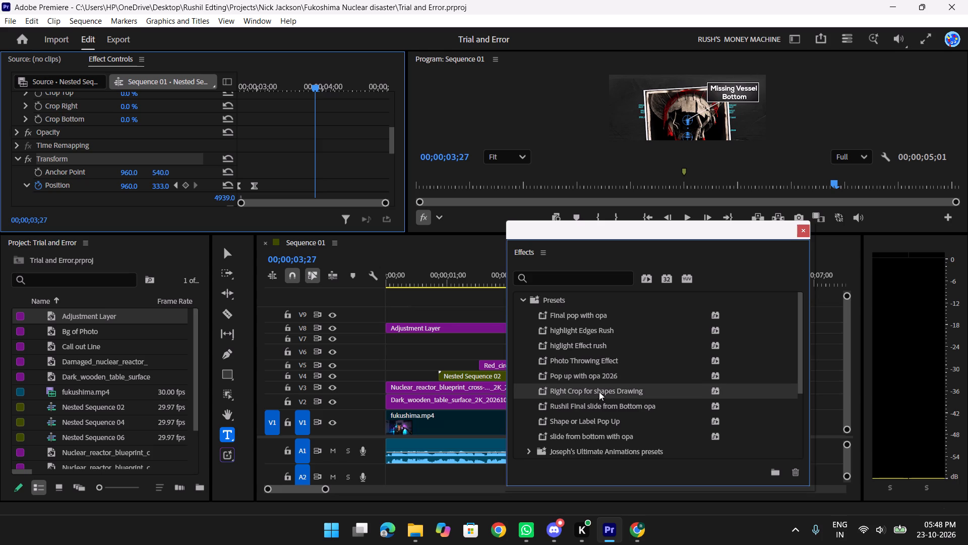
click(581, 410)
scroll(615, 409, down, 3)
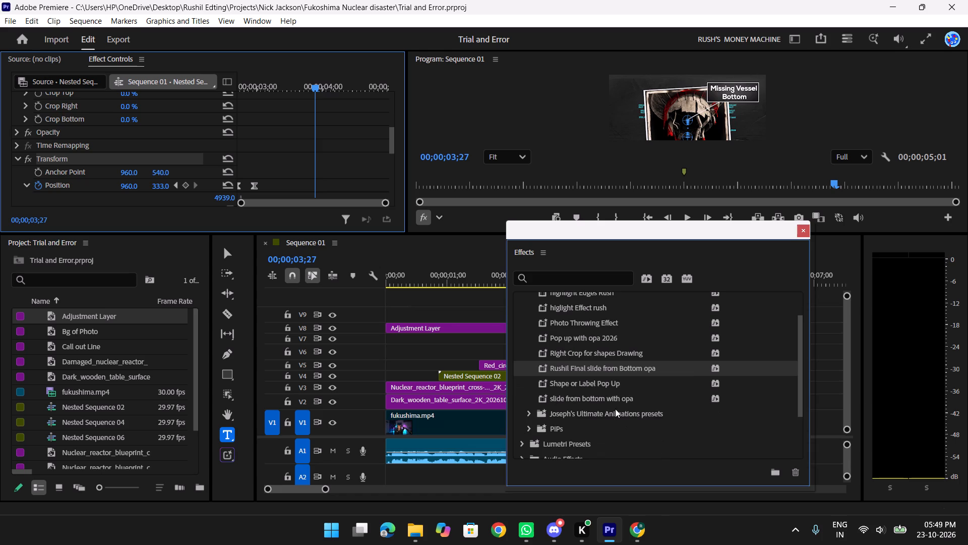
click(601, 386)
click(591, 401)
click(531, 415)
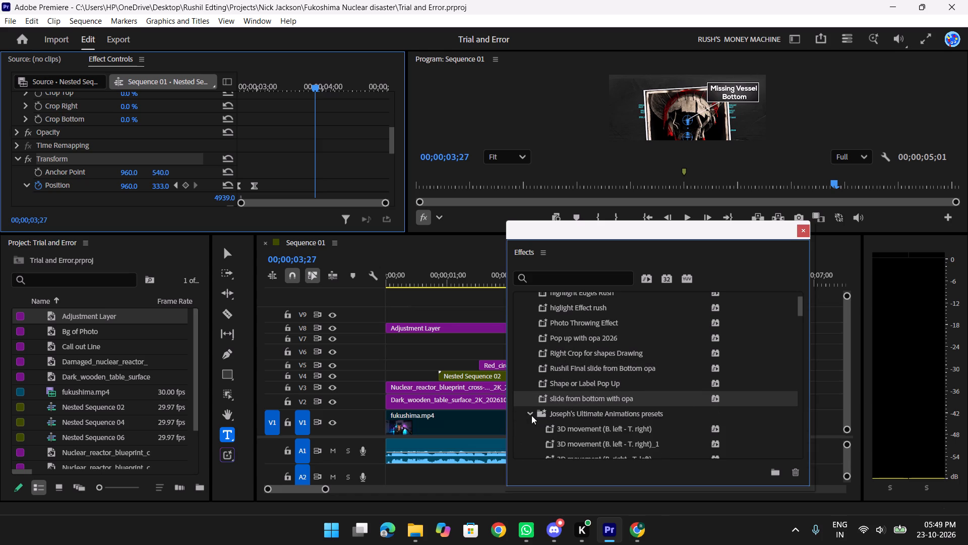
scroll(609, 425, down, 18)
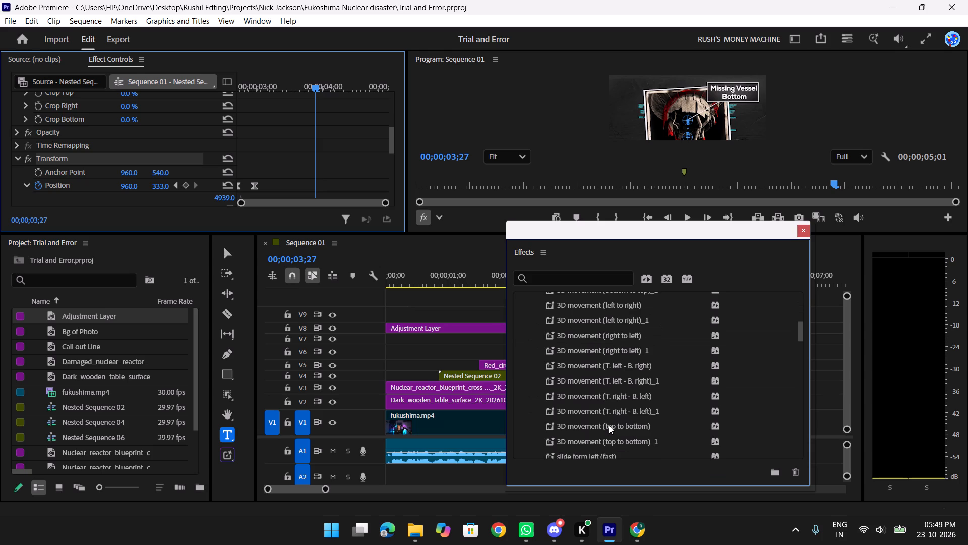
scroll(609, 425, down, 5)
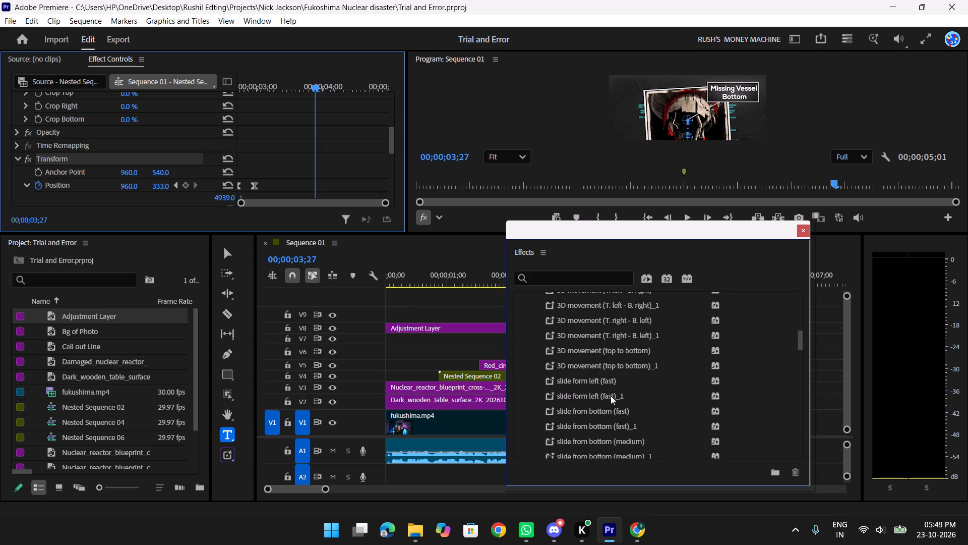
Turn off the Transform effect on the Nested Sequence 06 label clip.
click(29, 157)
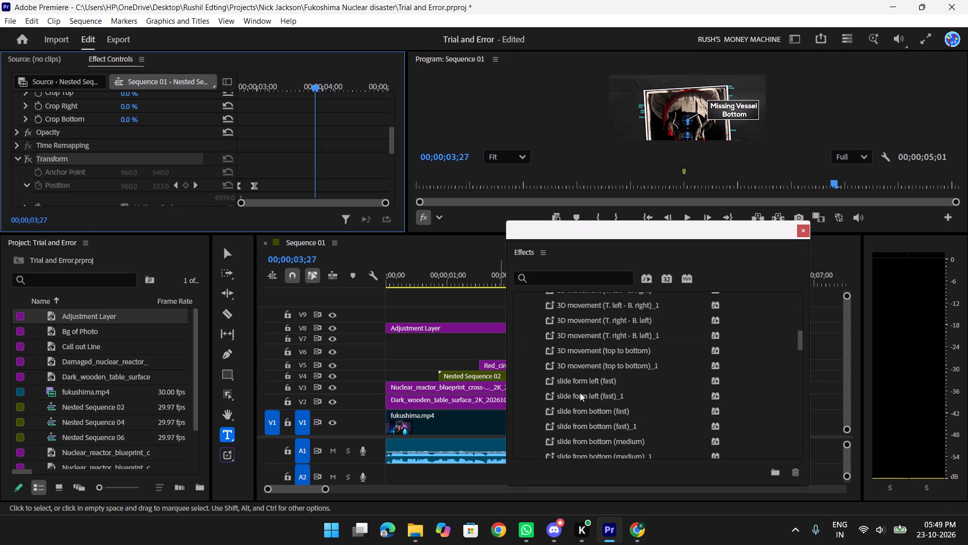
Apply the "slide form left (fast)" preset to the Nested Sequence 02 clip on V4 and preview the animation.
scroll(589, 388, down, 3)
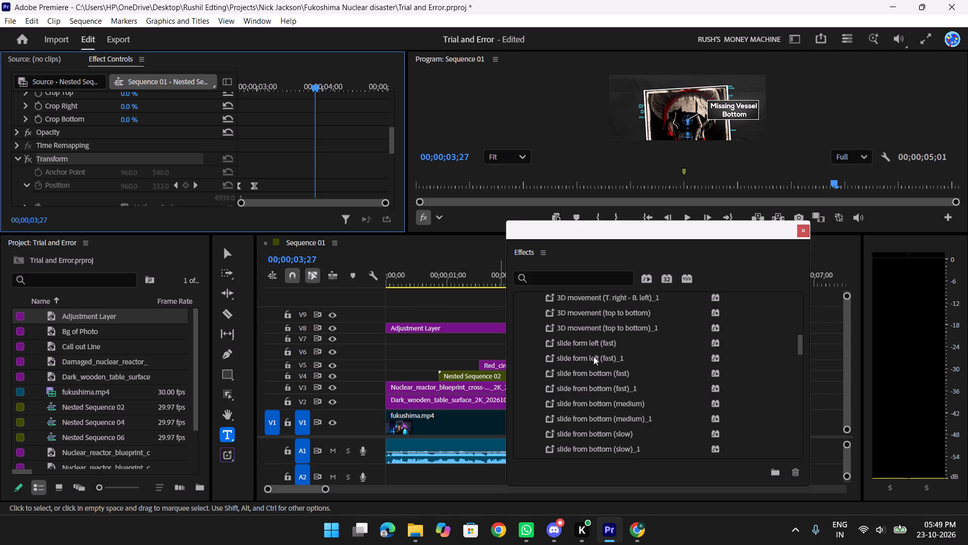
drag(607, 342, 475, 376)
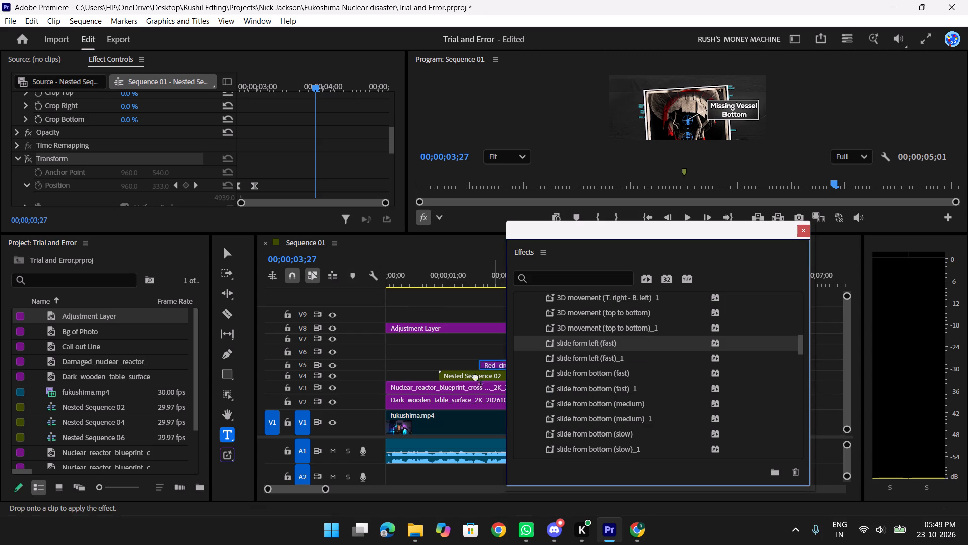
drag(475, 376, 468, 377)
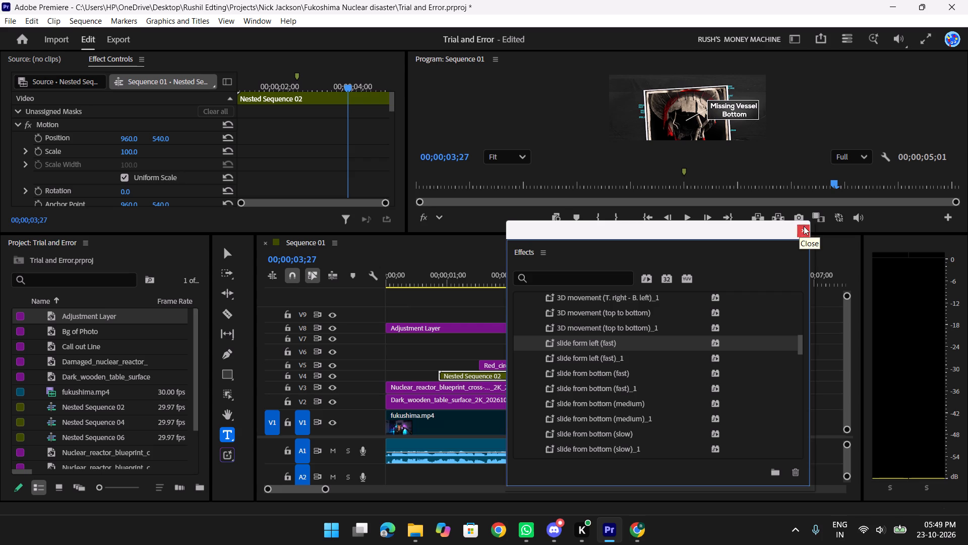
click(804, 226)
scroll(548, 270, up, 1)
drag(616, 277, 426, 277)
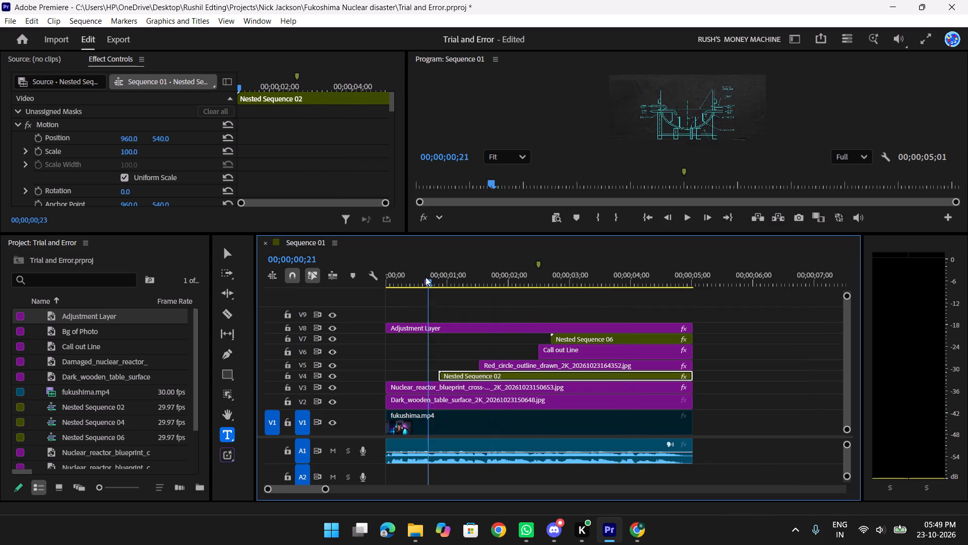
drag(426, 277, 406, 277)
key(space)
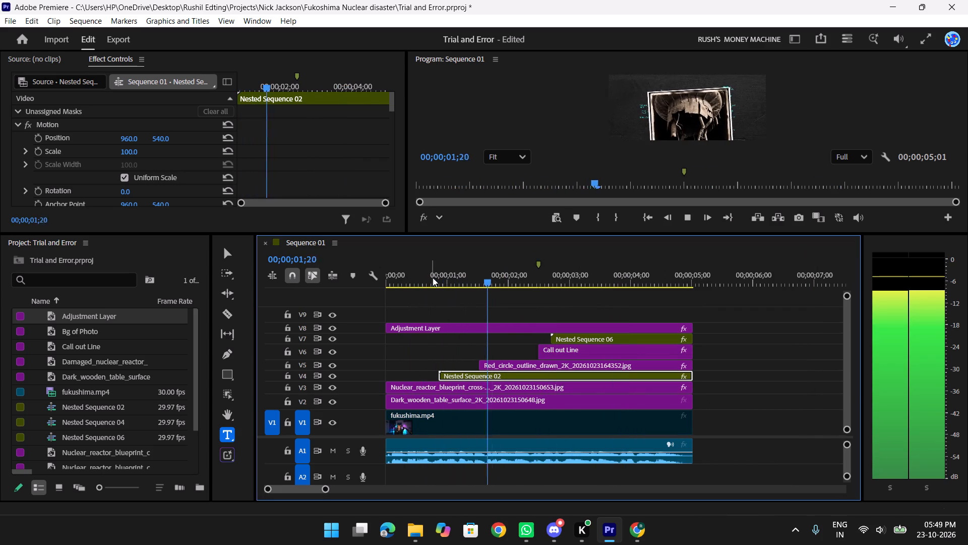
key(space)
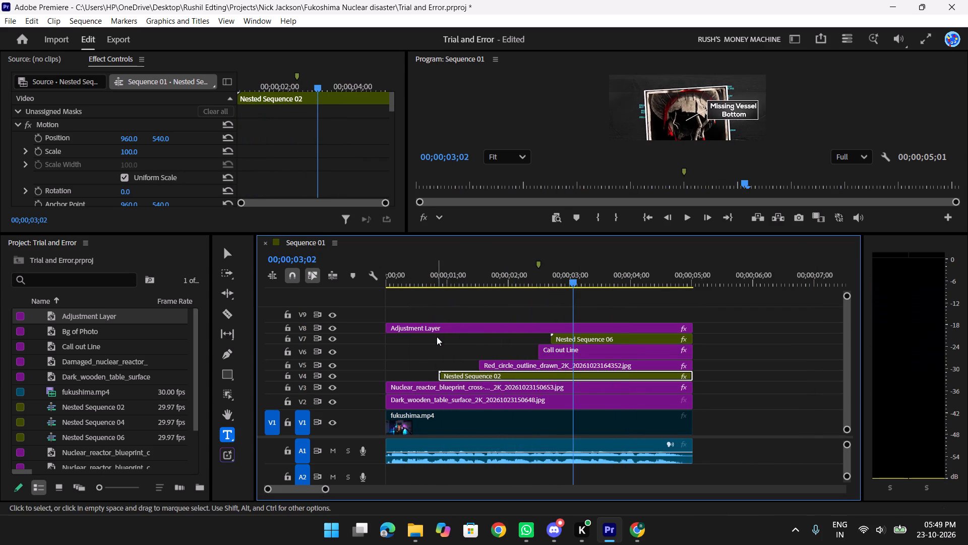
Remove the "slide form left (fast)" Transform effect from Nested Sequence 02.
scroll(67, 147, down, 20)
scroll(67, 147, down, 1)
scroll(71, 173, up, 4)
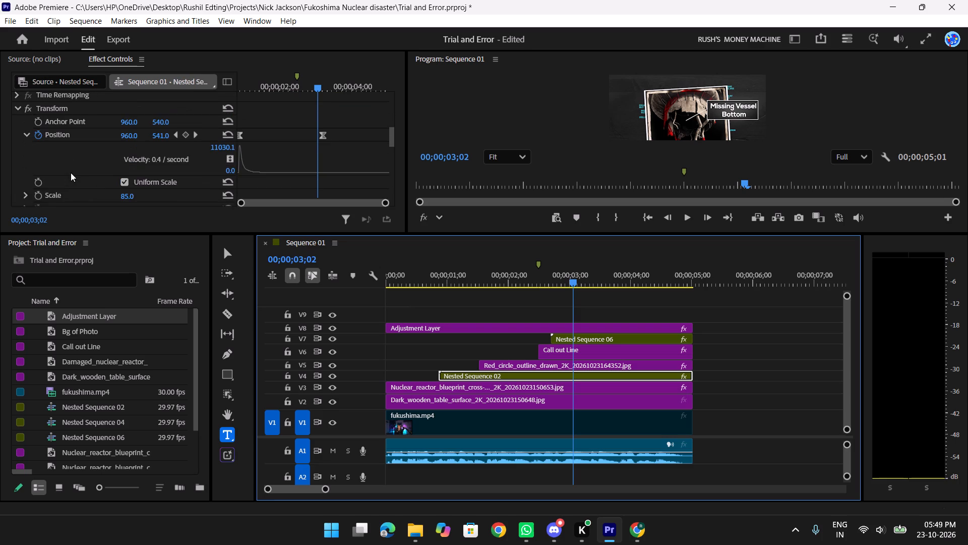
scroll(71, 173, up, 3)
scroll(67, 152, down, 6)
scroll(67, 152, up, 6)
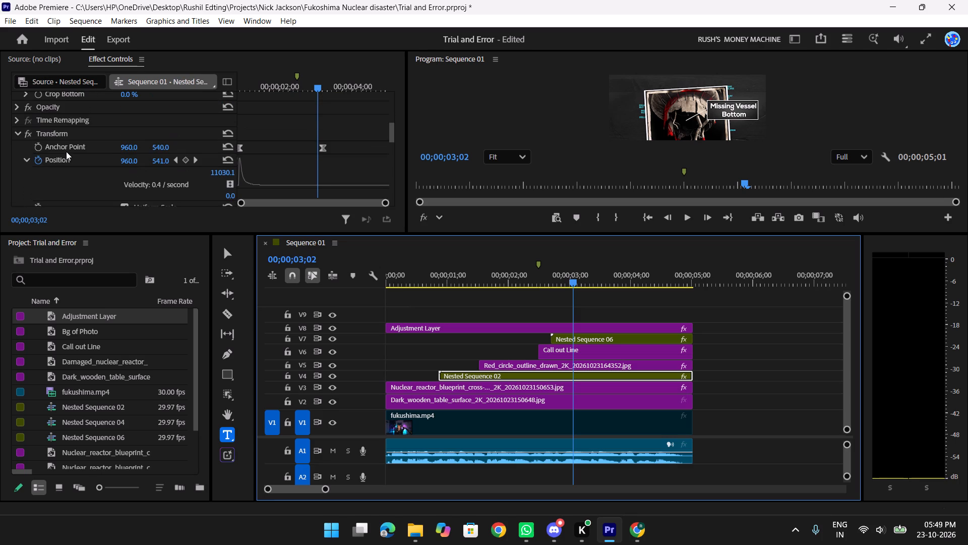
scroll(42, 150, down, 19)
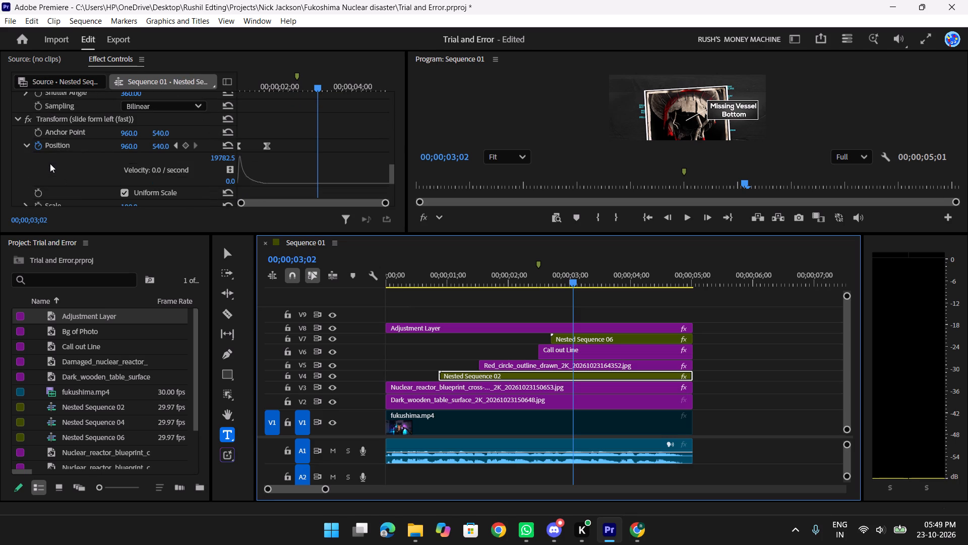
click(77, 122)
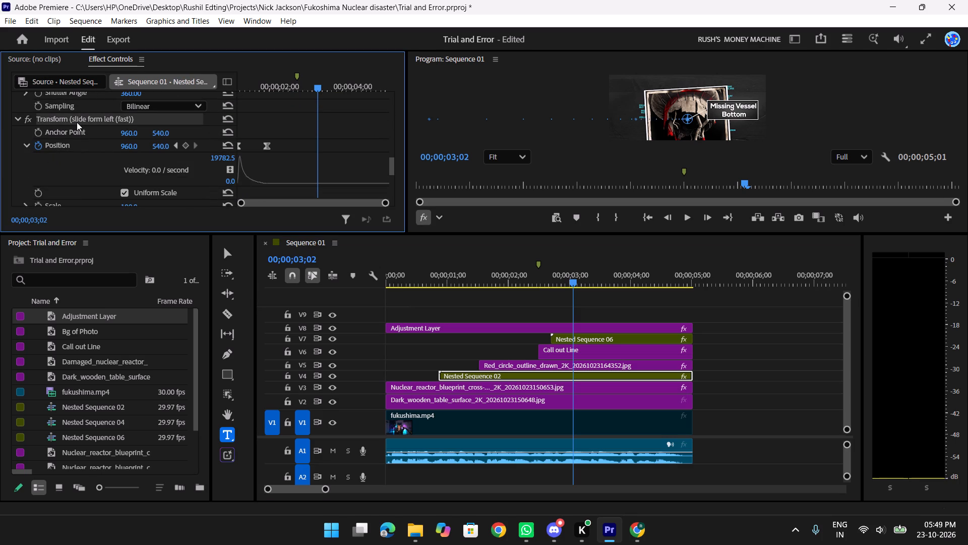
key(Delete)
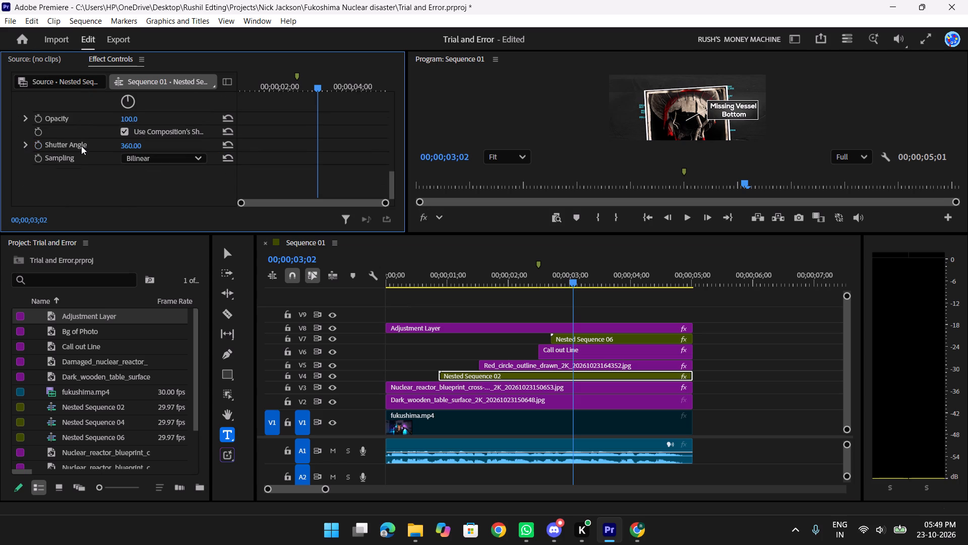
Examine Nested Sequence 02's remaining Transform effect and its Position keyframes, and play back the sequence.
scroll(81, 146, up, 19)
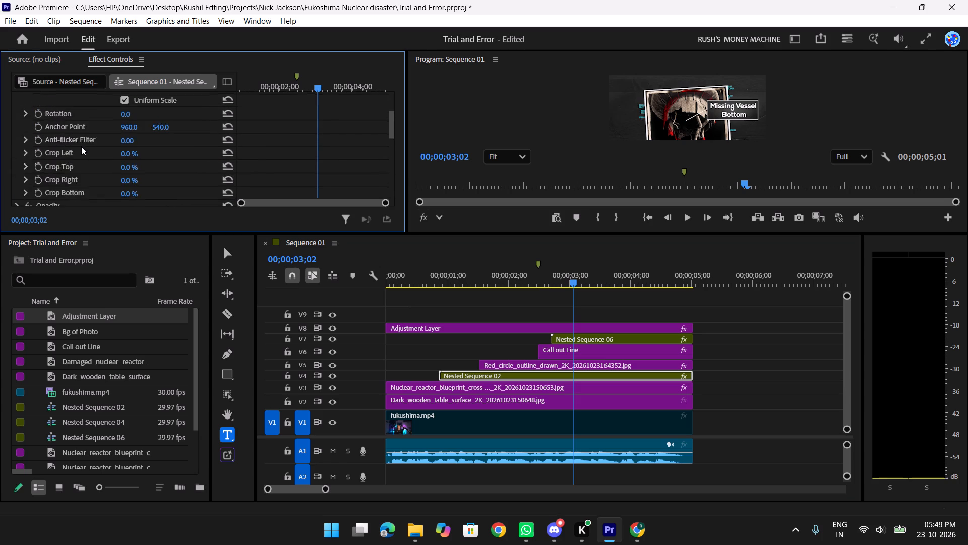
scroll(81, 146, up, 5)
scroll(81, 146, down, 2)
scroll(81, 146, up, 10)
scroll(81, 146, down, 14)
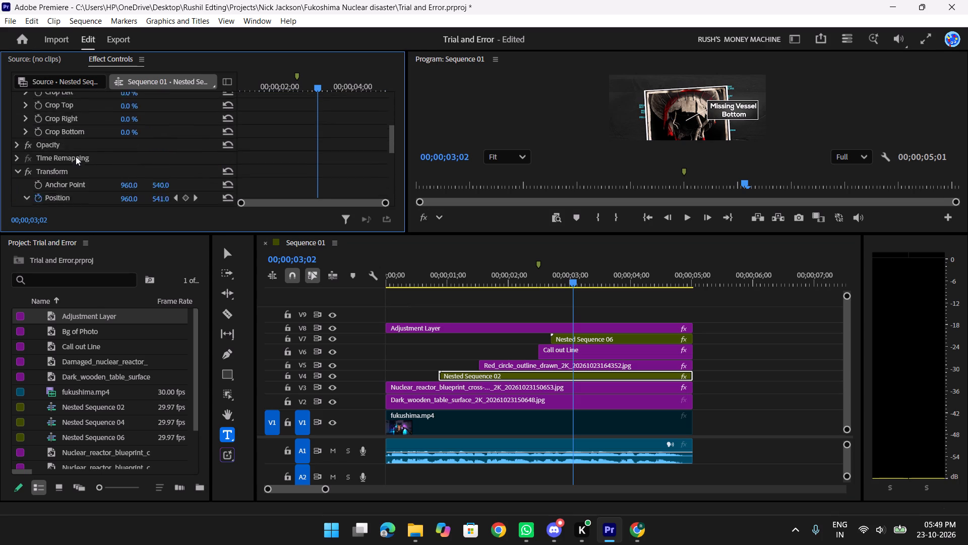
scroll(76, 156, down, 1)
drag(549, 283, 416, 286)
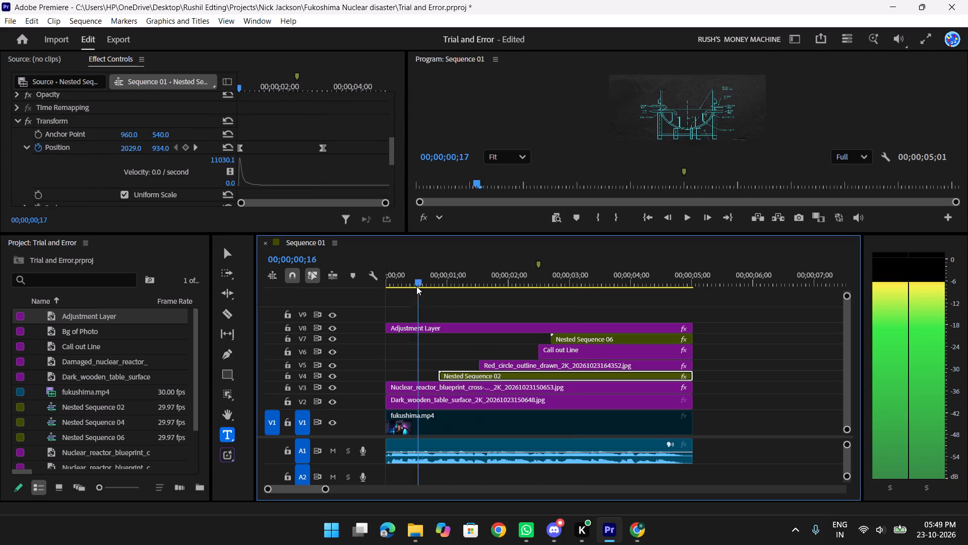
drag(416, 286, 451, 286)
key(space)
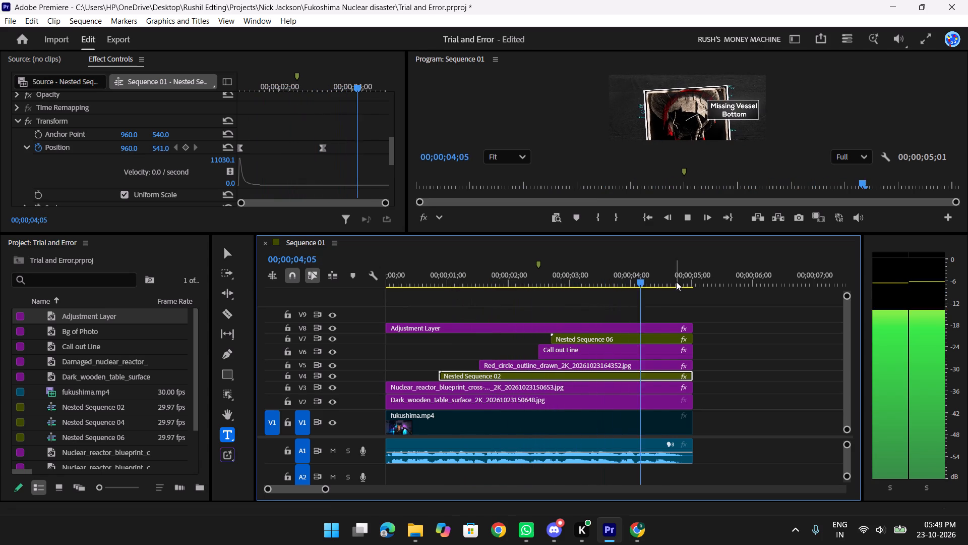
key(space)
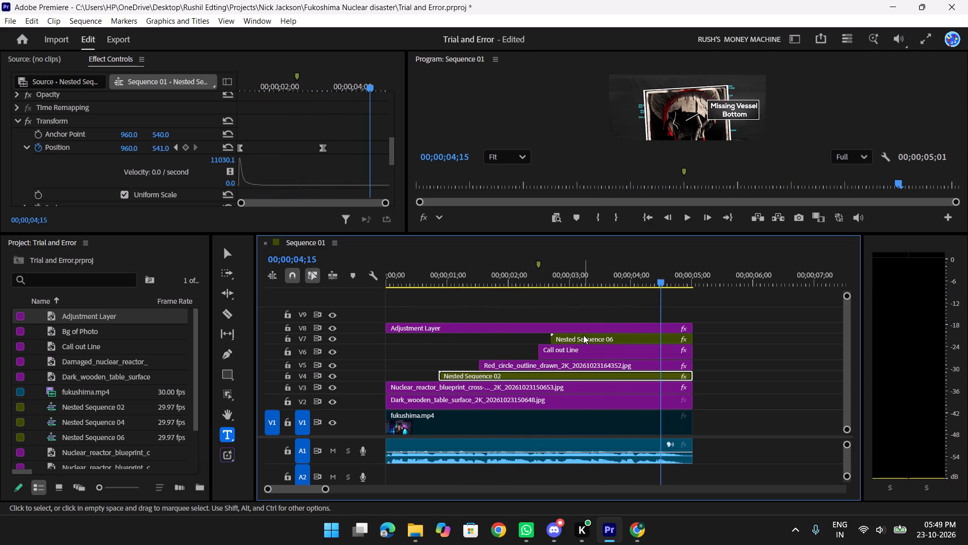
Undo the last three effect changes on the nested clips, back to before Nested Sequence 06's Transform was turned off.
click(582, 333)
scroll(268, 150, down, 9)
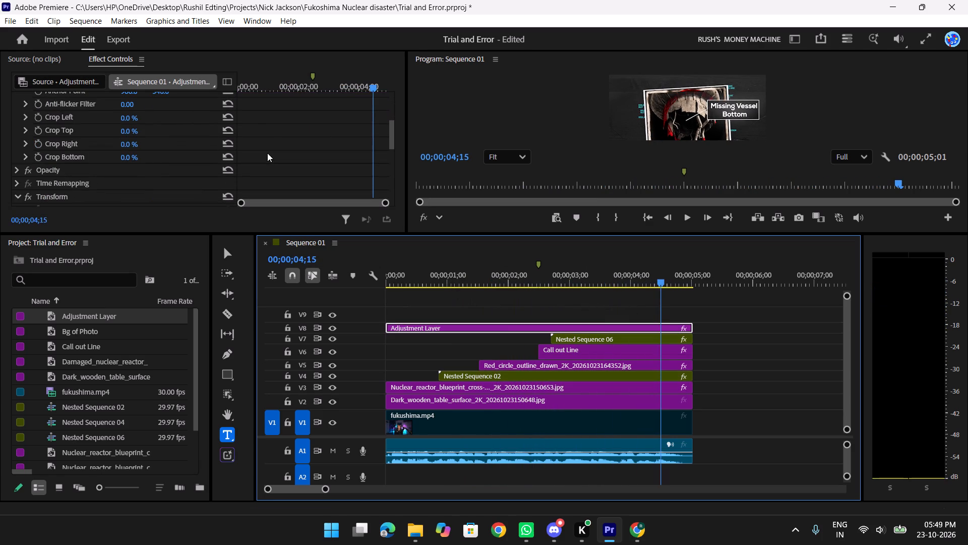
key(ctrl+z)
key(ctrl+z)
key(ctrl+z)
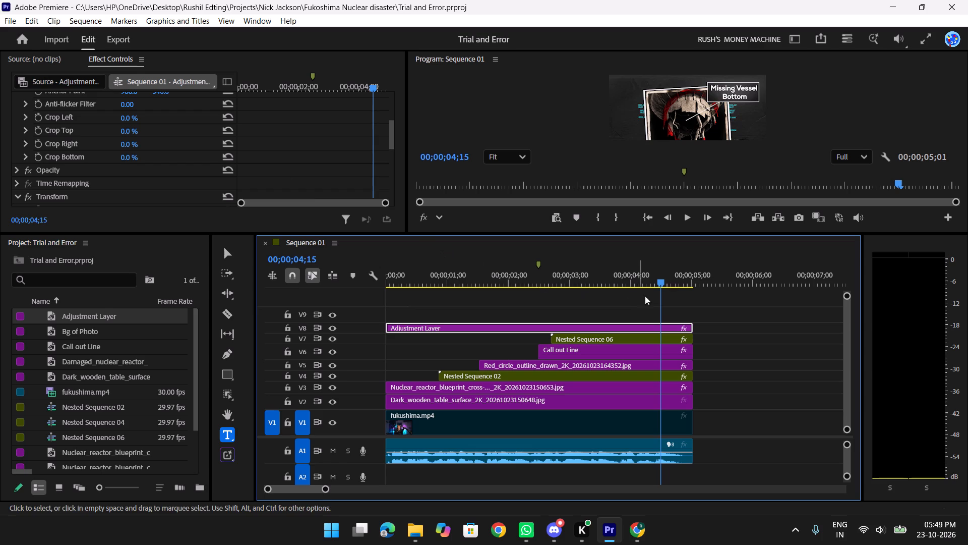
Play the whole sequence back from its beginning.
drag(650, 281, 392, 286)
key(space)
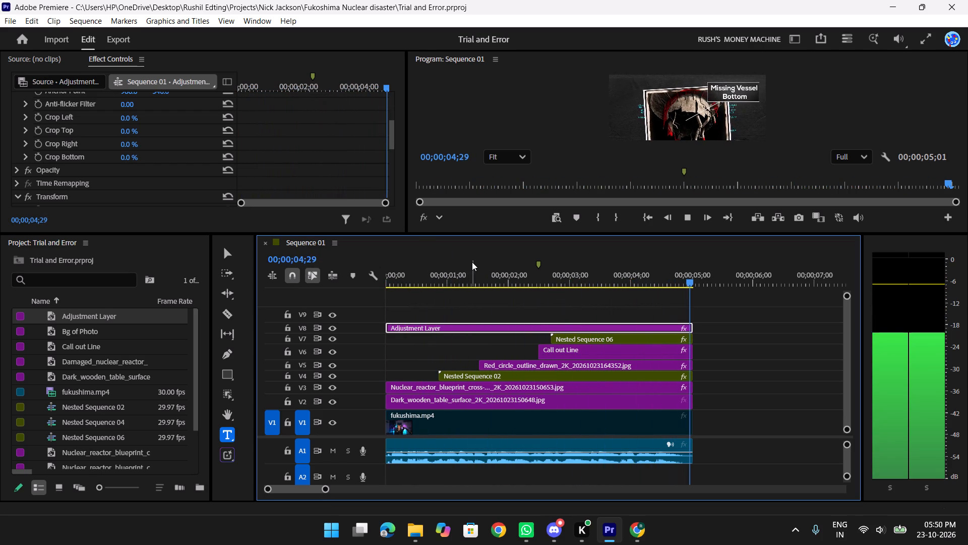
key(space)
Examine the Transform effect's position, scale and opacity settings on the Nested Sequence 06 clip.
scroll(286, 137, down, 17)
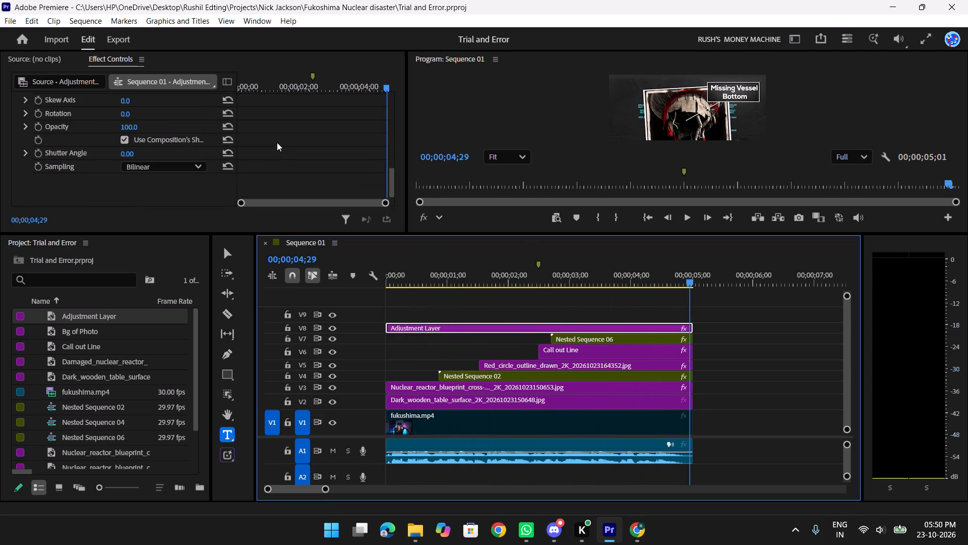
click(579, 337)
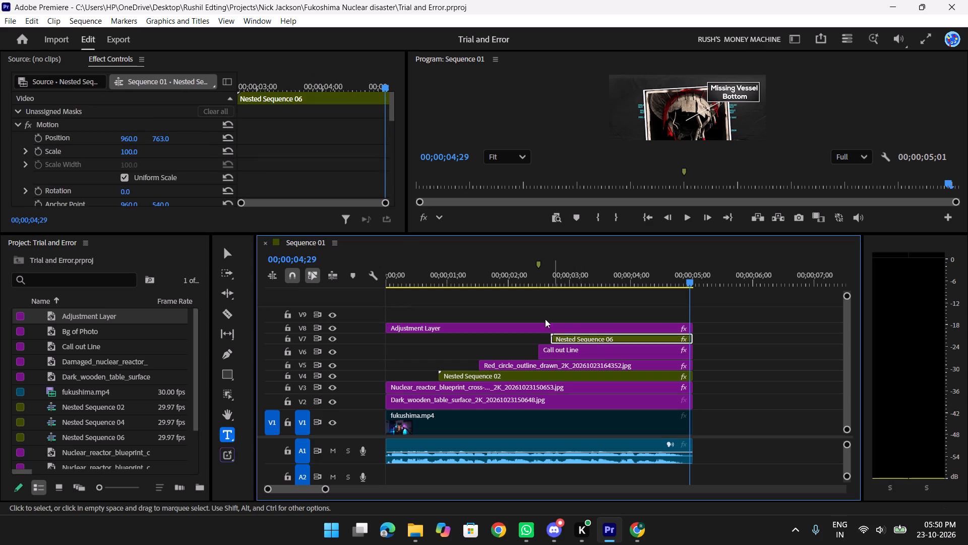
scroll(256, 166, down, 13)
scroll(196, 171, down, 2)
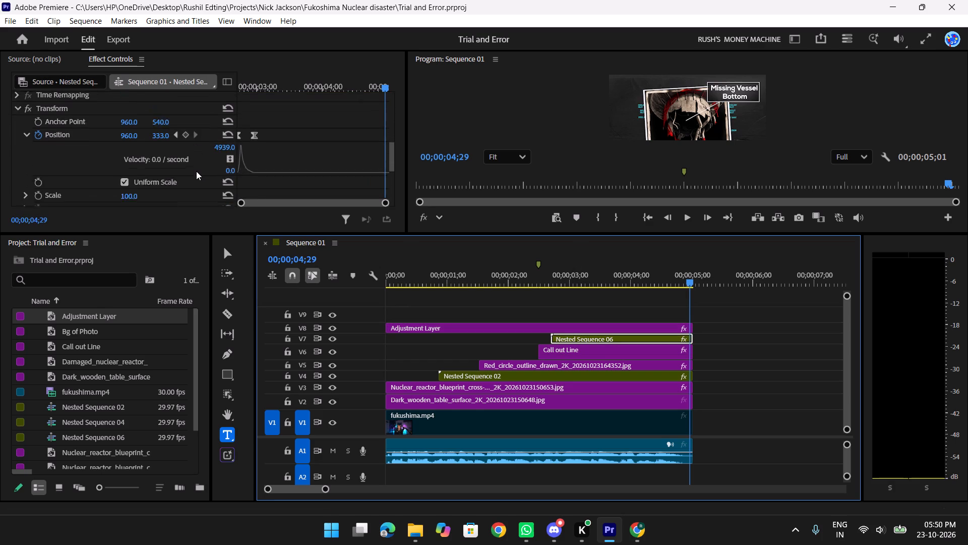
scroll(196, 171, down, 20)
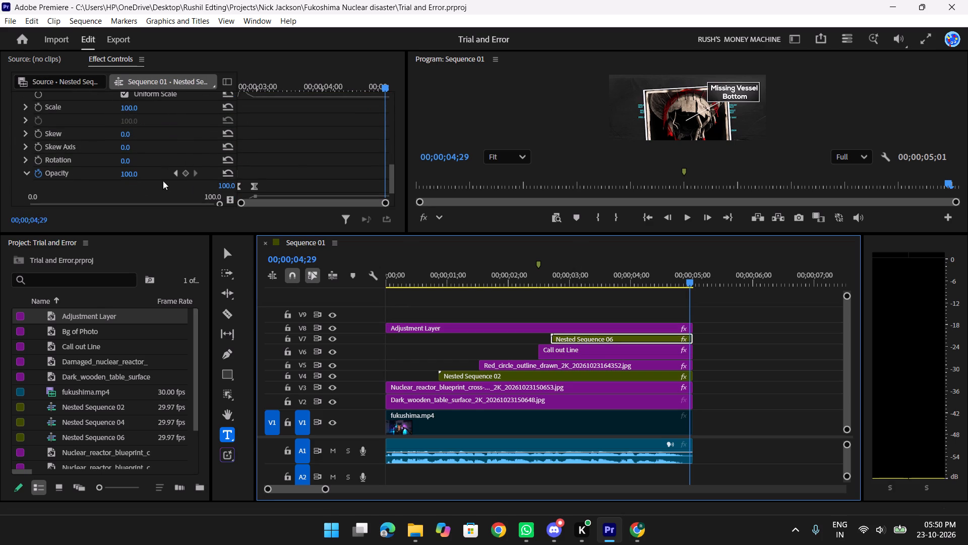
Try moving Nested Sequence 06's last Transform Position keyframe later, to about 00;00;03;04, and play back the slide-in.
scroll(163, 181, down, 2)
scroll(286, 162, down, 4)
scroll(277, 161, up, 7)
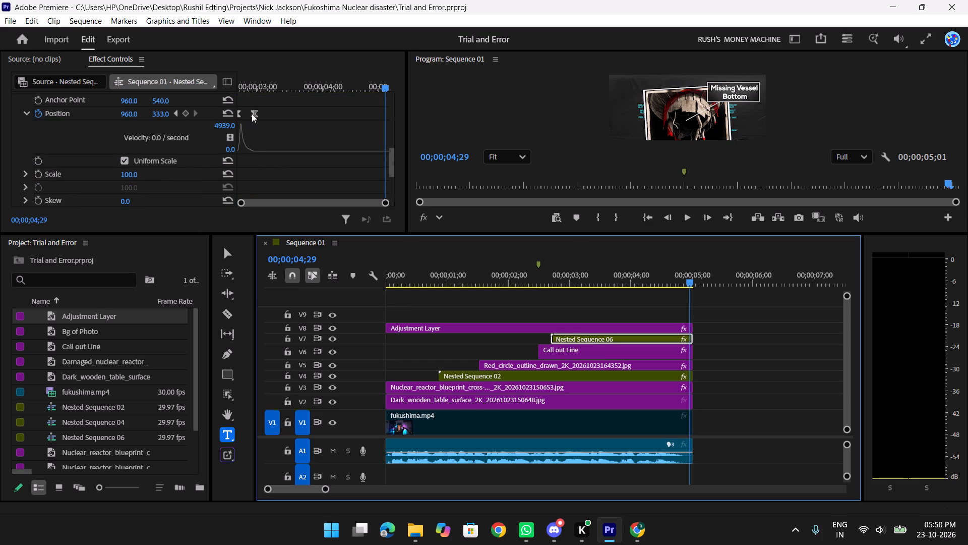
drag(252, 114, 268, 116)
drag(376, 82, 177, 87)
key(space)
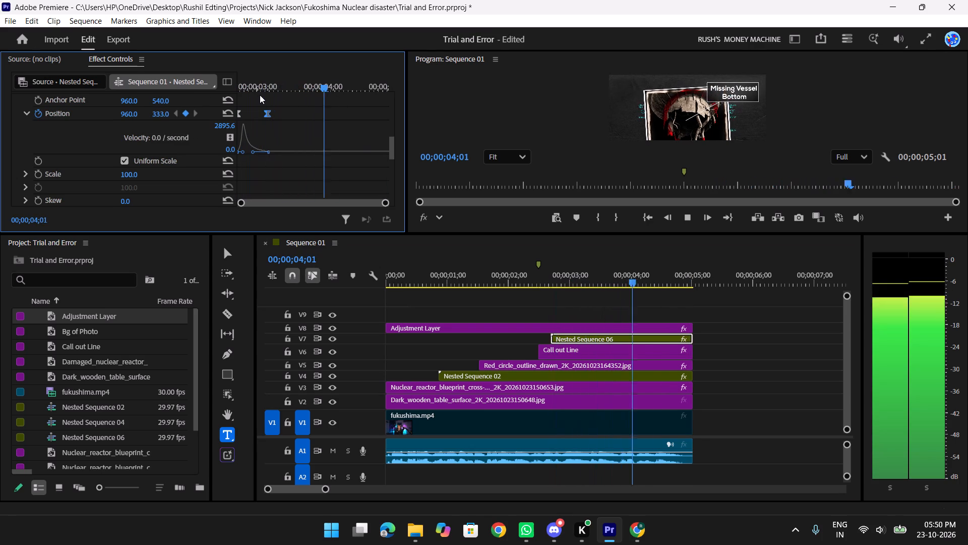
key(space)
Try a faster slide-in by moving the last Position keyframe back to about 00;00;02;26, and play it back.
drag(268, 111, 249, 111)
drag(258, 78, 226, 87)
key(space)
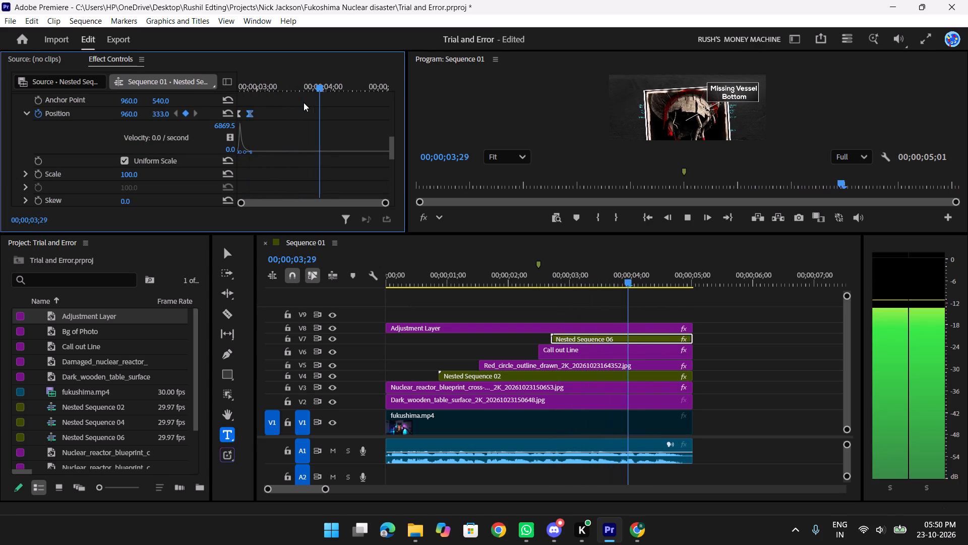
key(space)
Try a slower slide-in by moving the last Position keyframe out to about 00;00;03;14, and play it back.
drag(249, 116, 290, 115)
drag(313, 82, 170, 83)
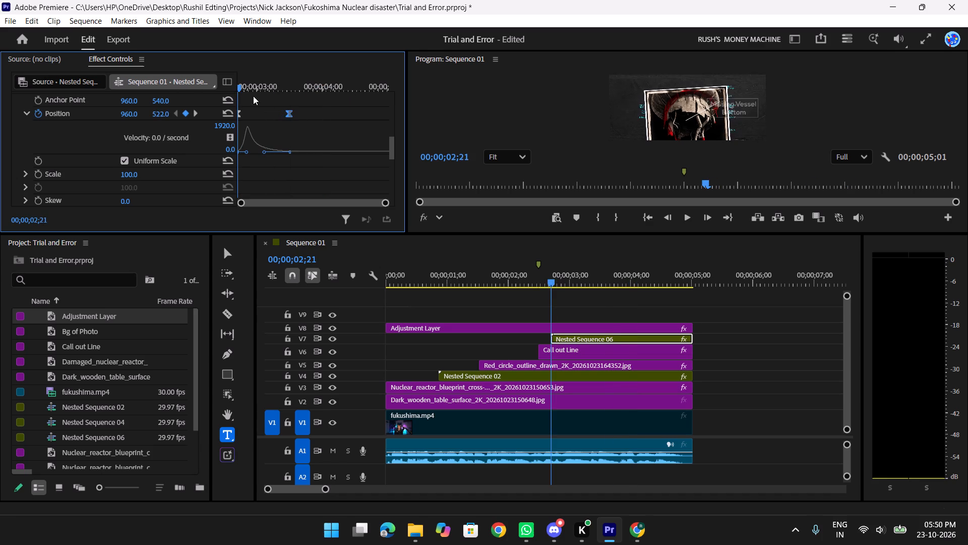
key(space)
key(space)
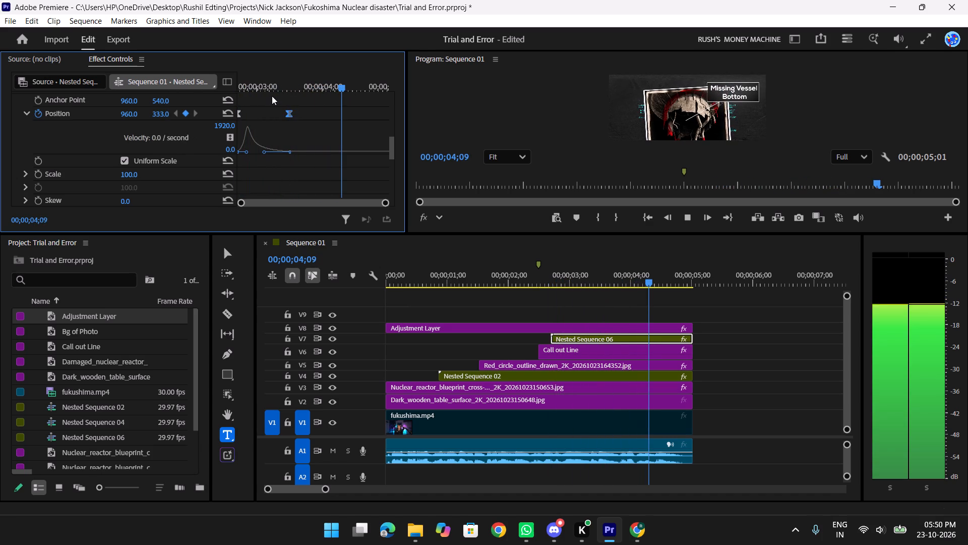
Move Nested Sequence 06's last Position keyframe to about 00;00;03;09 and play back the slide-in through the sequence's end.
drag(290, 115, 278, 114)
drag(271, 83, 230, 83)
key(space)
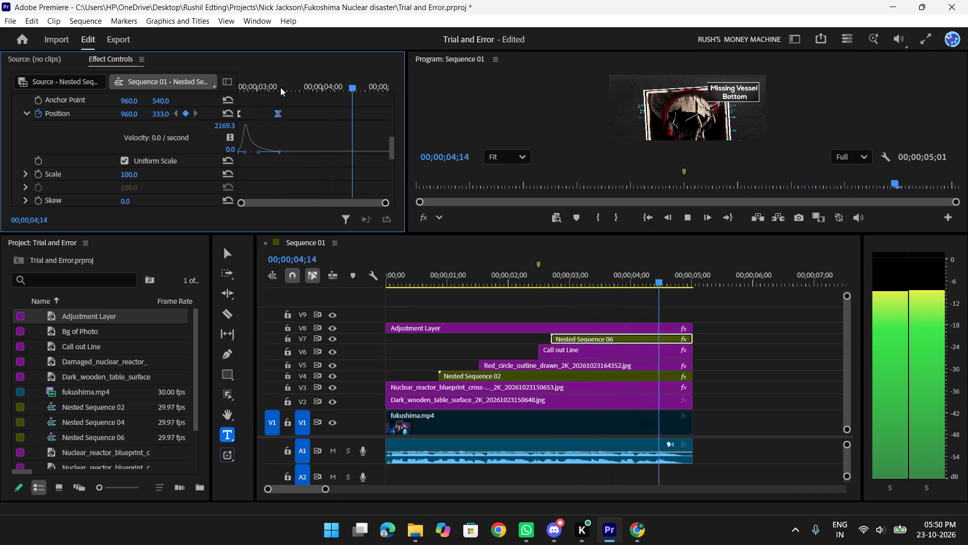
key(space)
drag(651, 271, 546, 272)
key(space)
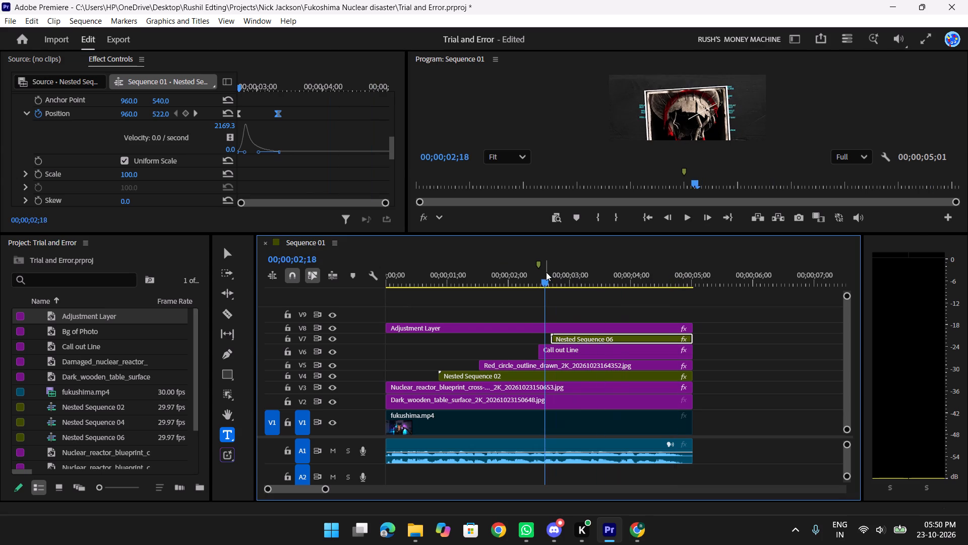
key(space)
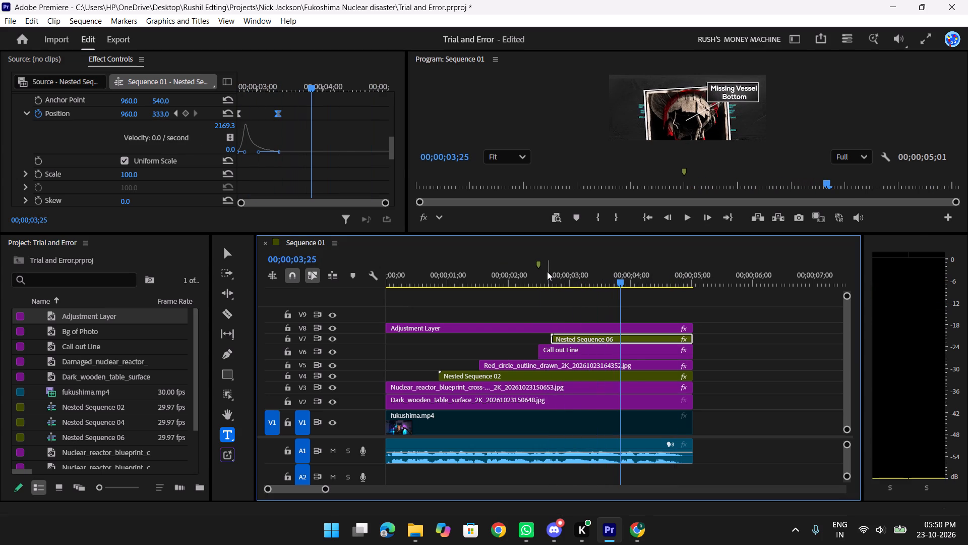